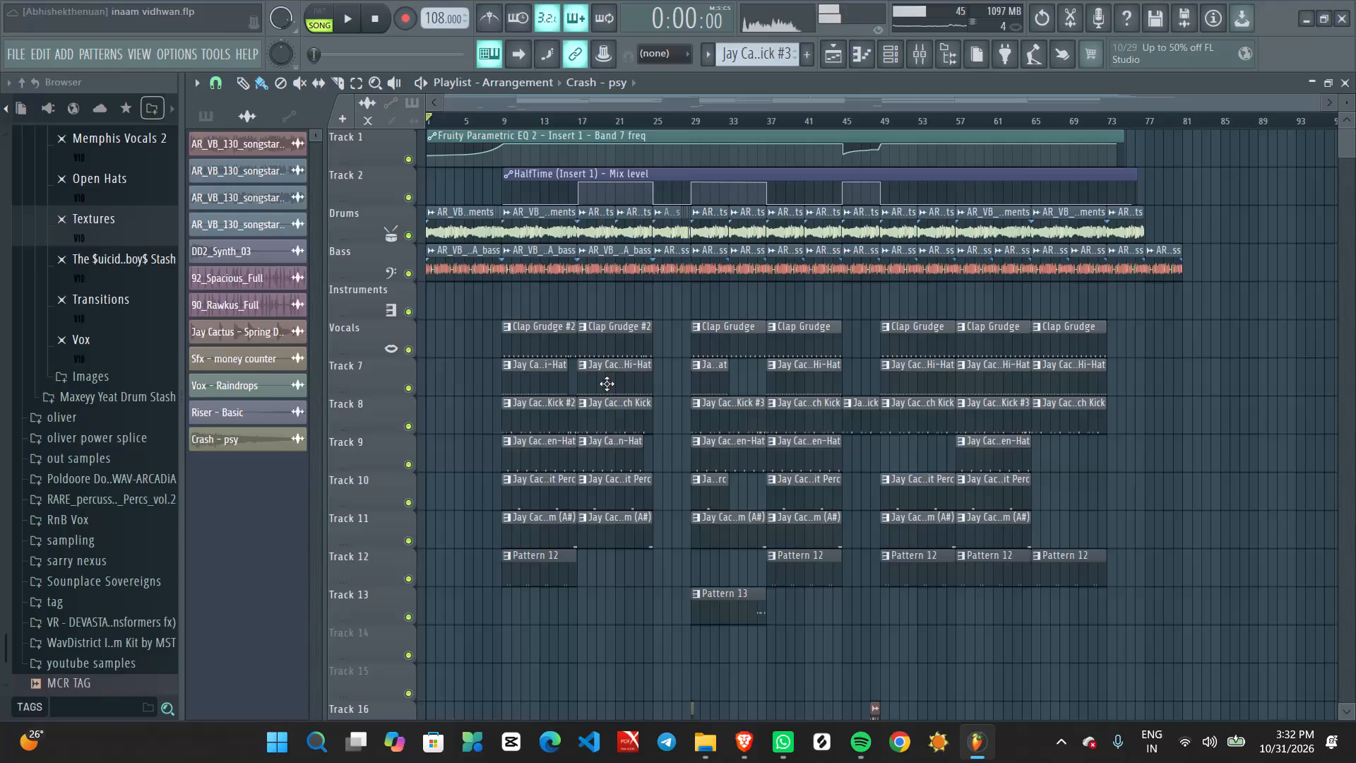
Switch from the FL Studio arrangement to the Splice app.
click(834, 752)
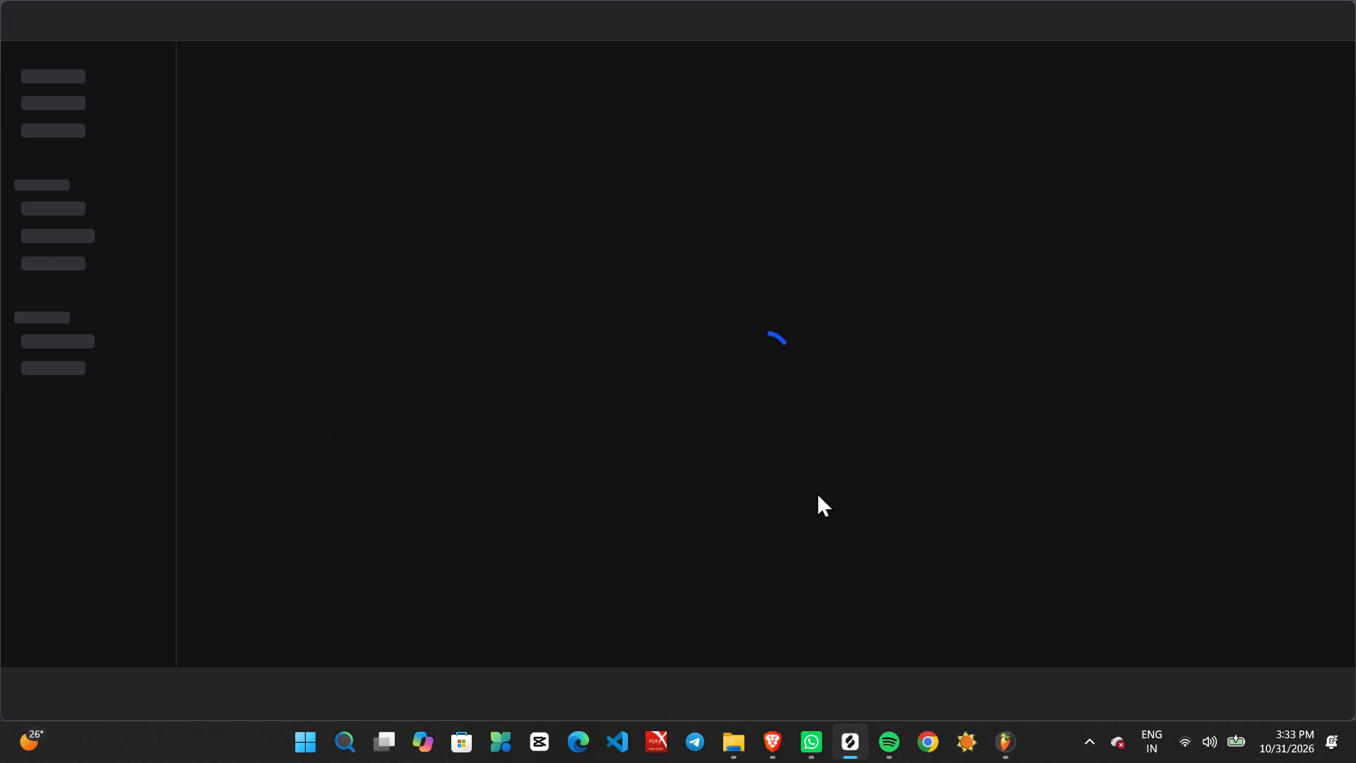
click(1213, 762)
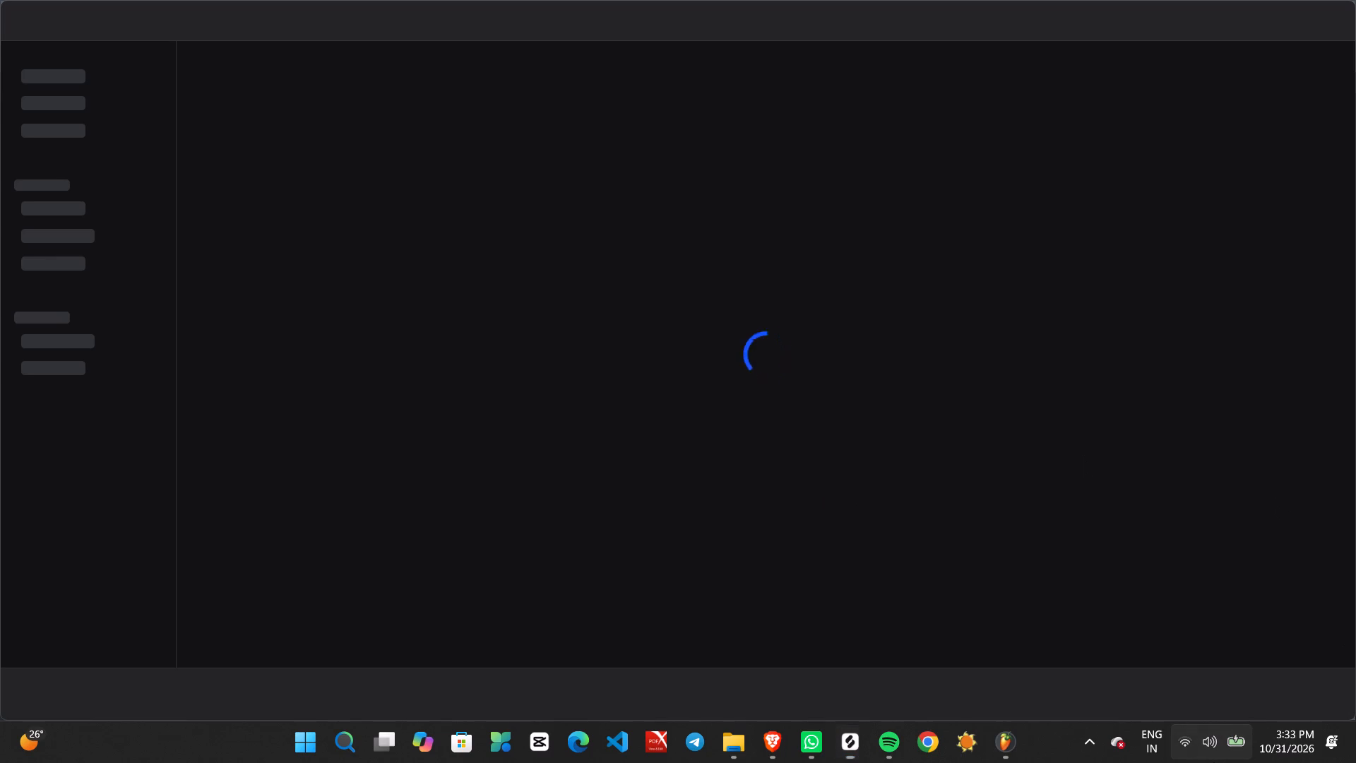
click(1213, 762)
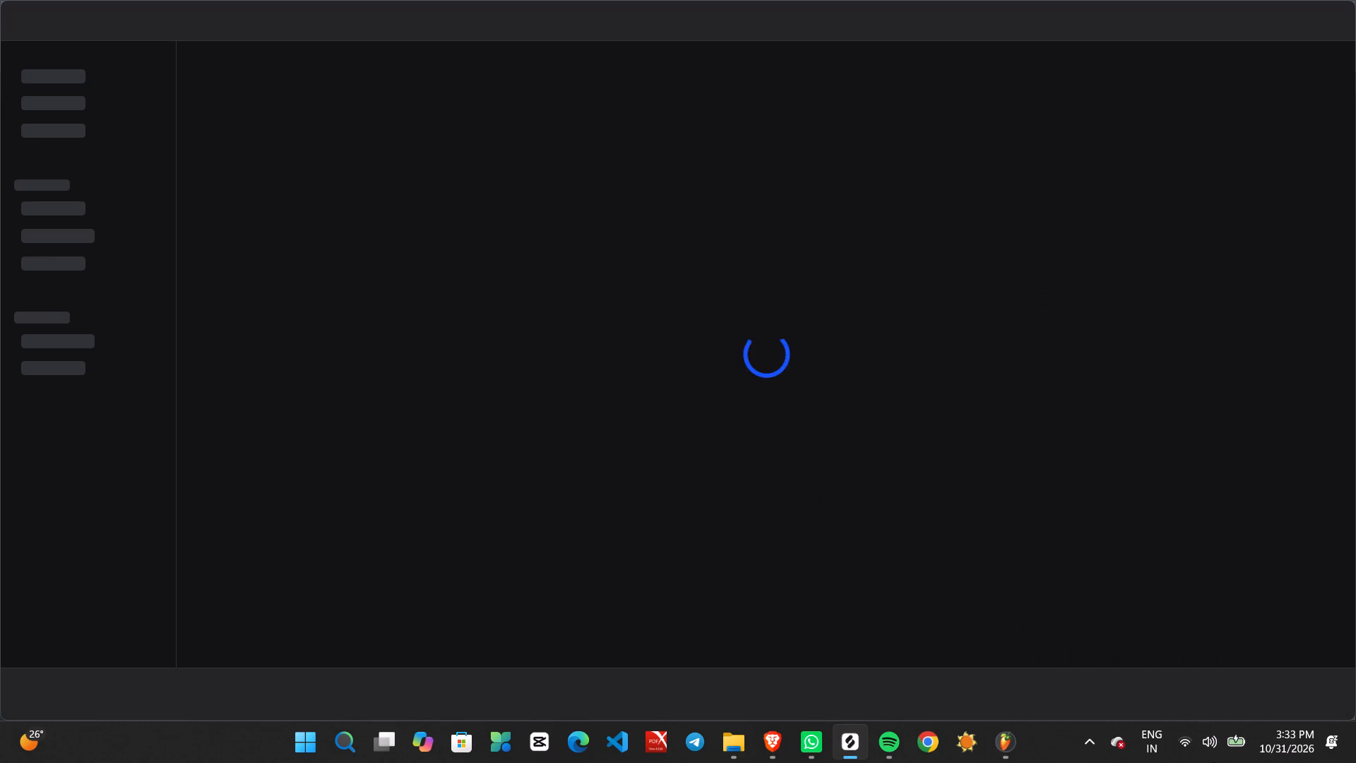
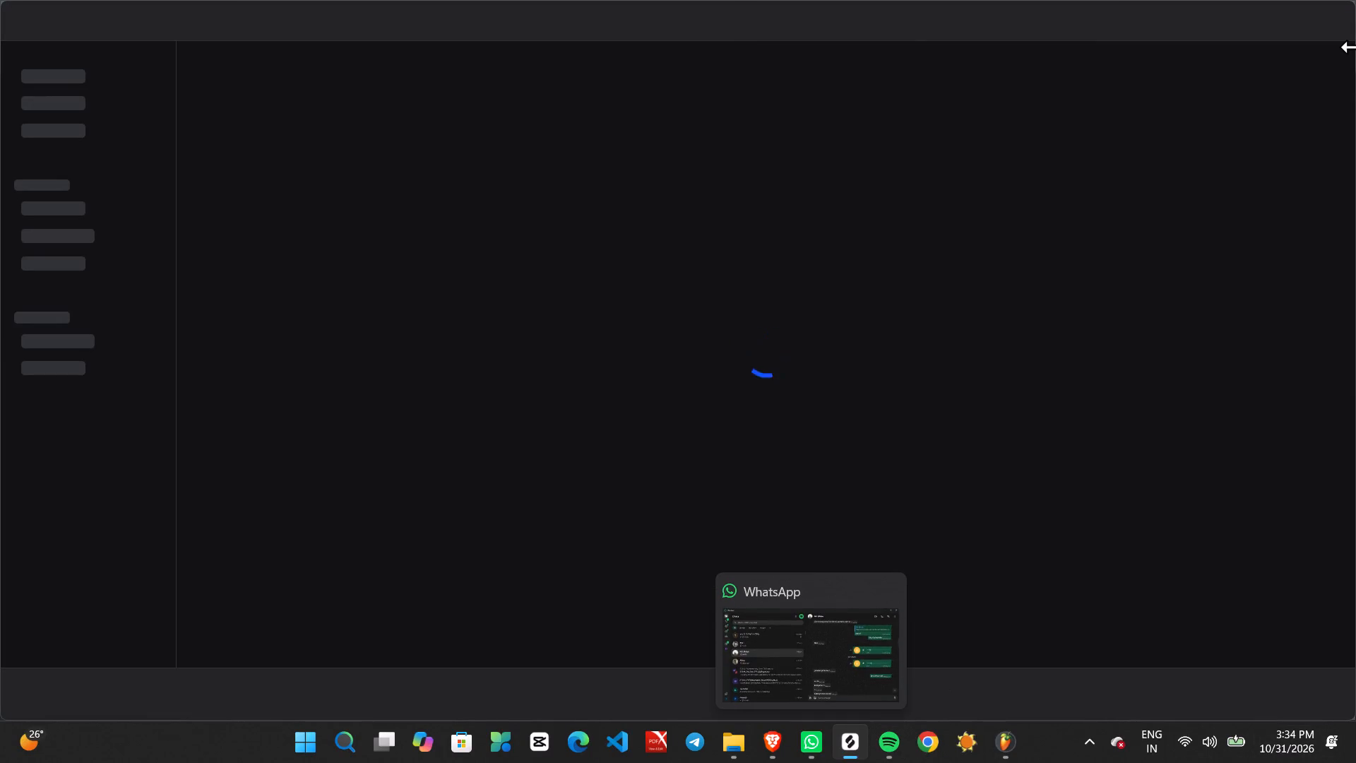
Close the Splice window that is still loading and relaunch Splice.
right_click(855, 744)
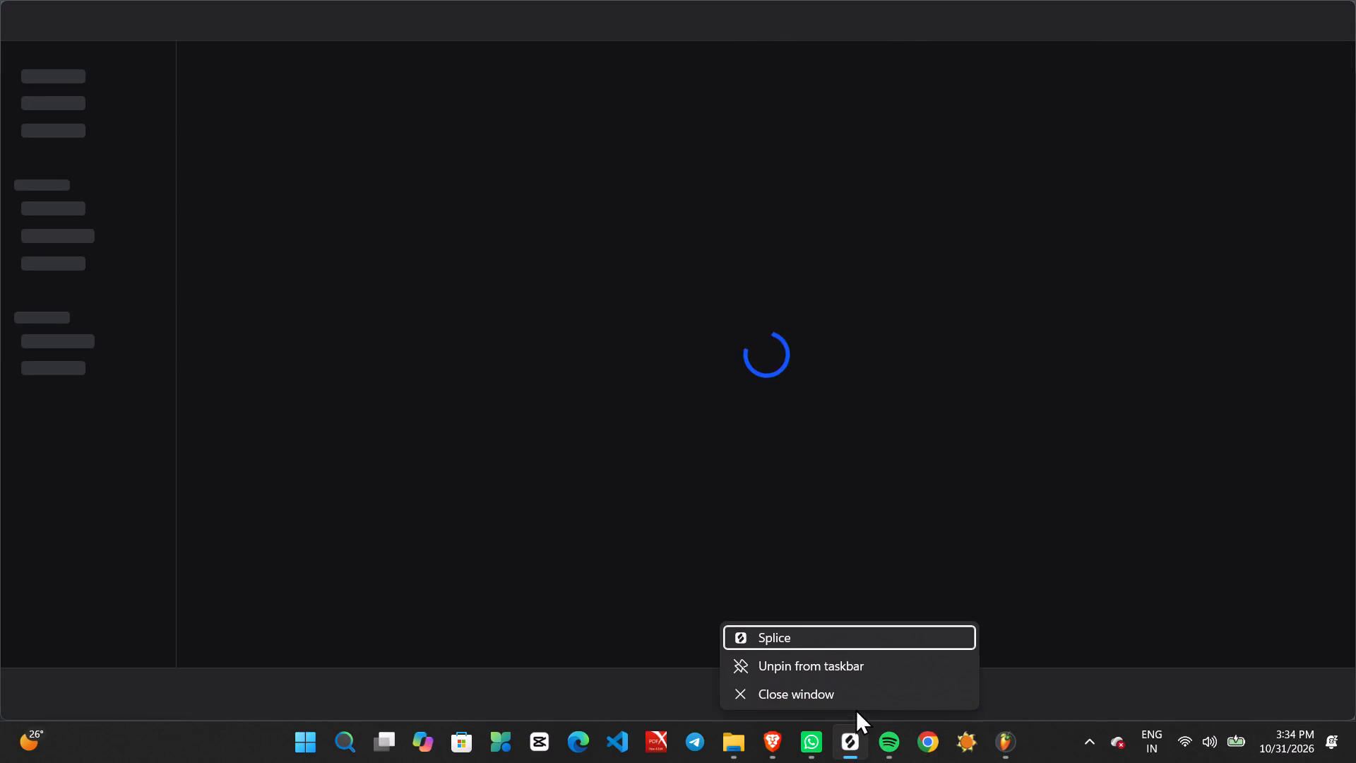
click(856, 693)
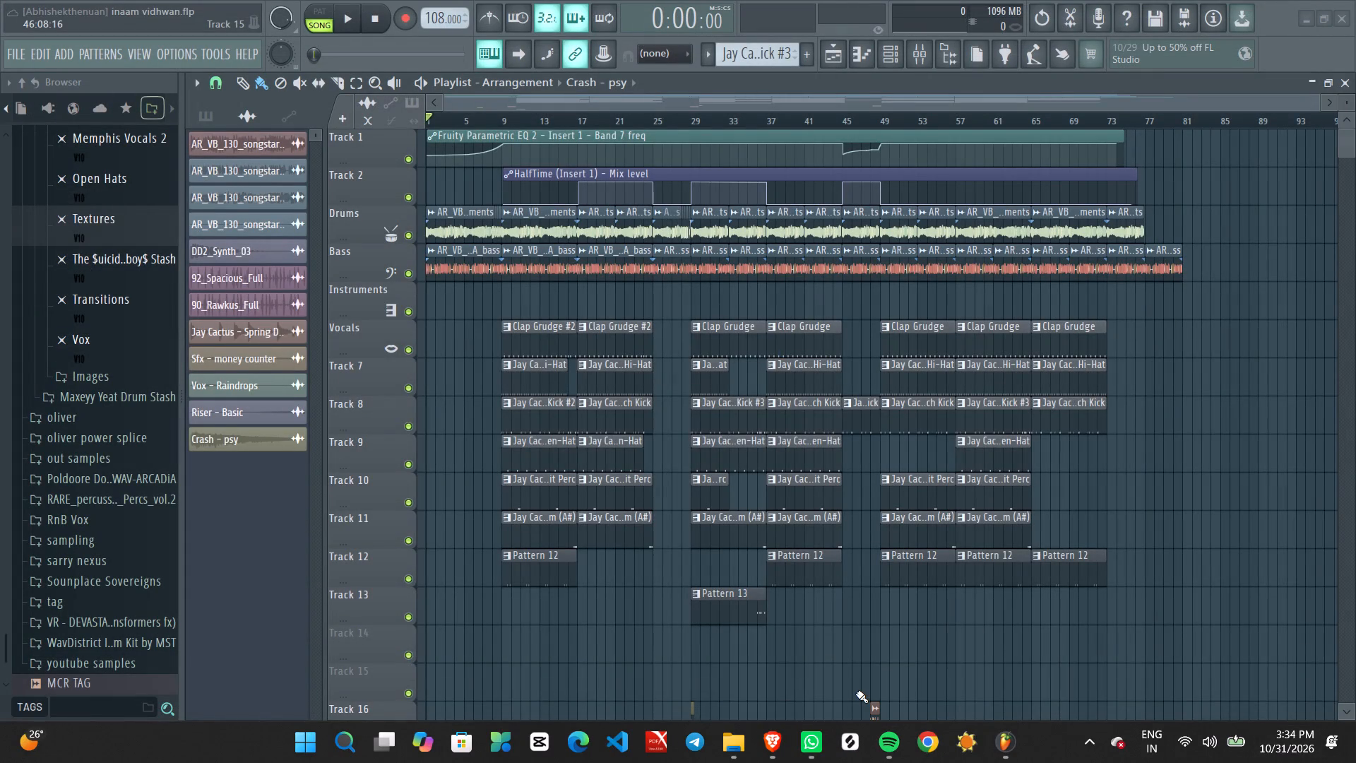
click(851, 762)
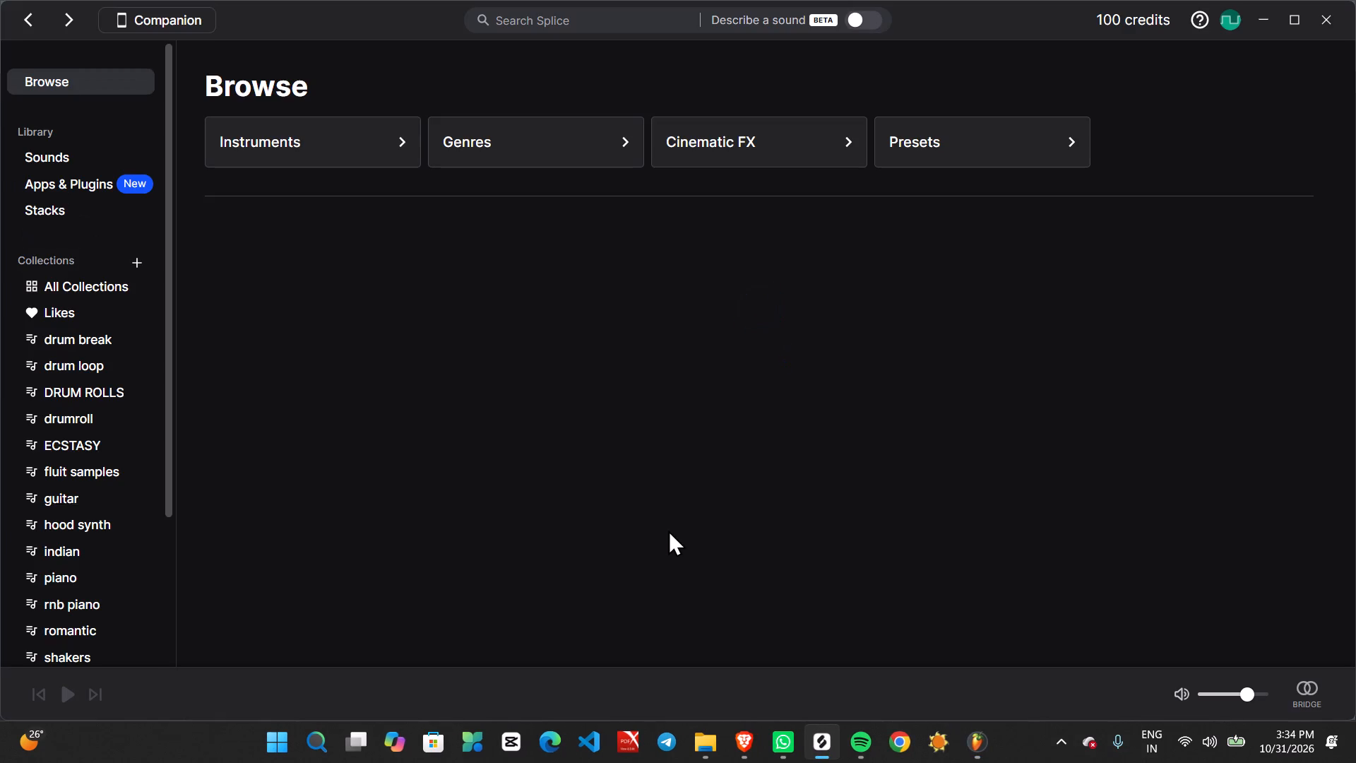
Open the recommended Pocketeer pack by nu.wav and audition its first six samples, from drum_fill_DuDu to perc_loop_grimester.
click(307, 435)
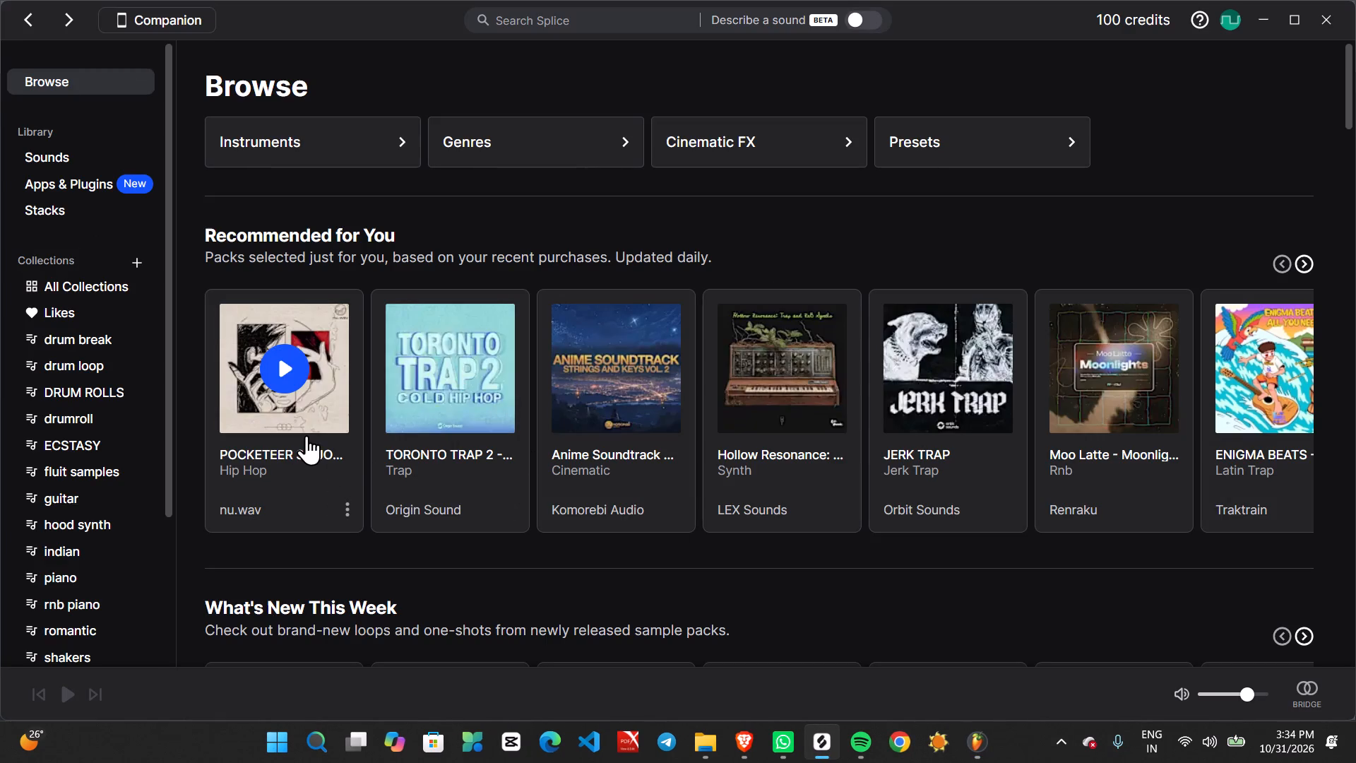
scroll(302, 533, down, 1)
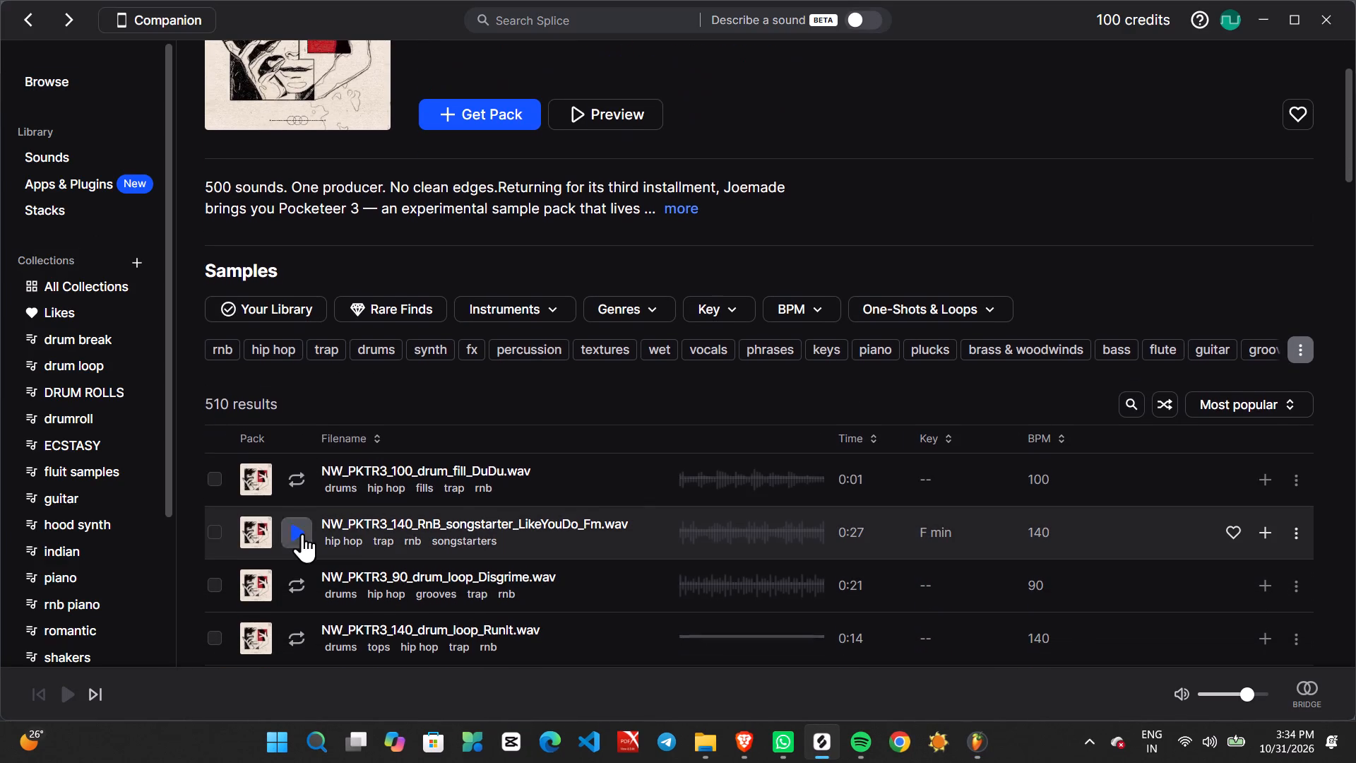
click(303, 485)
click(302, 538)
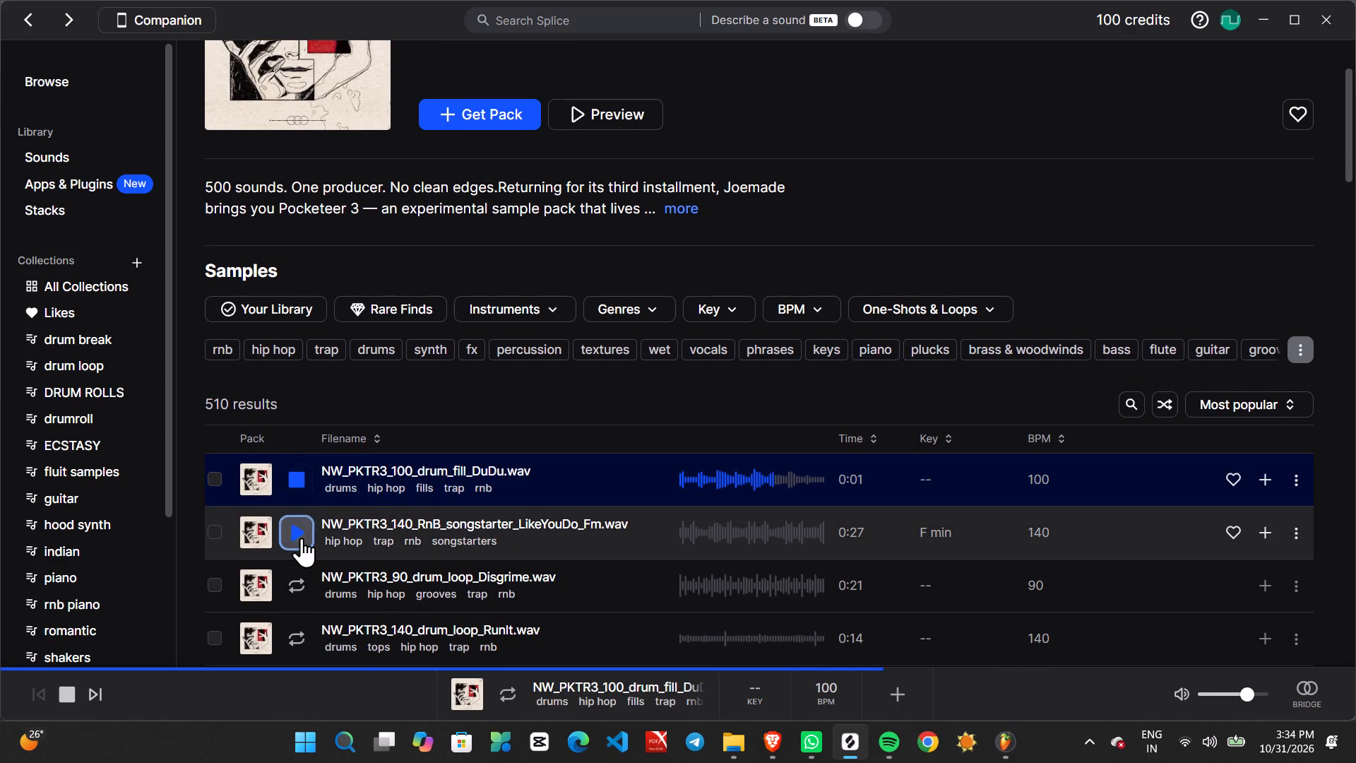
scroll(302, 538, down, 1)
click(302, 538)
scroll(302, 538, down, 1)
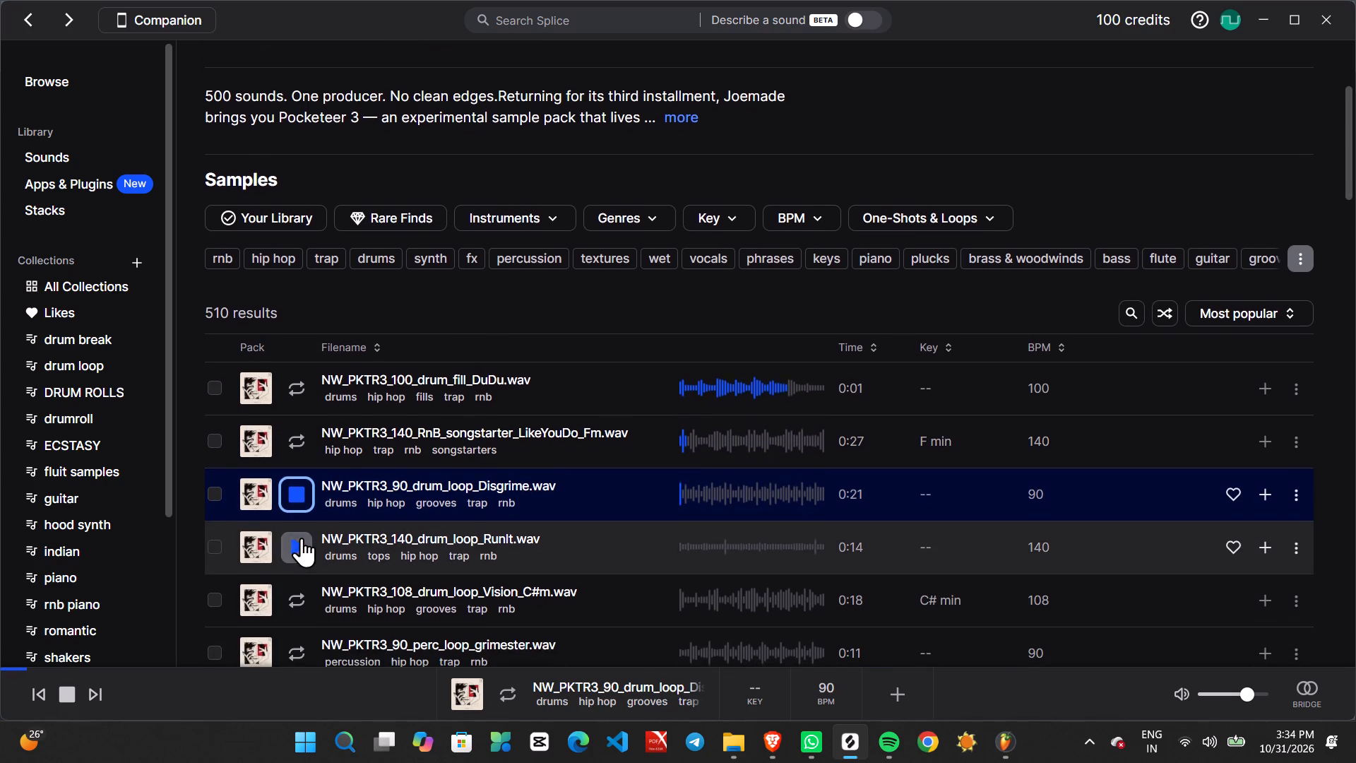
scroll(302, 538, down, 1)
click(302, 538)
scroll(302, 538, down, 1)
click(302, 538)
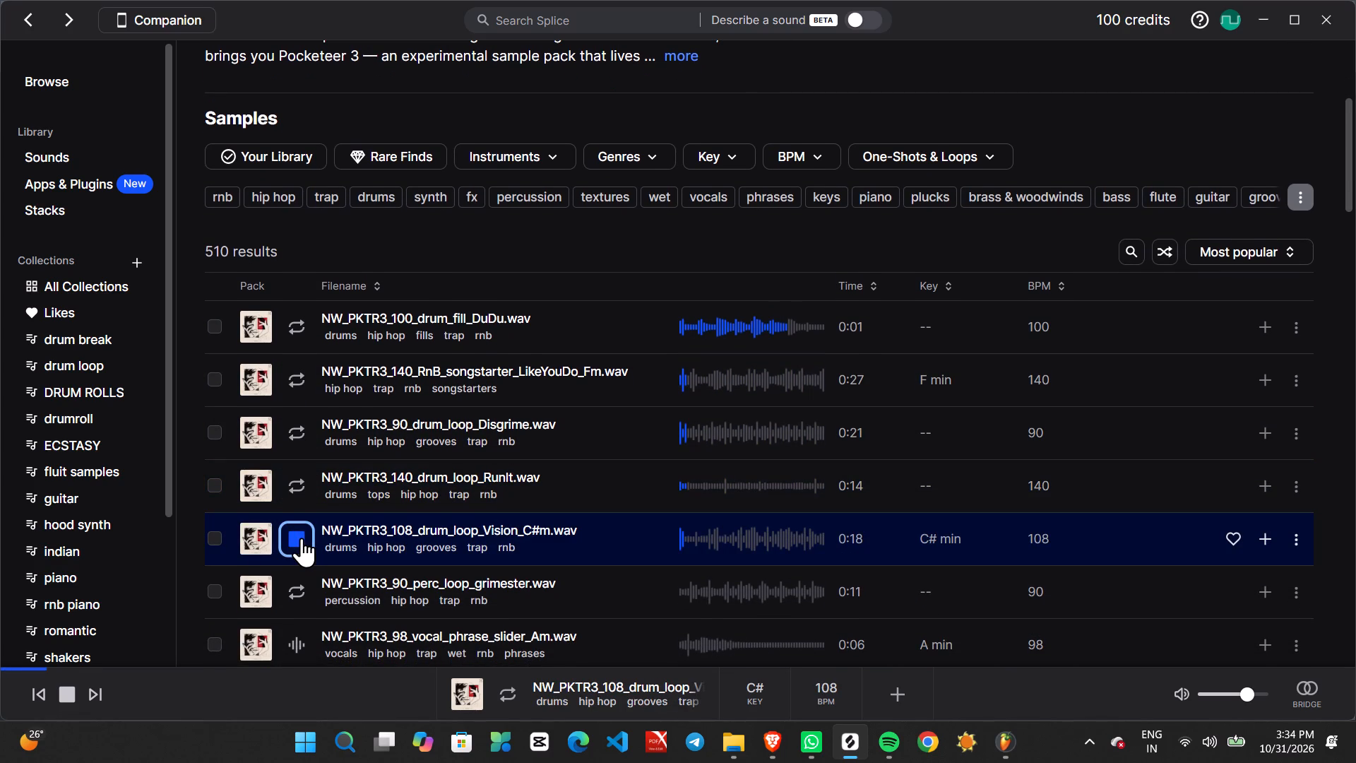
scroll(302, 538, down, 1)
click(302, 538)
click(302, 538)
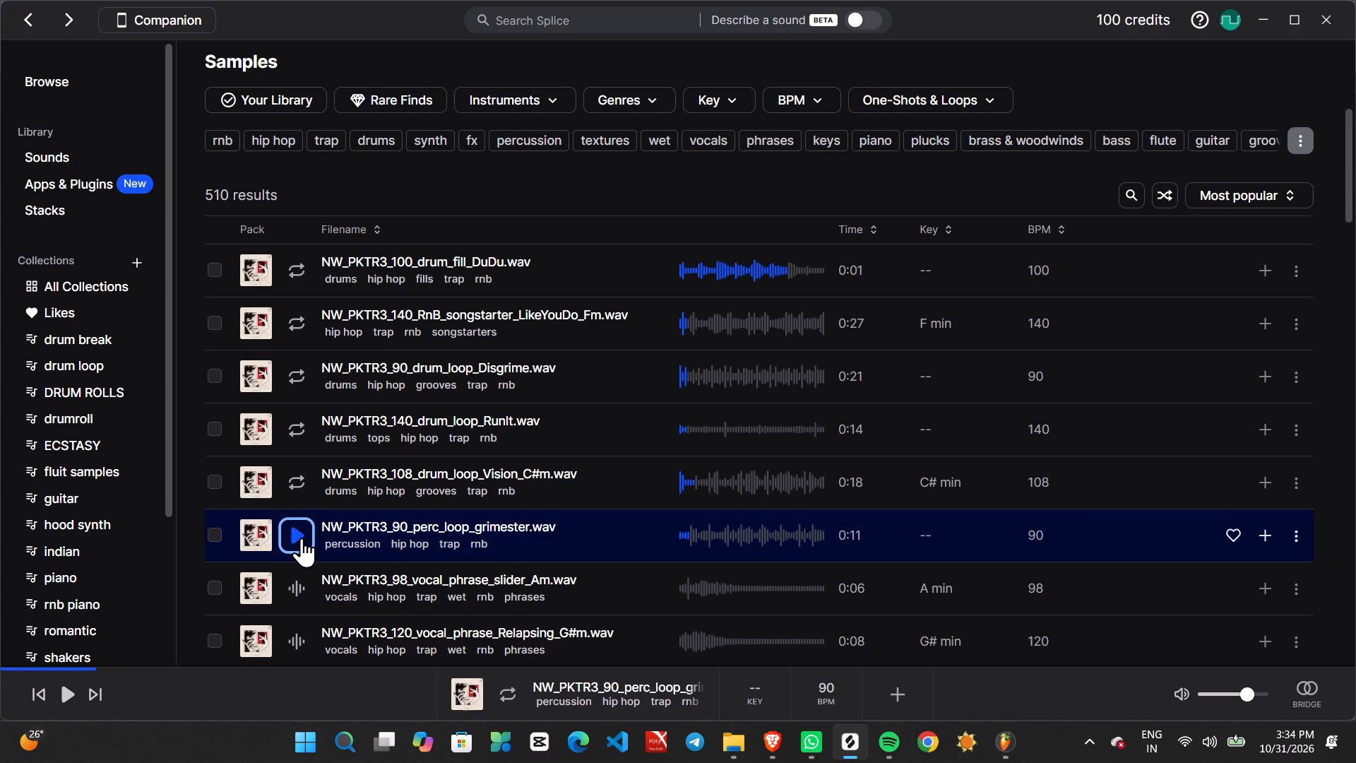
Audition the sample NW_PKTR3_90_melodic_stack_DontGotTheTime_alternate_Bbm.wav from the pack, replaying it several times.
scroll(302, 538, down, 4)
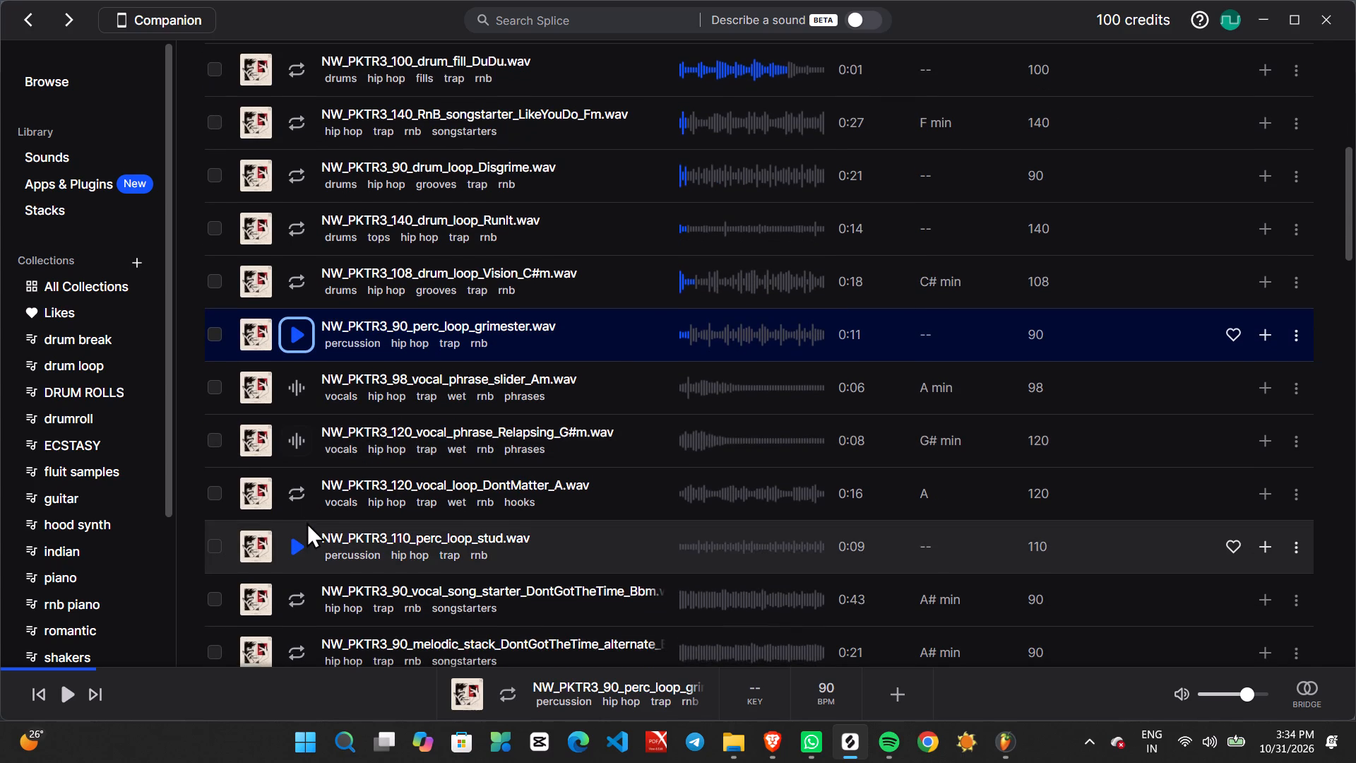
scroll(307, 522, down, 1)
click(297, 620)
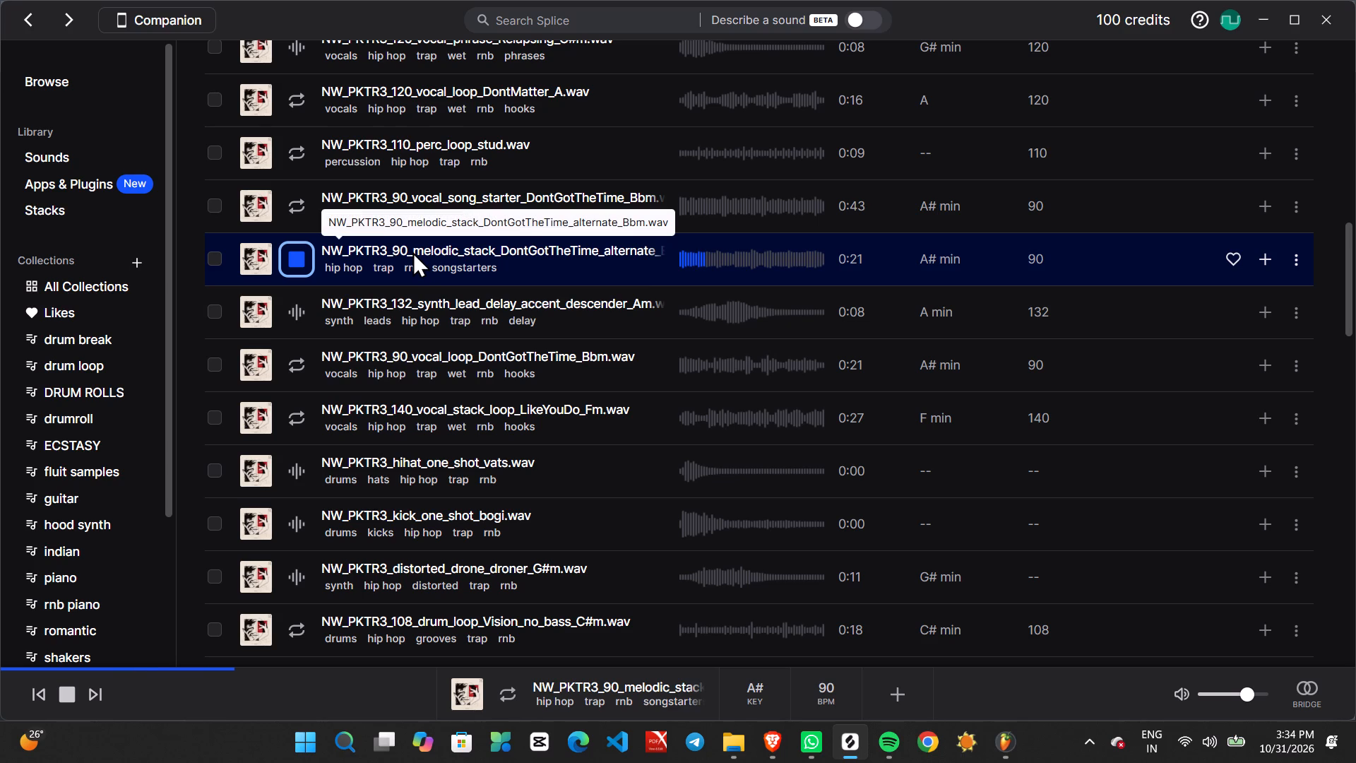
key(space)
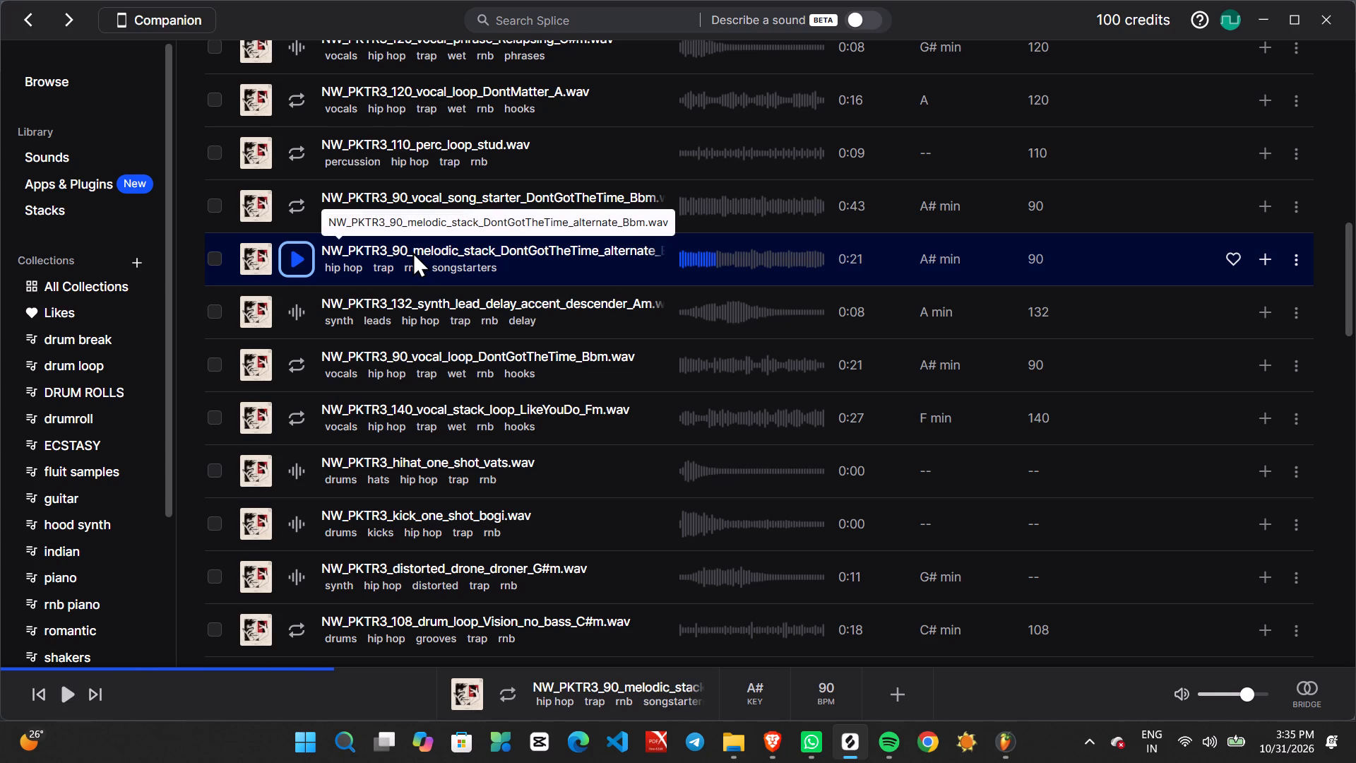
key(space)
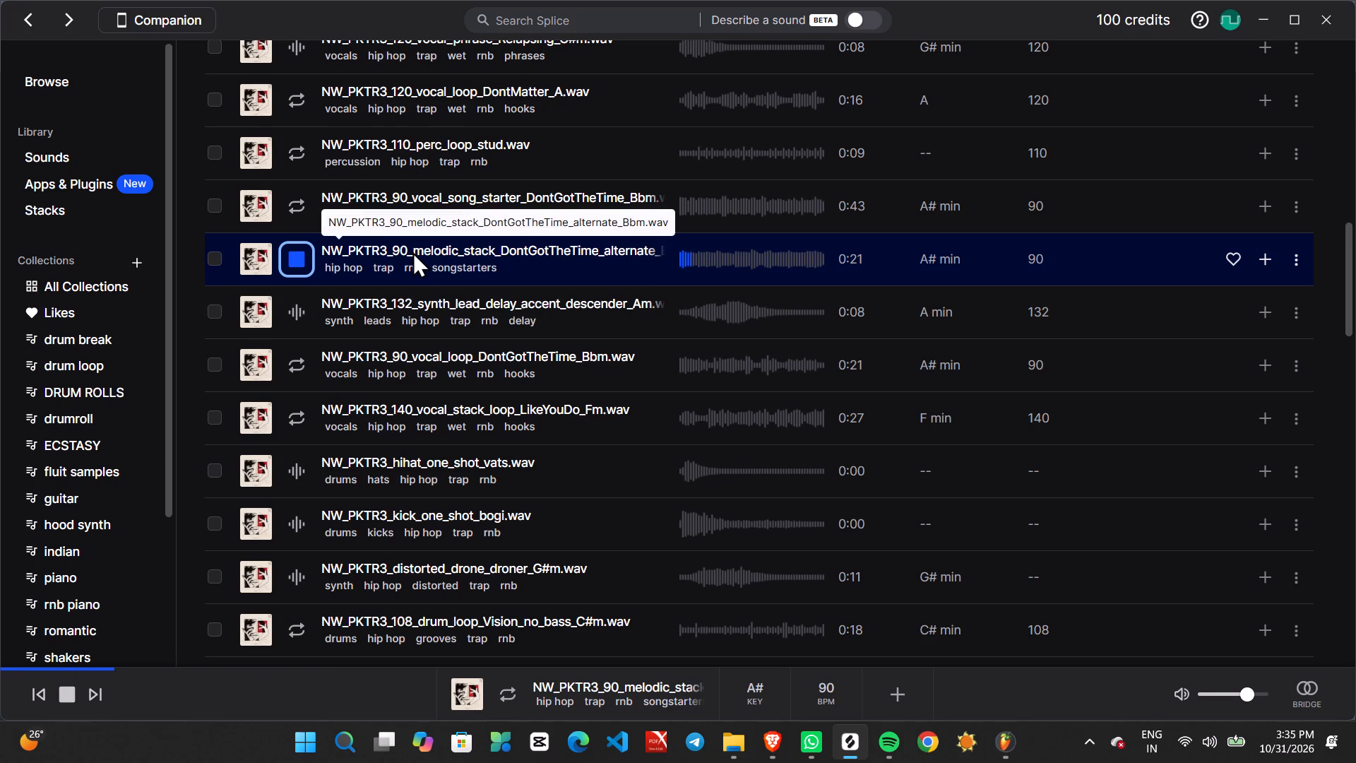
key(space)
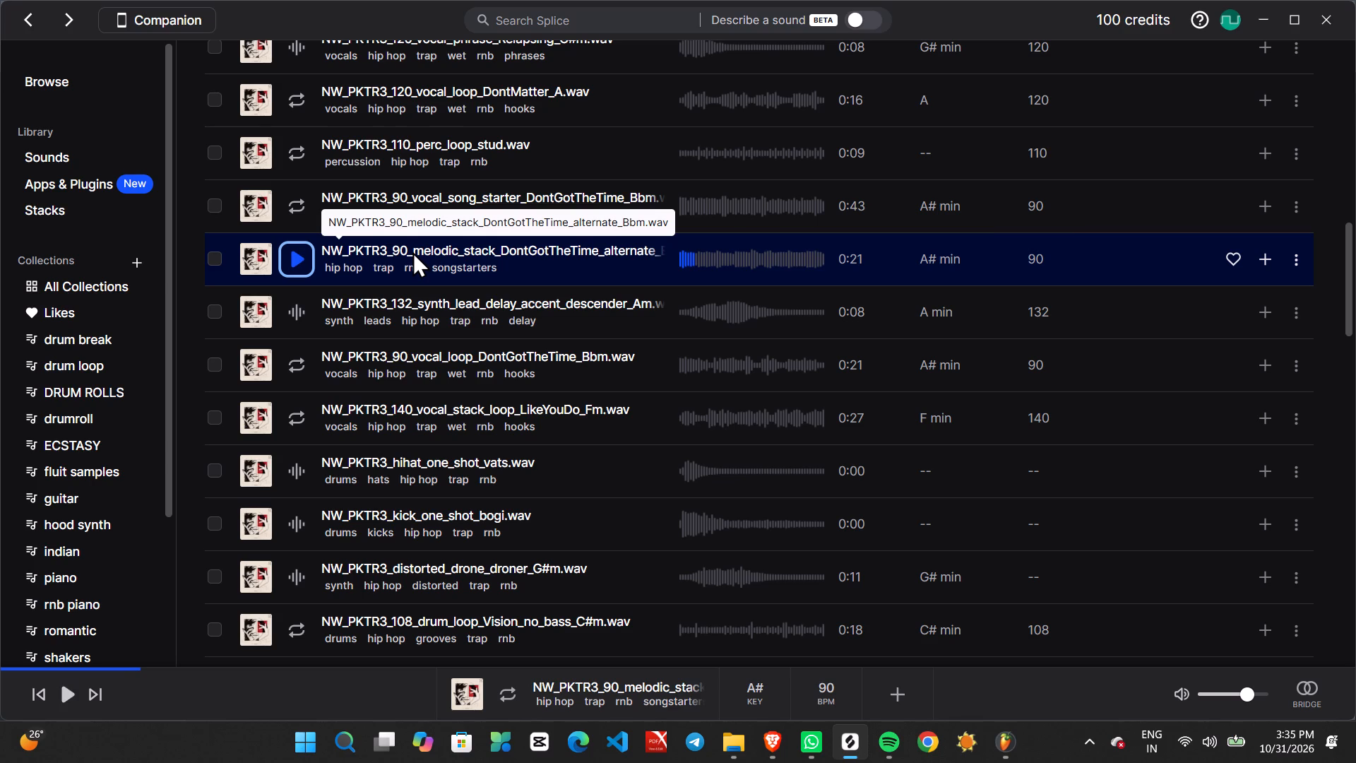
key(space)
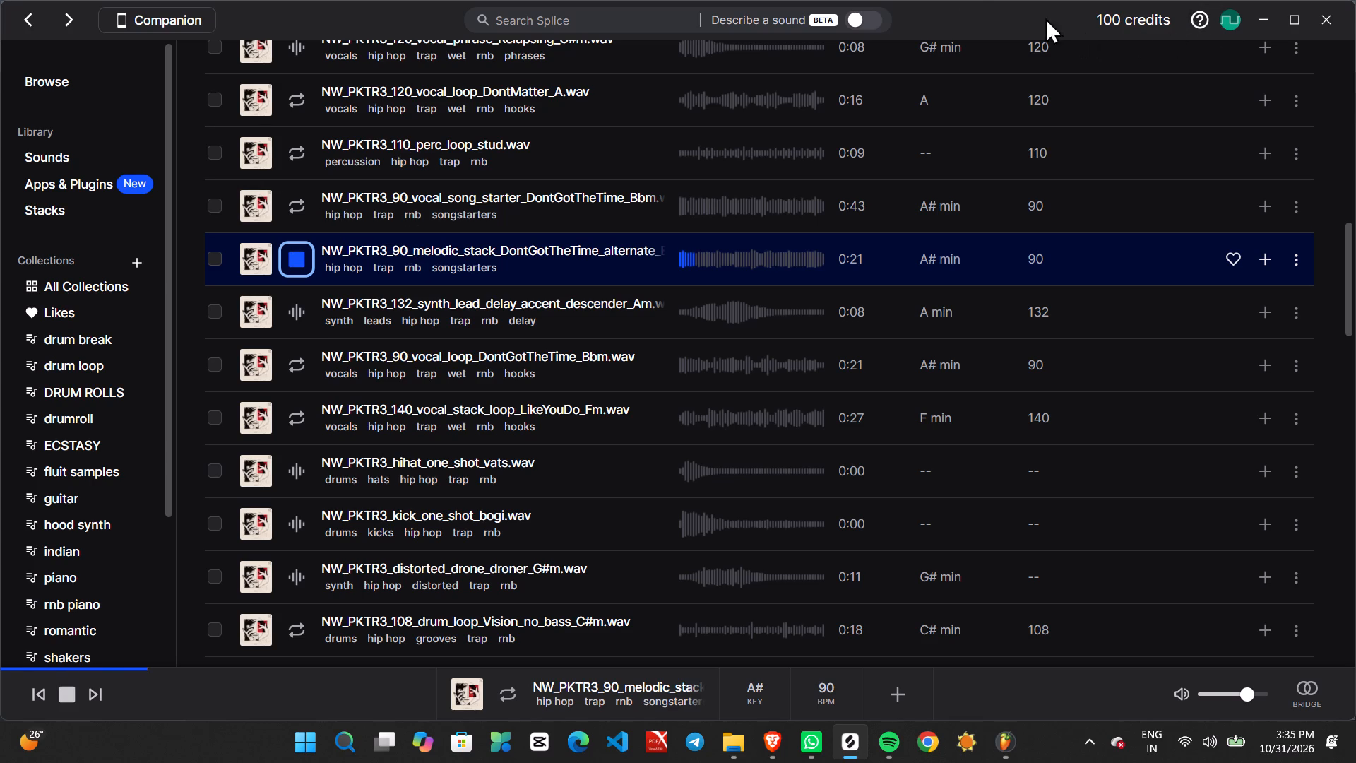
key(space)
key(space)
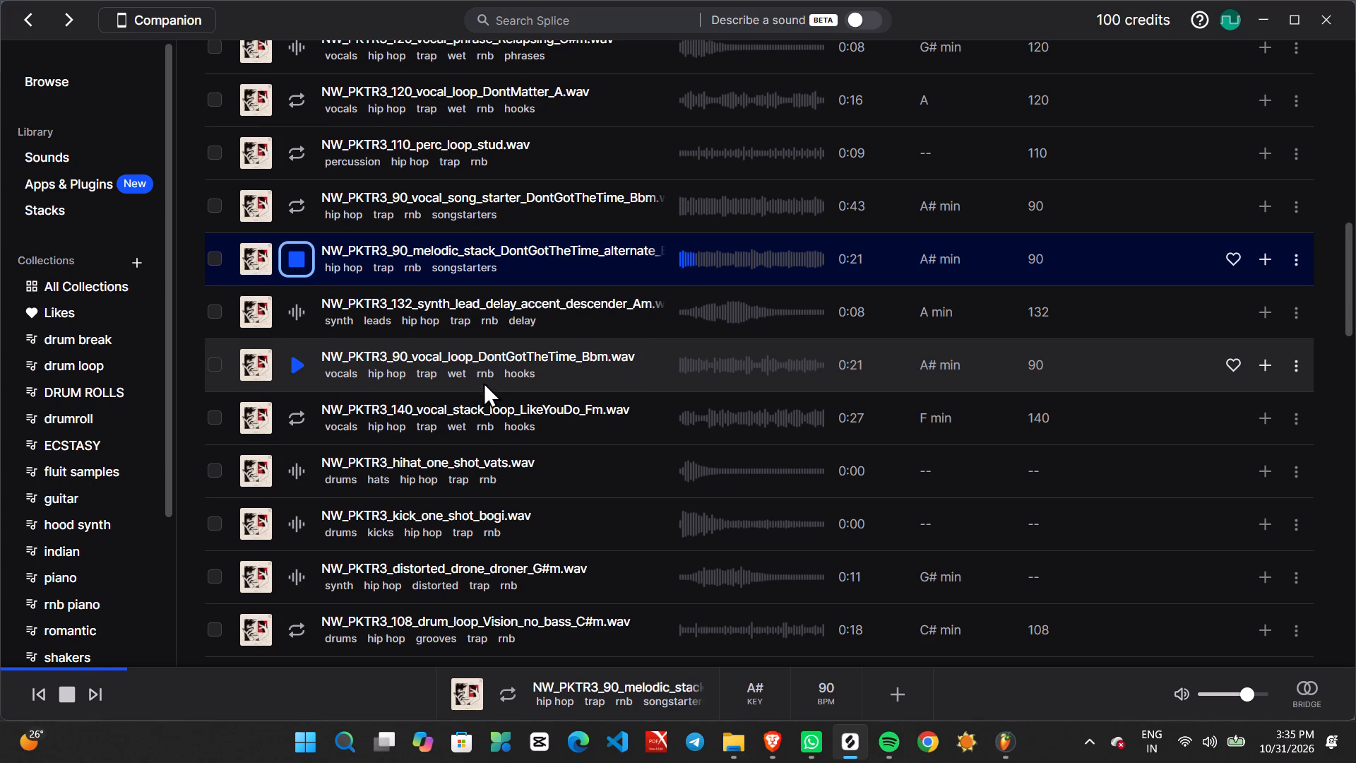
Audition the vocal loops NW_PKTR3_90_vocal_loop_DontGotTheTime_Bbm.wav and NW_PKTR3_140_vocal_stack_loop_LikeYouDo_Fm.wav, and stop playback.
scroll(323, 740, down, 2)
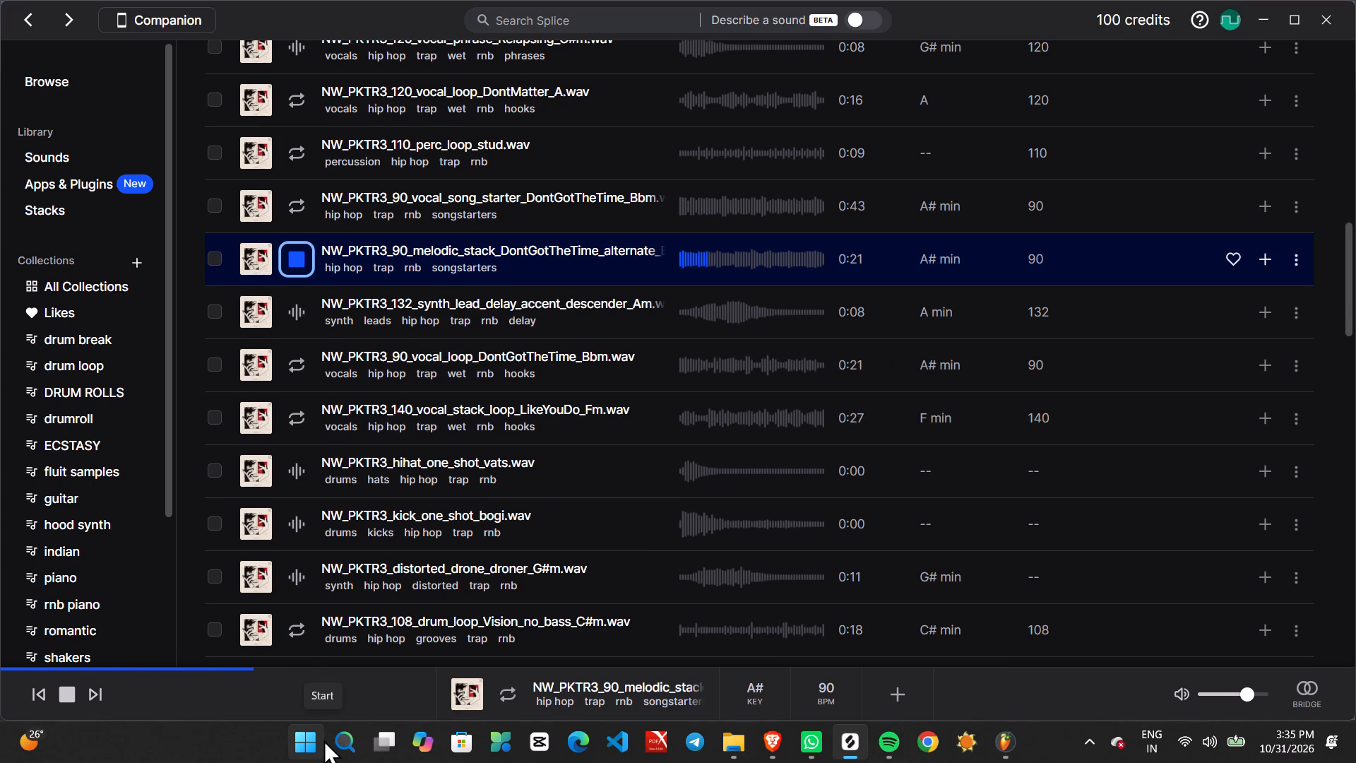
scroll(323, 740, down, 1)
click(297, 374)
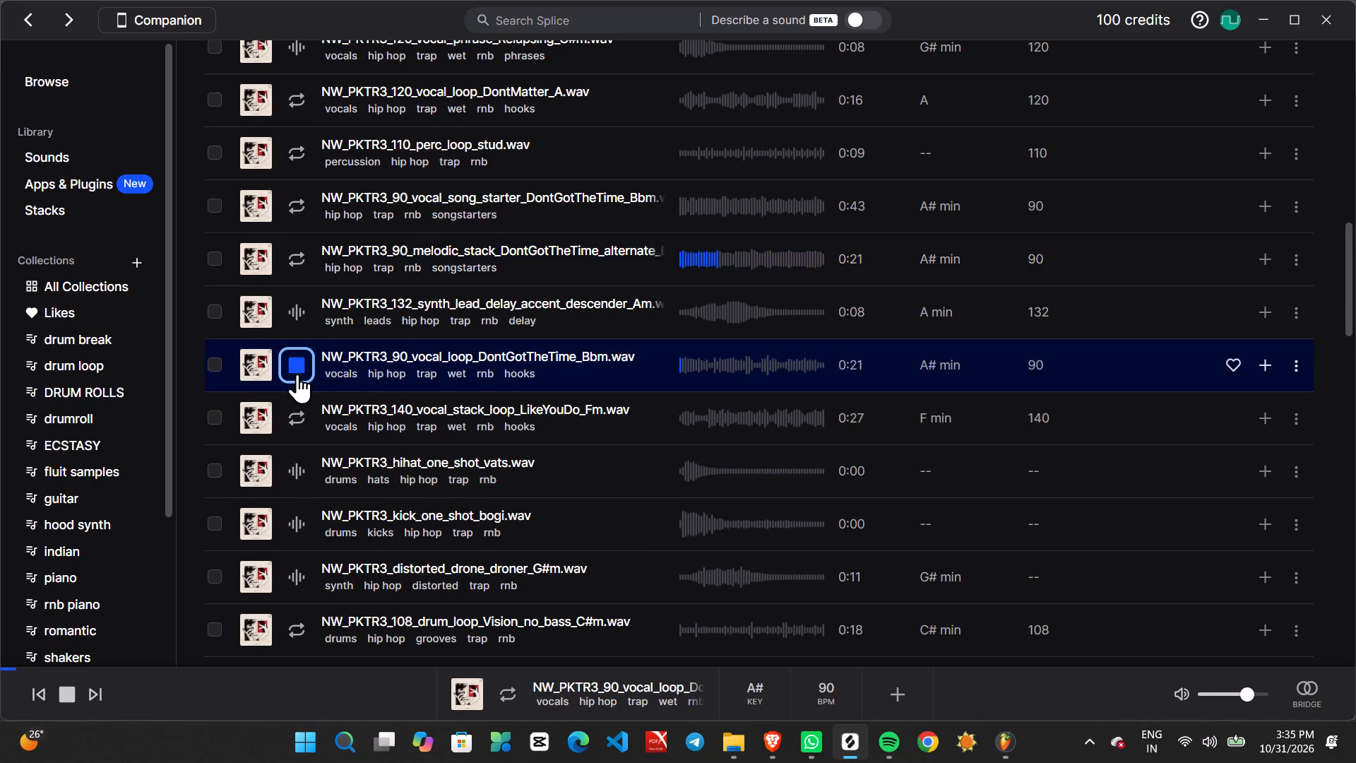
scroll(297, 374, down, 2)
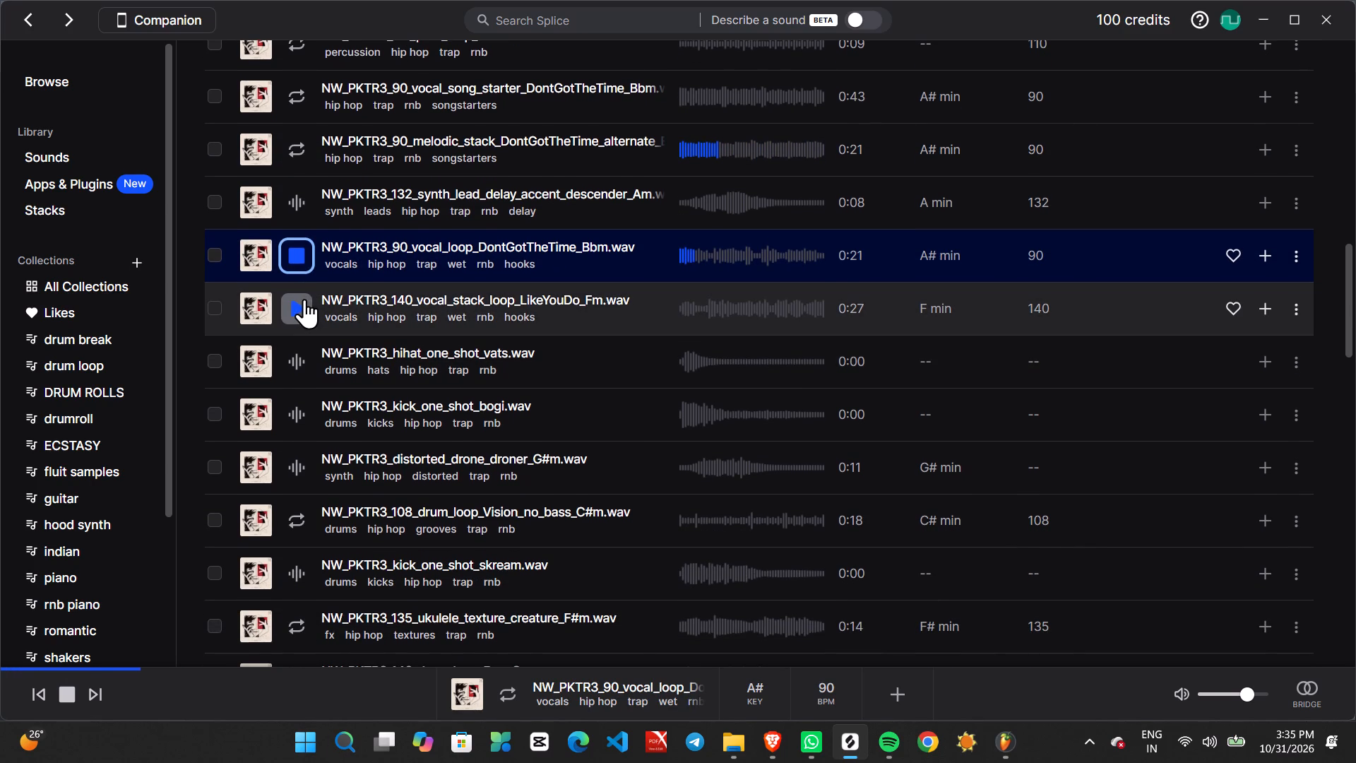
click(304, 299)
key(space)
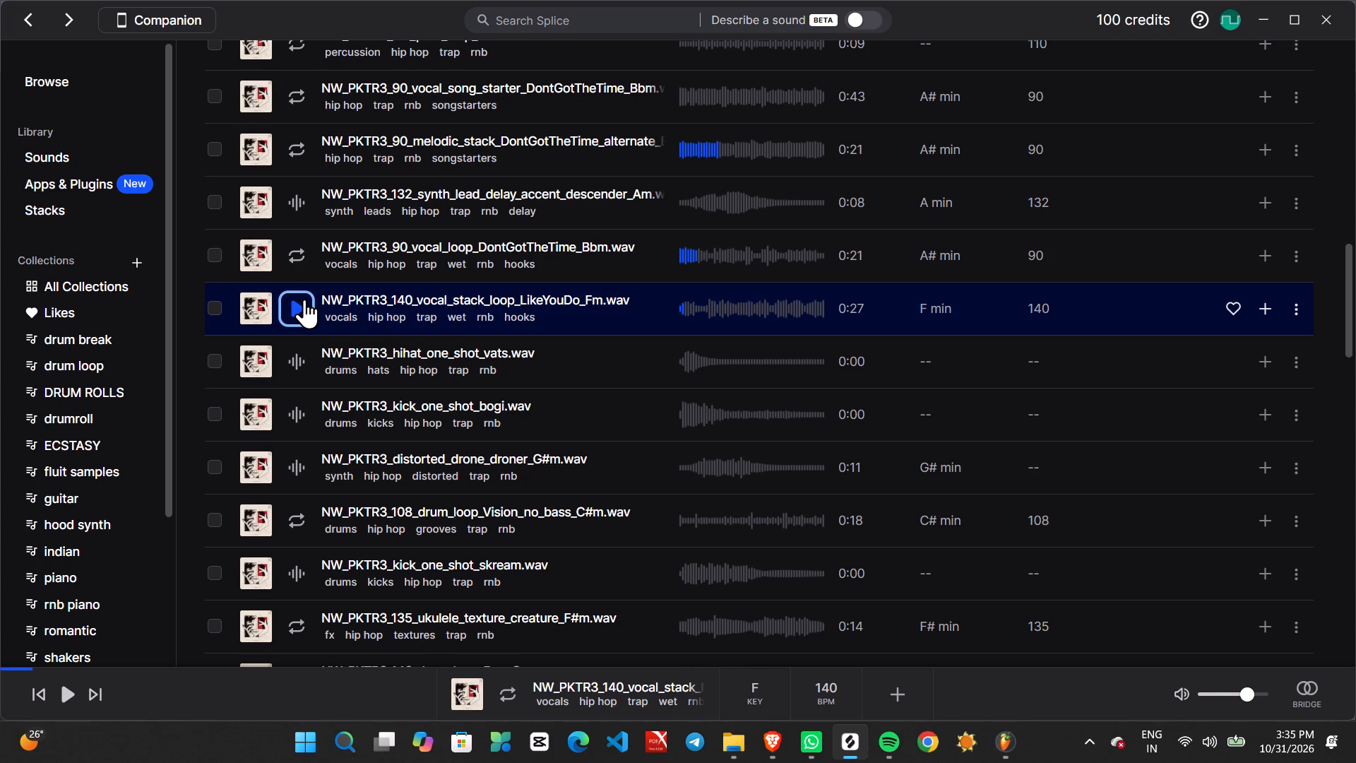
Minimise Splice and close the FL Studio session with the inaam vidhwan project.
click(1271, 18)
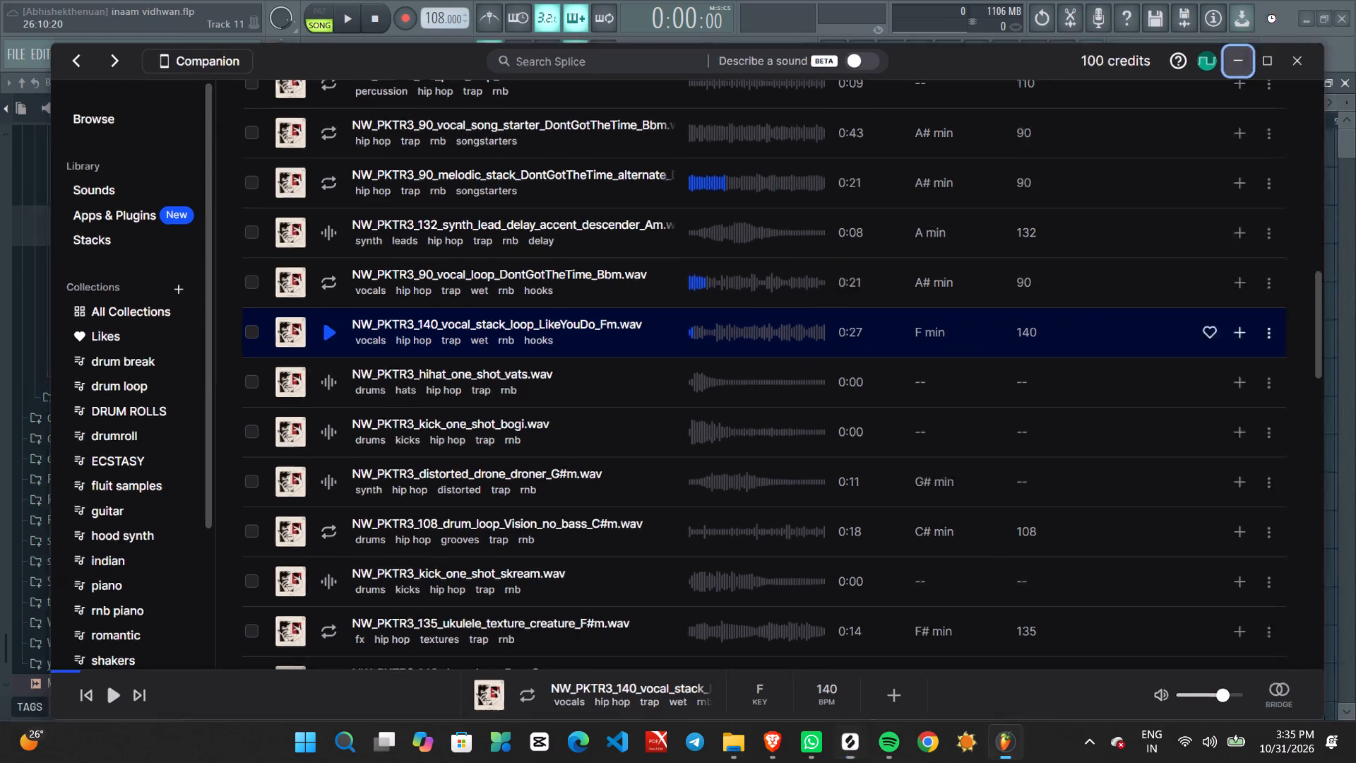
click(1342, 23)
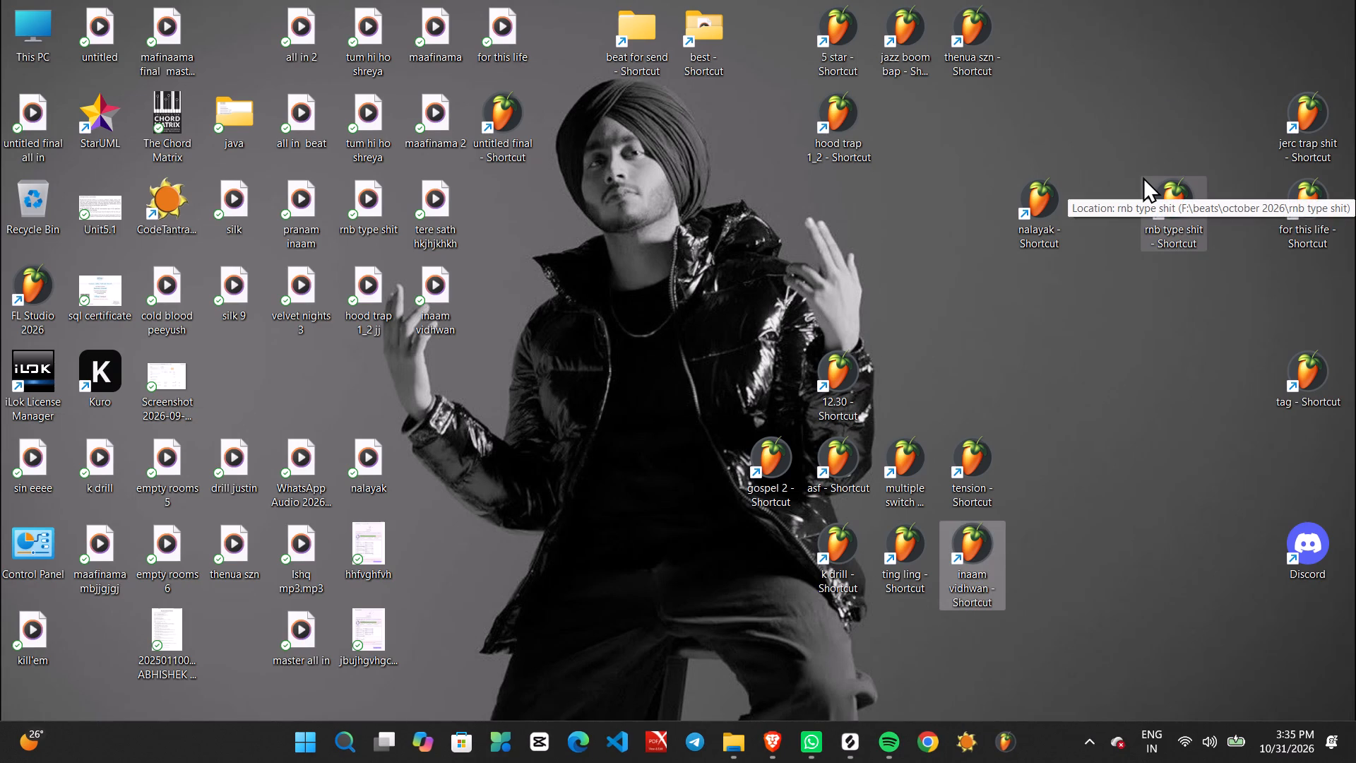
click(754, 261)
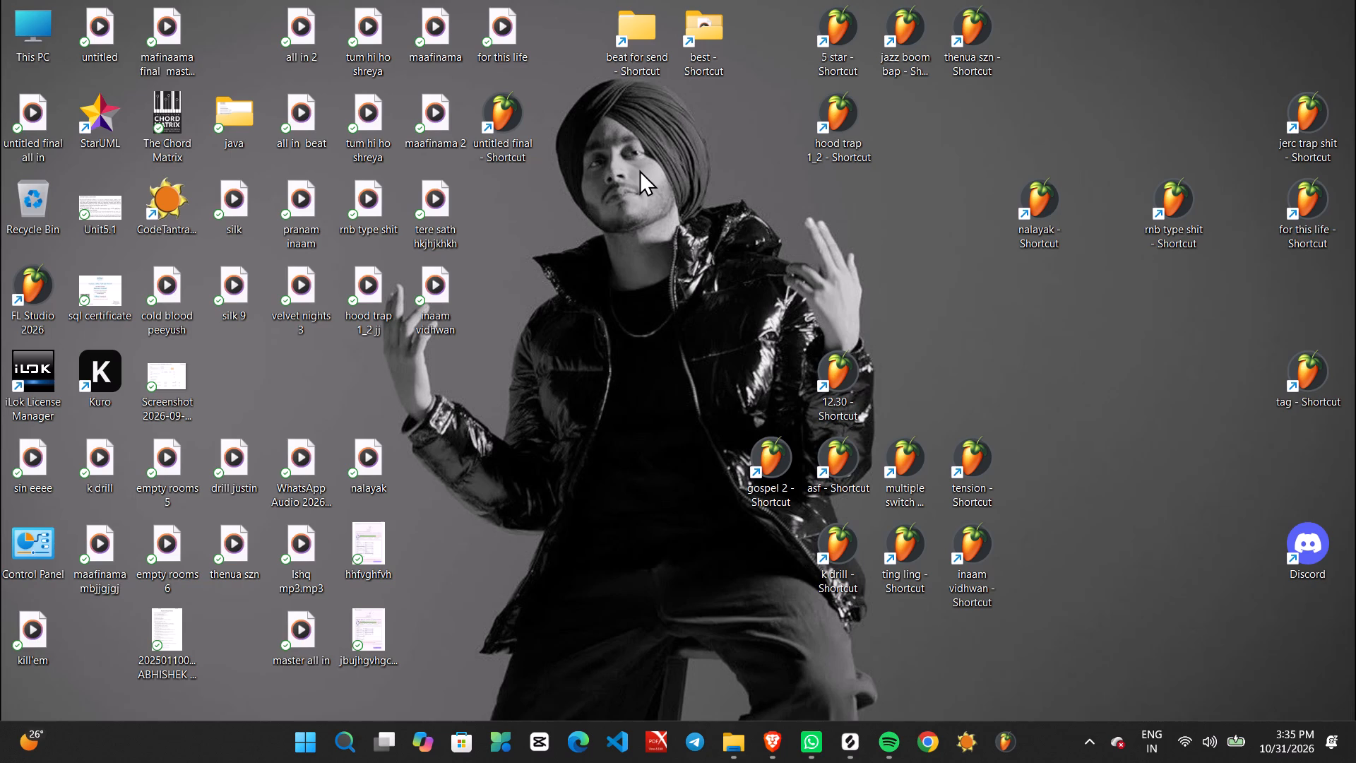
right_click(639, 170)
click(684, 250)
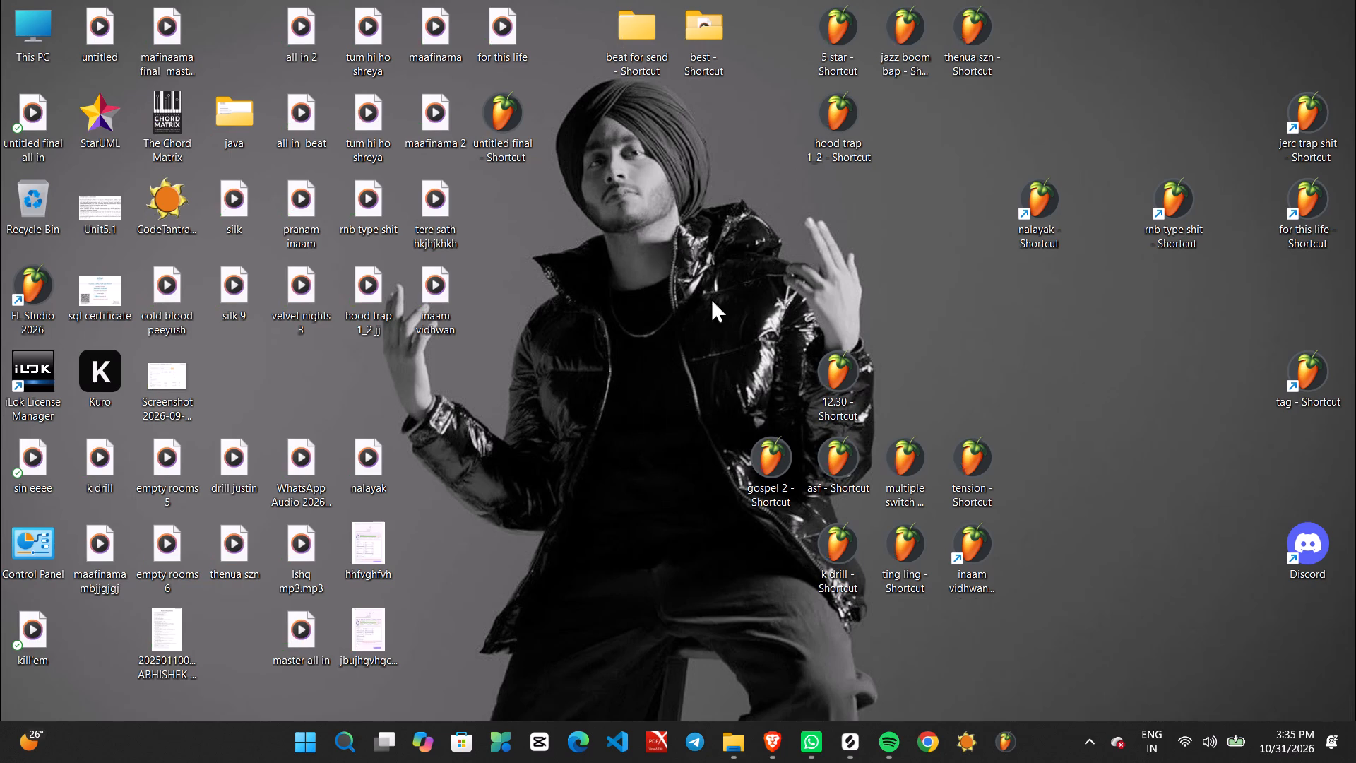
Relaunch FL Studio and open the recent project hood trap 1_2.flp.
click(1004, 744)
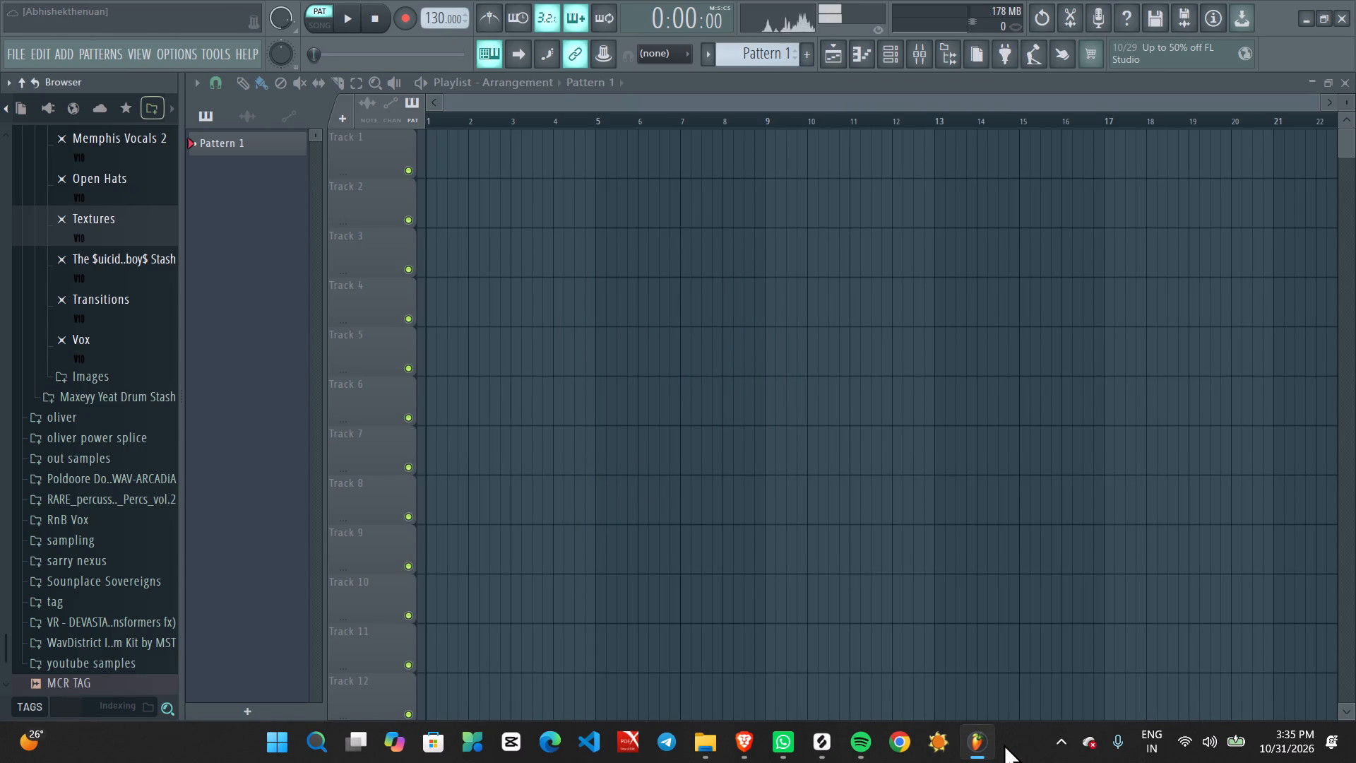
click(18, 57)
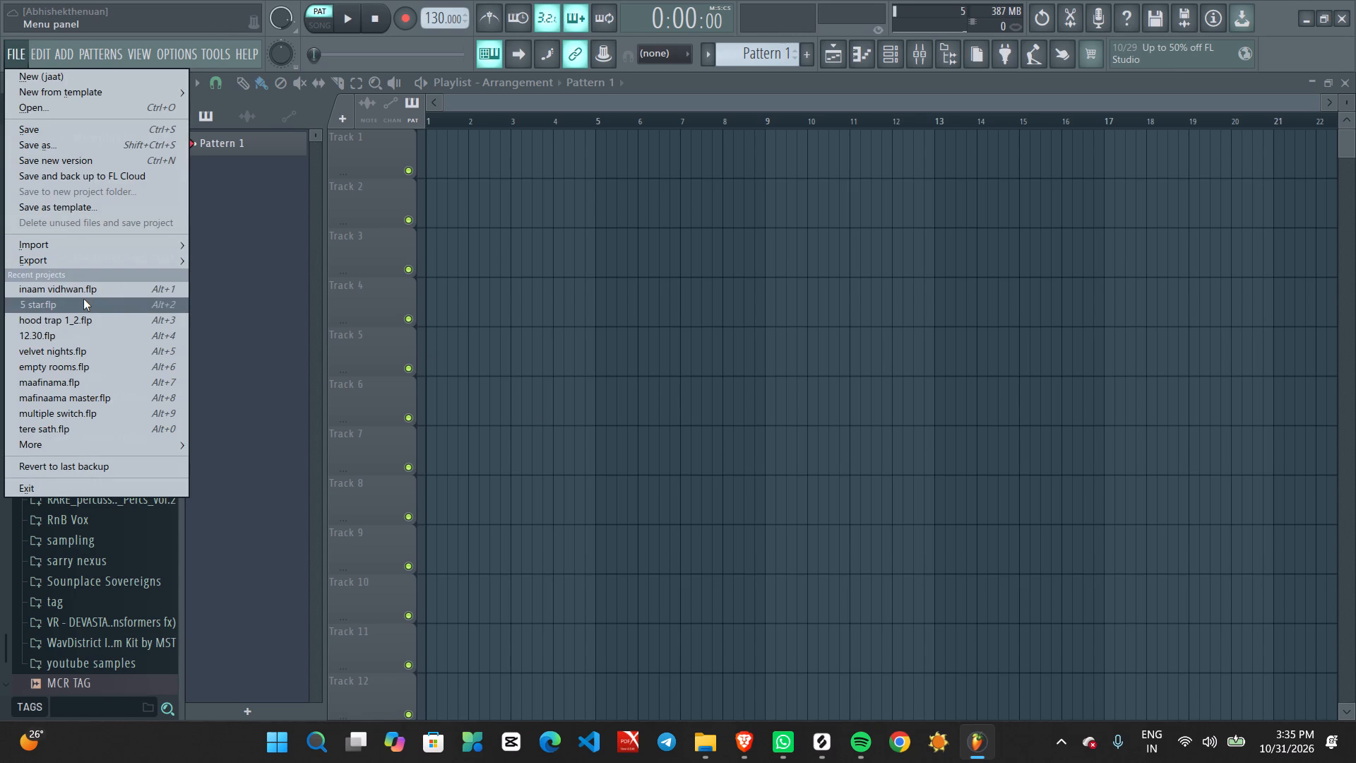
click(89, 319)
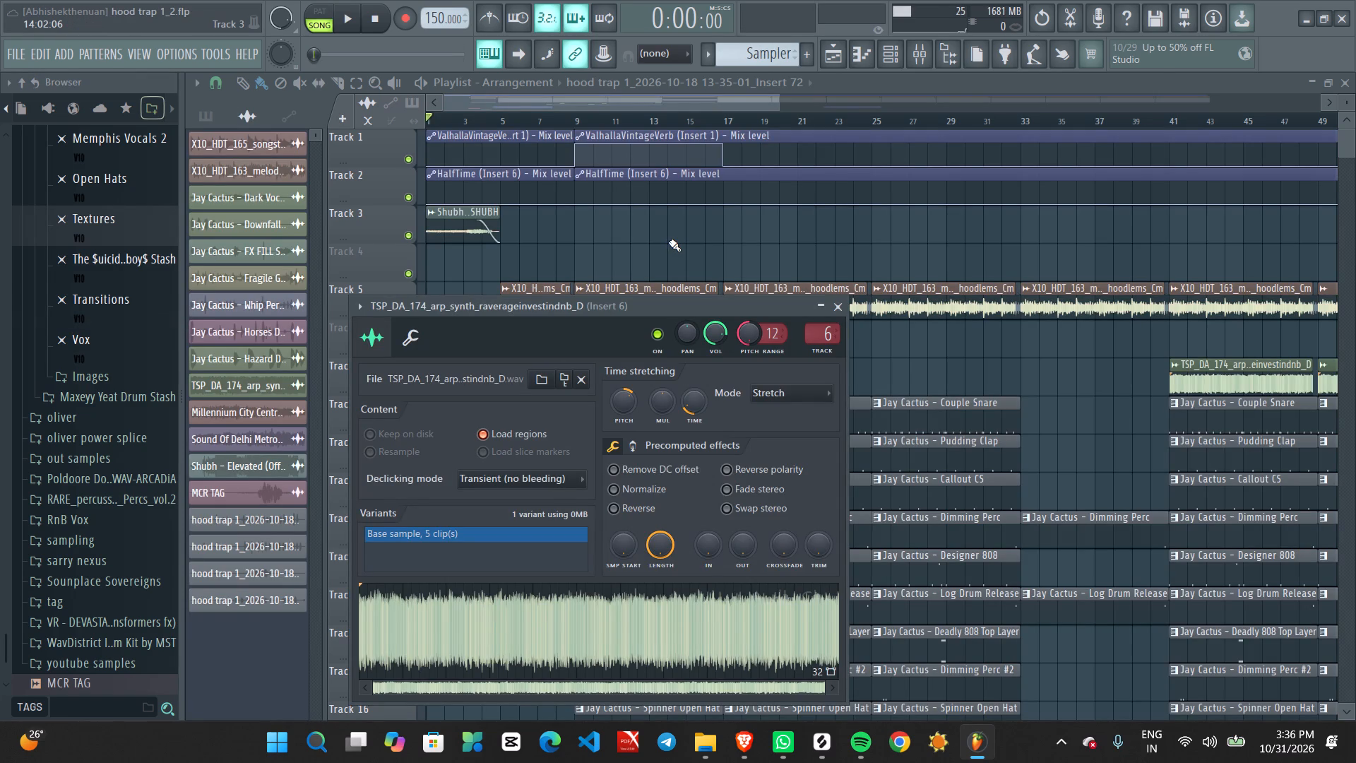
Bring the playlist to the front, play the song from the start and review the tracks down to Insert 71.
click(844, 58)
key(space)
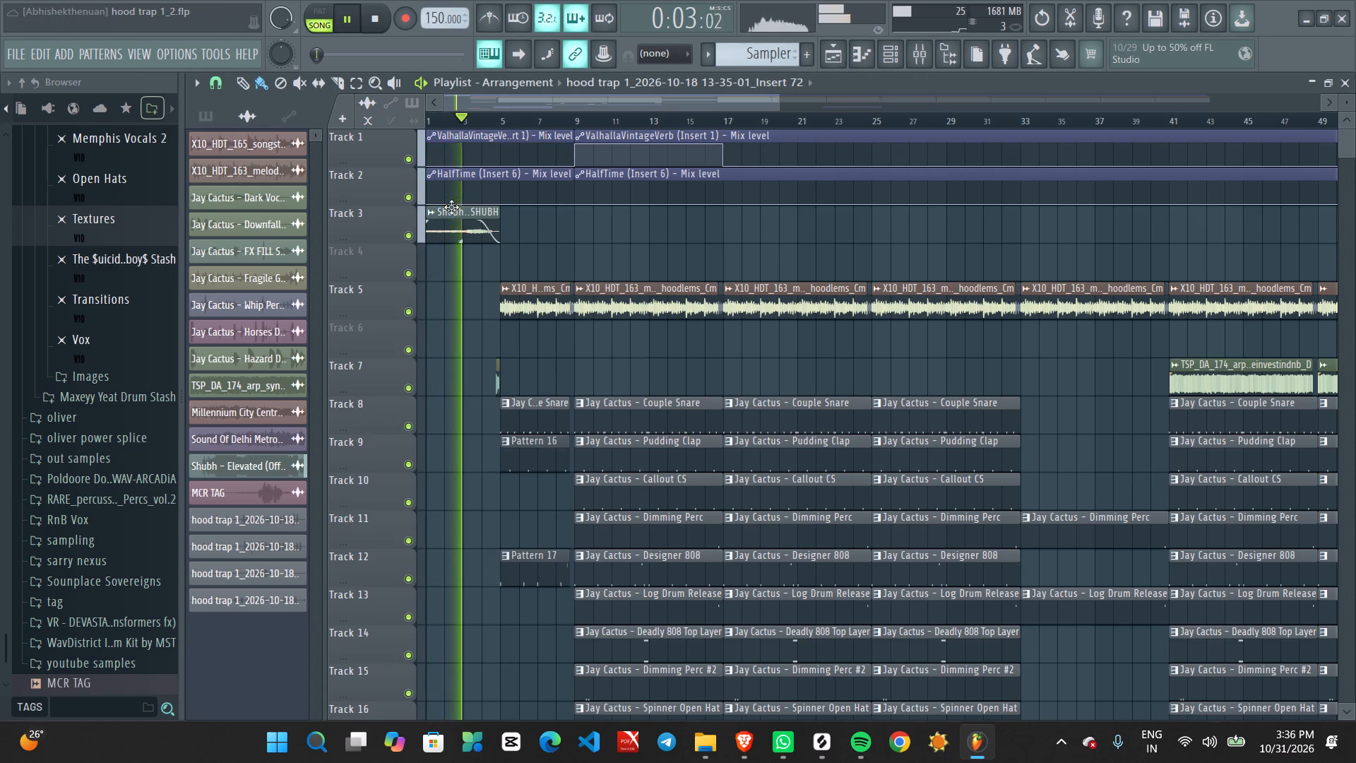
scroll(514, 352, down, 6)
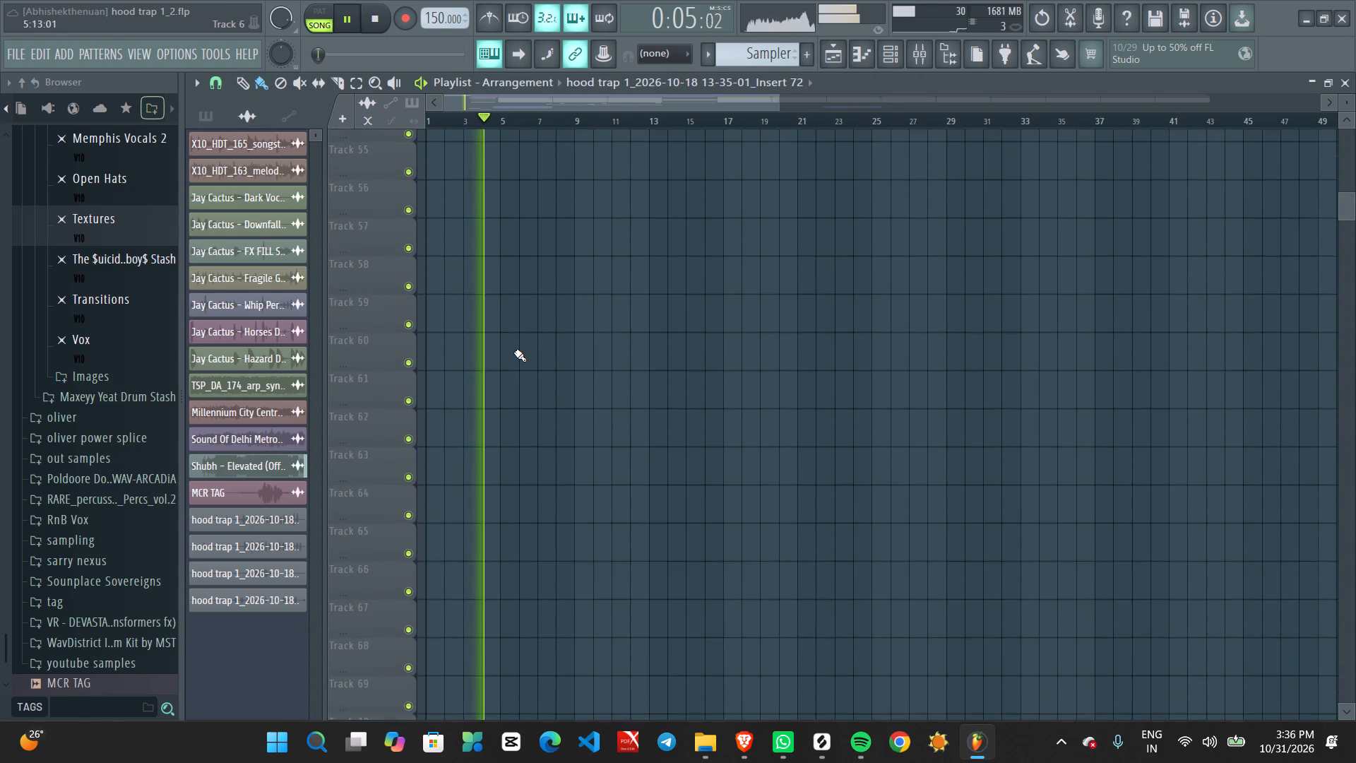
scroll(514, 352, up, 20)
scroll(514, 352, up, 4)
scroll(514, 352, down, 2)
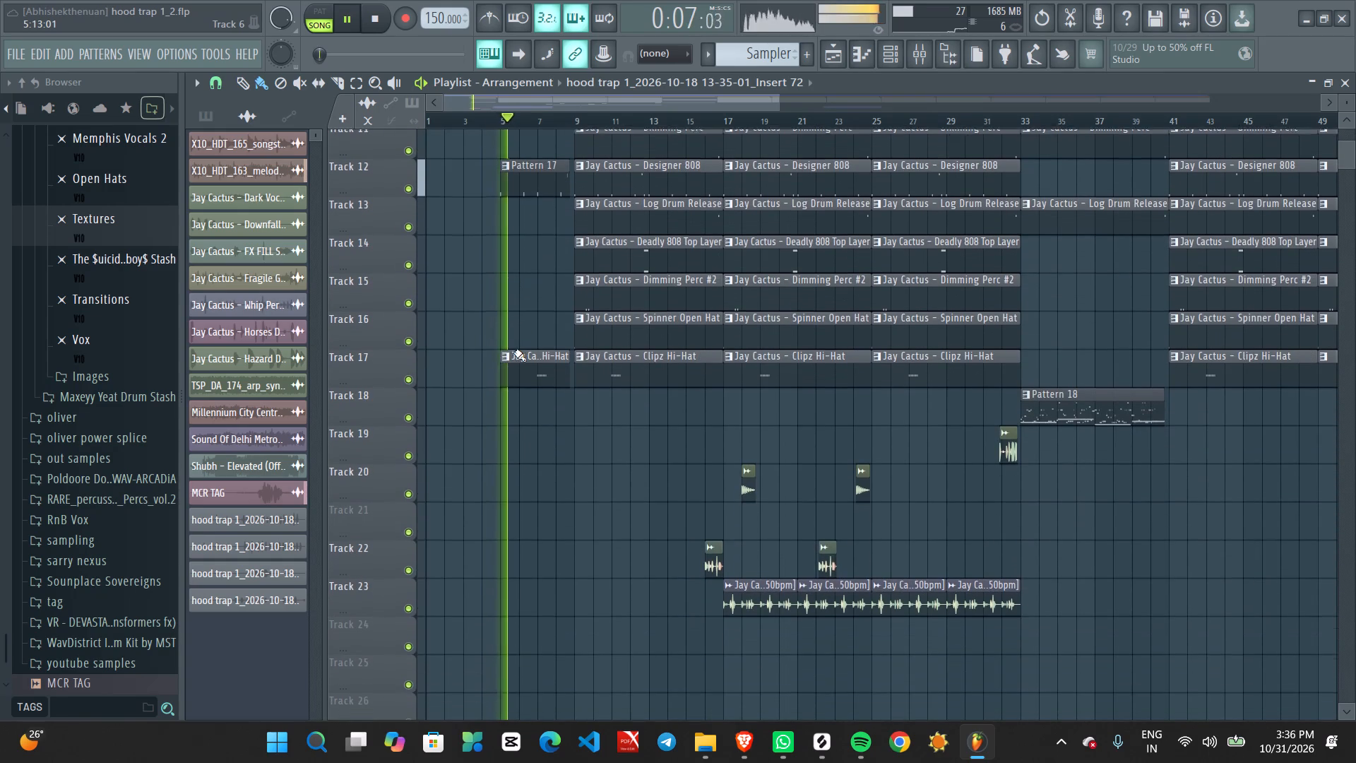
scroll(514, 352, down, 1)
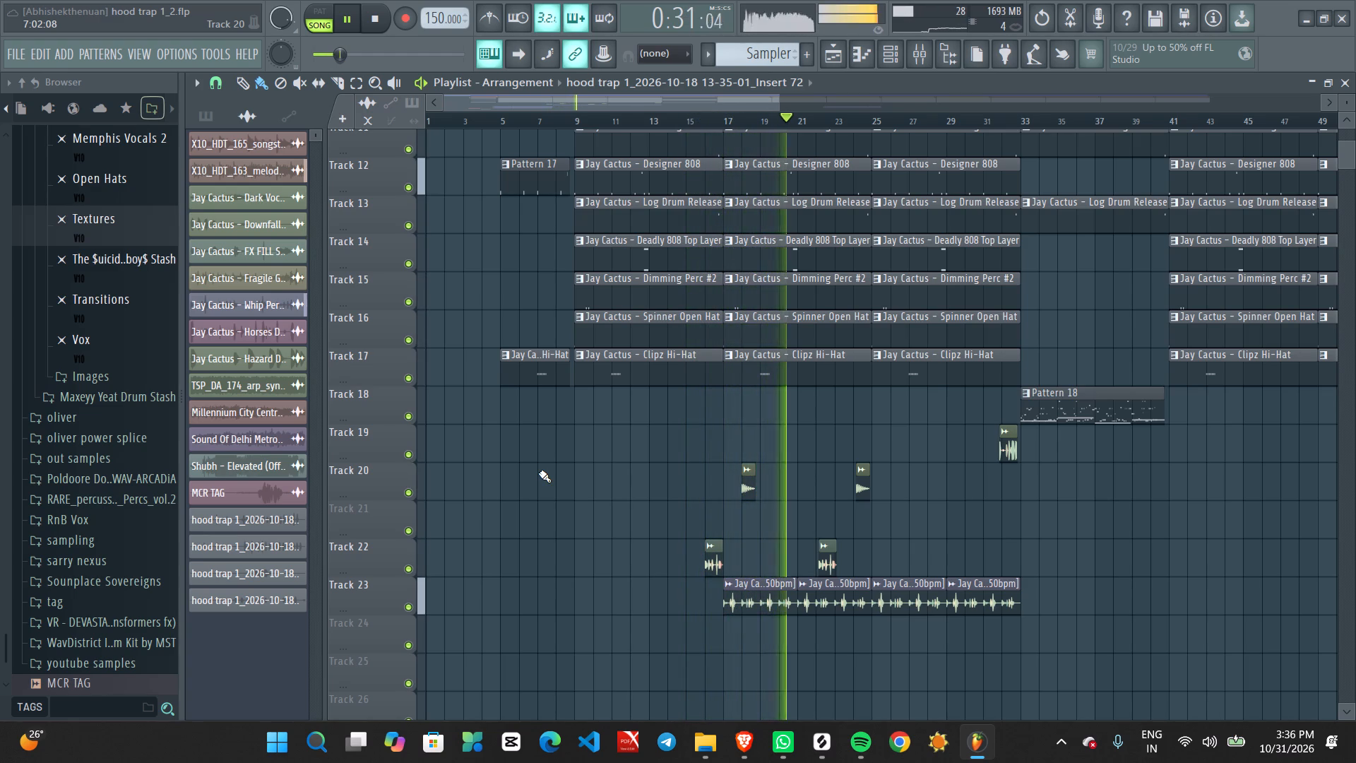
key(space)
key(space)
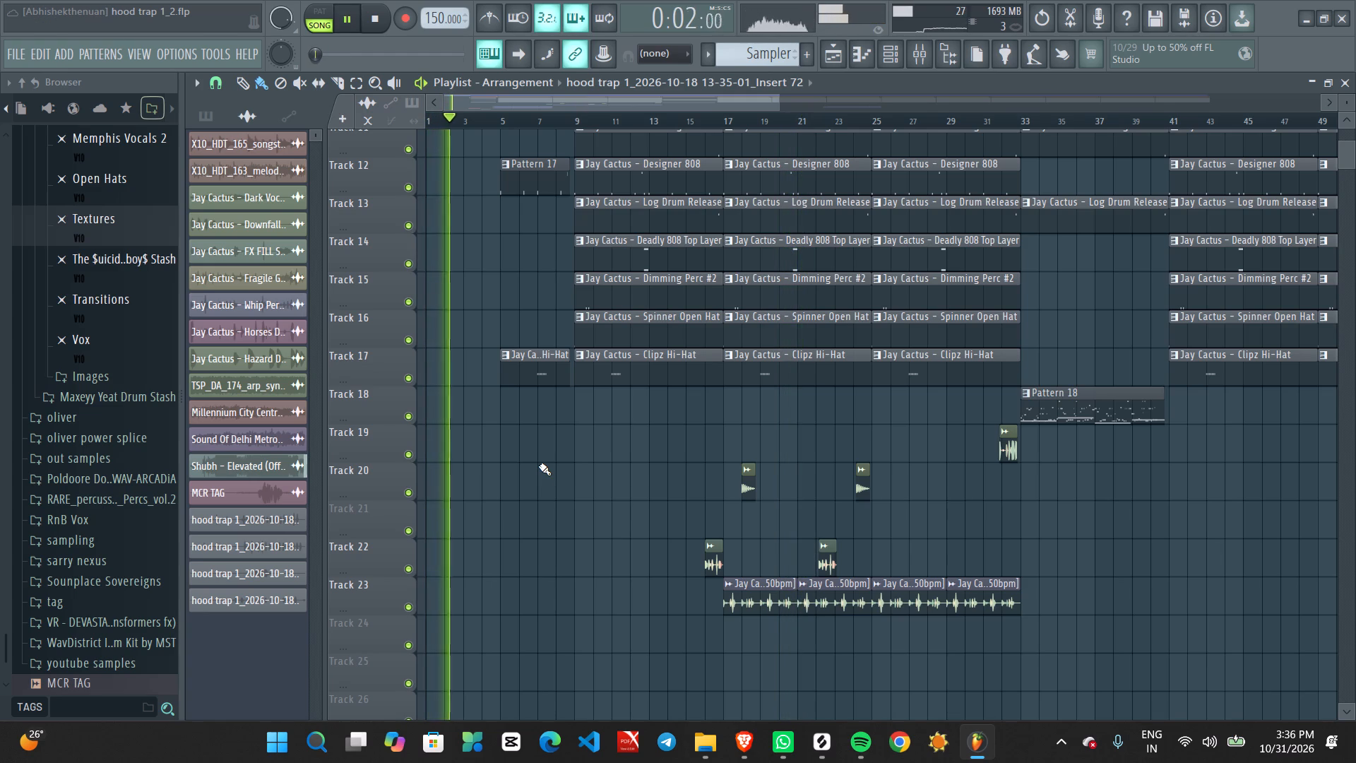
scroll(539, 466, down, 2)
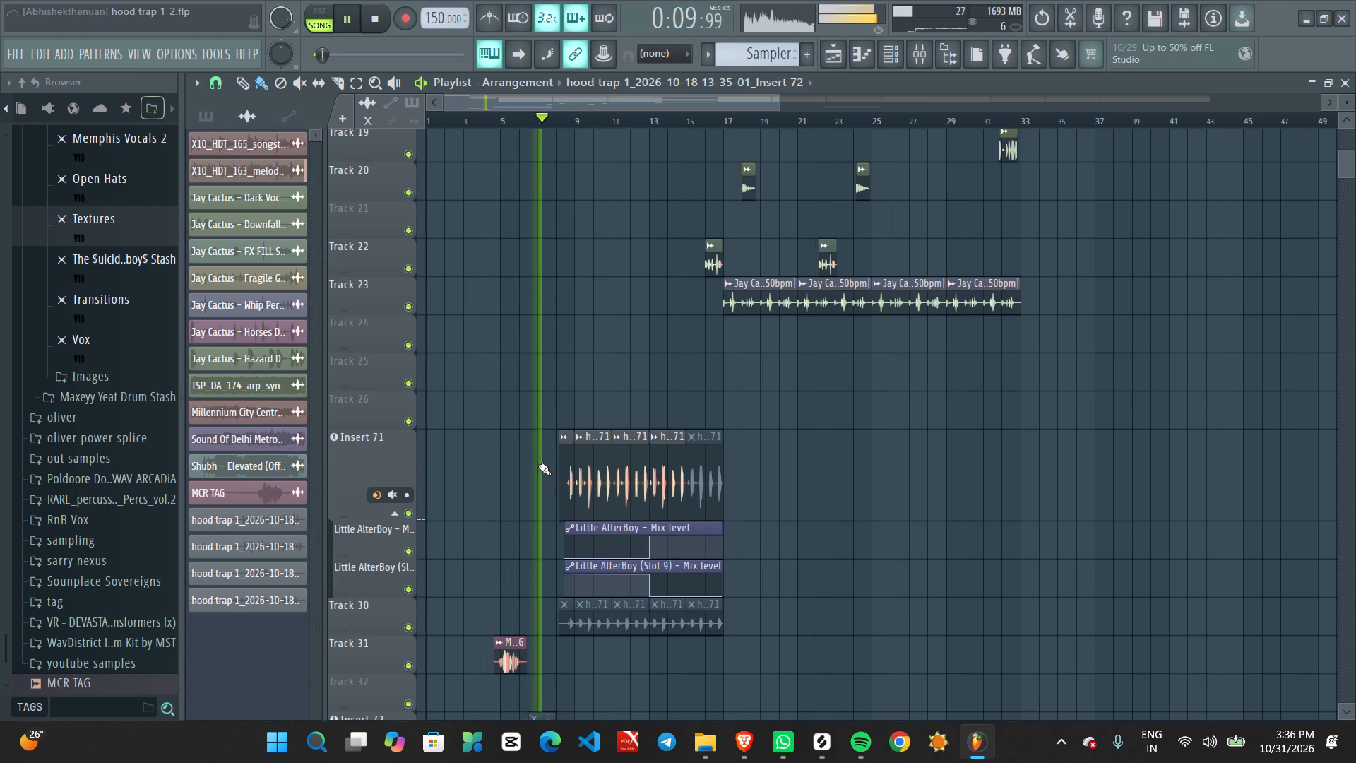
Unmute the last audio clip on the Insert 71 track, starting at bar 15, and return to the Draw tool.
middle_click(540, 466)
right_click(540, 466)
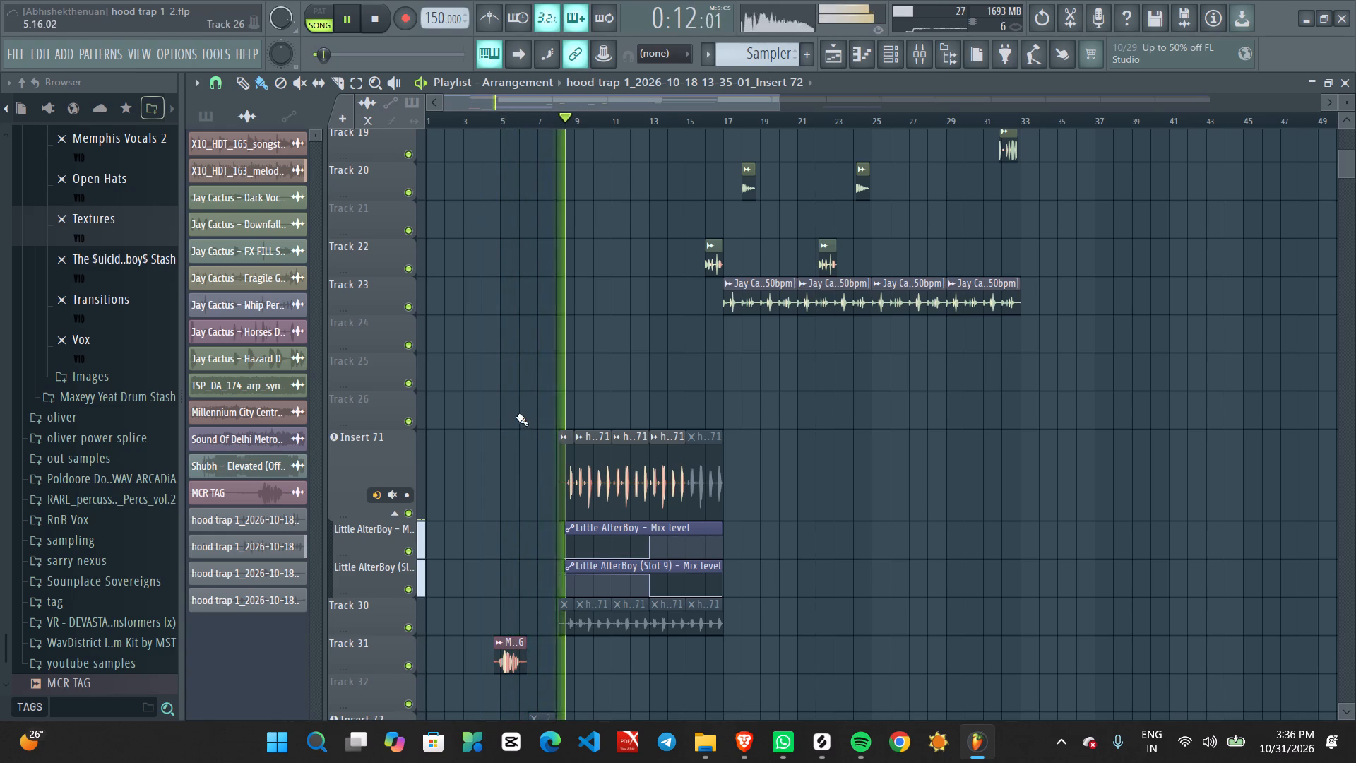
middle_click(516, 408)
right_click(519, 406)
click(544, 400)
click(700, 479)
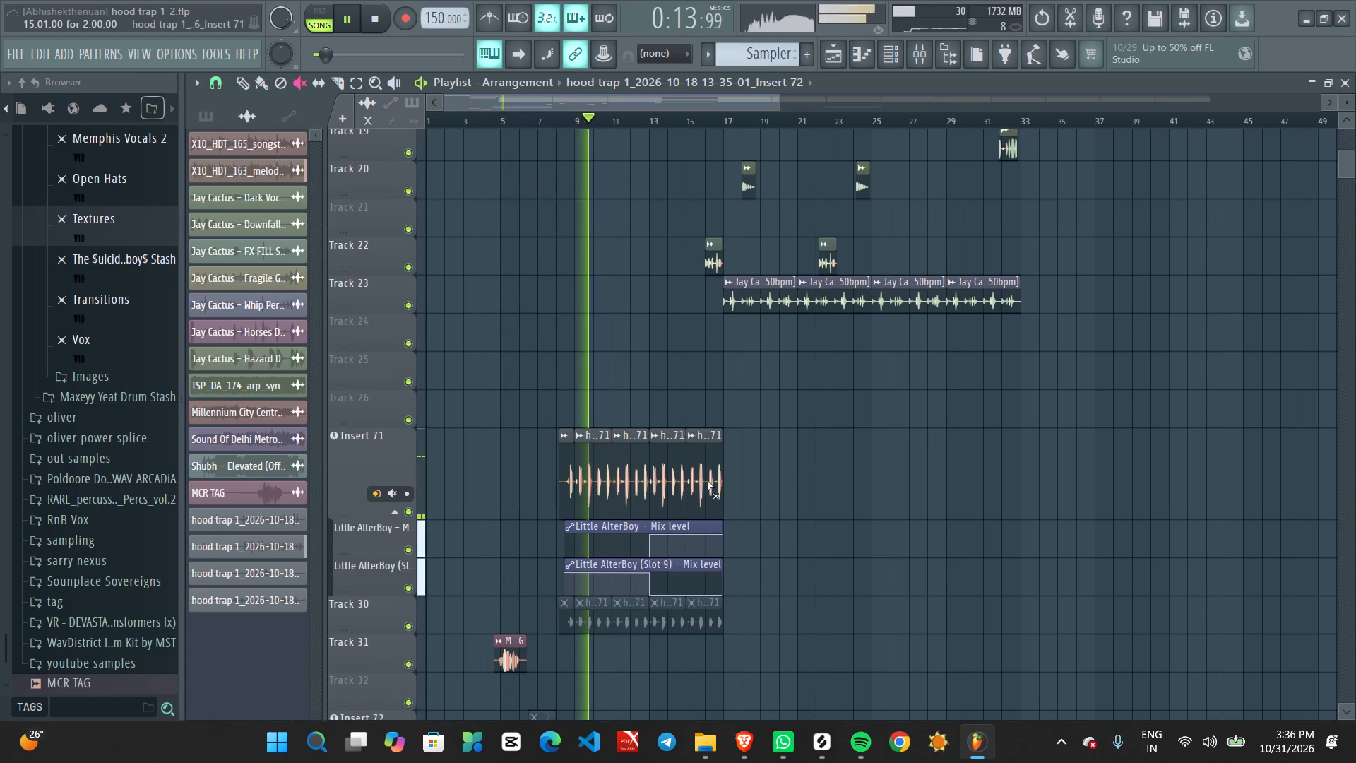
middle_drag(827, 454, 836, 444)
right_click(835, 449)
click(874, 316)
Examine the arrangement during playback, from the pattern tracks down to the Insert 71 clips and their Little AlterBoy automation.
ctrl+scroll(783, 568, up, 2)
middle_drag(738, 596, 958, 362)
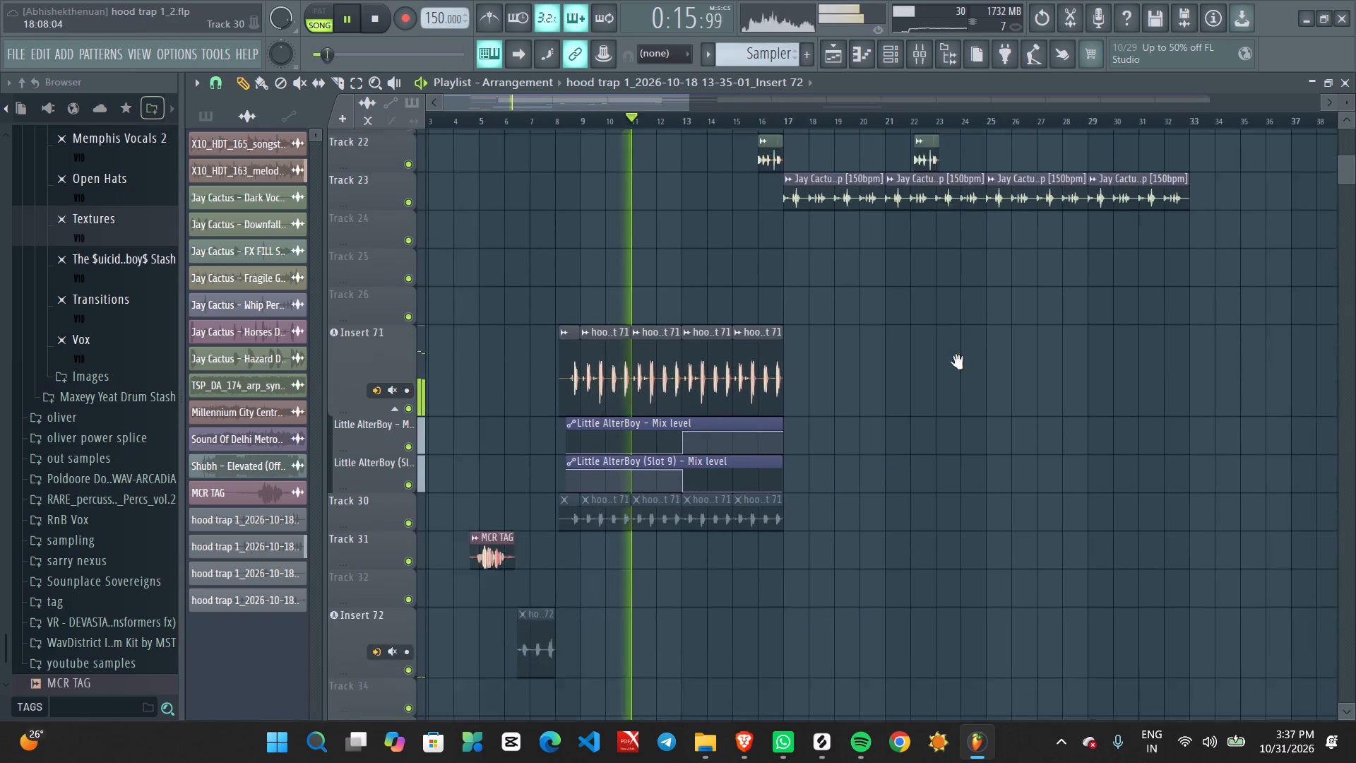
middle_drag(958, 362, 968, 352)
ctrl+scroll(829, 414, down, 8)
scroll(609, 487, up, 12)
scroll(622, 494, down, 3)
scroll(621, 495, up, 8)
scroll(564, 514, down, 1)
scroll(564, 514, up, 10)
ctrl+scroll(589, 516, down, 7)
scroll(589, 516, up, 2)
scroll(589, 516, down, 7)
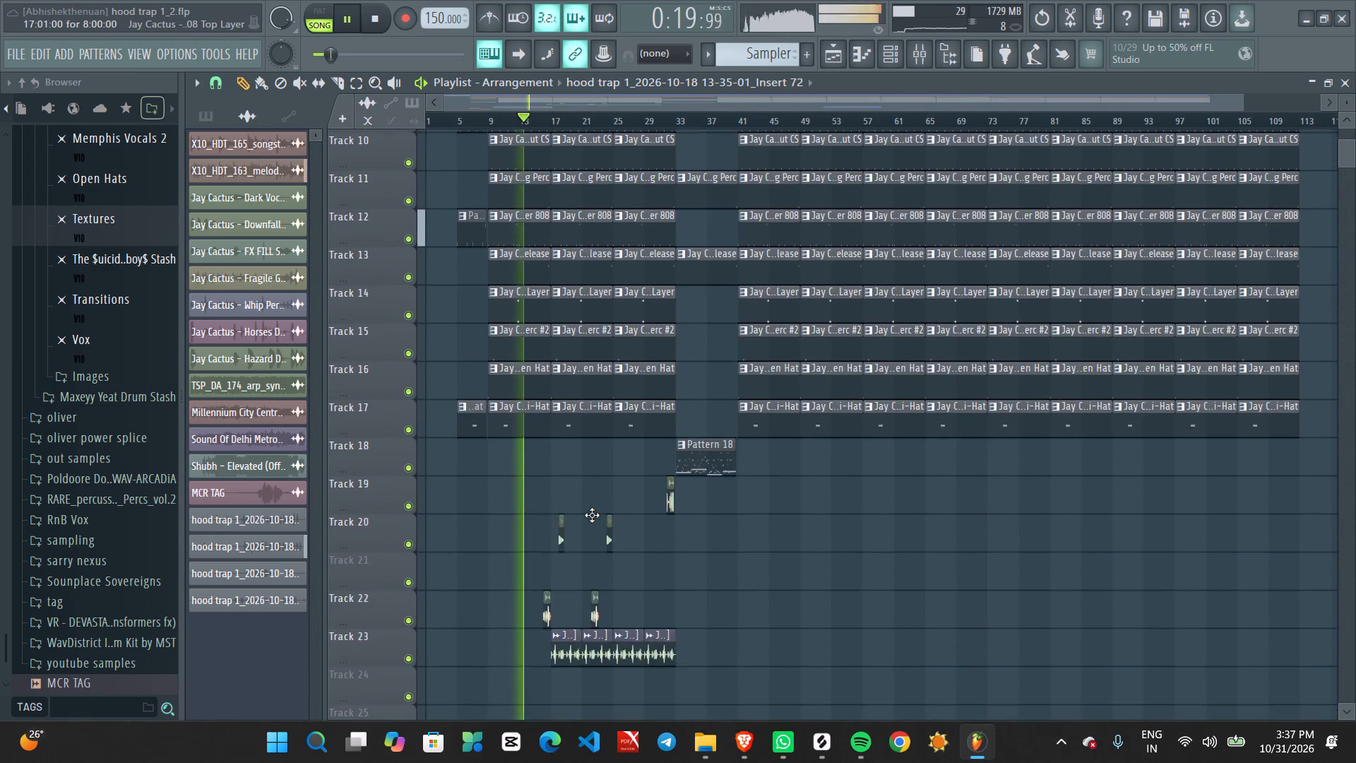
scroll(592, 515, up, 1)
scroll(592, 515, down, 6)
ctrl+scroll(539, 570, up, 2)
middle_drag(537, 574, 862, 493)
ctrl+scroll(704, 528, up, 2)
middle_drag(665, 541, 914, 468)
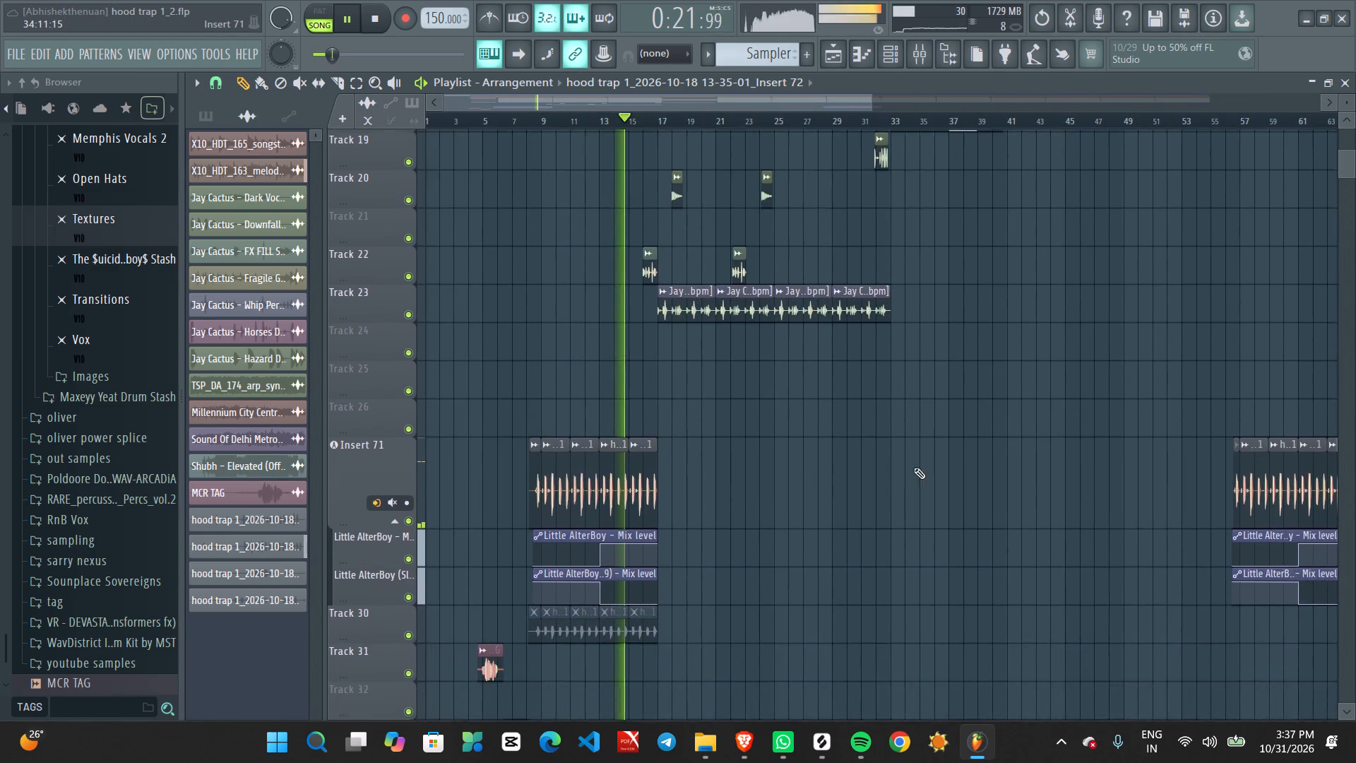
alt+scroll(737, 457, down, 9)
ctrl+scroll(703, 472, down, 3)
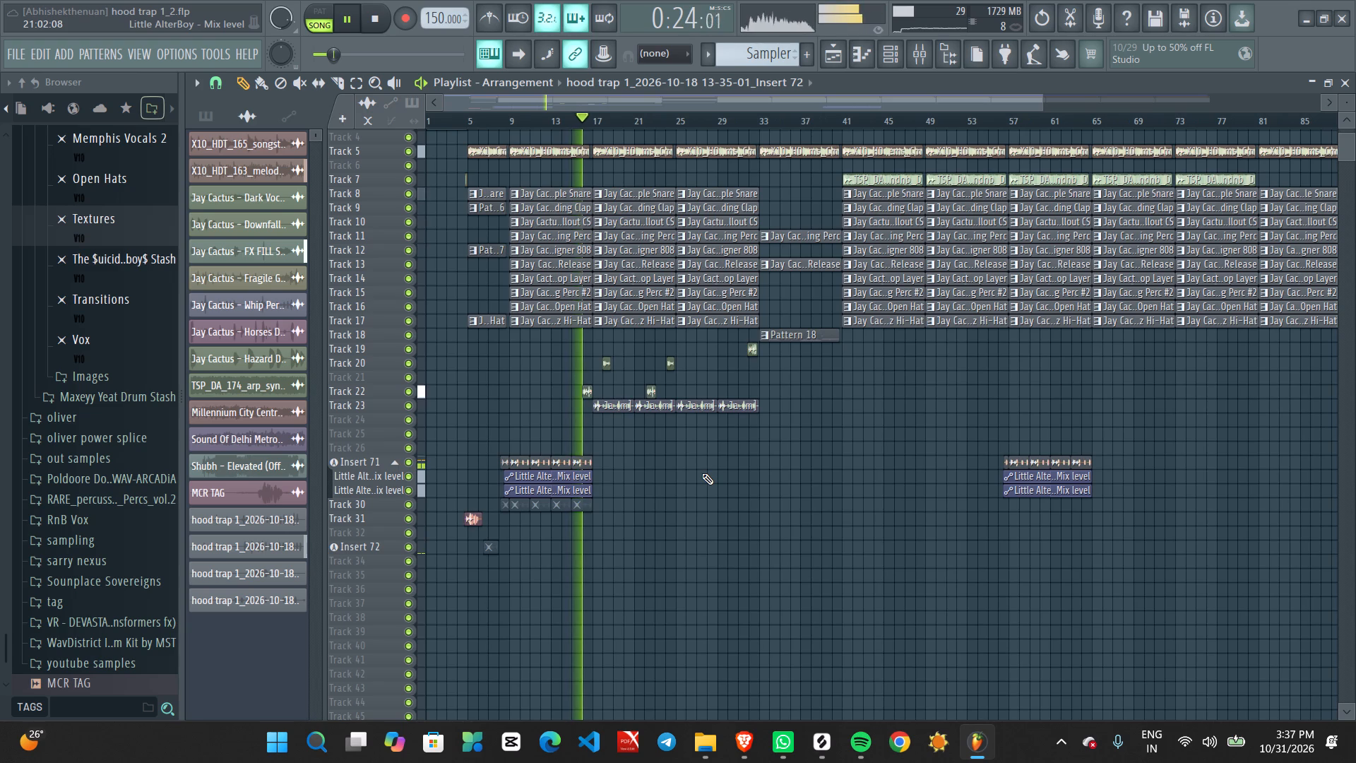
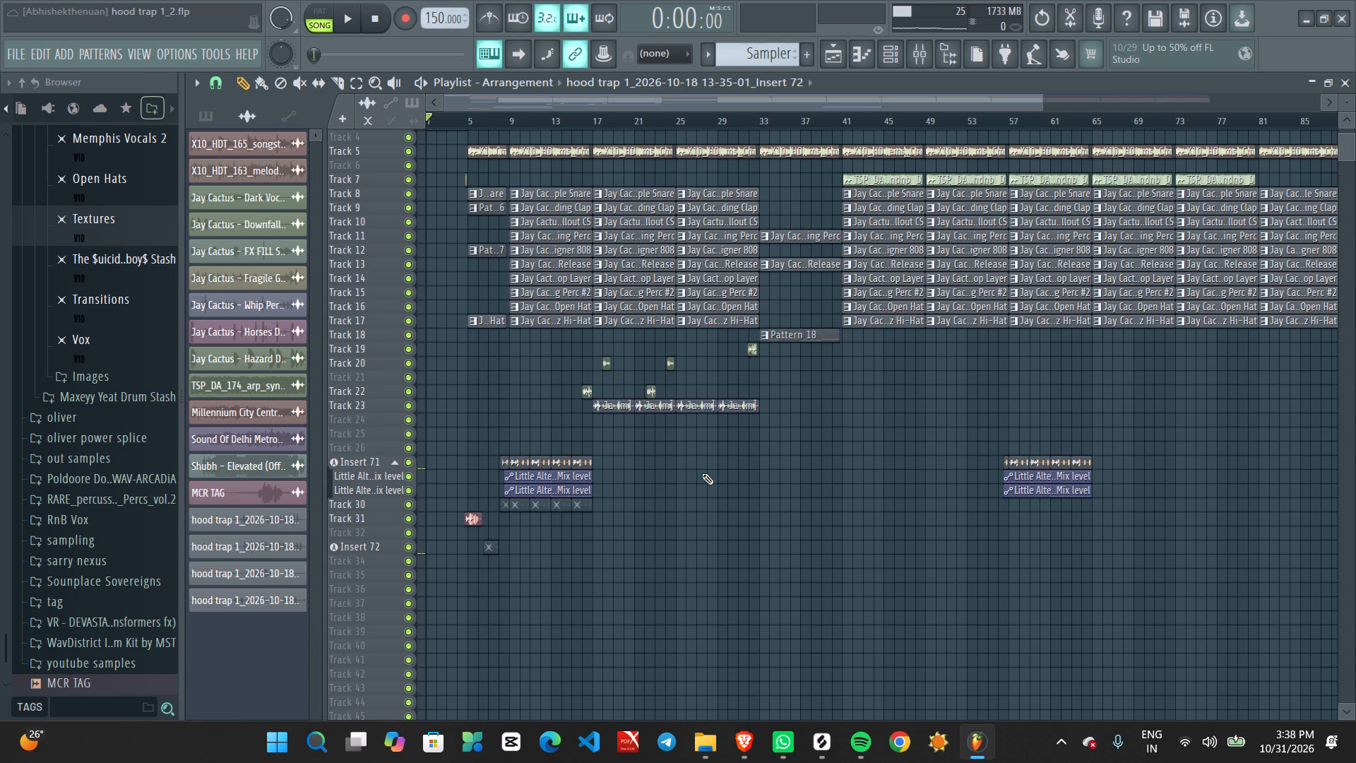
Play the song from the start to audition the intro into about bar 9, and stop playback.
key(space)
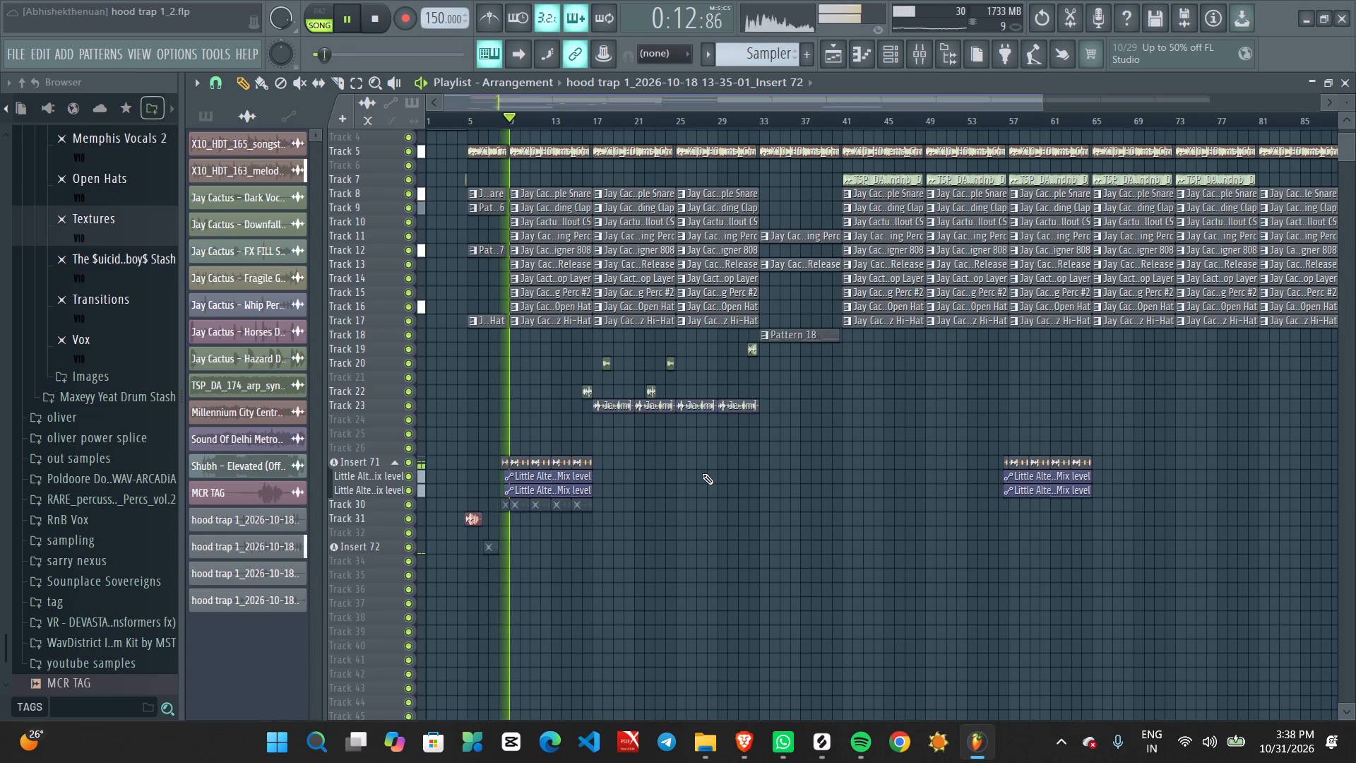
key(space)
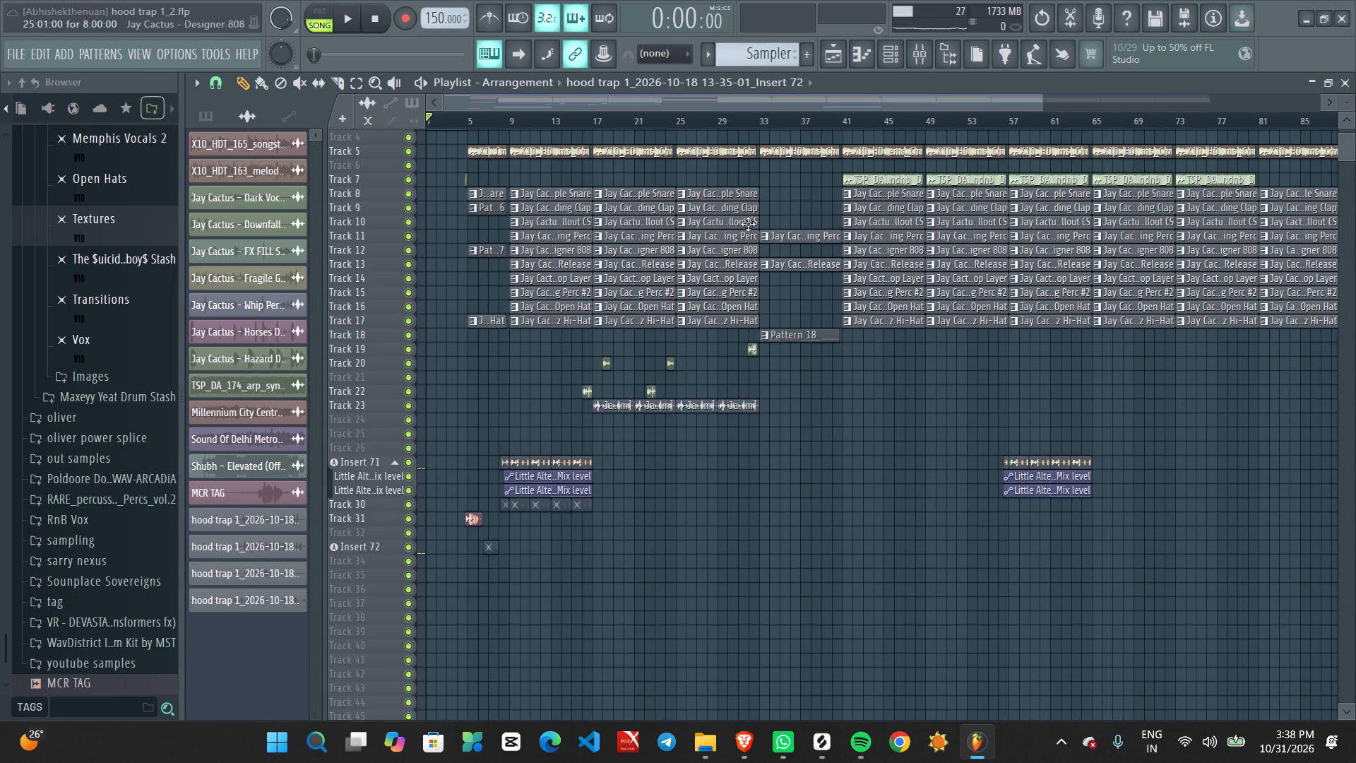
Play the arrangement from about bar 31 to audition the transition into the section at bar 33.
click(746, 121)
key(space)
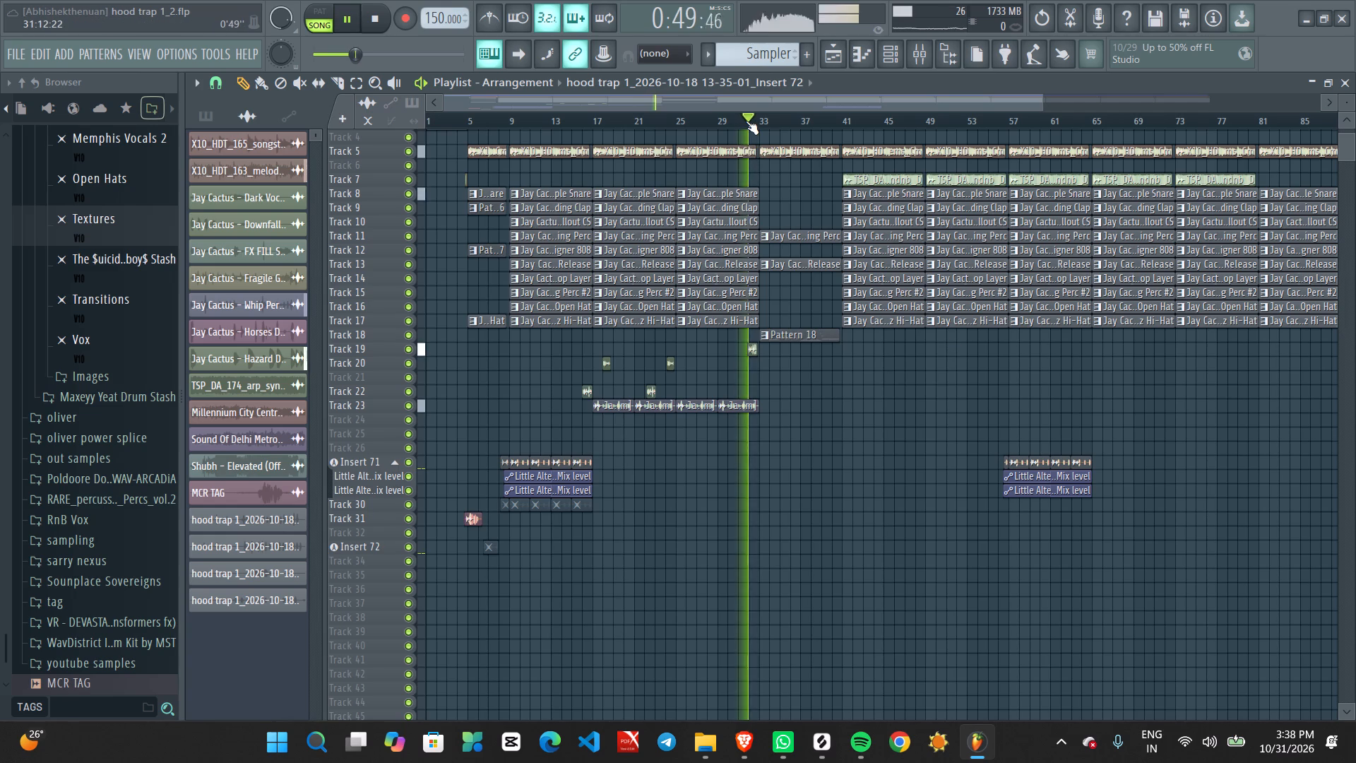
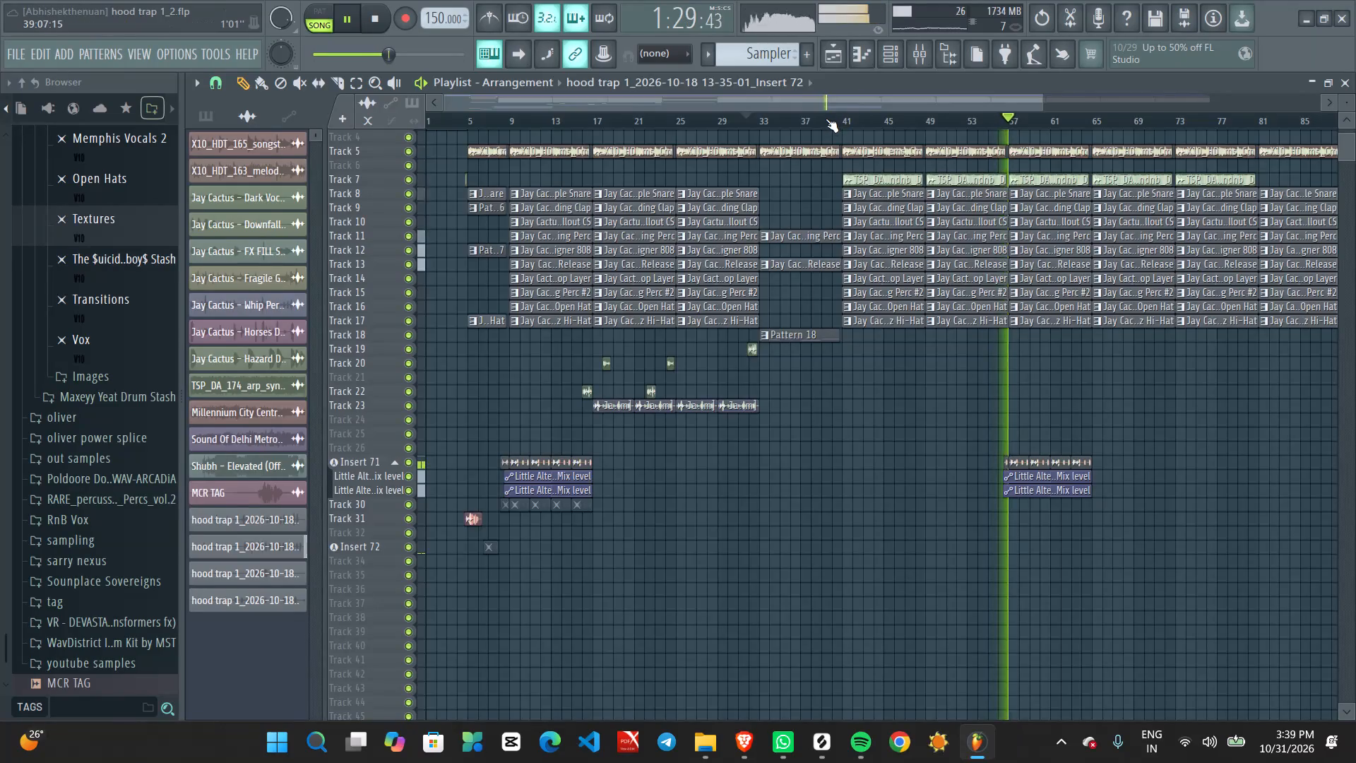
Restart playback and move it to about bar 44 to audition the section following the break.
scroll(826, 119, down, 6)
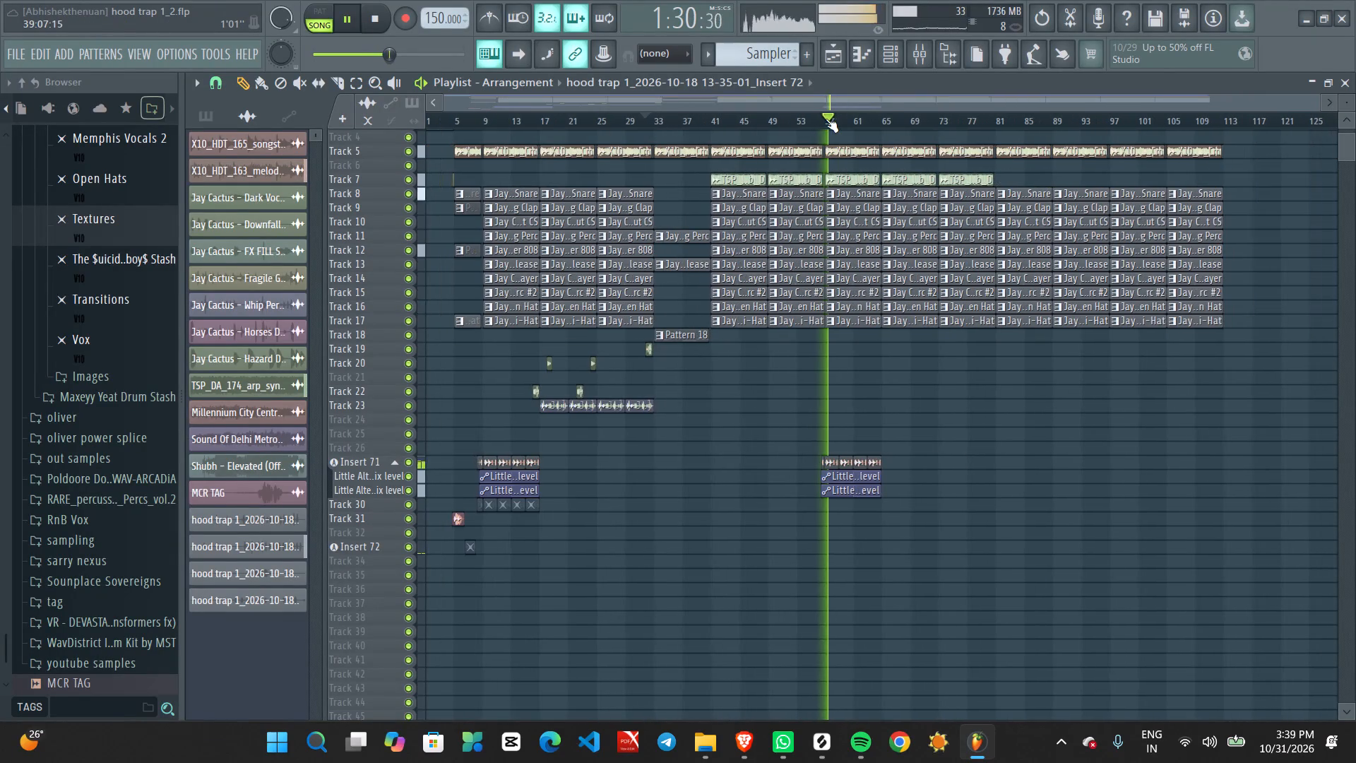
scroll(826, 119, down, 2)
scroll(842, 314, up, 20)
scroll(842, 314, up, 19)
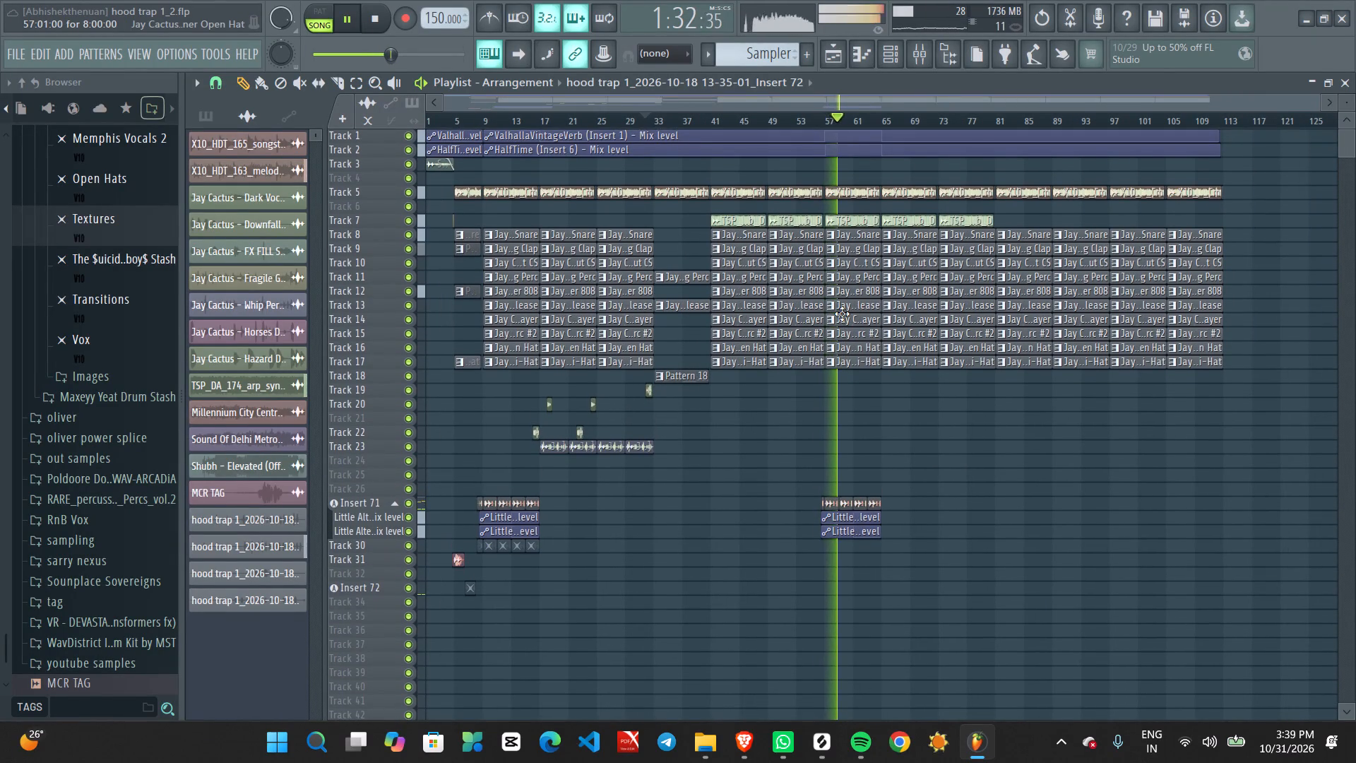
key(space)
key(space)
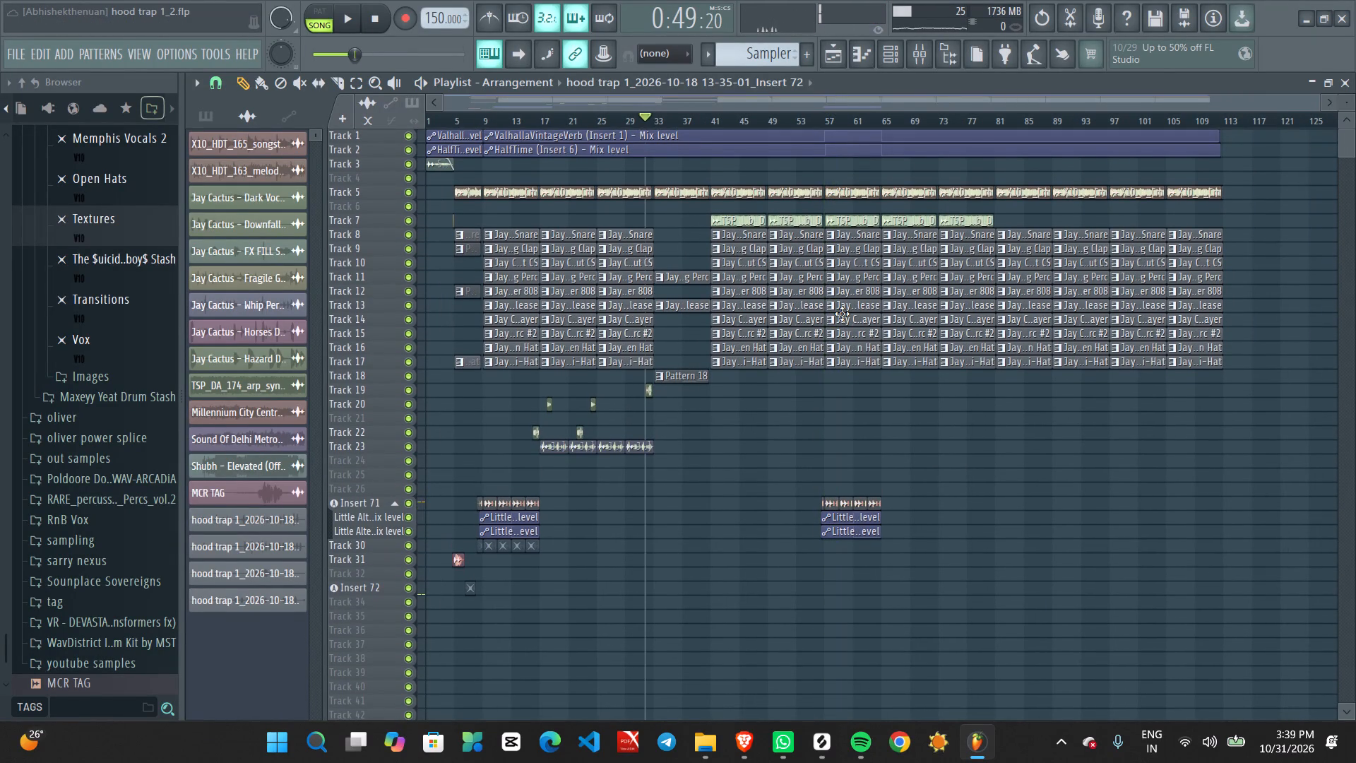
click(733, 120)
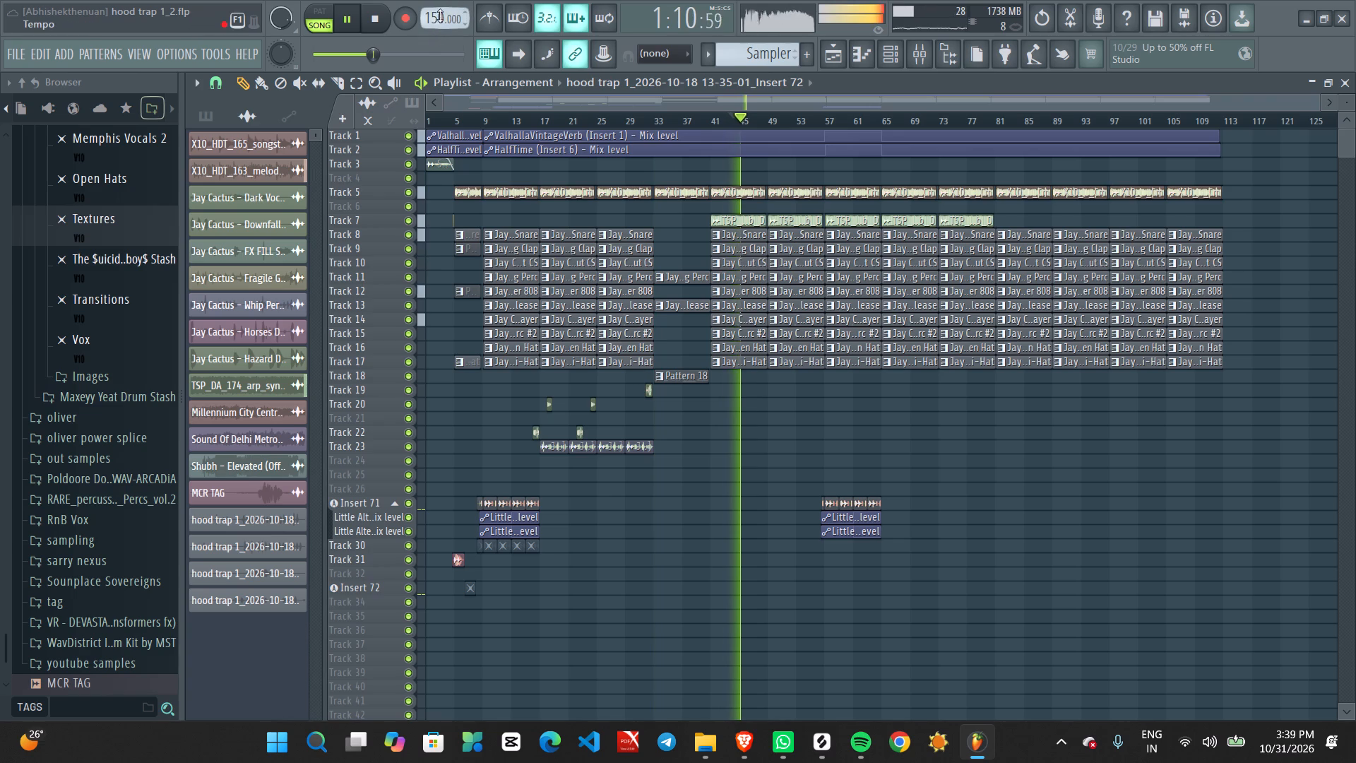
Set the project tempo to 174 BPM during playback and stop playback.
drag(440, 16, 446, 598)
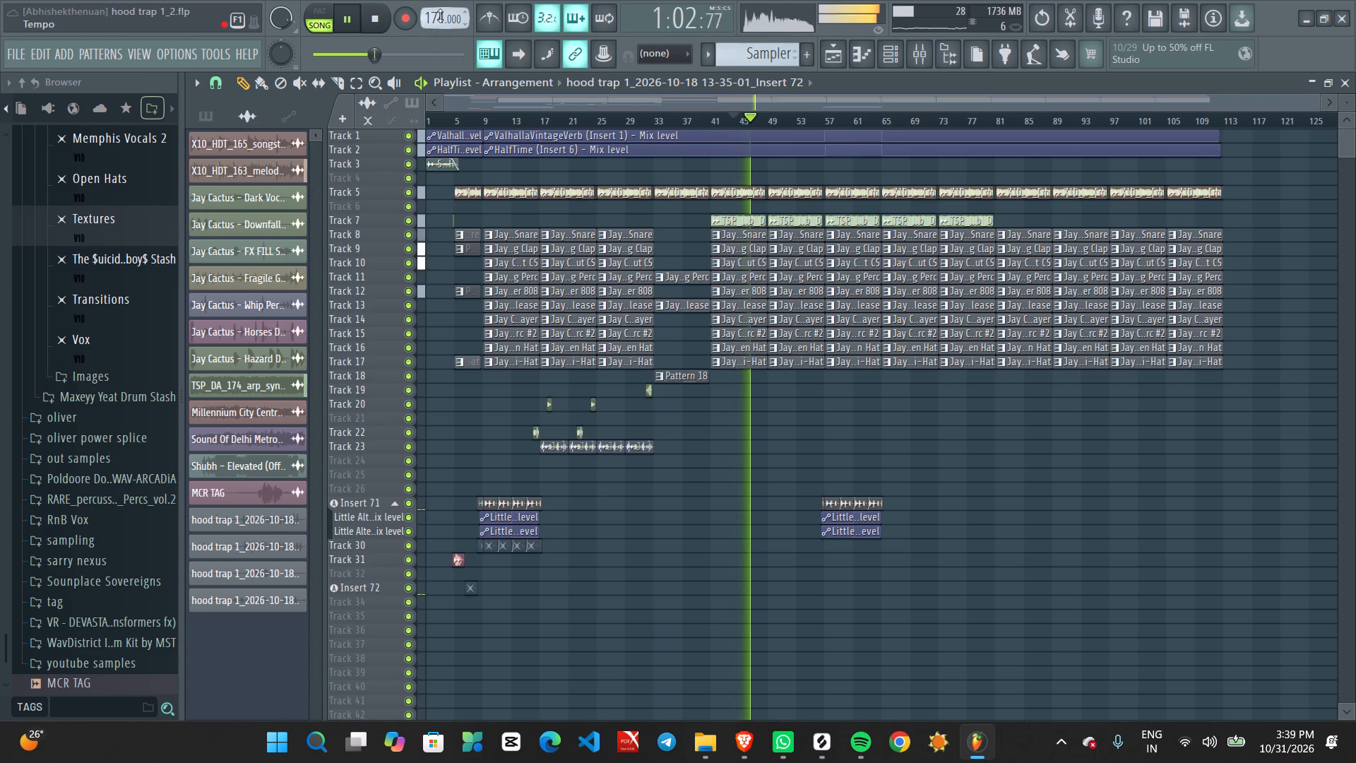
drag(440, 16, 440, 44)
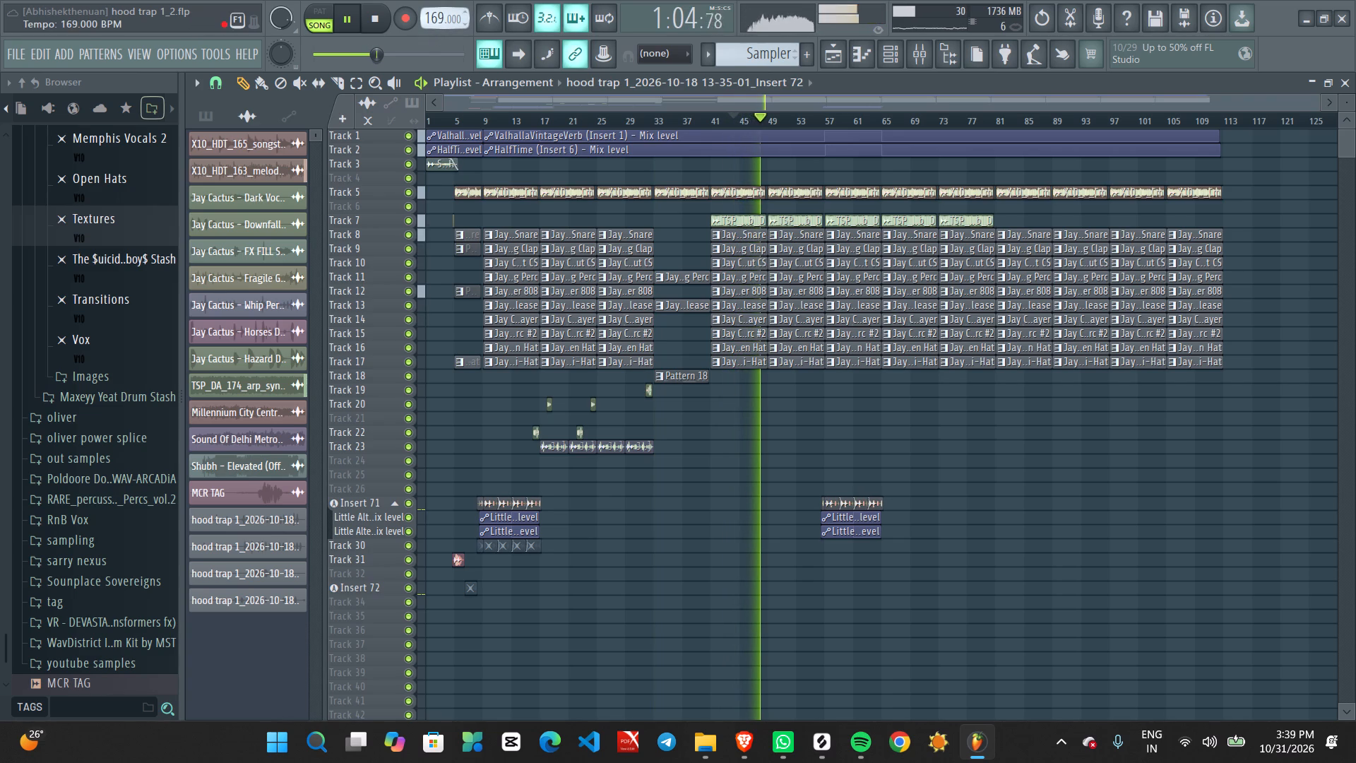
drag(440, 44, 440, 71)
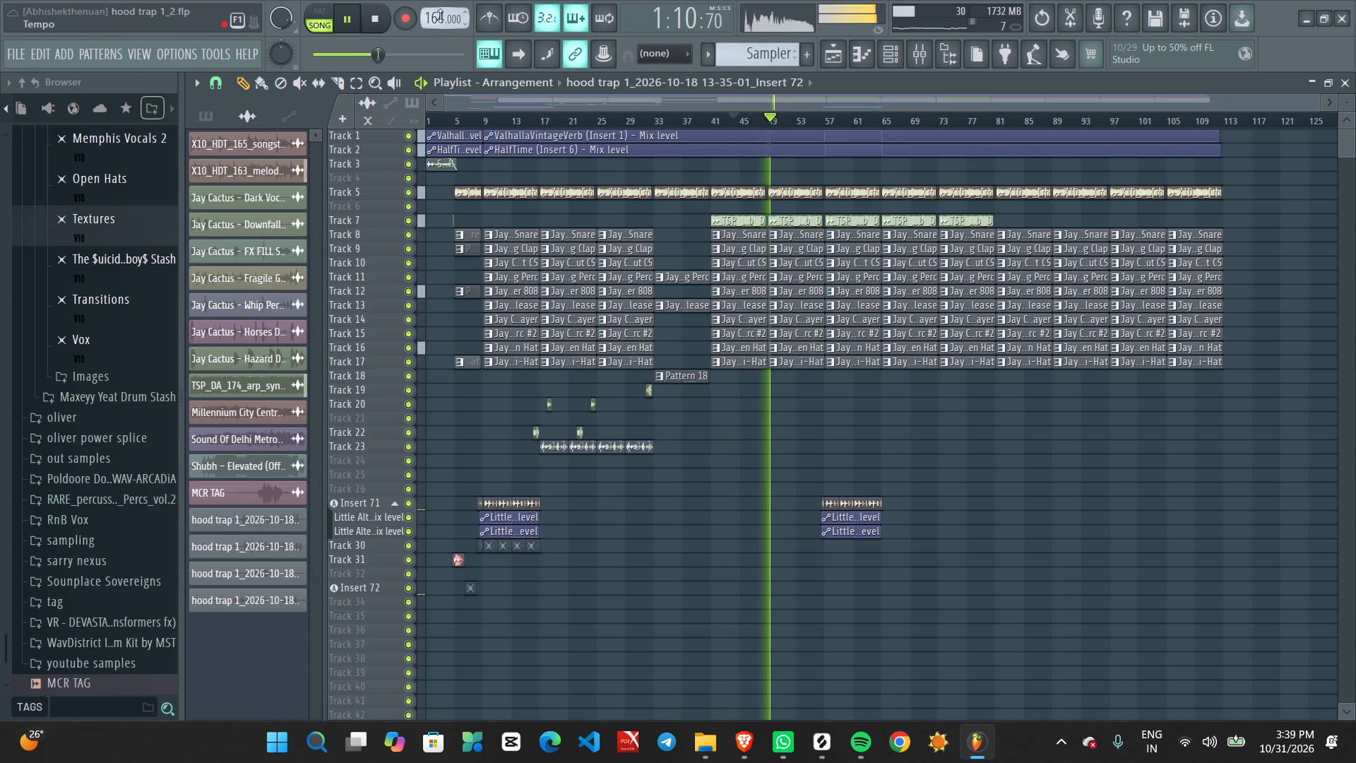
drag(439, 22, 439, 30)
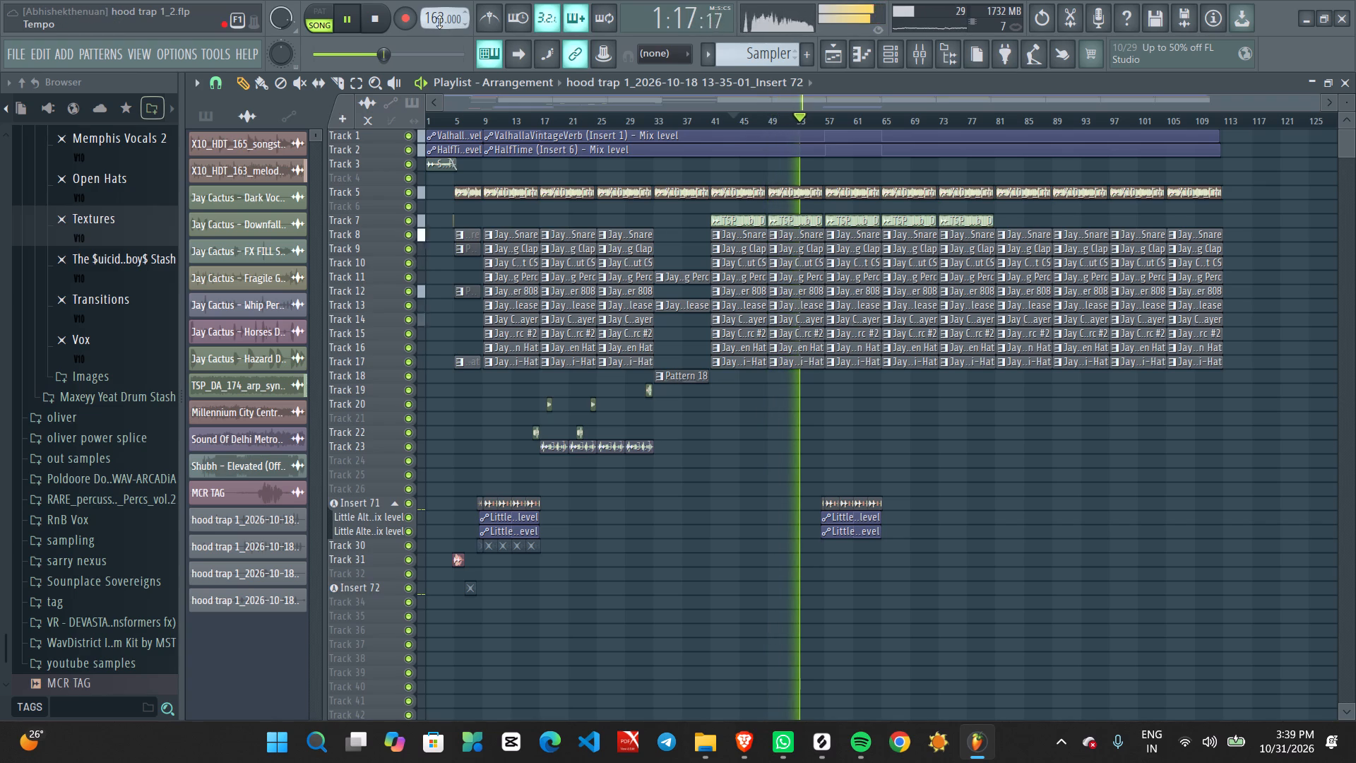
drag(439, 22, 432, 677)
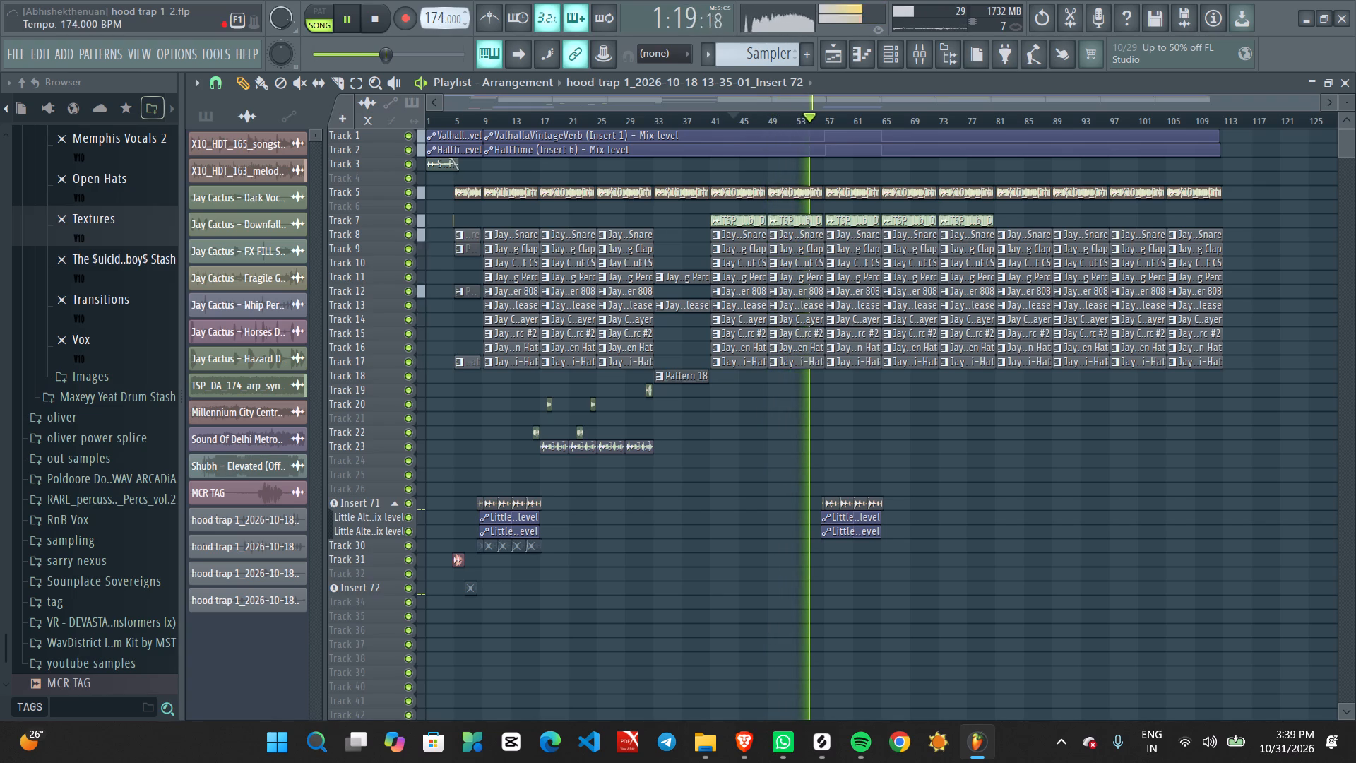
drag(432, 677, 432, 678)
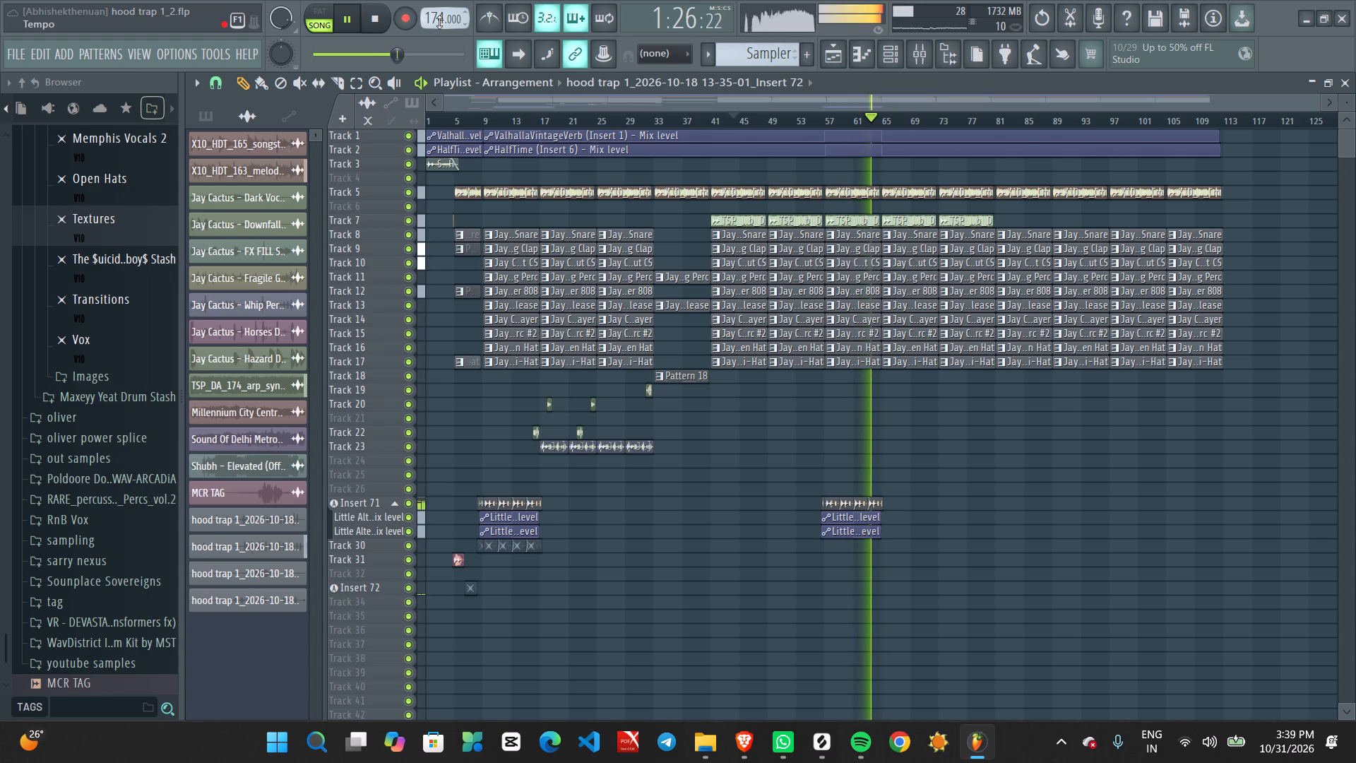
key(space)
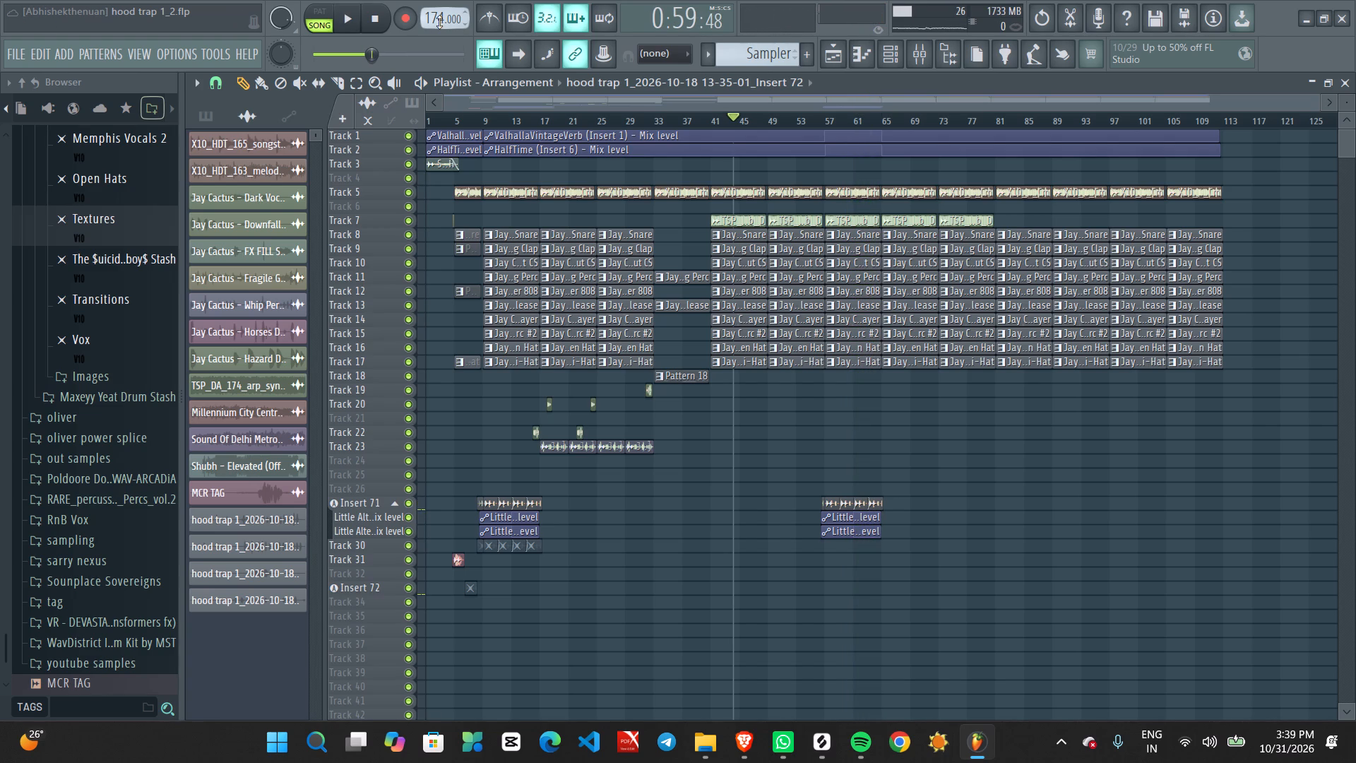
Mute the audio clips on the Insert 71 track around bars 9 to 17 and 57 to 65.
ctrl+scroll(902, 581, up, 7)
alt+scroll(690, 422, down, 2)
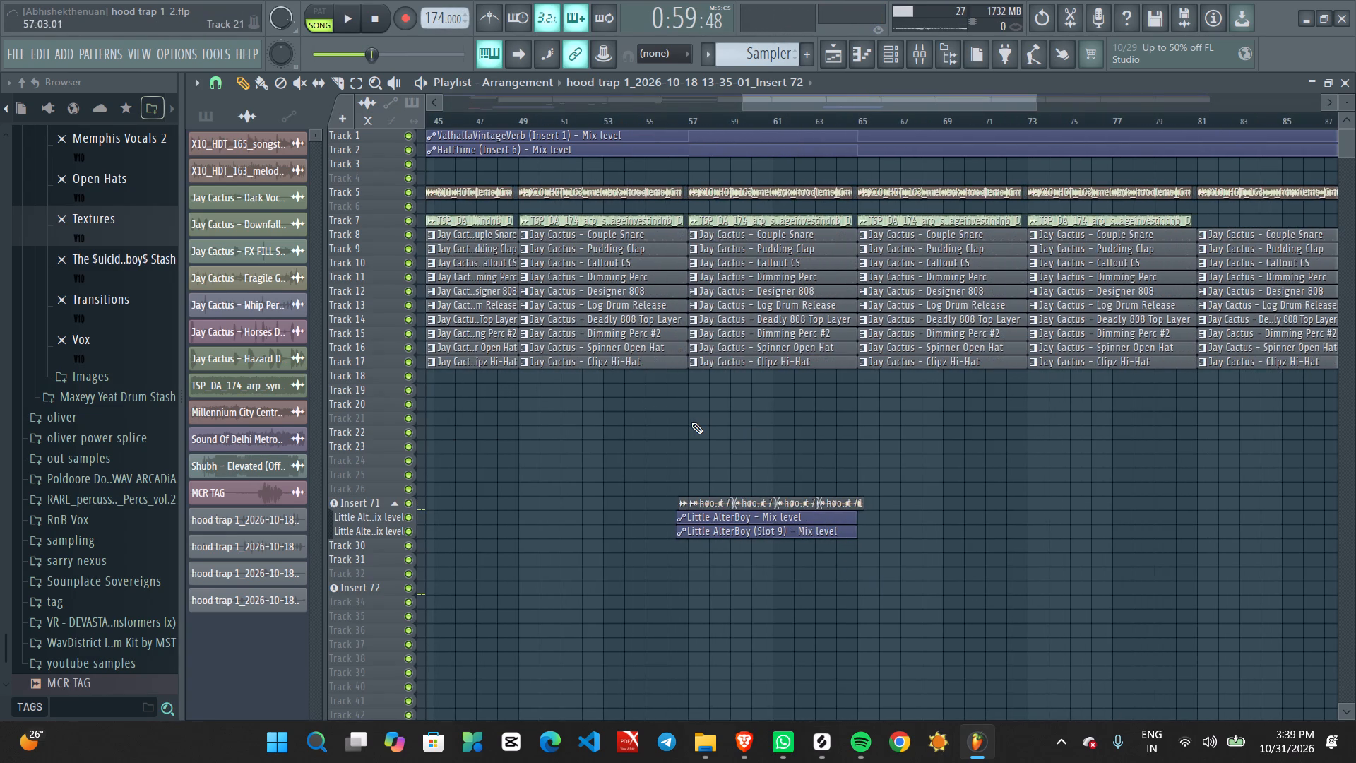
alt+scroll(691, 422, down, 5)
alt+scroll(691, 424, up, 5)
ctrl+scroll(685, 497, up, 5)
middle_drag(697, 521, 735, 177)
middle_click(733, 235)
right_click(733, 235)
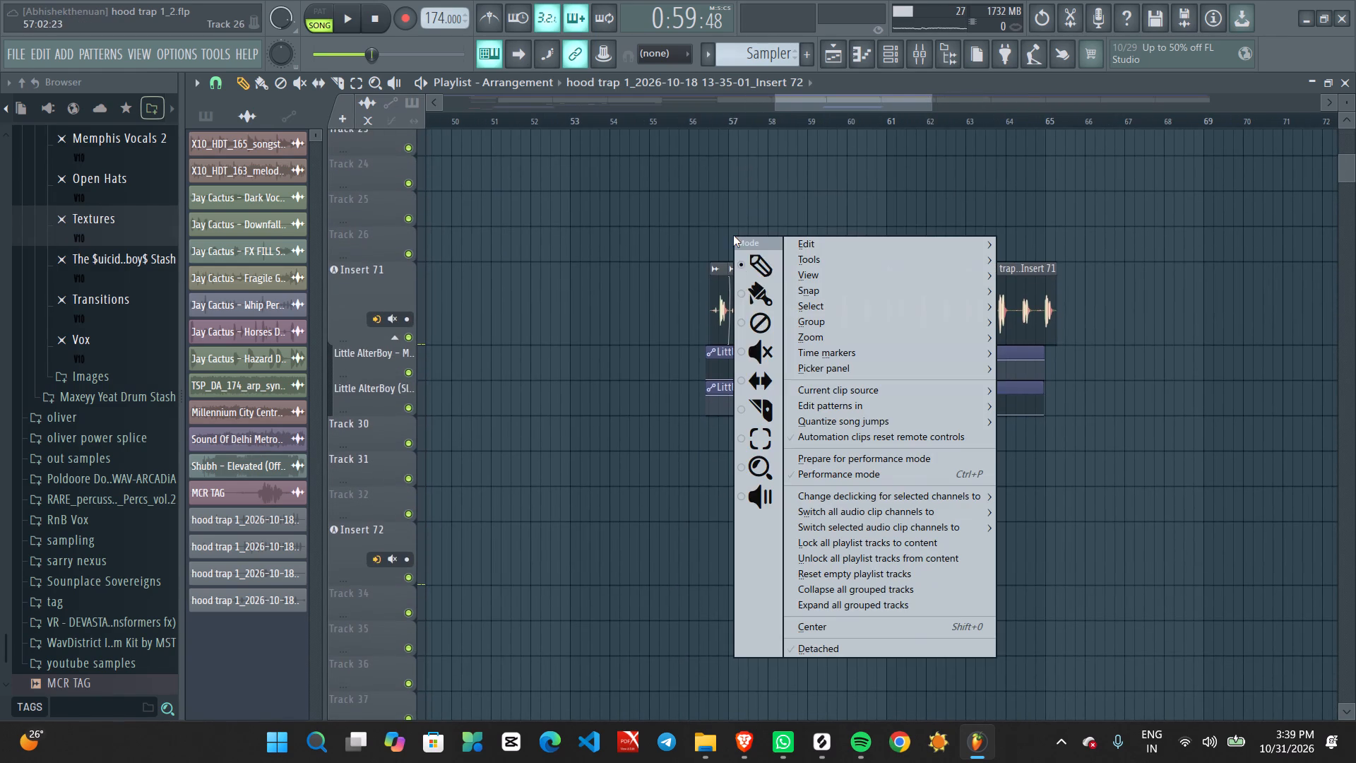
click(752, 343)
drag(671, 297, 1263, 302)
ctrl+scroll(687, 352, down, 2)
ctrl+scroll(661, 353, up, 1)
ctrl+scroll(643, 353, down, 13)
drag(540, 293, 467, 302)
Mute the short audio clip on Track 31 near bar 5, leaving the Track 30 clips muted.
drag(511, 446, 426, 469)
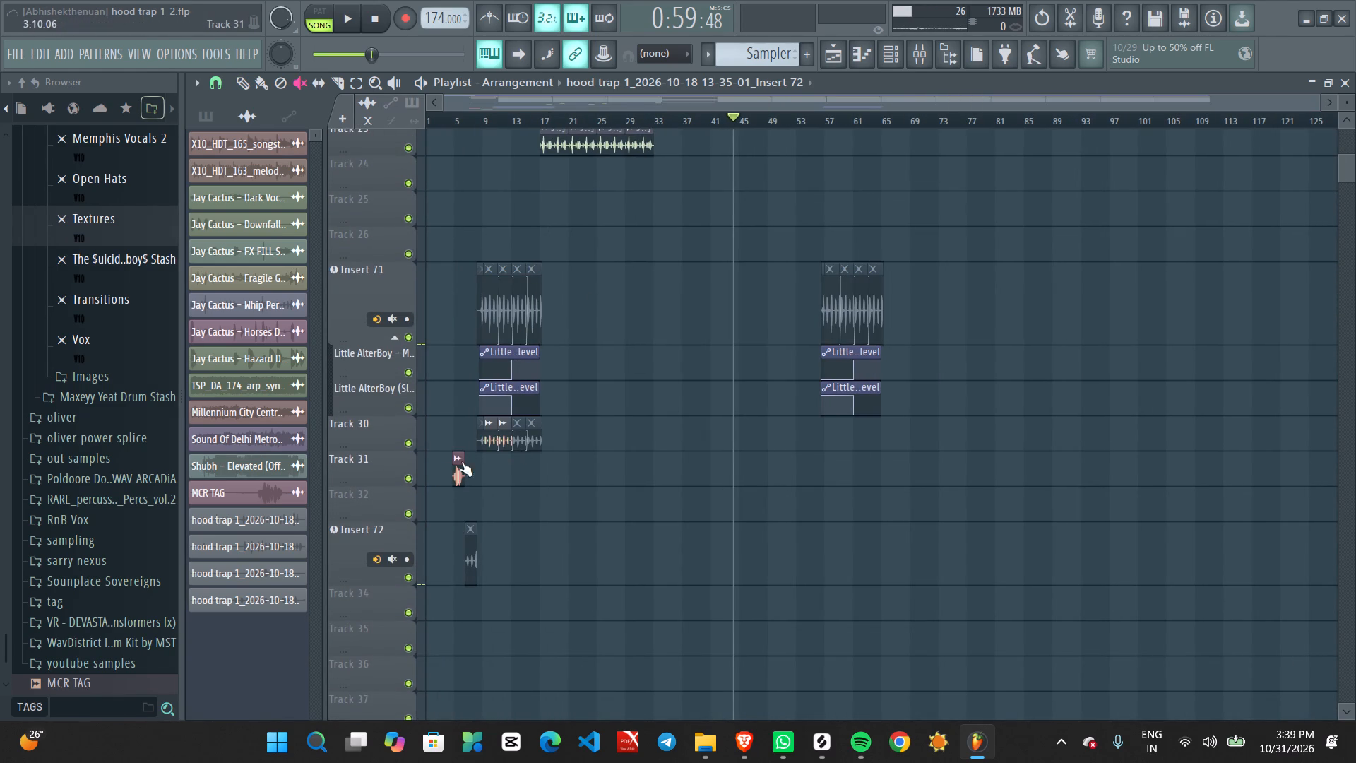
key(ctrl+z)
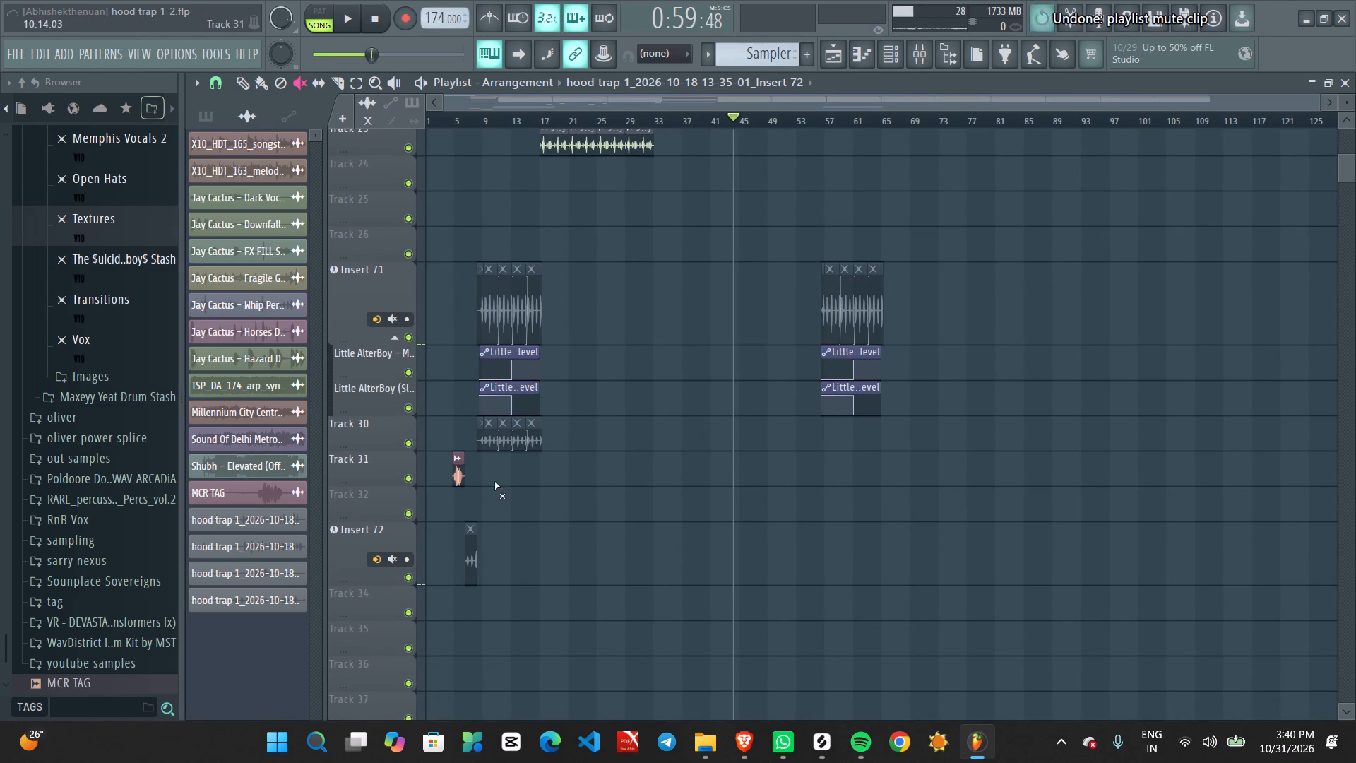
drag(480, 473, 441, 472)
Play the arrangement from about bar 44 and return the playlist to the Draw tool.
key(space)
scroll(687, 367, up, 5)
scroll(780, 362, down, 1)
scroll(779, 362, up, 8)
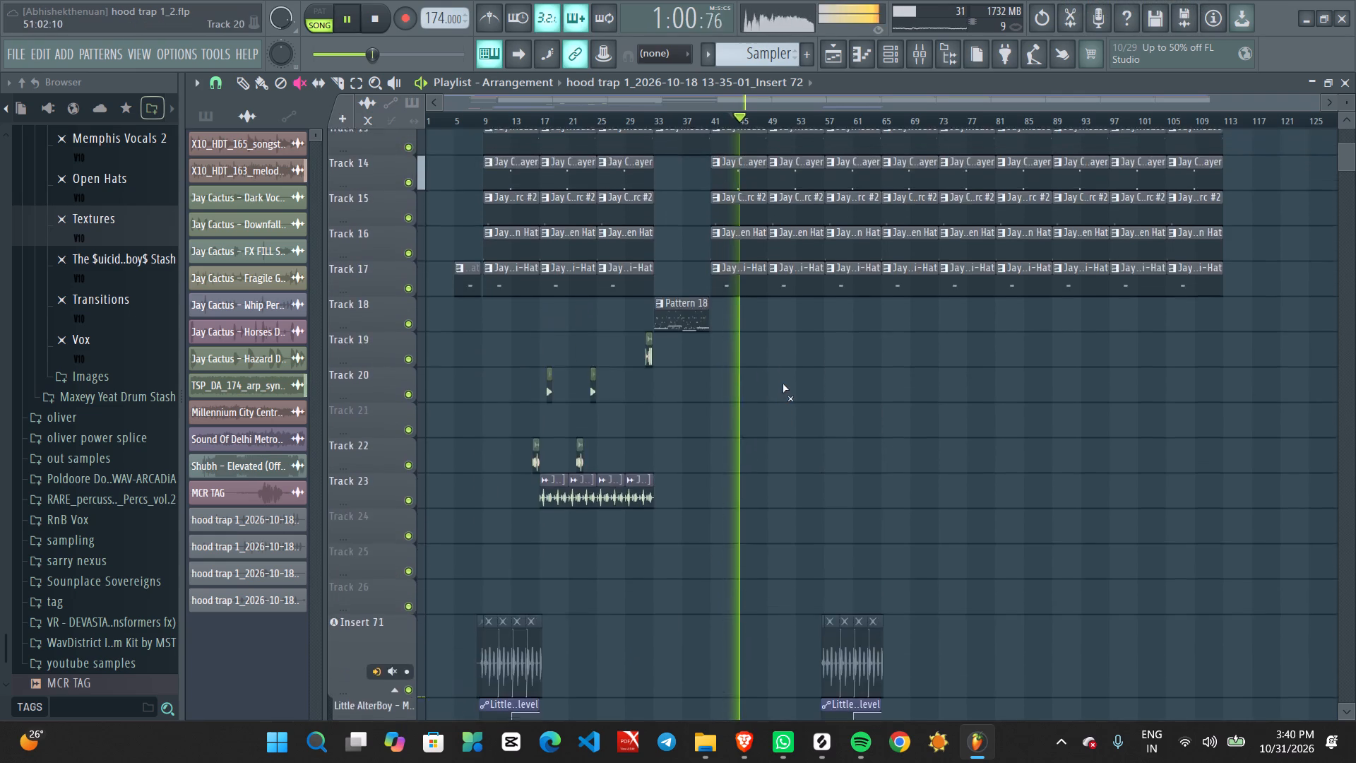
scroll(783, 384, up, 5)
scroll(926, 320, up, 3)
scroll(932, 321, down, 1)
scroll(935, 324, up, 2)
middle_click(1051, 299)
right_click(1051, 299)
click(1066, 306)
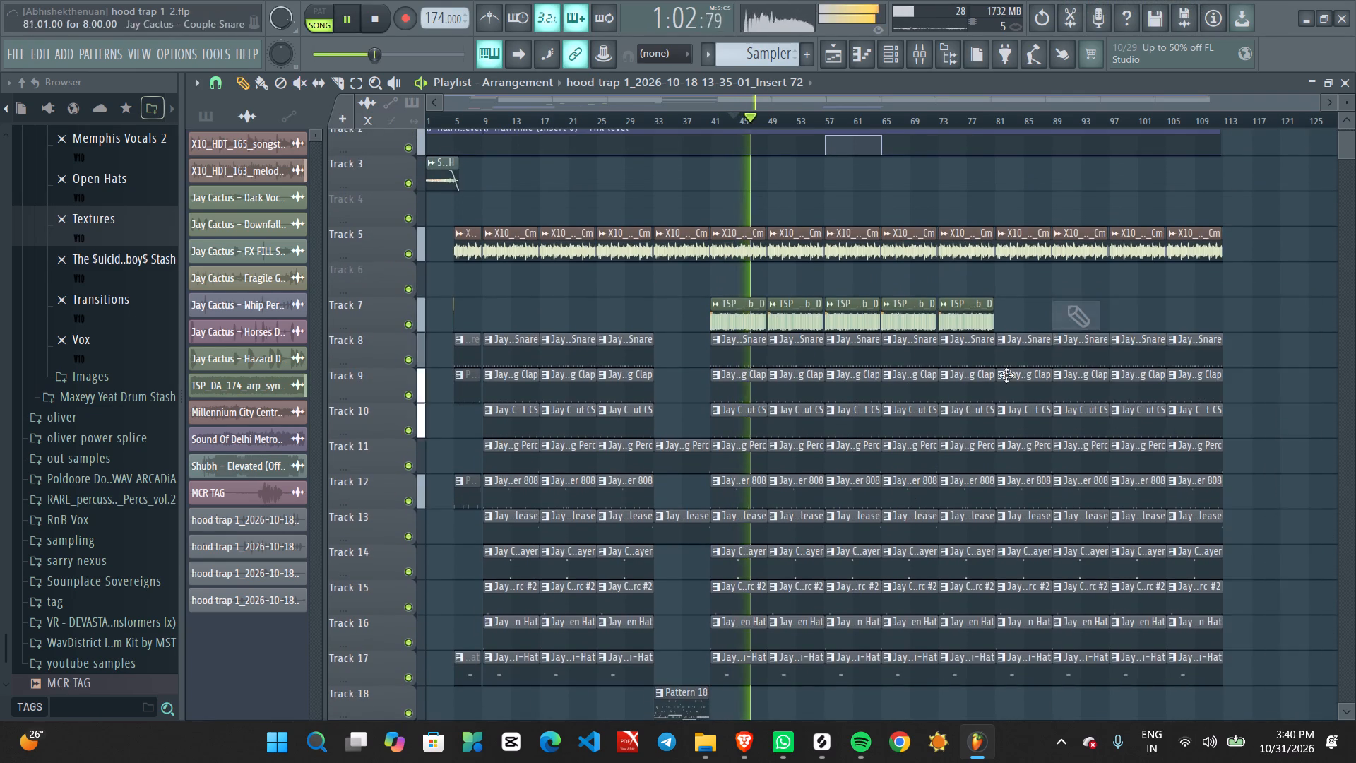
Examine the clip layout across the arrangement while listening from about bar 44, and stop playback.
ctrl+scroll(909, 451, up, 3)
middle_drag(856, 461, 1116, 480)
ctrl+scroll(926, 457, down, 9)
ctrl+scroll(856, 478, up, 3)
middle_drag(779, 491, 908, 466)
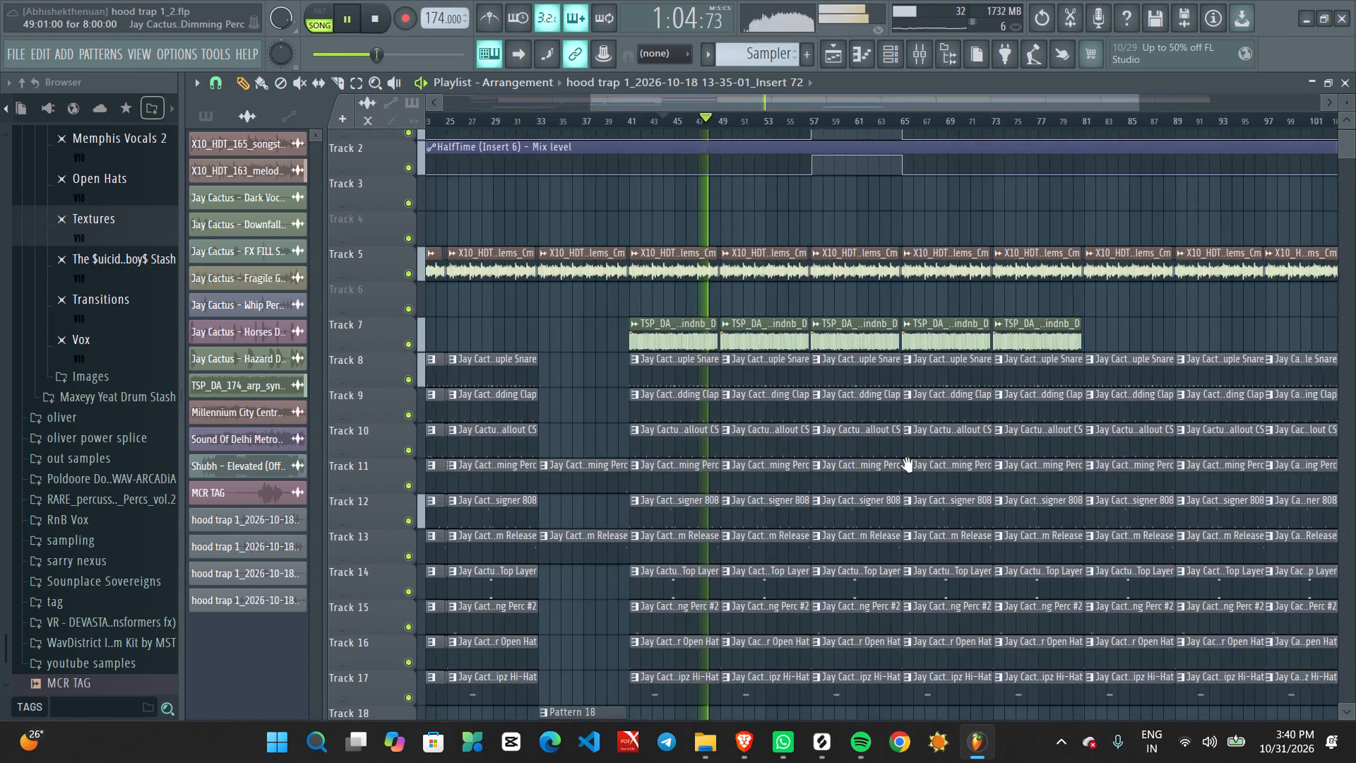
middle_drag(908, 466, 964, 445)
scroll(923, 460, up, 1)
scroll(922, 425, down, 9)
scroll(917, 430, up, 3)
scroll(917, 432, down, 1)
scroll(917, 432, up, 4)
alt+scroll(915, 454, down, 9)
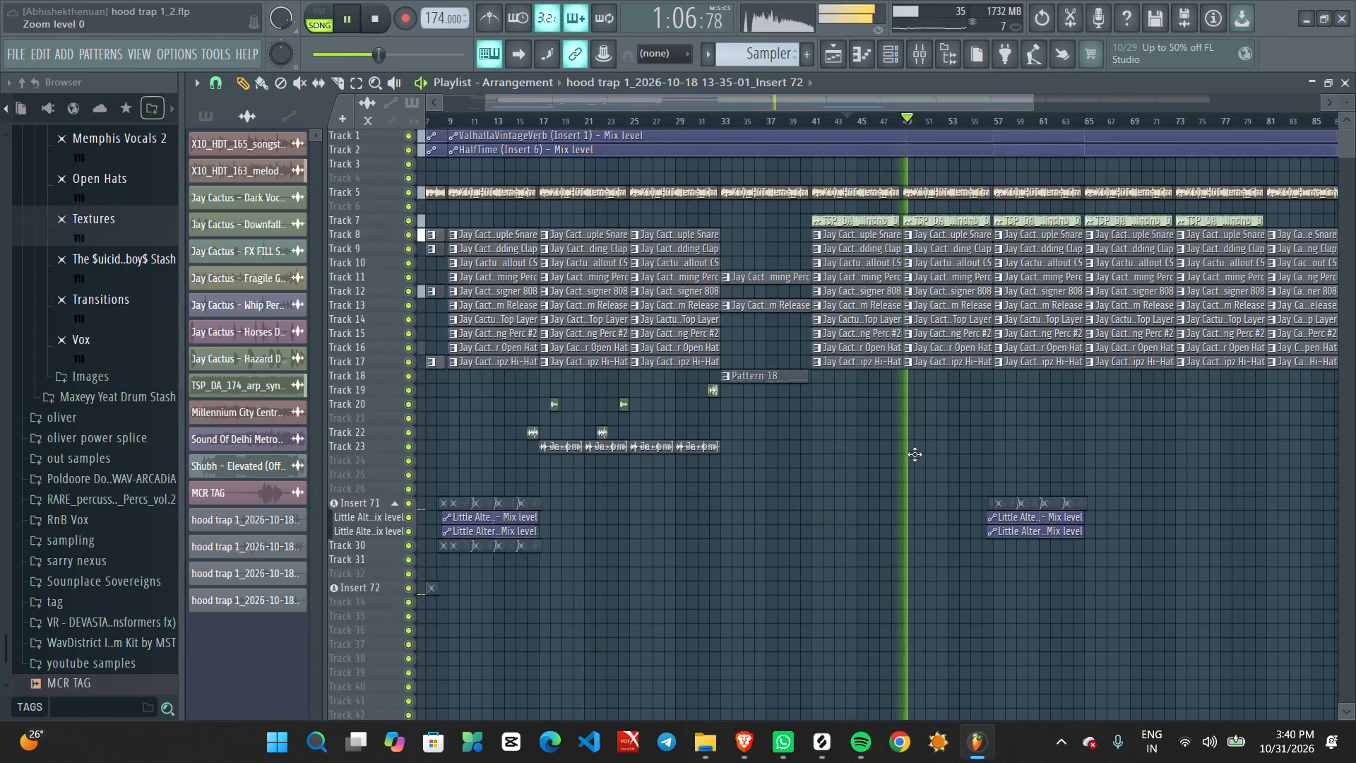
ctrl+scroll(952, 455, down, 7)
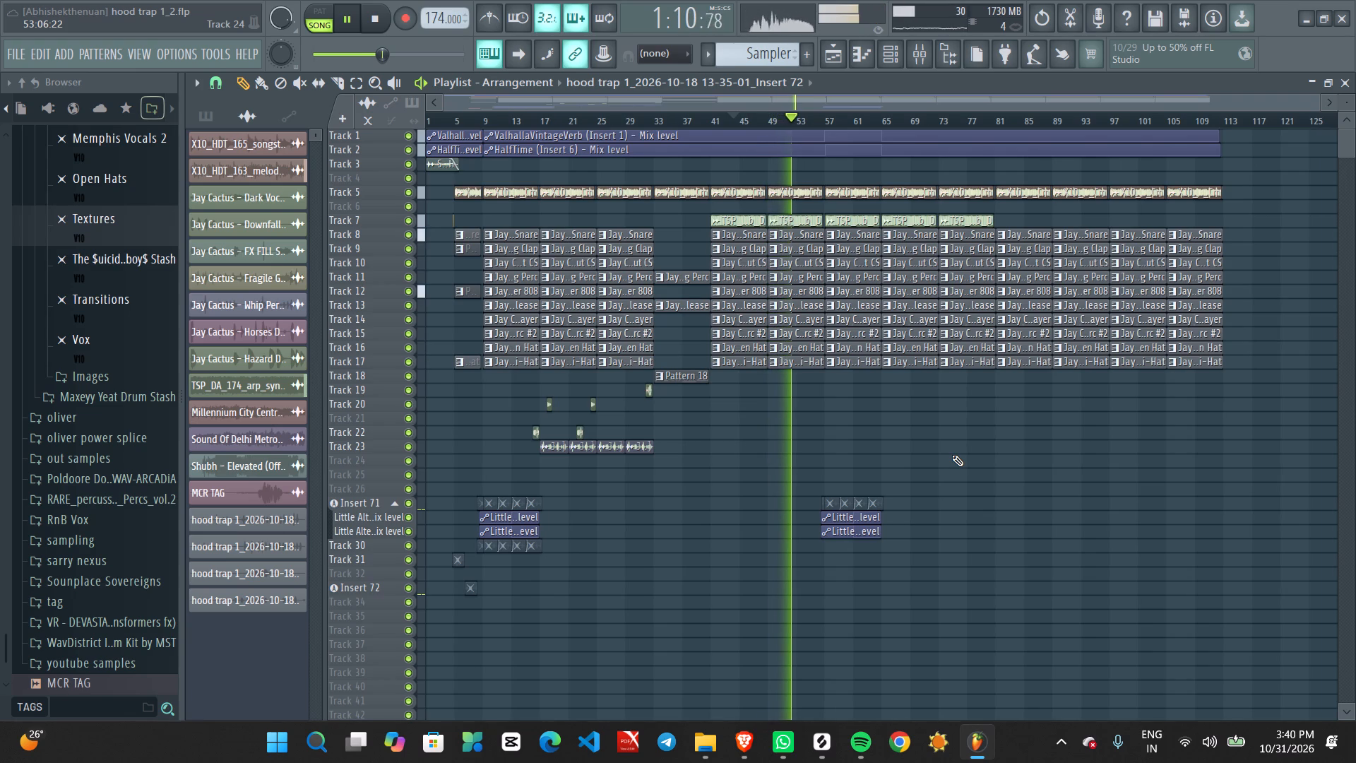
key(space)
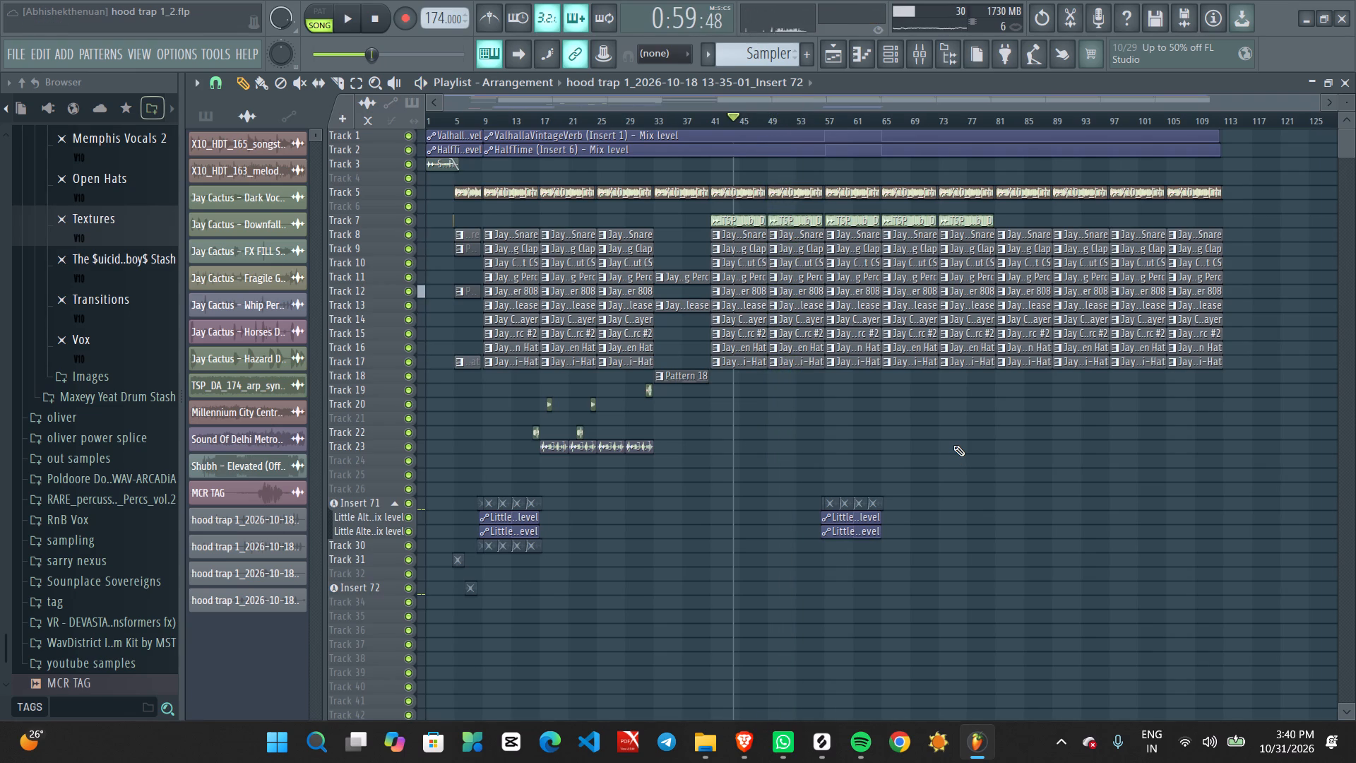
Play from about bar 44 and set the project tempo to 181 BPM.
key(space)
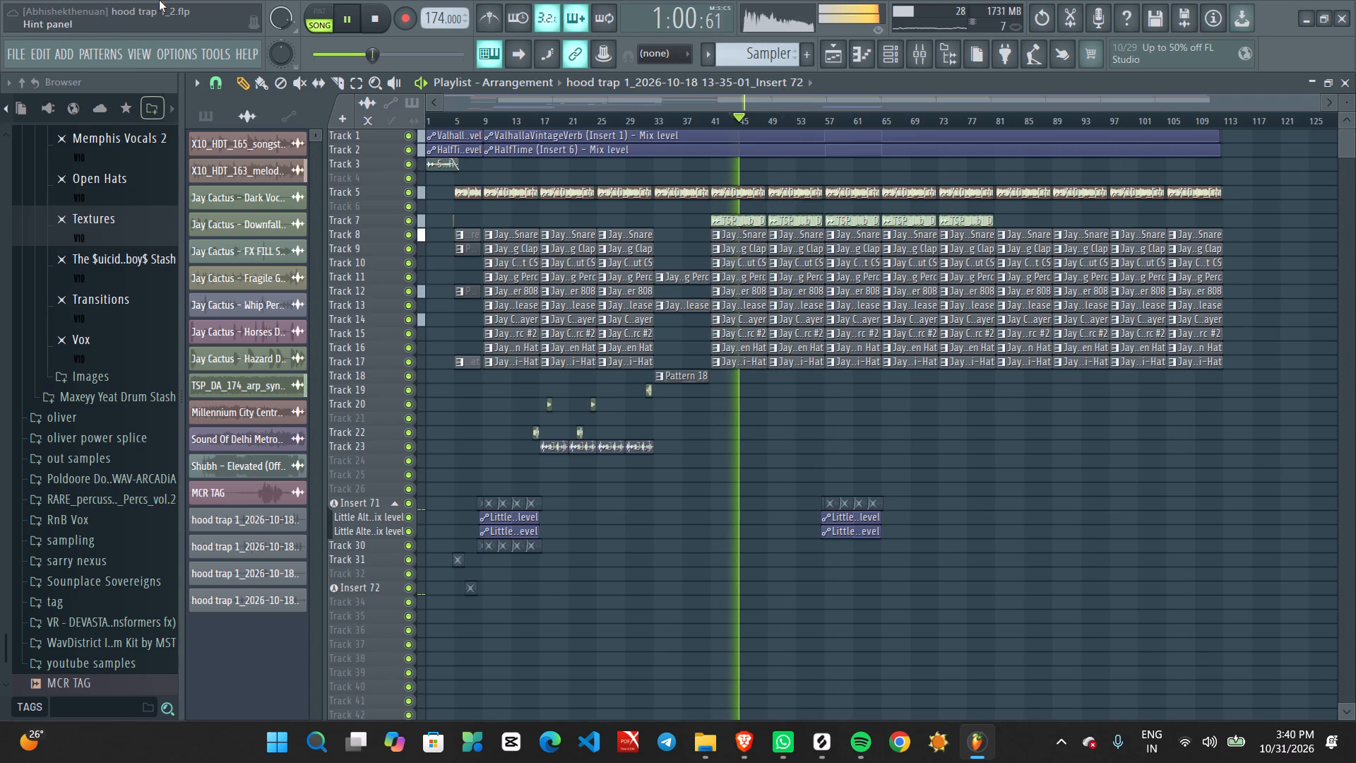
scroll(441, 21, up, 12)
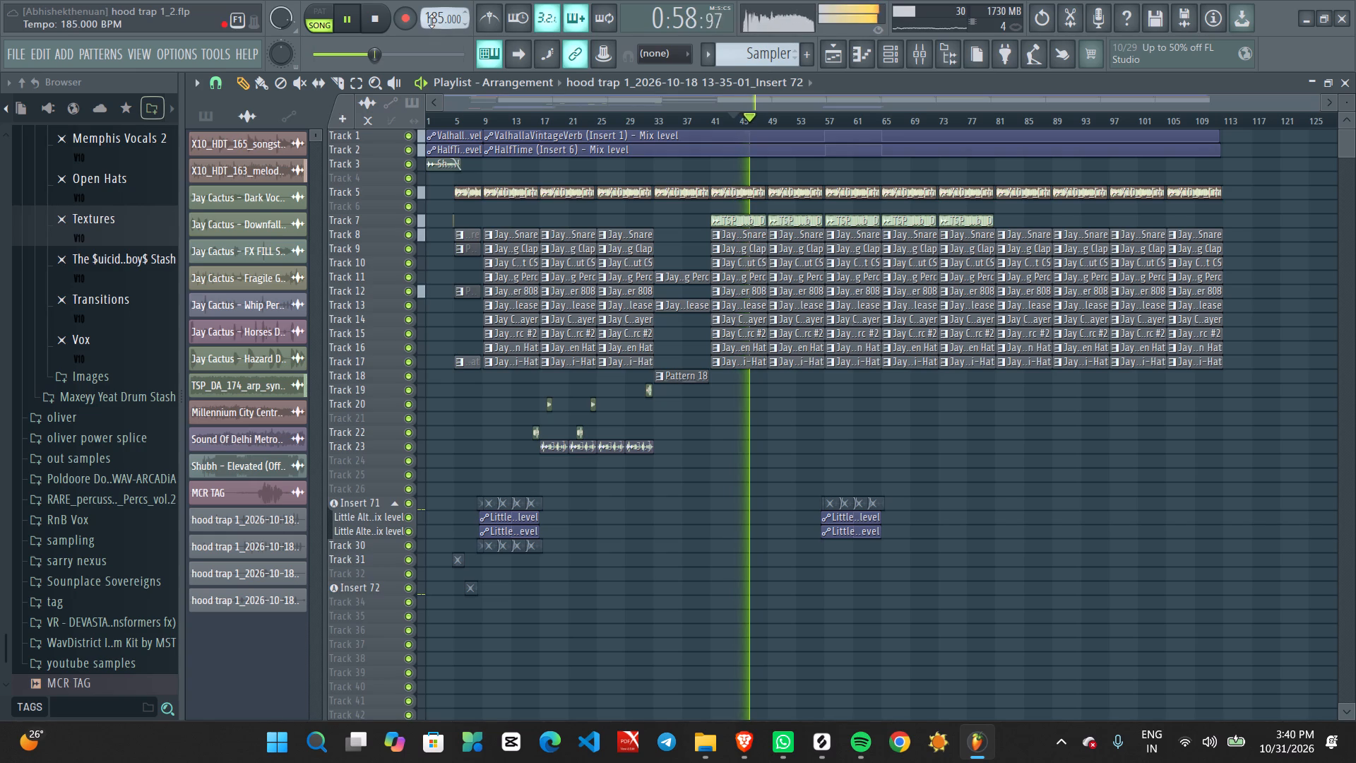
scroll(432, 21, down, 3)
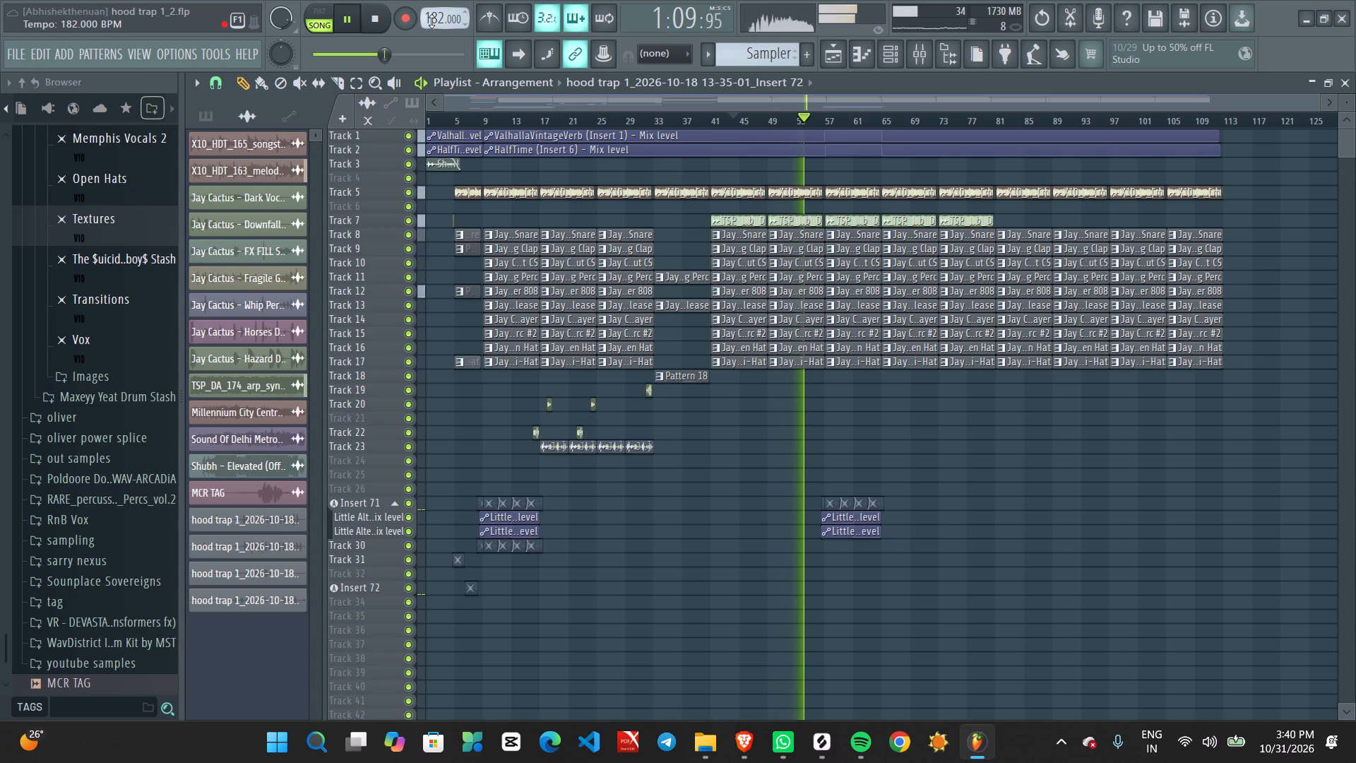
scroll(432, 21, down, 1)
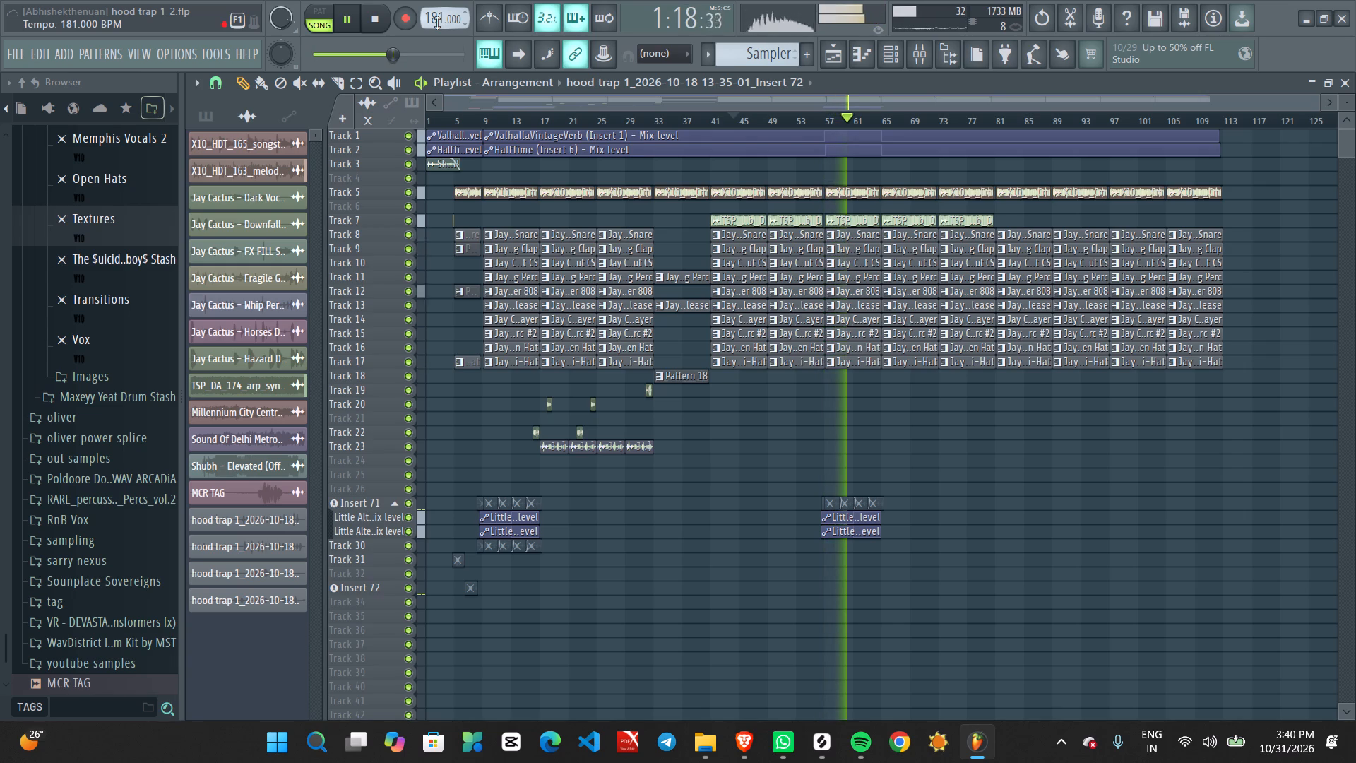
Audition the intro from the start of the song, restarting playback from bar 1.
drag(441, 124, 198, 168)
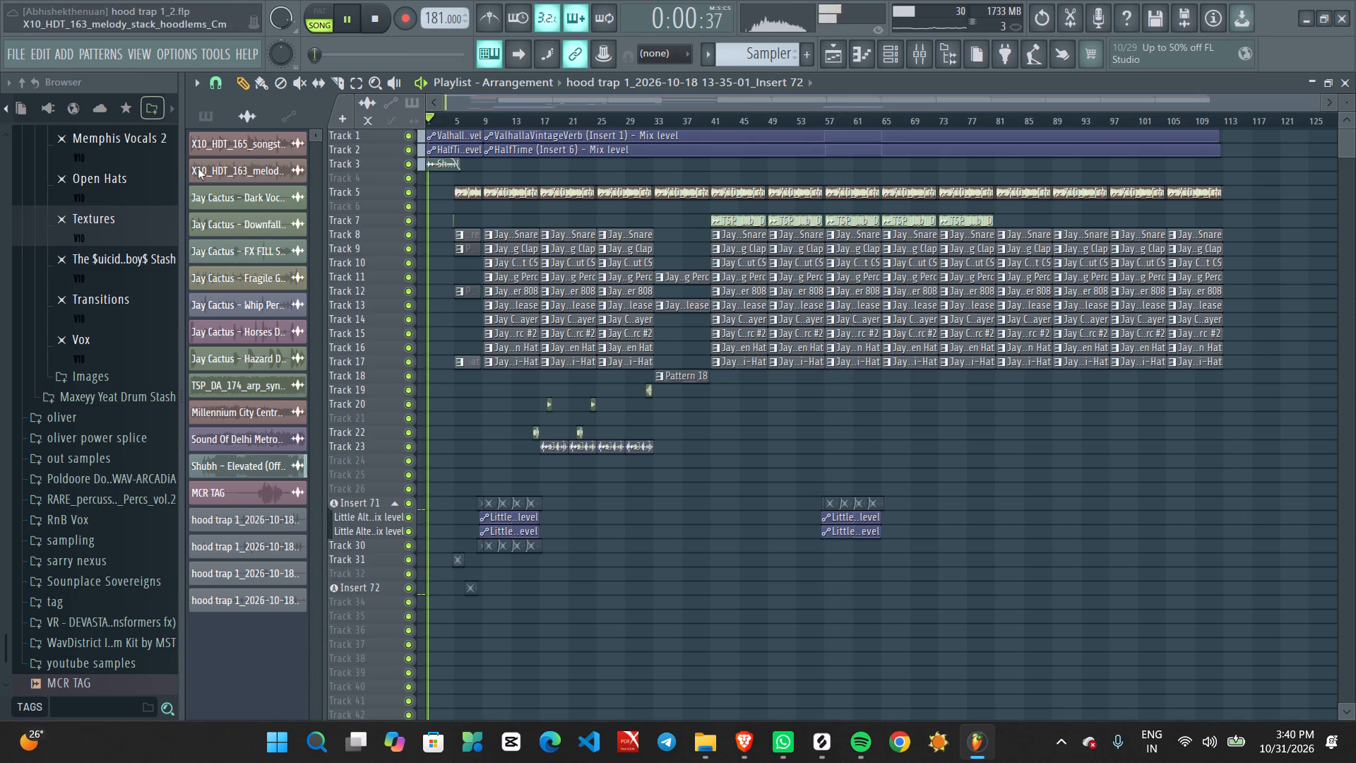
scroll(526, 444, up, 5)
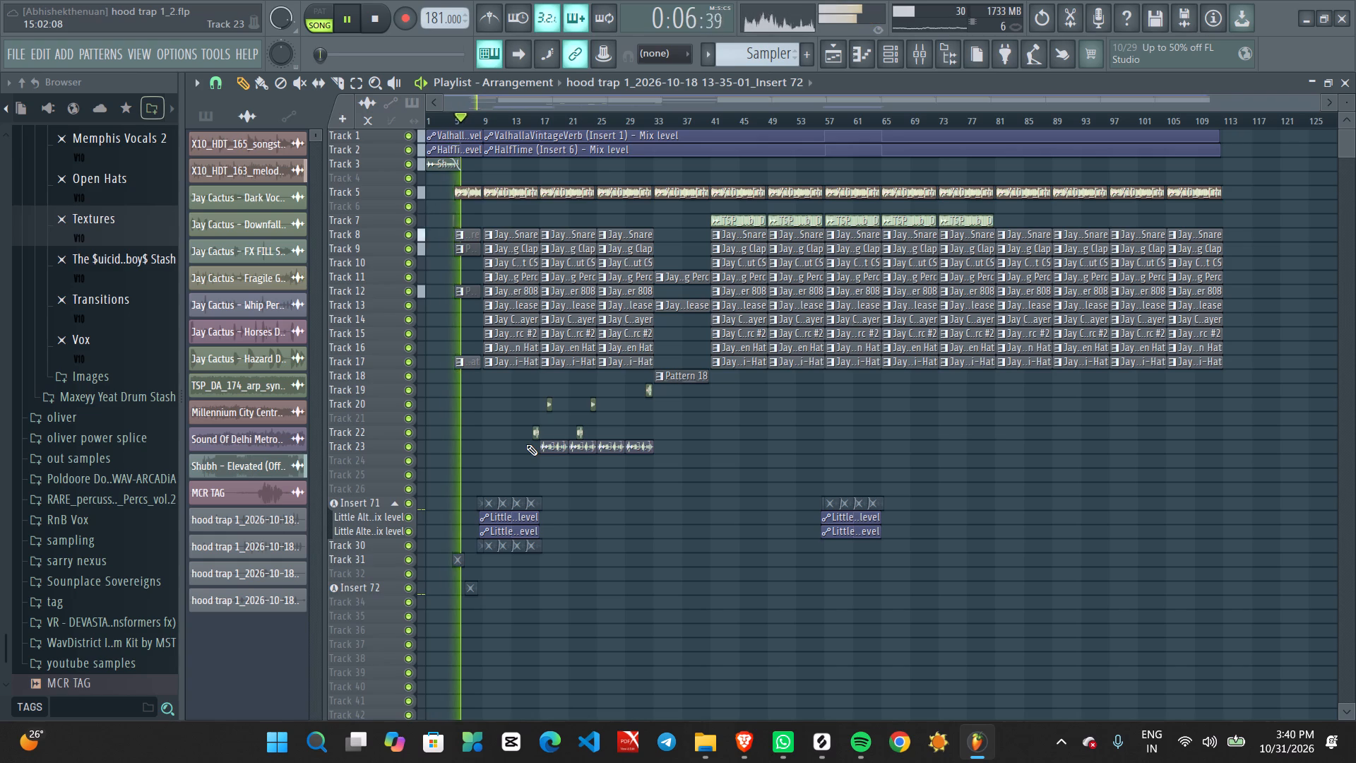
key(space)
key(space)
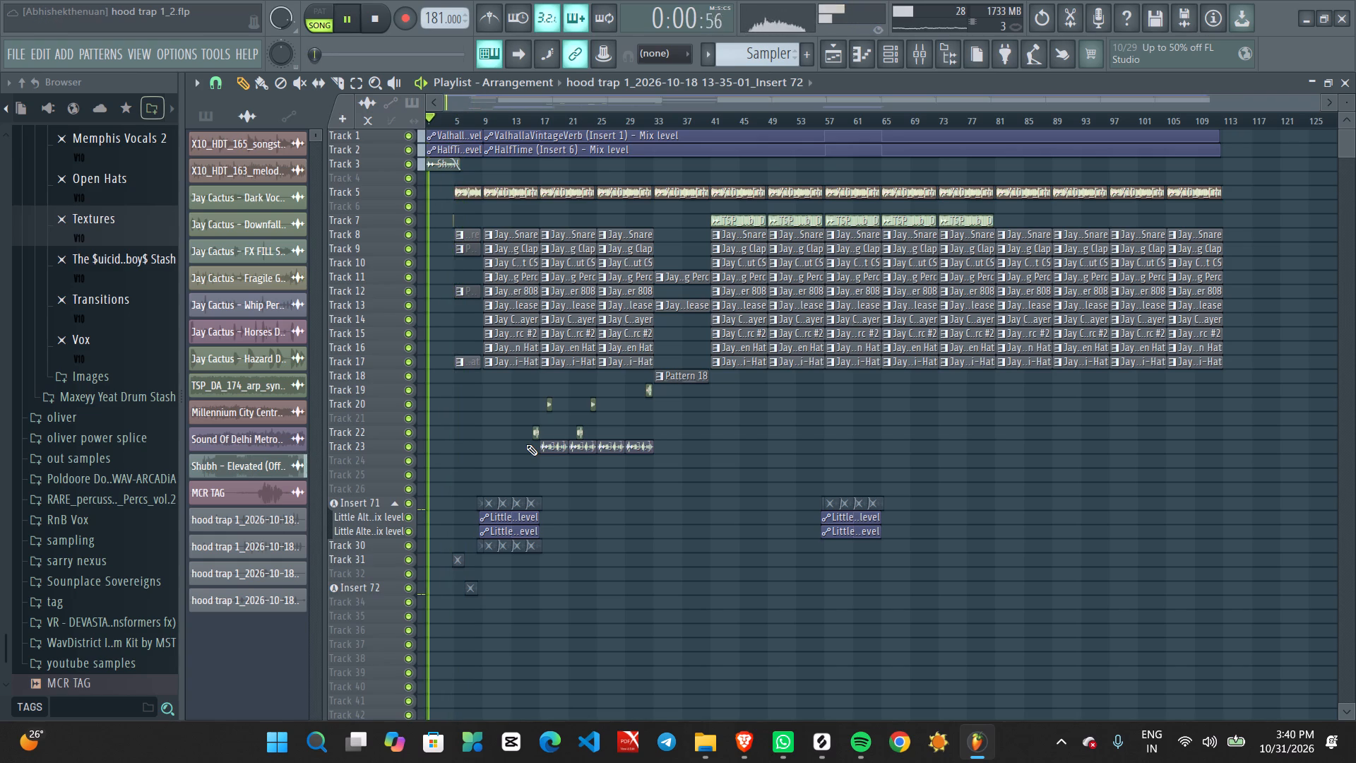
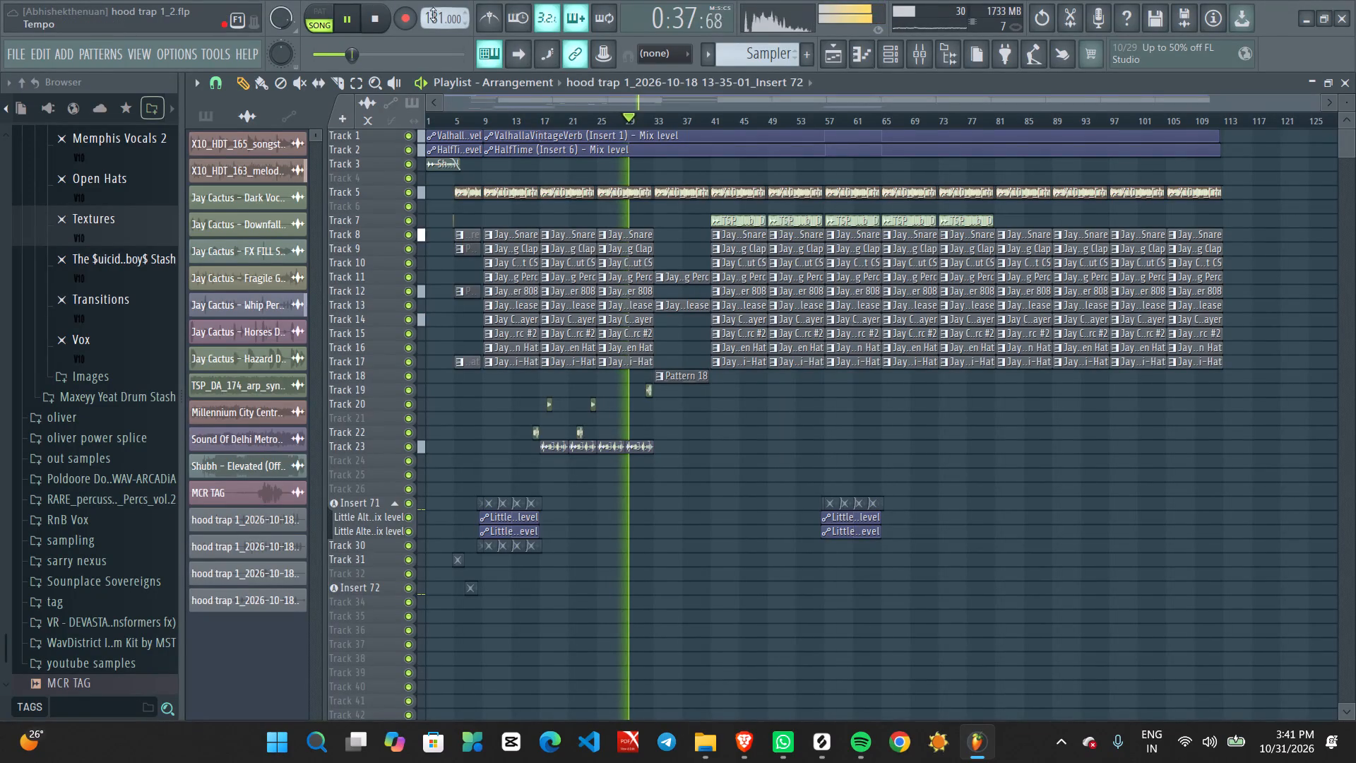
Set the project tempo to 192 BPM while the arrangement keeps playing.
scroll(444, 20, up, 9)
scroll(441, 20, down, 1)
scroll(441, 20, up, 5)
scroll(441, 20, down, 2)
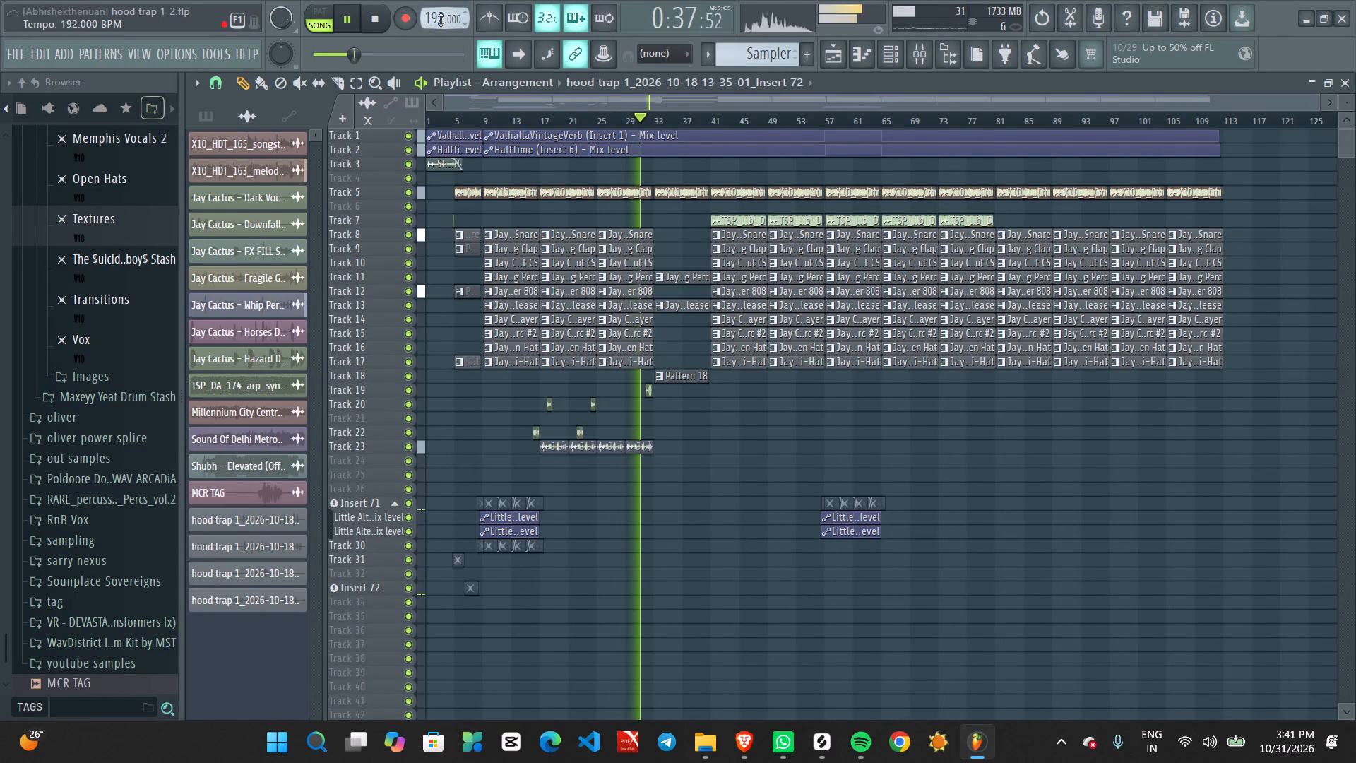
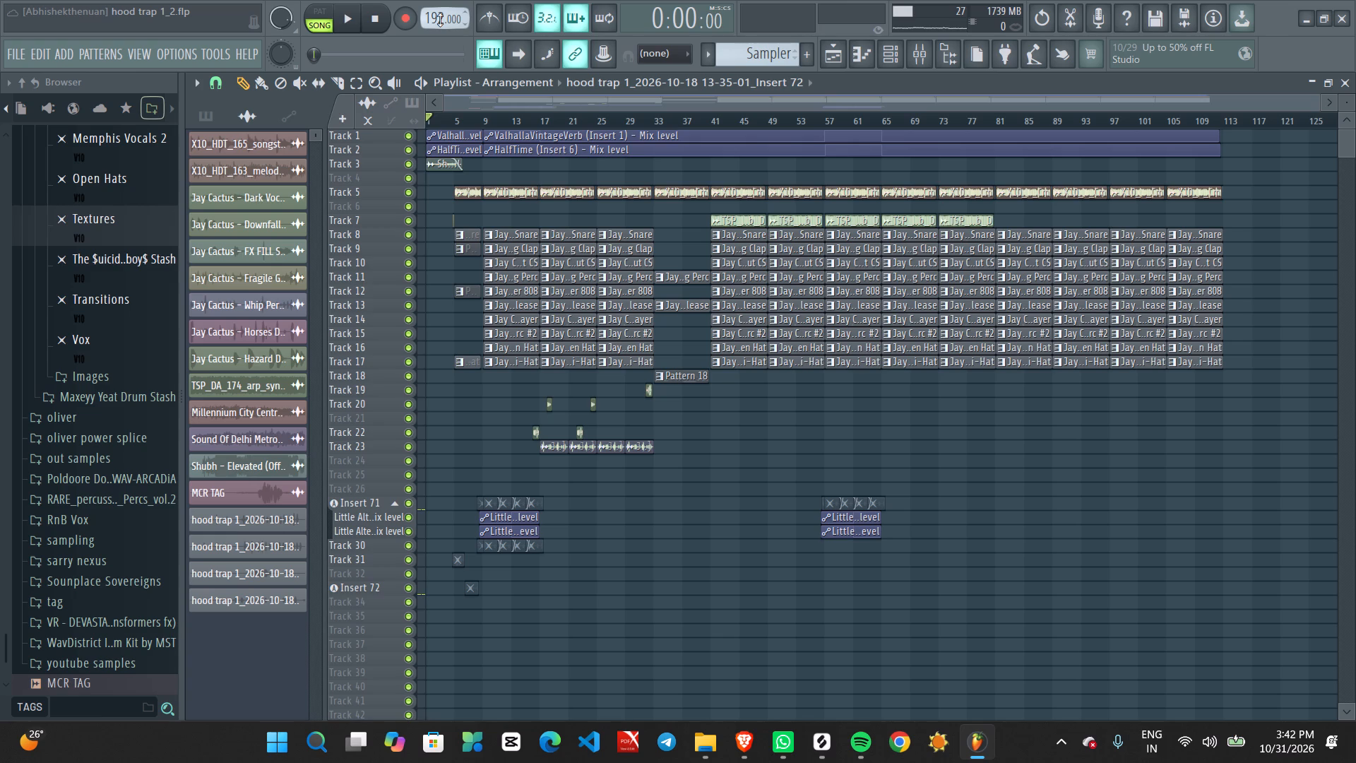
Play the arrangement from the beginning to audition it at the current tempo.
key(space)
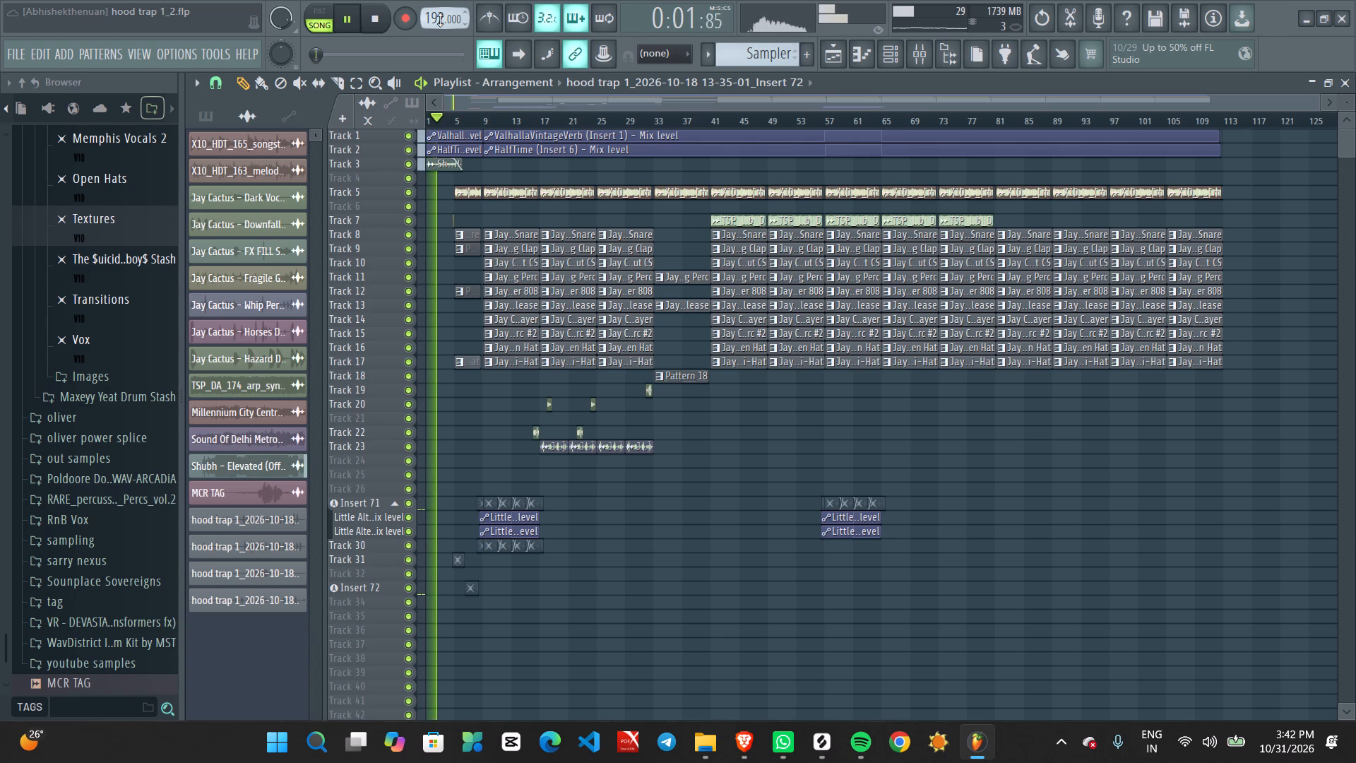
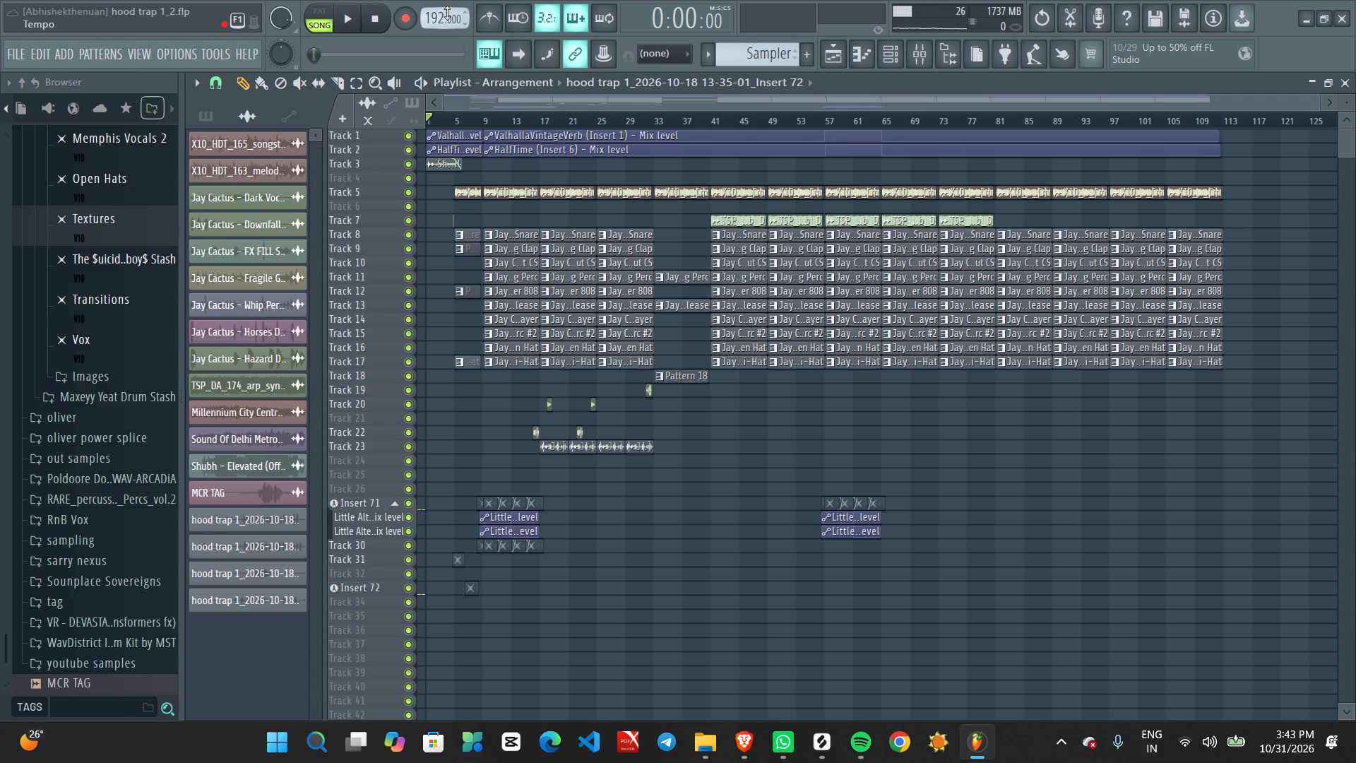
Raise the project tempo to 200 BPM.
scroll(440, 25, up, 8)
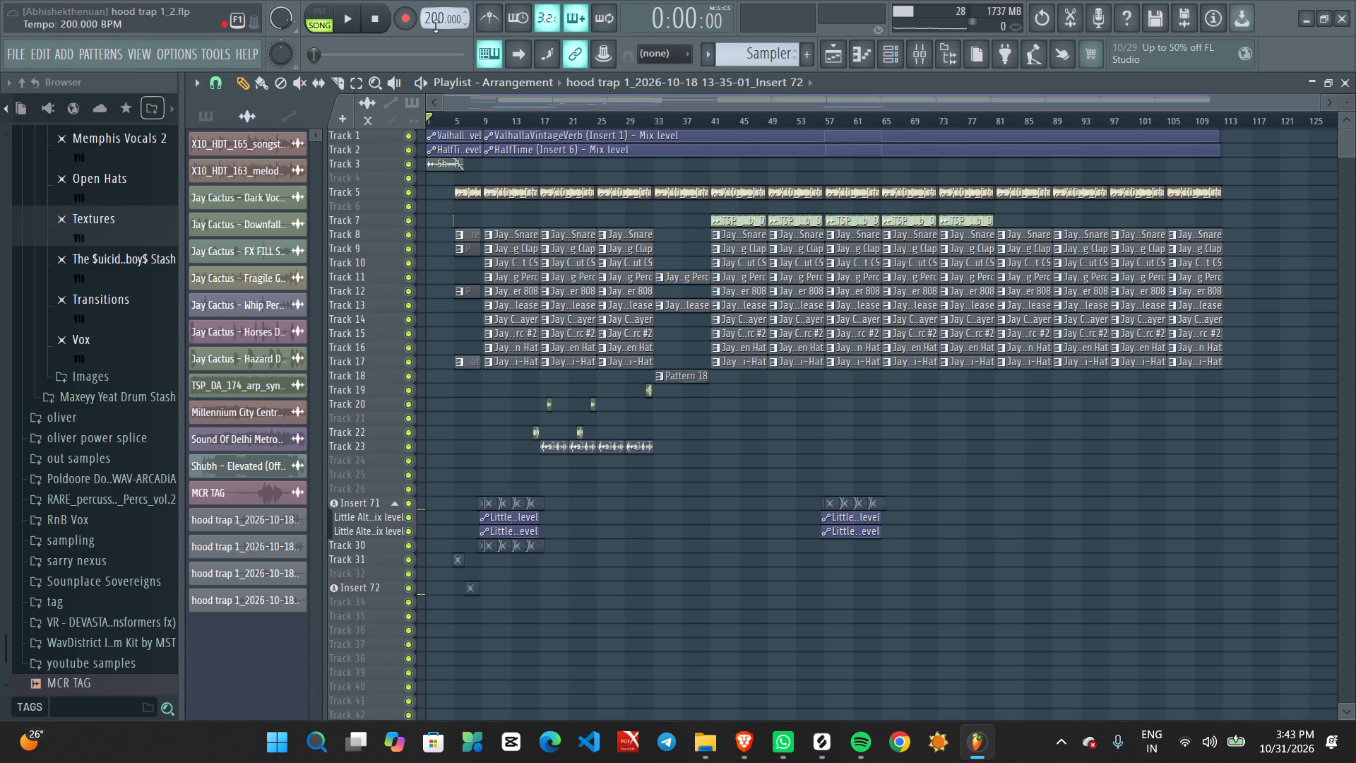
Play the arrangement from the beginning to audition it at 200 BPM.
key(space)
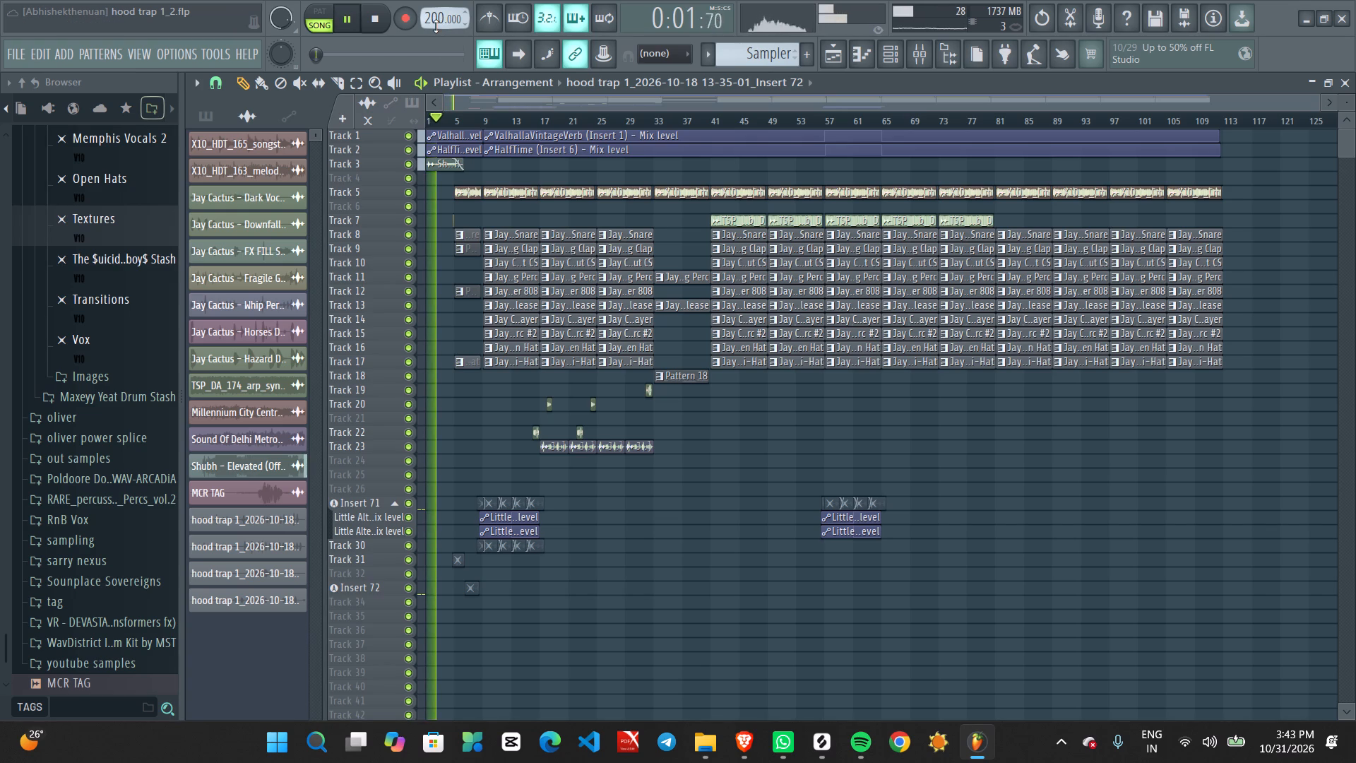
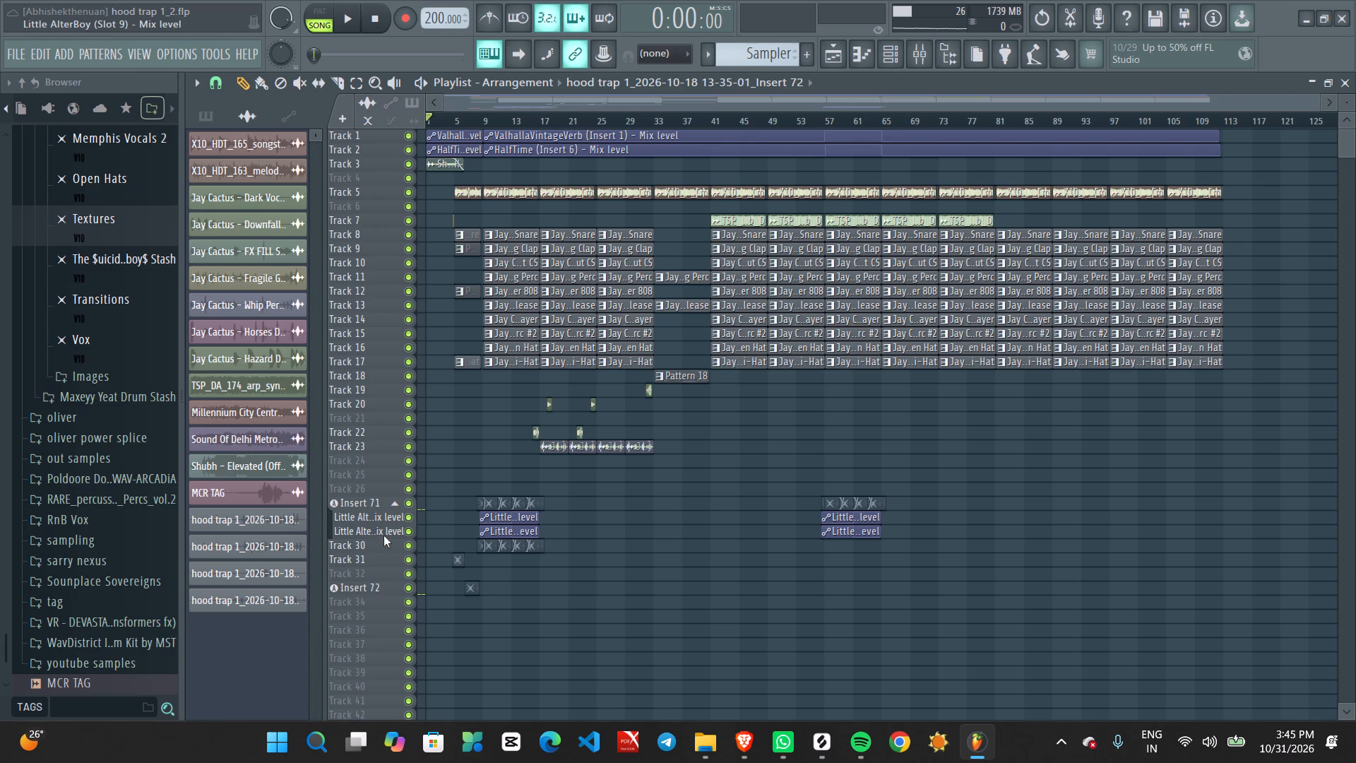
Delete the muted vocal clips around bars 8–17 on Insert 71 and Track 30, along with both Little AlterBoy automation clips there.
drag(373, 504, 374, 528)
ctrl+scroll(499, 536, up, 2)
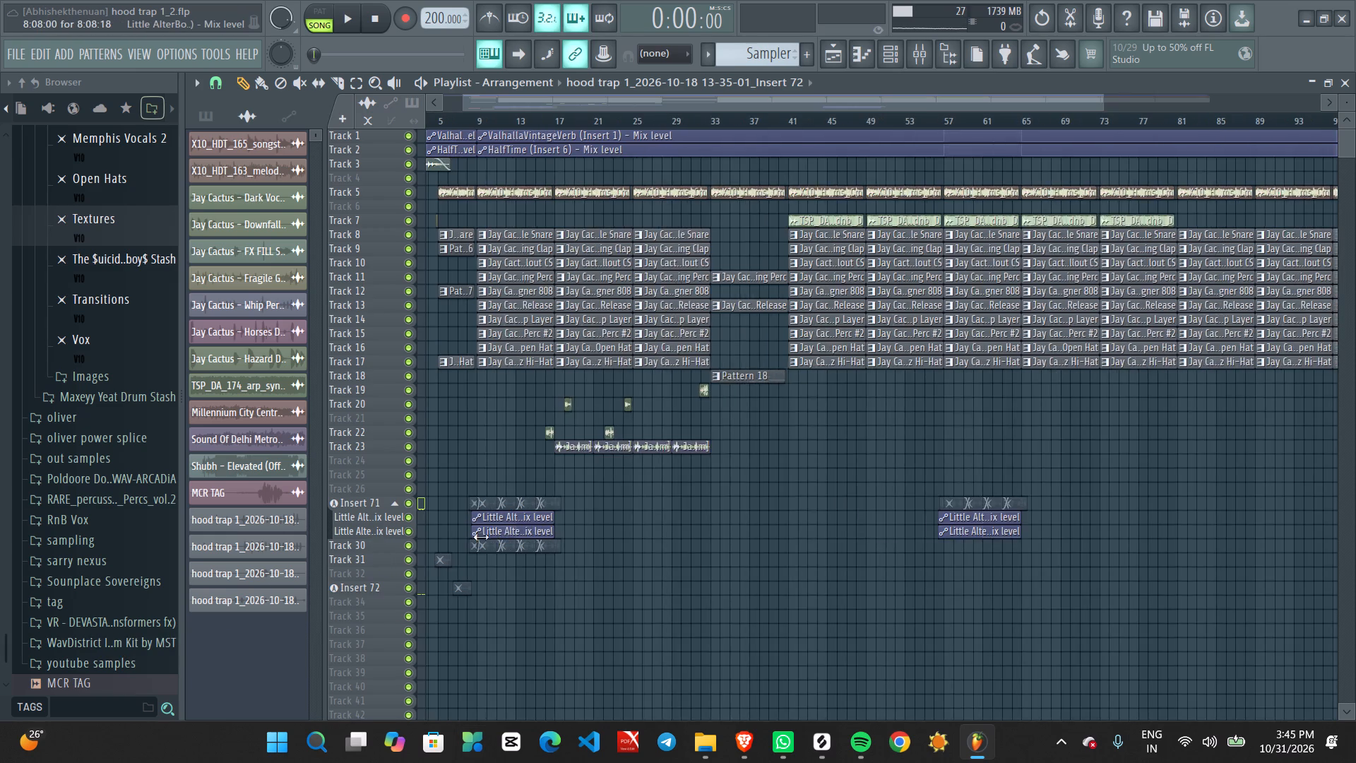
alt+scroll(472, 532, up, 7)
ctrl+scroll(469, 531, up, 4)
middle_drag(472, 528, 1035, 528)
scroll(540, 492, down, 3)
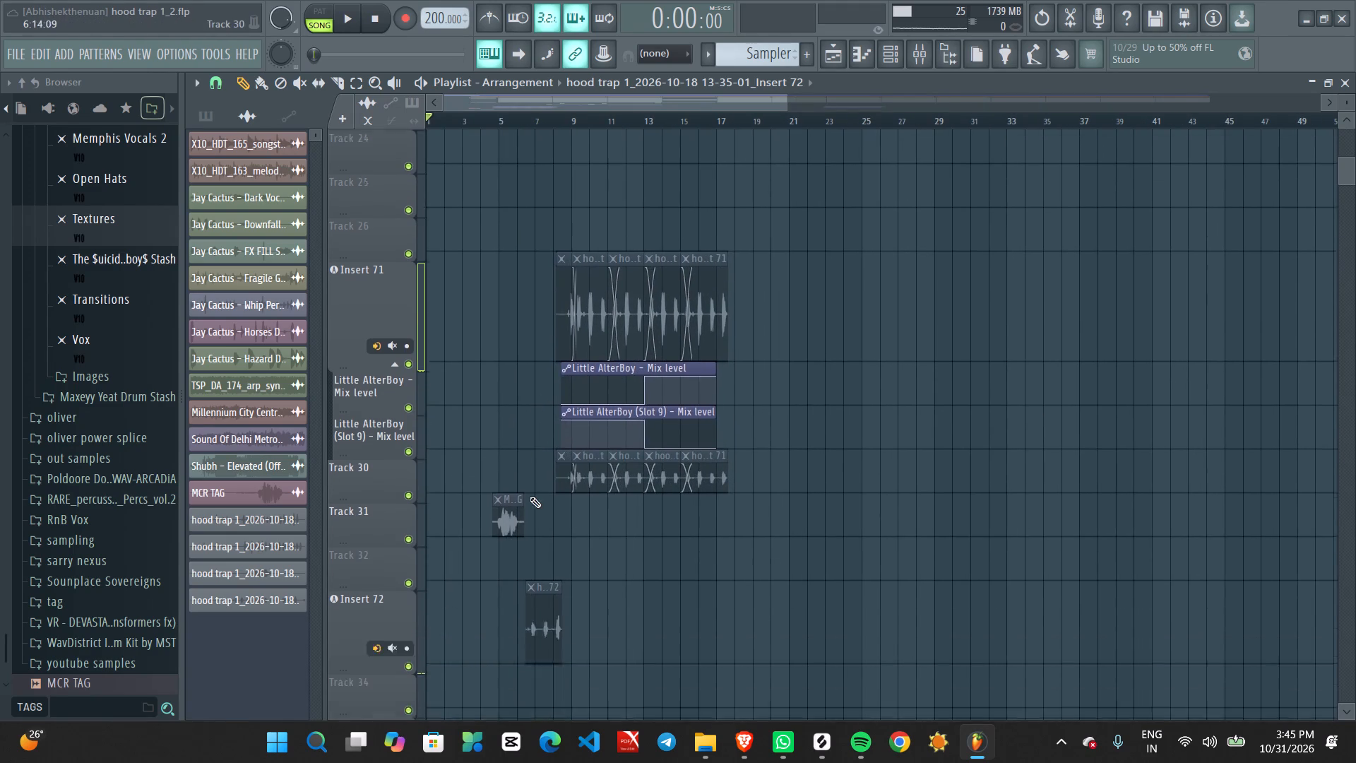
scroll(530, 497, down, 5)
scroll(537, 502, up, 7)
ctrl+scroll(636, 461, down, 7)
ctrl+scroll(521, 435, up, 2)
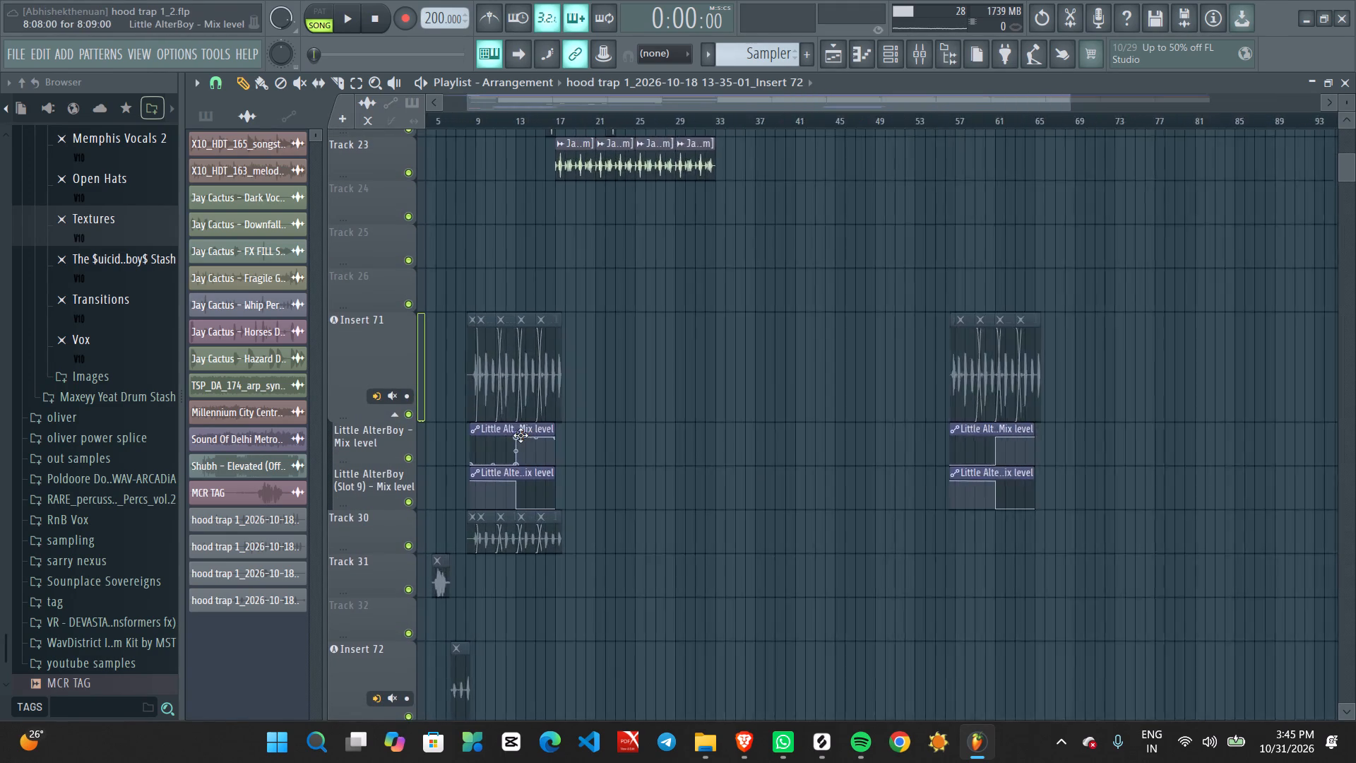
ctrl+scroll(521, 435, up, 2)
middle_drag(496, 422, 976, 399)
ctrl+drag(455, 282, 708, 593)
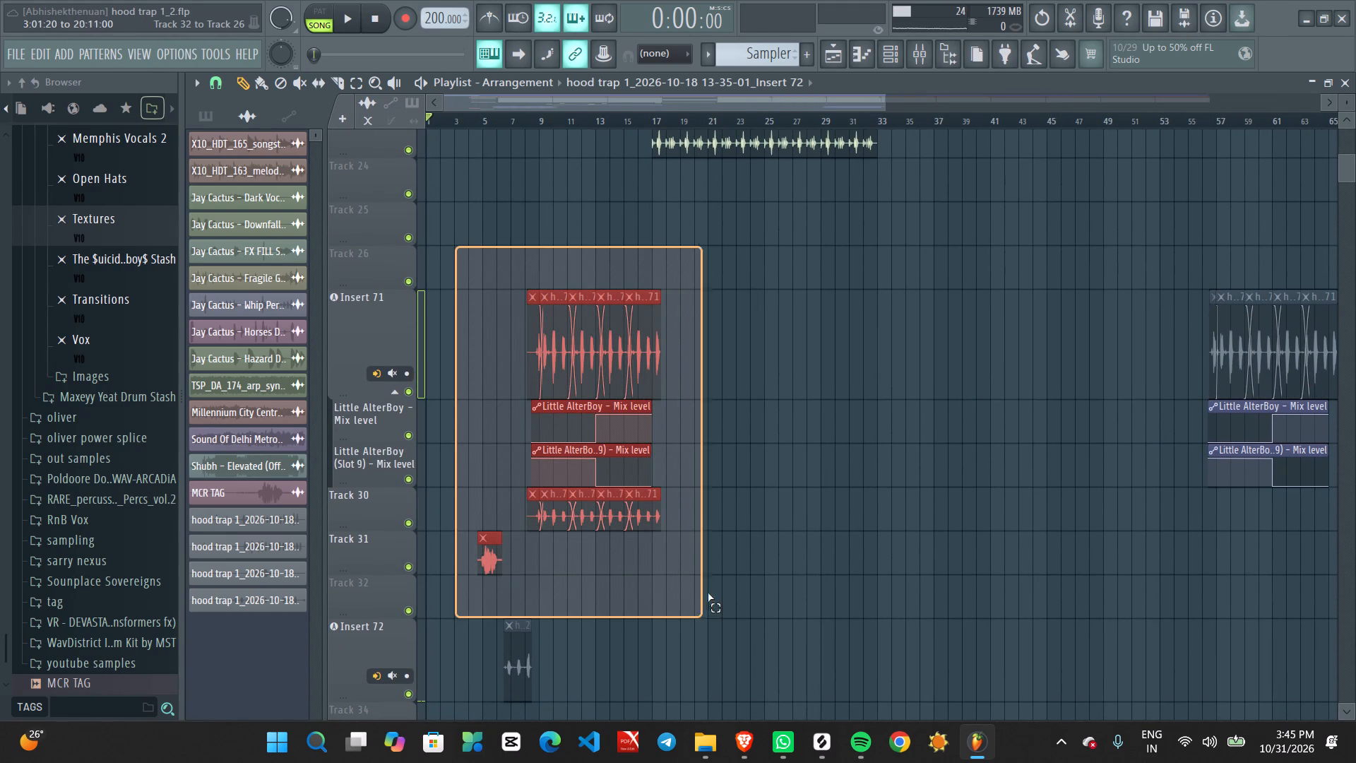
ctrl+drag(708, 593, 731, 586)
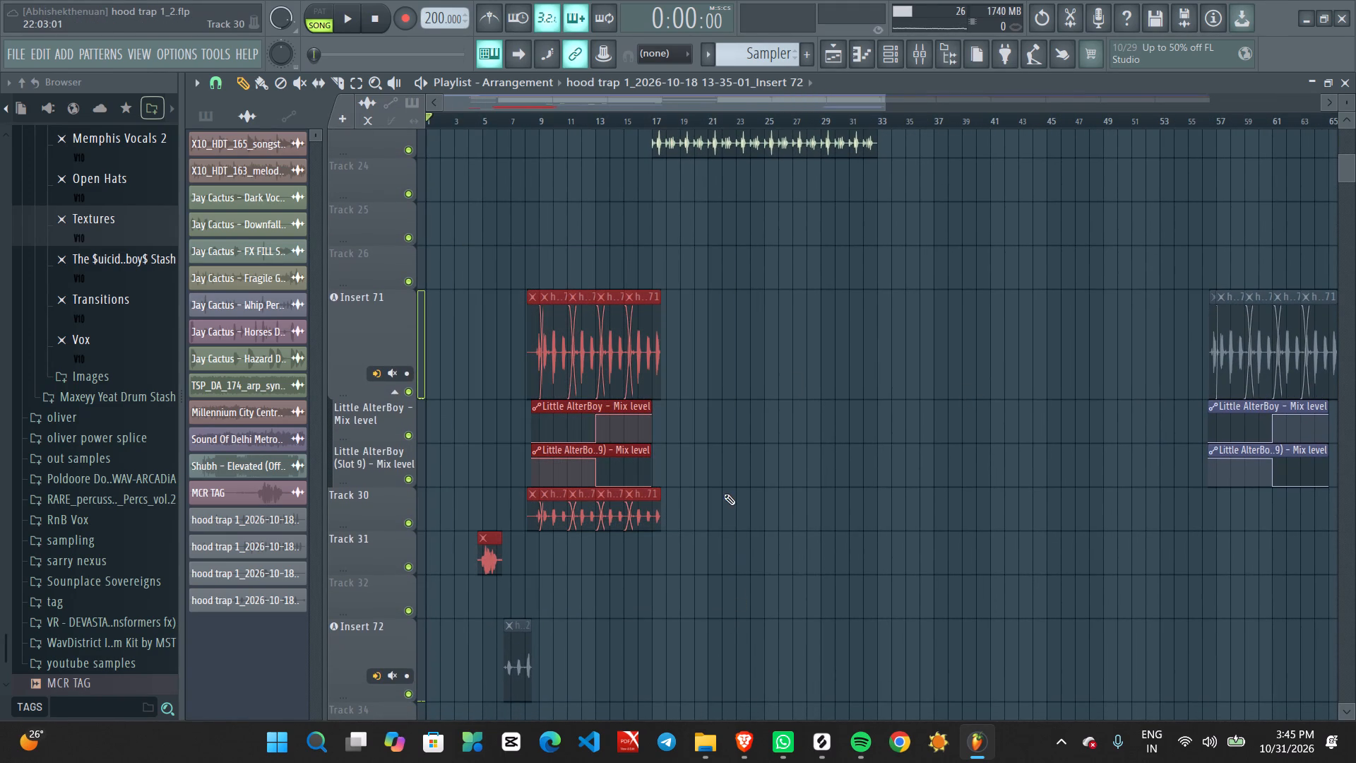
ctrl+click(724, 488)
ctrl+drag(480, 264, 711, 499)
key(Delete)
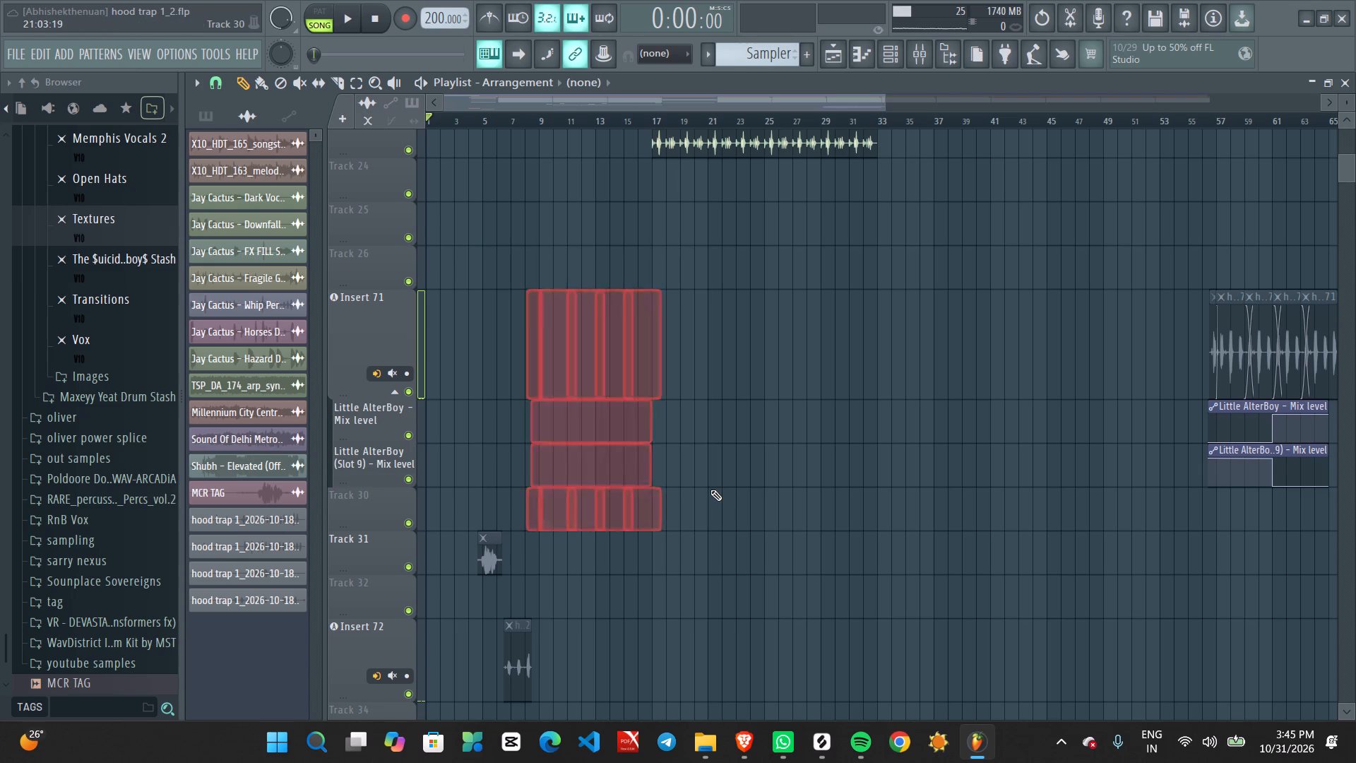
Delete the second group of Insert 71 clips around bars 56–65 together with its two Little AlterBoy automation clips.
ctrl+scroll(734, 483, down, 7)
ctrl+drag(769, 259, 1013, 536)
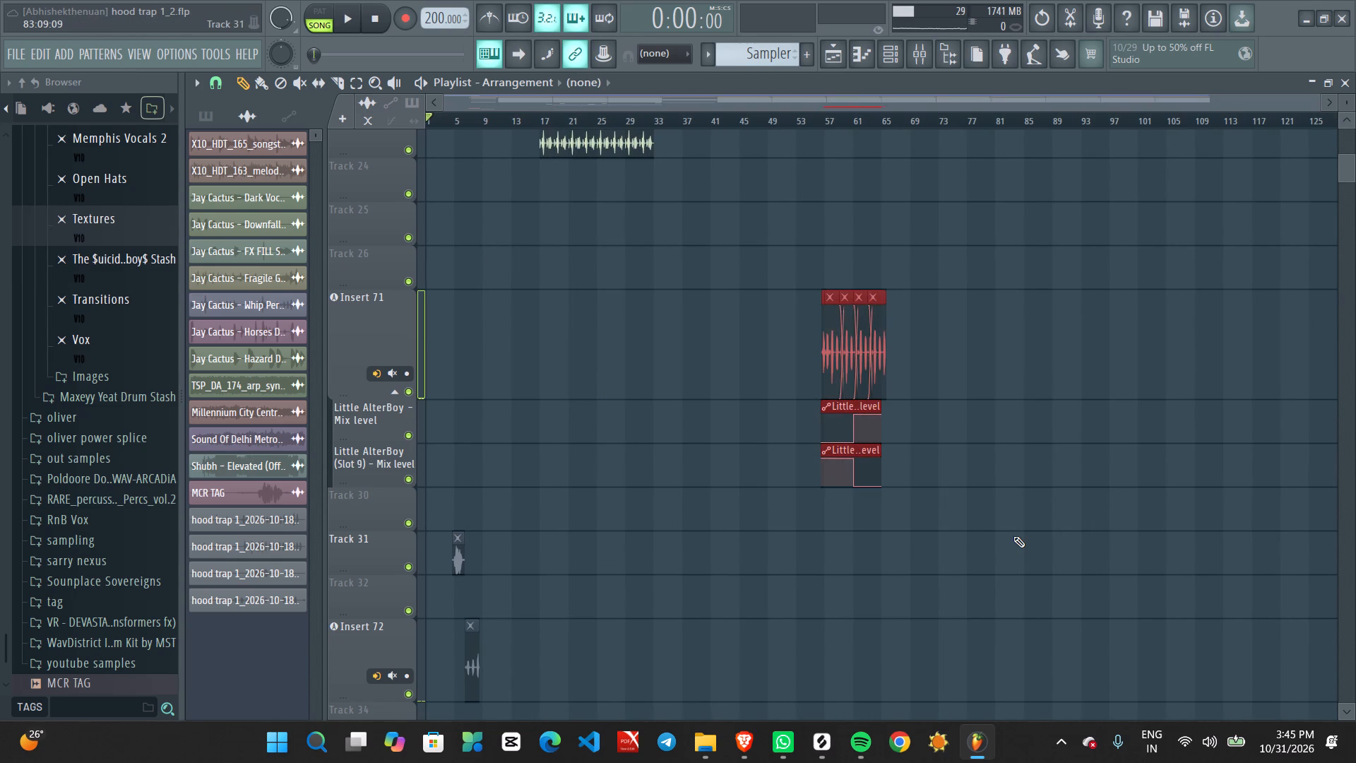
key(Delete)
Delete the muted recording near bar 7 on the Insert 72 track.
ctrl+scroll(535, 511, up, 5)
scroll(522, 521, up, 1)
middle_drag(521, 522, 1014, 426)
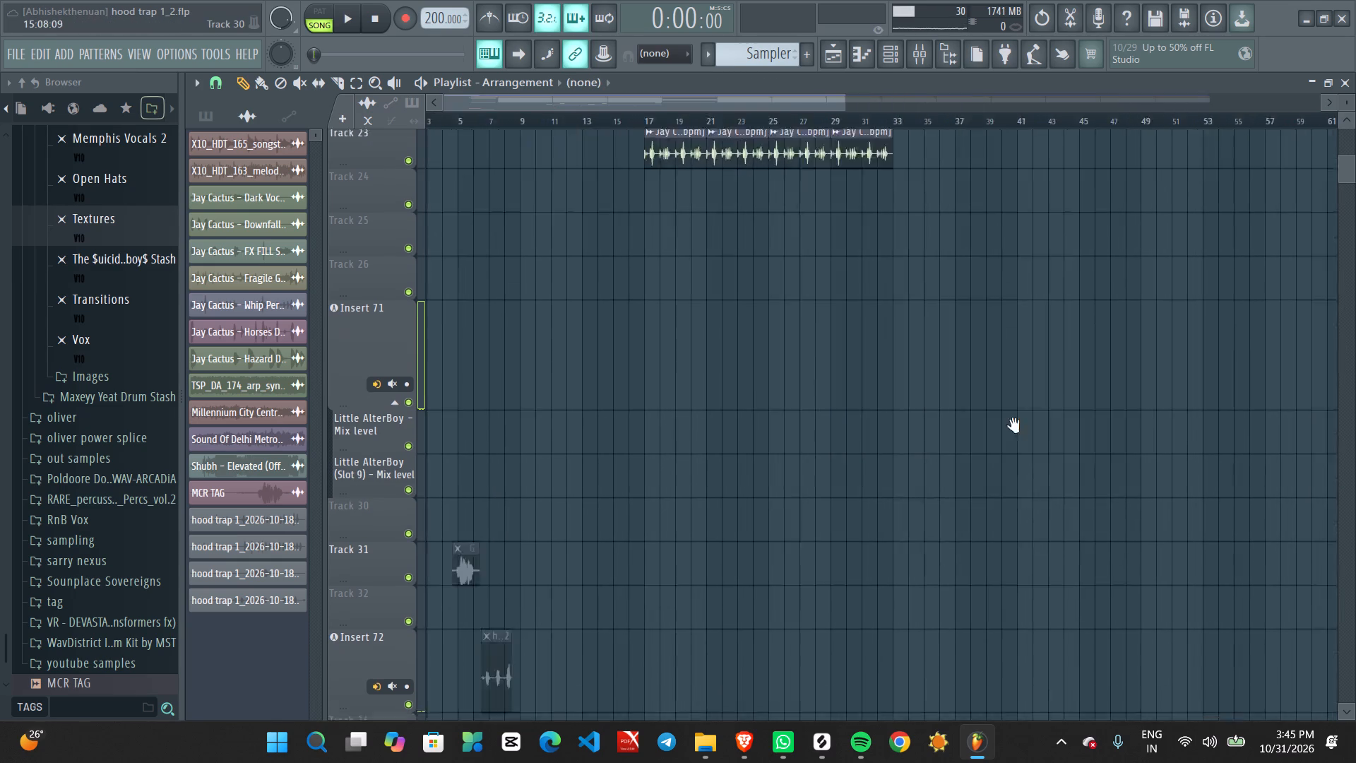
middle_drag(1014, 426, 1100, 406)
ctrl+scroll(733, 560, up, 2)
middle_drag(615, 594, 1042, 494)
scroll(1030, 495, up, 1)
right_drag(768, 502, 460, 526)
ctrl+scroll(551, 507, up, 1)
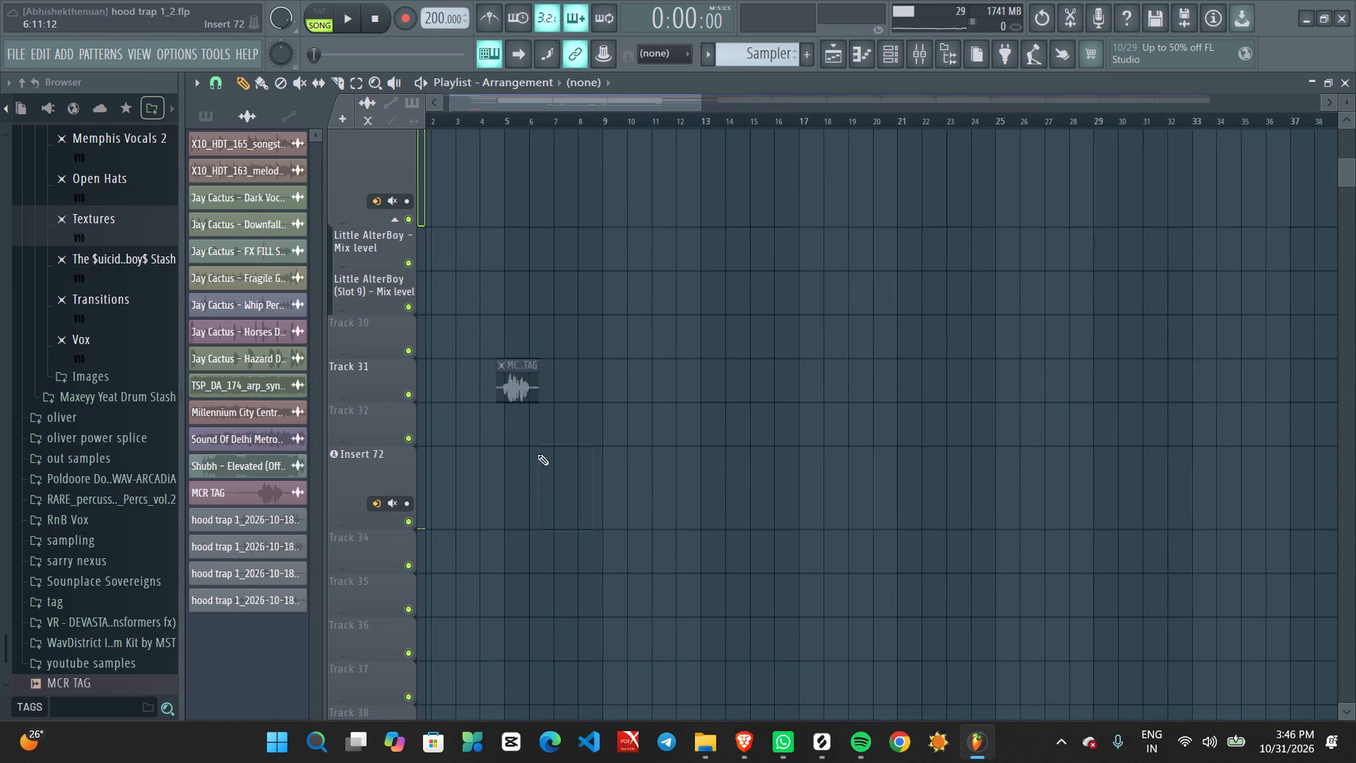
Look over the remaining arrangement from the upper melody and drum tracks down to the Insert 71 track.
middle_drag(528, 439, 881, 707)
scroll(542, 363, up, 19)
scroll(545, 381, down, 1)
scroll(545, 381, up, 1)
scroll(545, 381, down, 1)
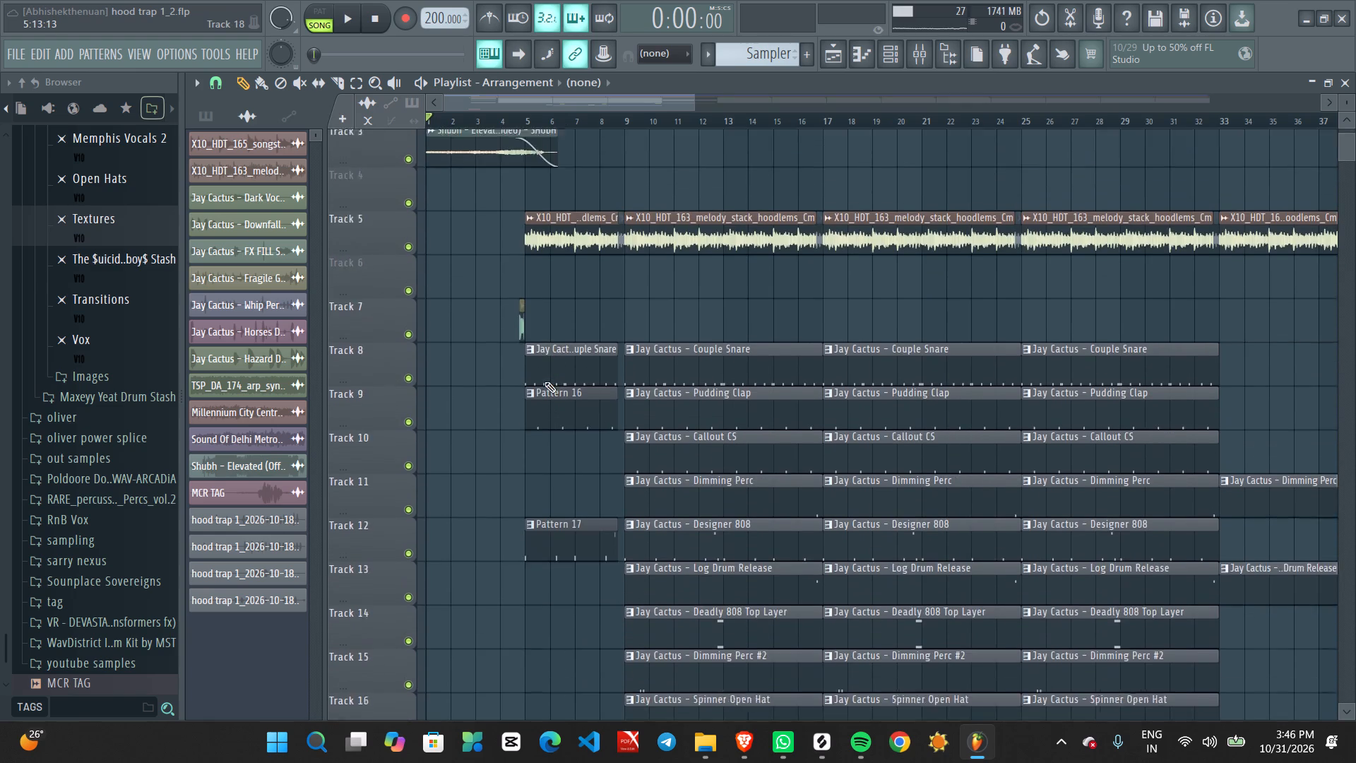
scroll(545, 381, down, 3)
scroll(538, 377, up, 2)
scroll(538, 377, down, 4)
scroll(536, 377, up, 1)
scroll(536, 377, down, 10)
scroll(535, 377, up, 1)
scroll(535, 377, down, 4)
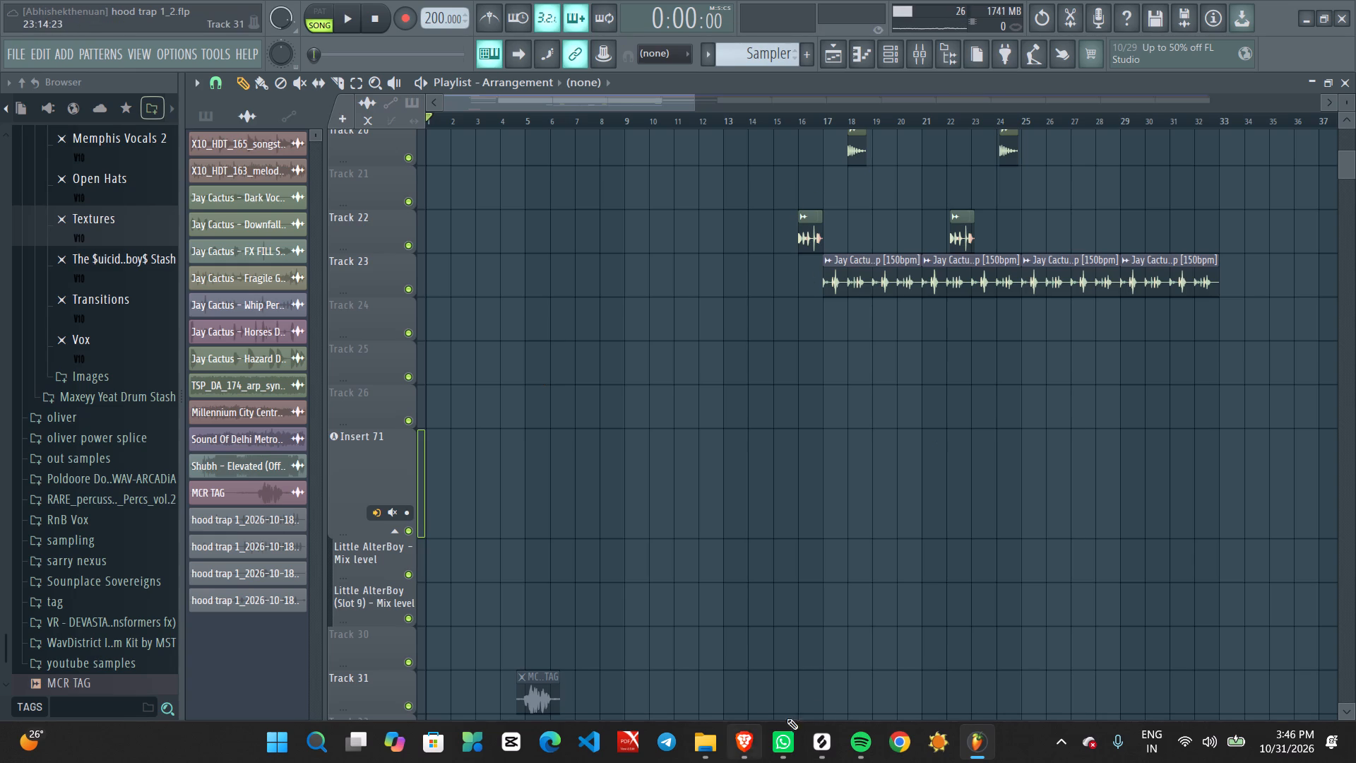
Open the mixer.
click(915, 48)
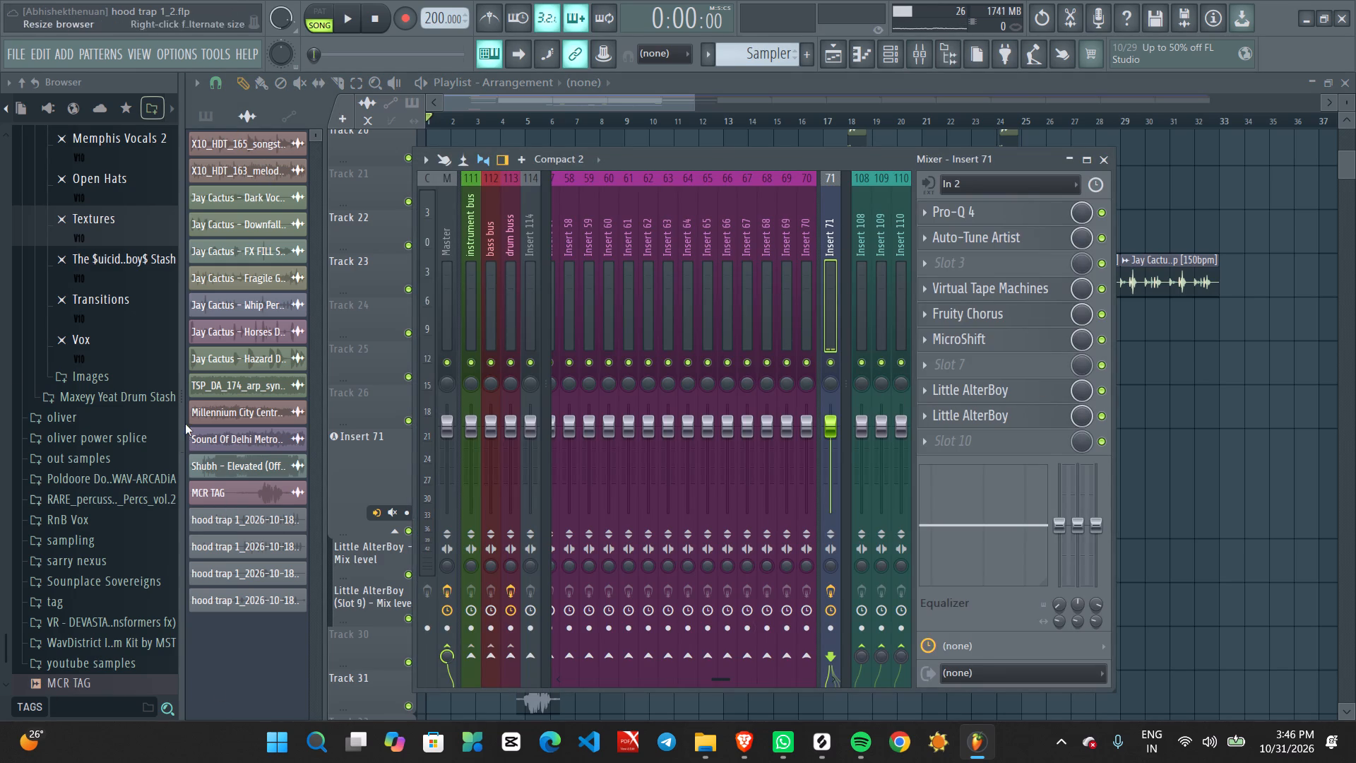
Set the FL Studio ASIO buffer length to 512 samples in the audio settings.
click(178, 52)
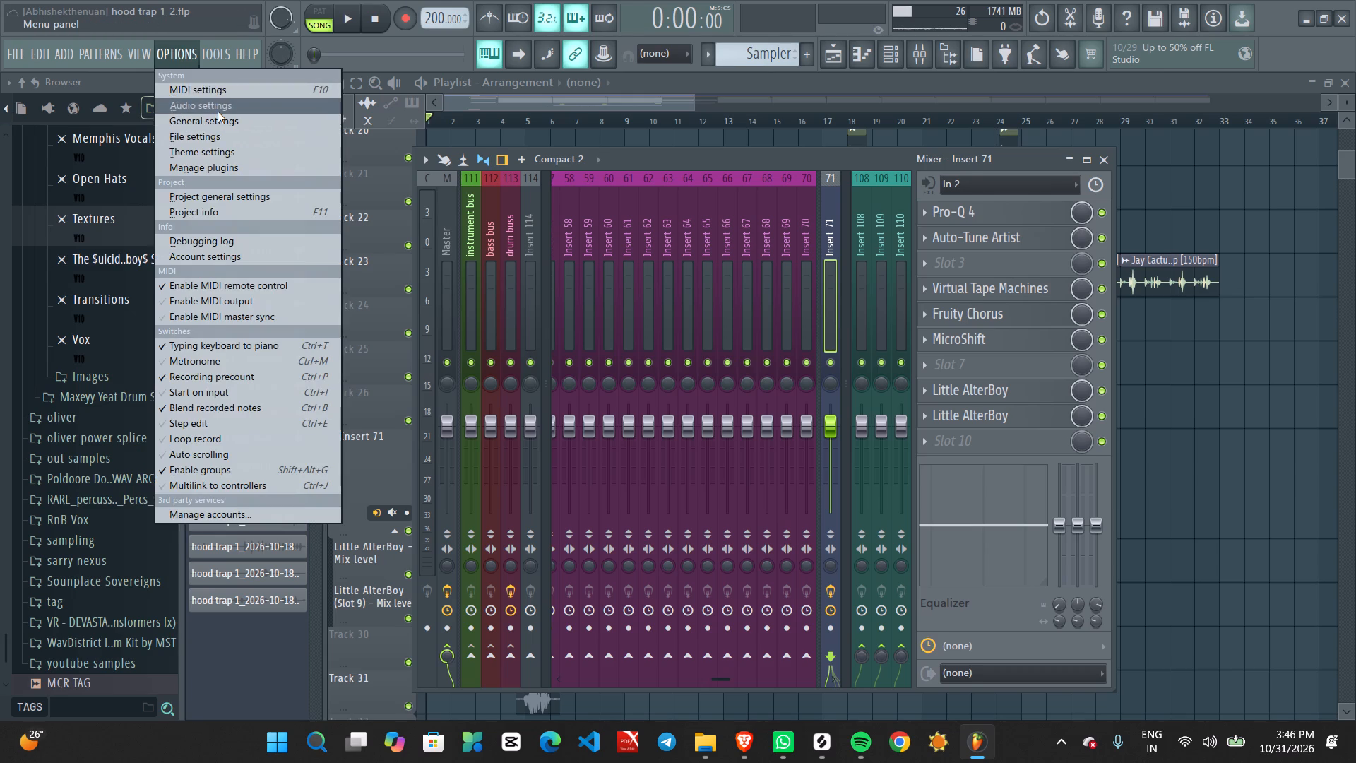
click(218, 112)
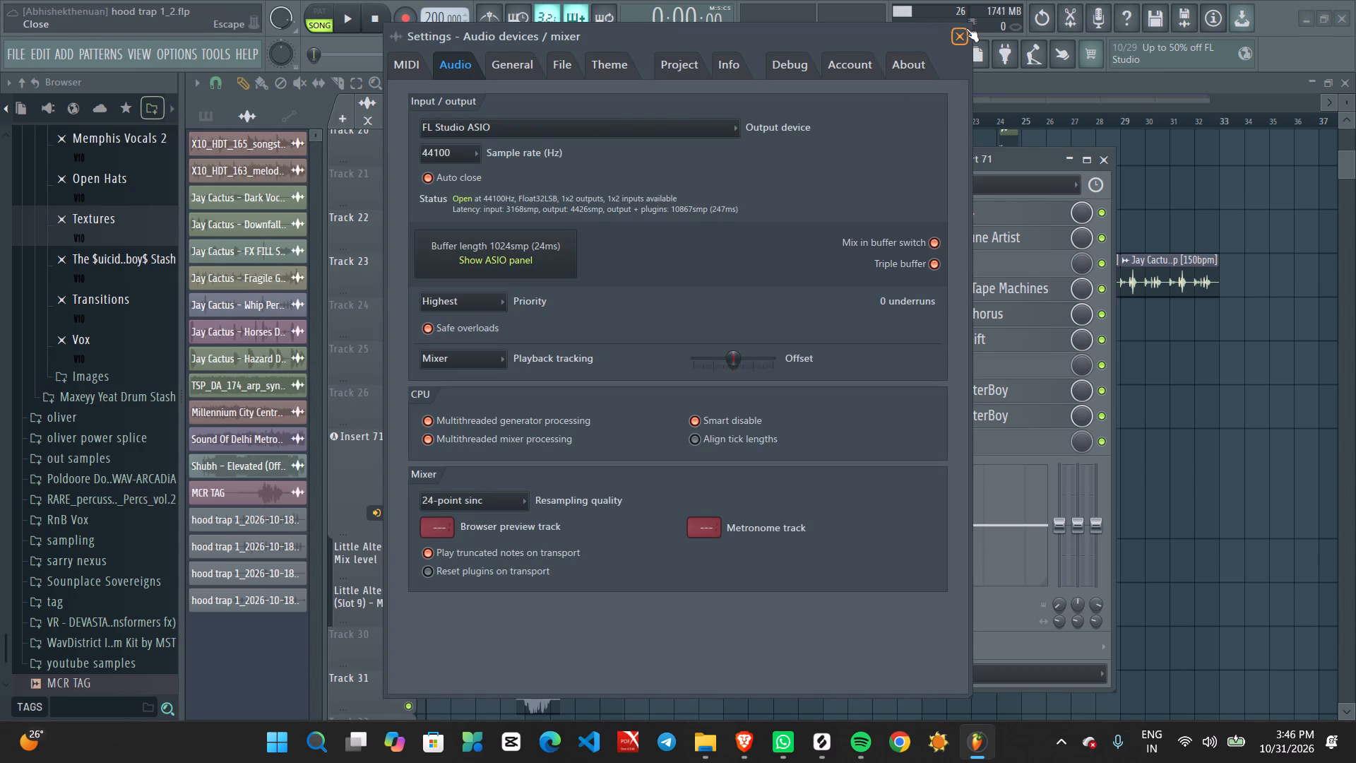
click(509, 246)
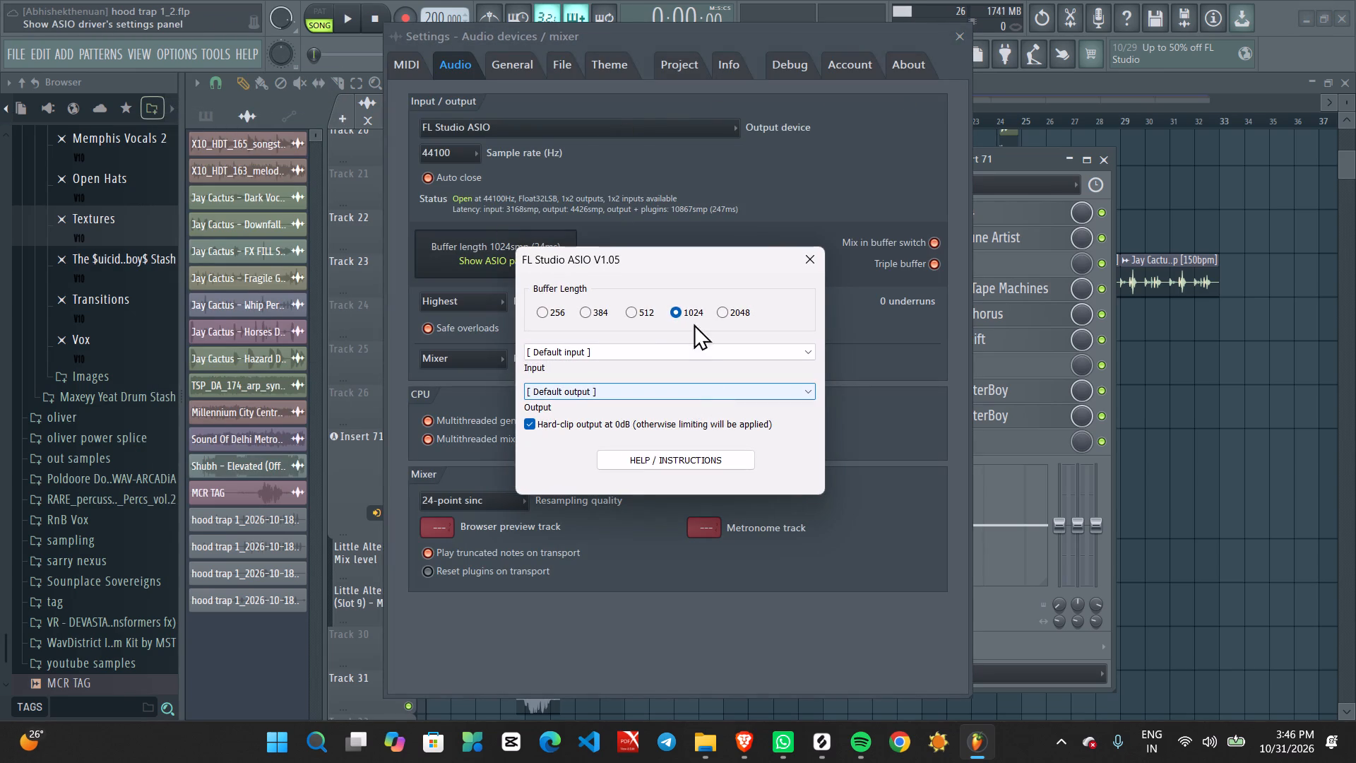
click(630, 317)
click(806, 266)
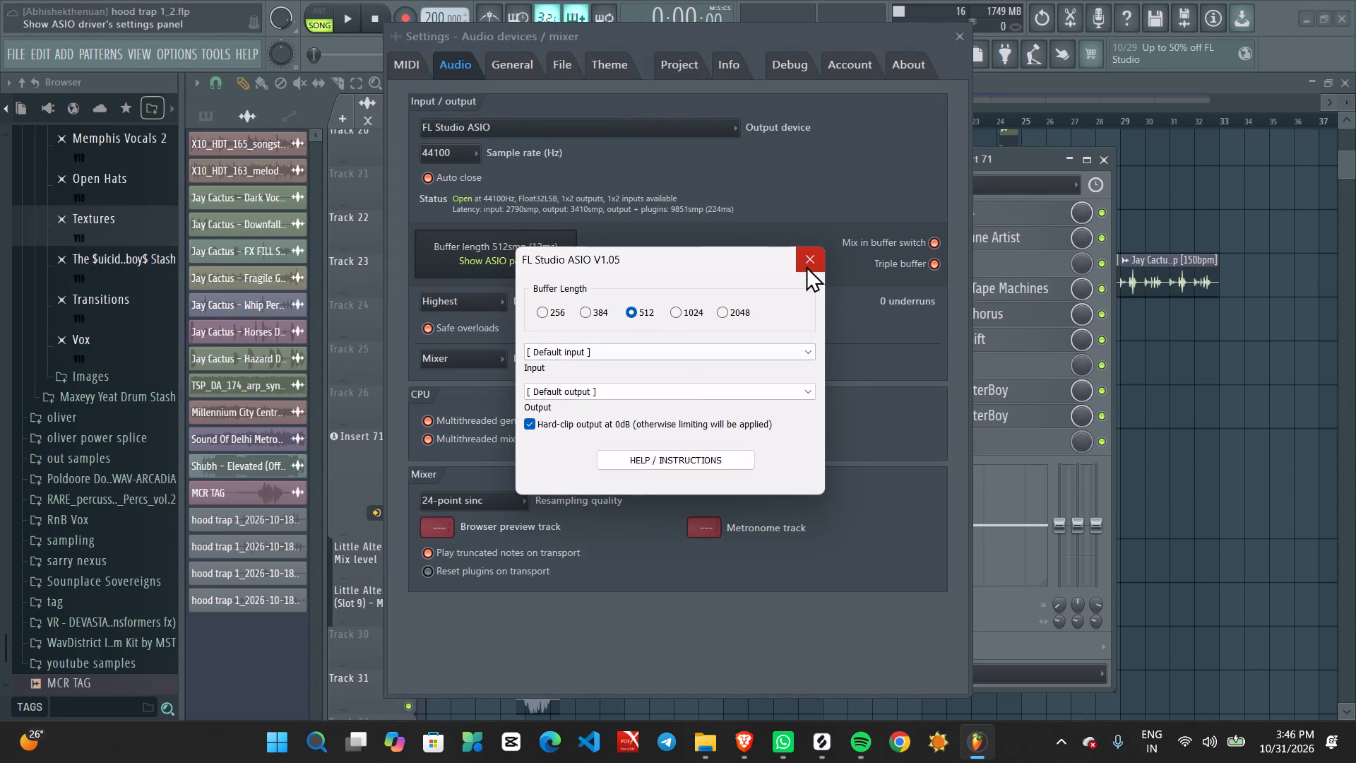
click(958, 45)
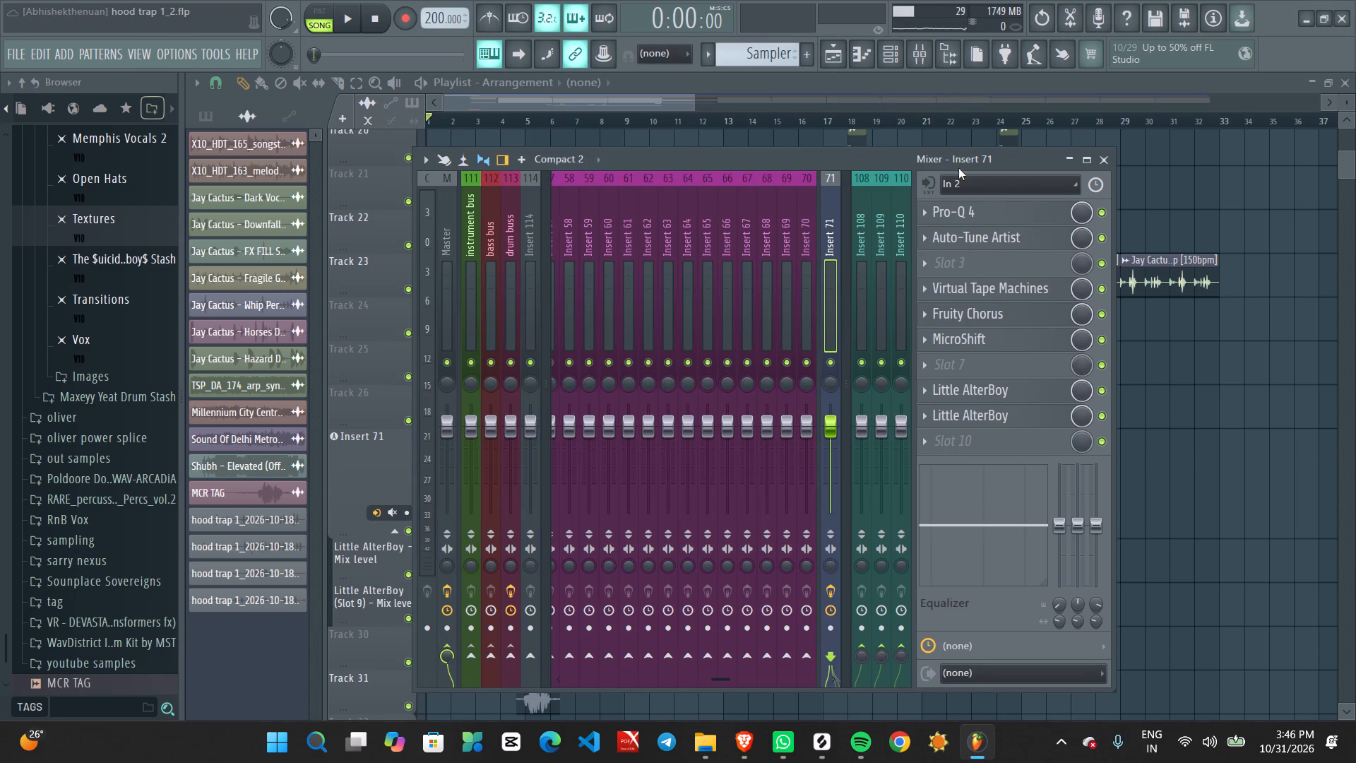
Inspect the Insert 71 mixer track, checking its audio input choices and the options of its MicroShift effect slot.
drag(946, 160, 1049, 161)
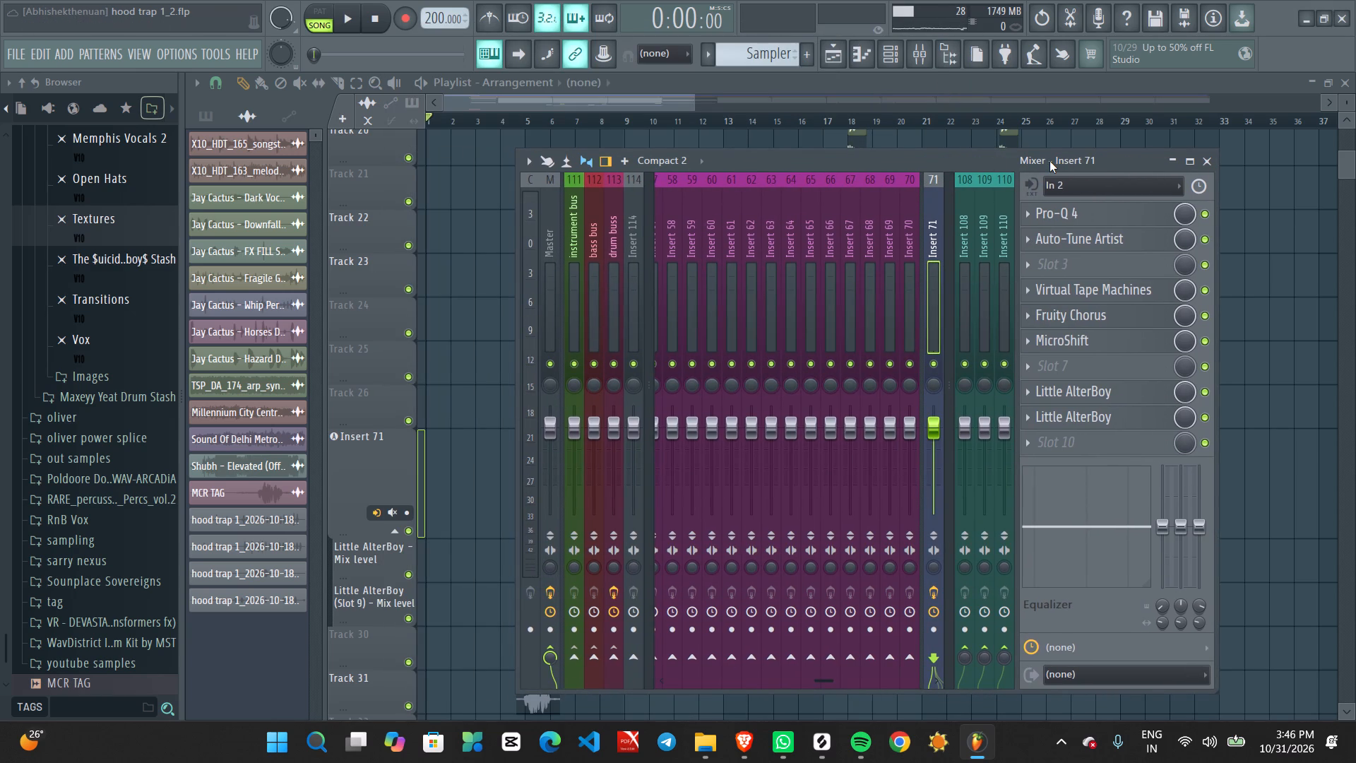
click(922, 53)
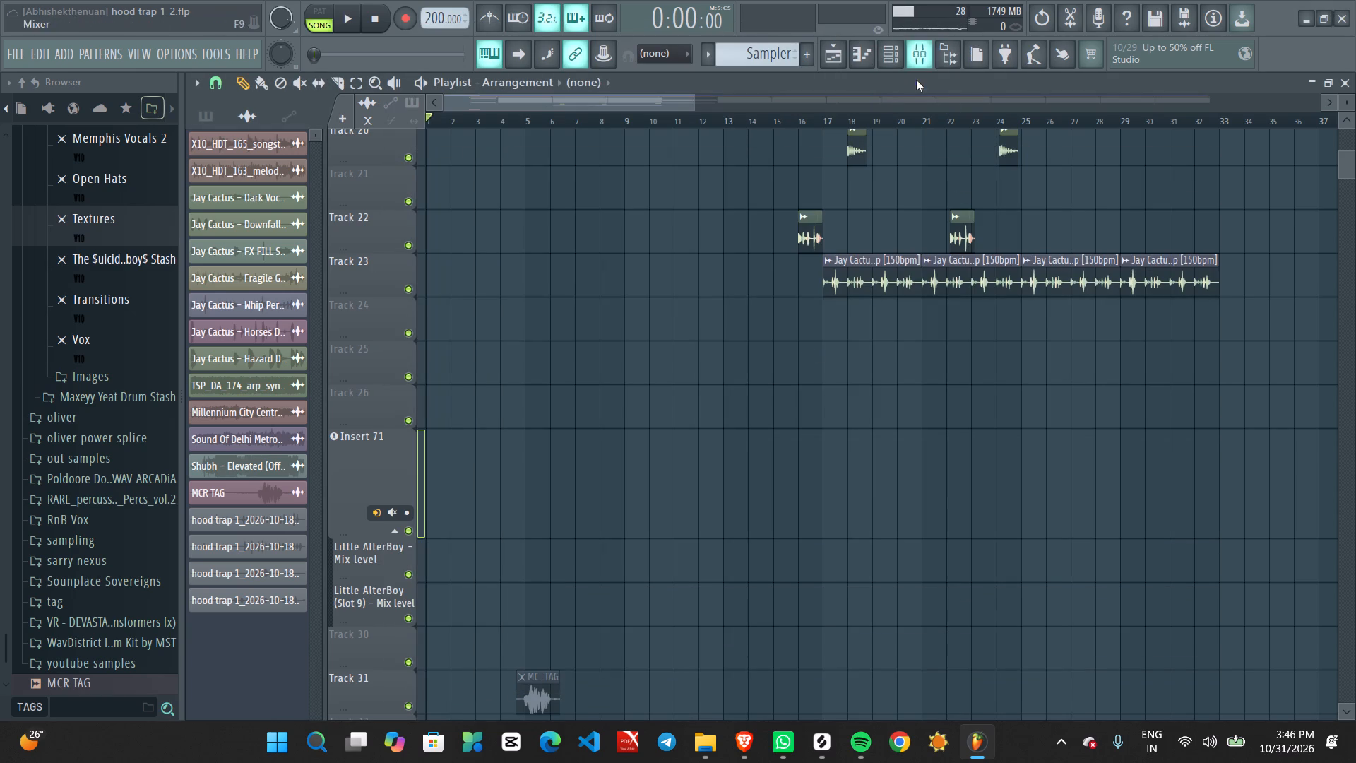
click(917, 59)
scroll(609, 295, down, 8)
scroll(755, 280, down, 4)
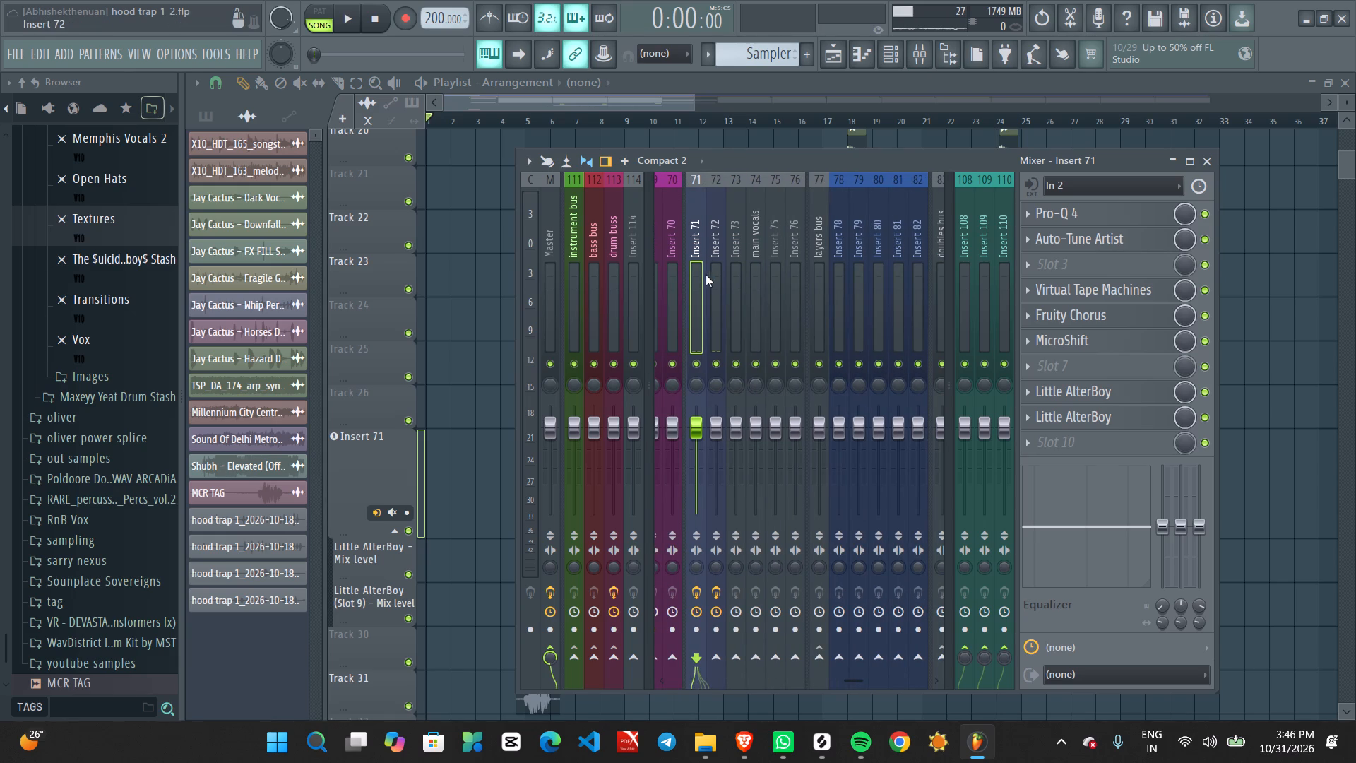
click(1108, 185)
click(1108, 185)
click(1030, 345)
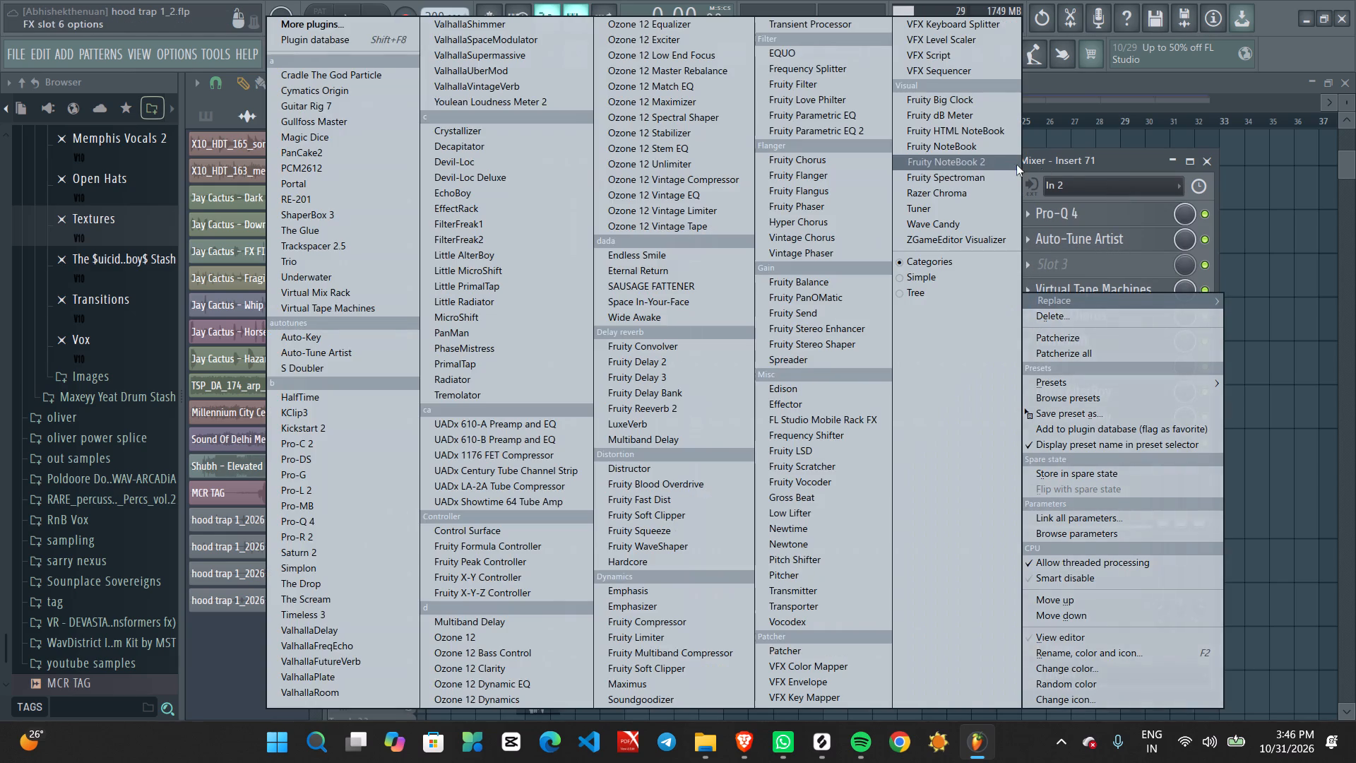
click(1086, 162)
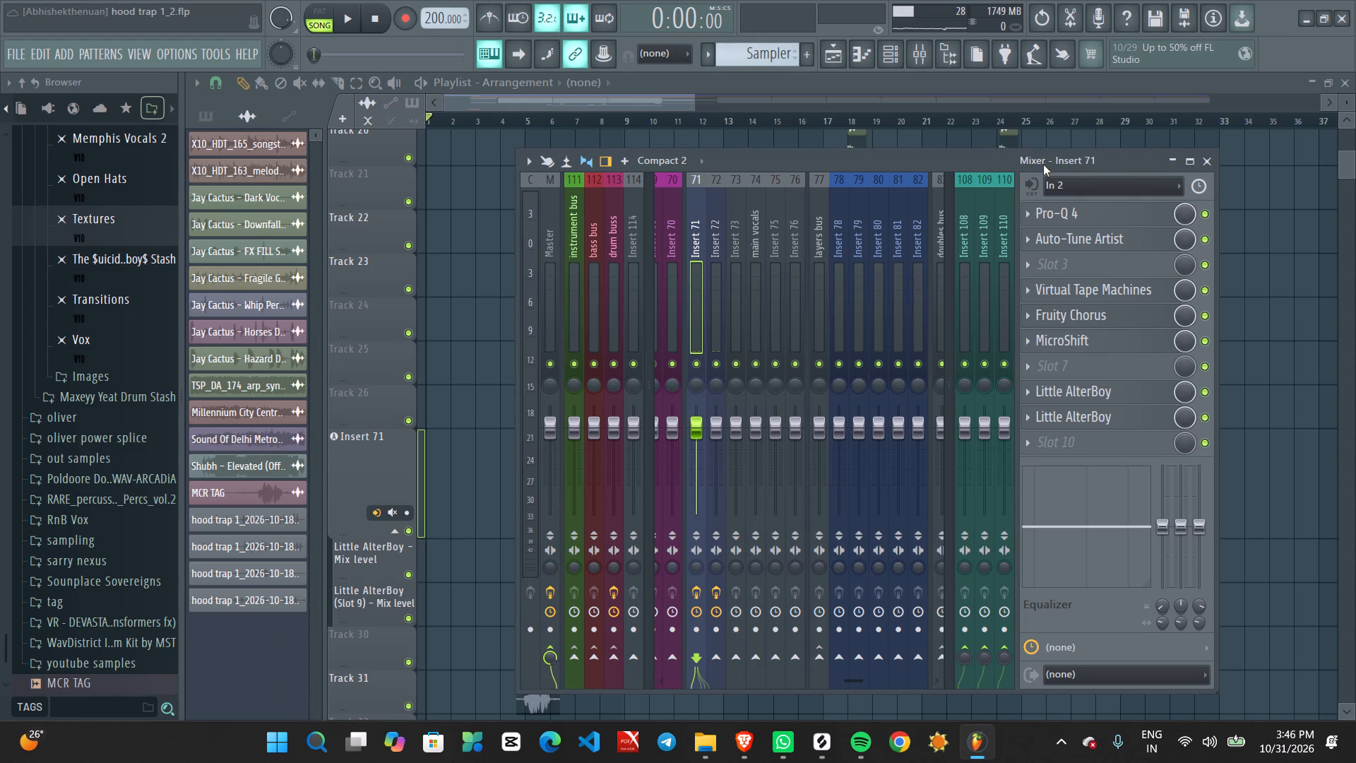
drag(789, 165, 791, 165)
drag(791, 165, 811, 170)
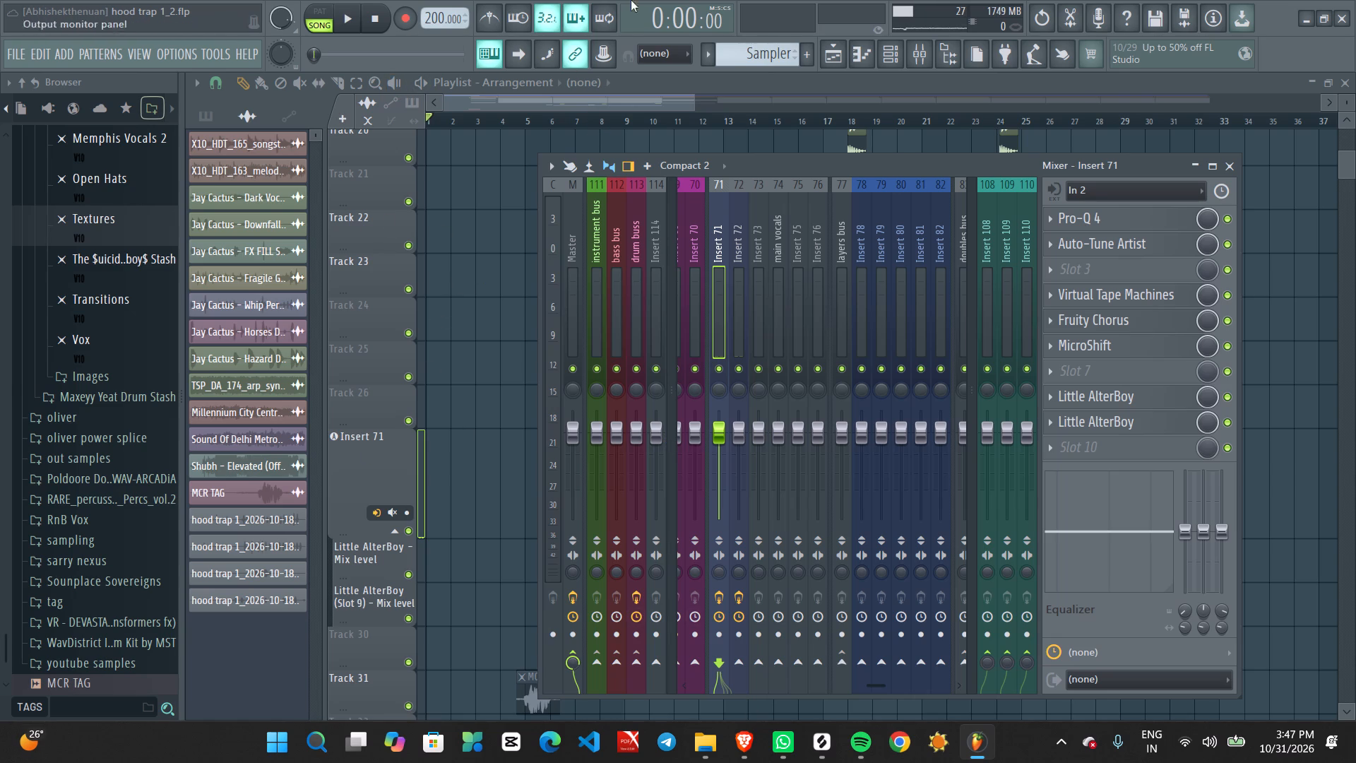
Check the output device choices in the audio settings and keep FL Studio ASIO selected.
click(174, 56)
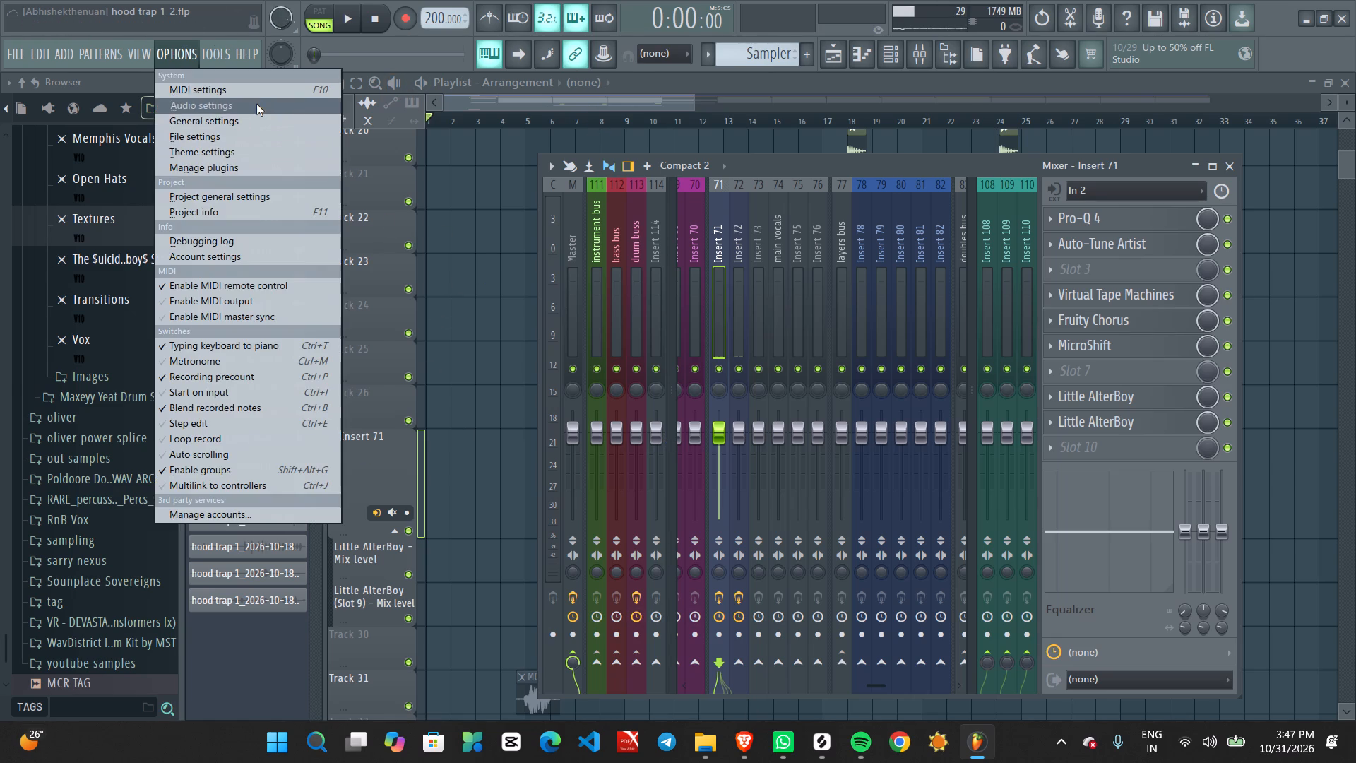
click(256, 104)
click(559, 131)
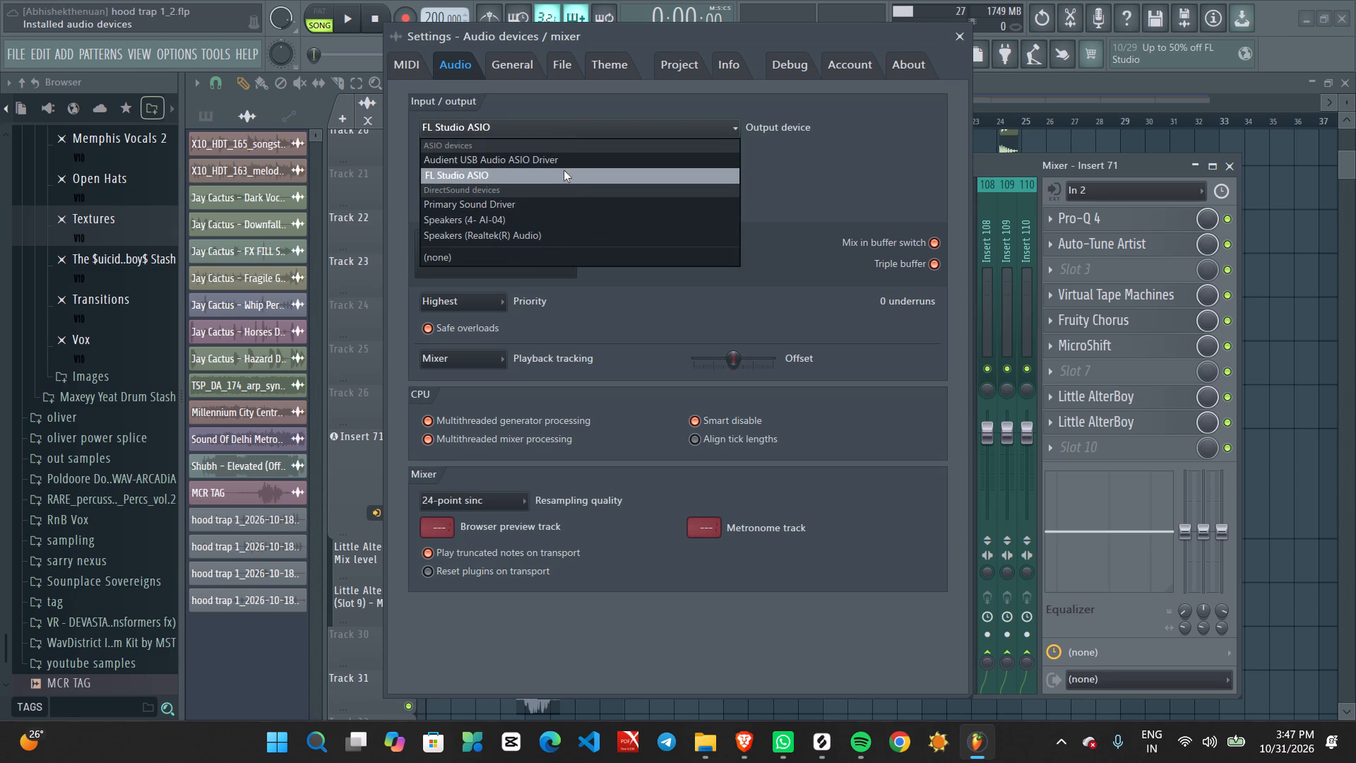
click(573, 177)
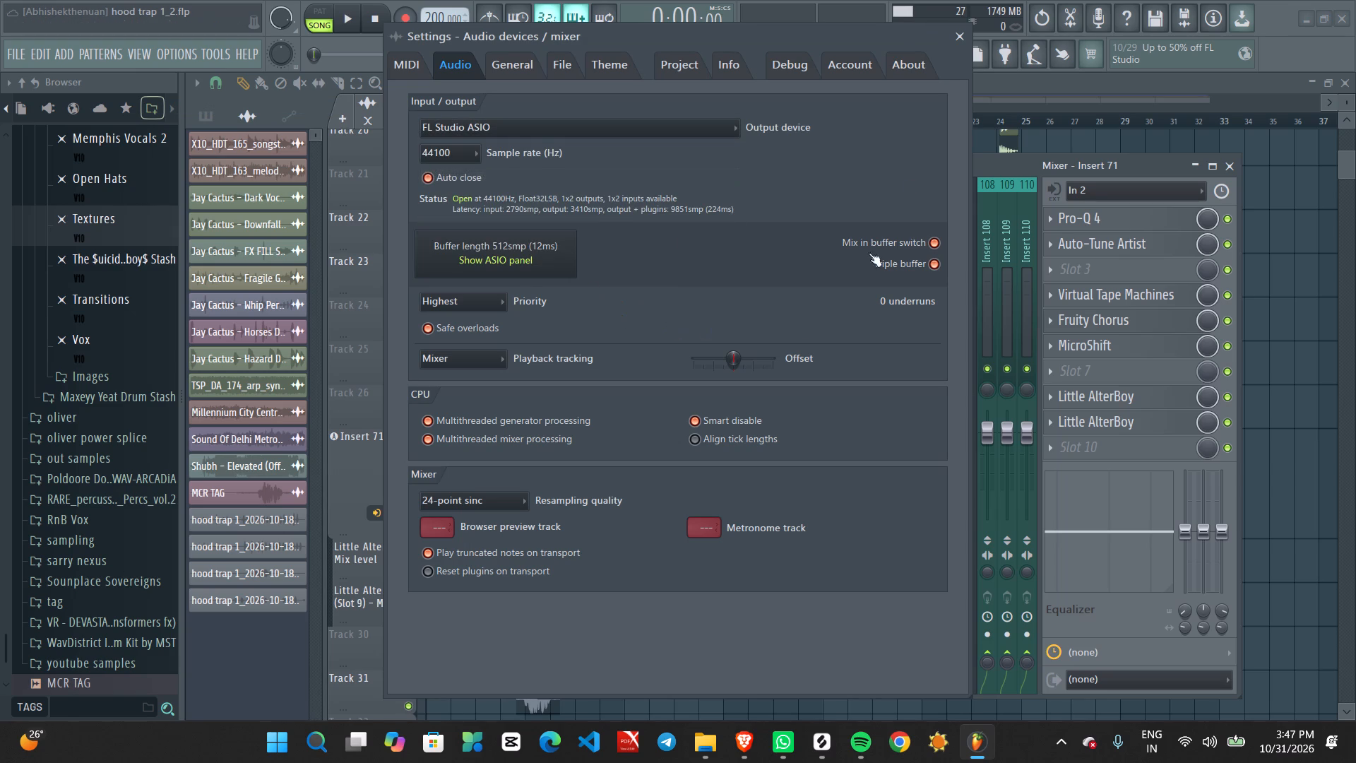
click(965, 32)
Compare the inputs and effect chains of the Insert 71 and Insert 72 mixer tracks, ending with Insert 71 selected.
drag(973, 169, 866, 148)
scroll(803, 281, down, 7)
scroll(657, 285, up, 8)
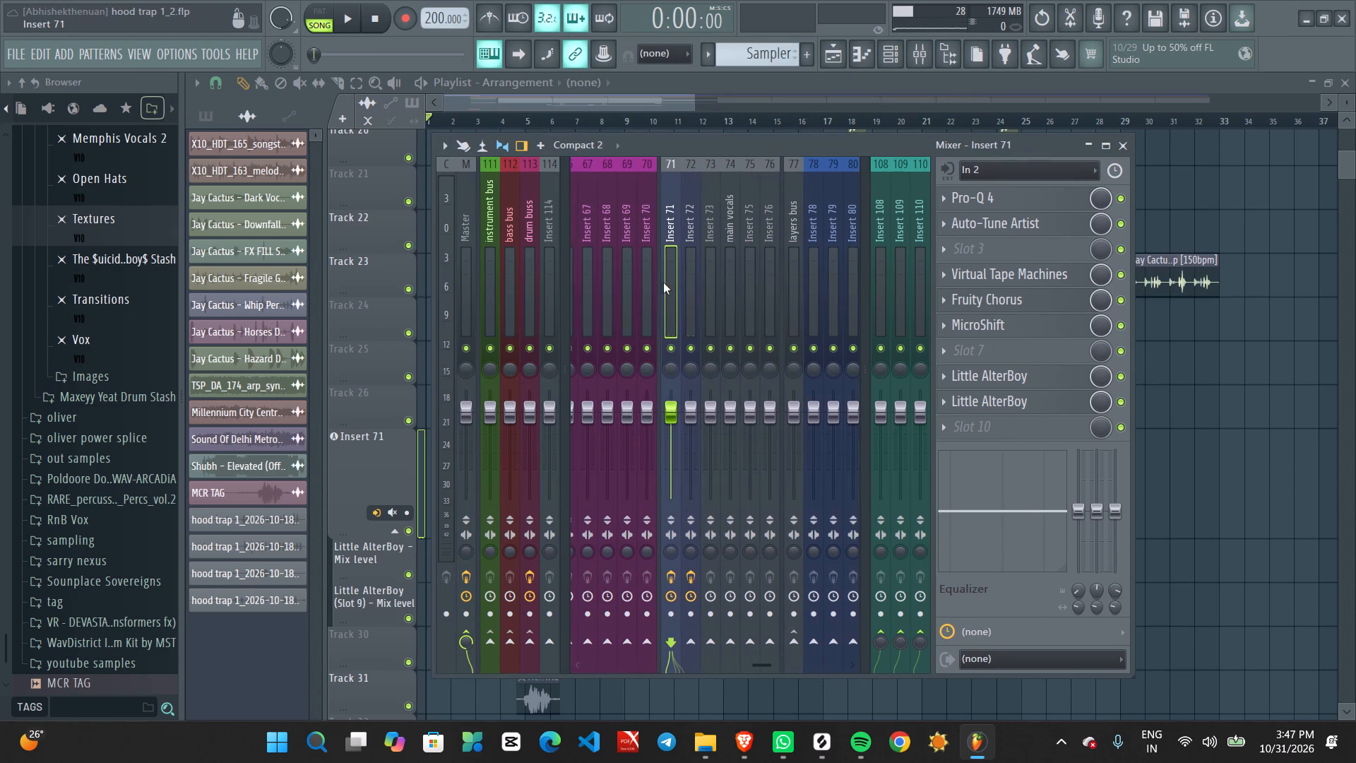
click(658, 261)
click(670, 266)
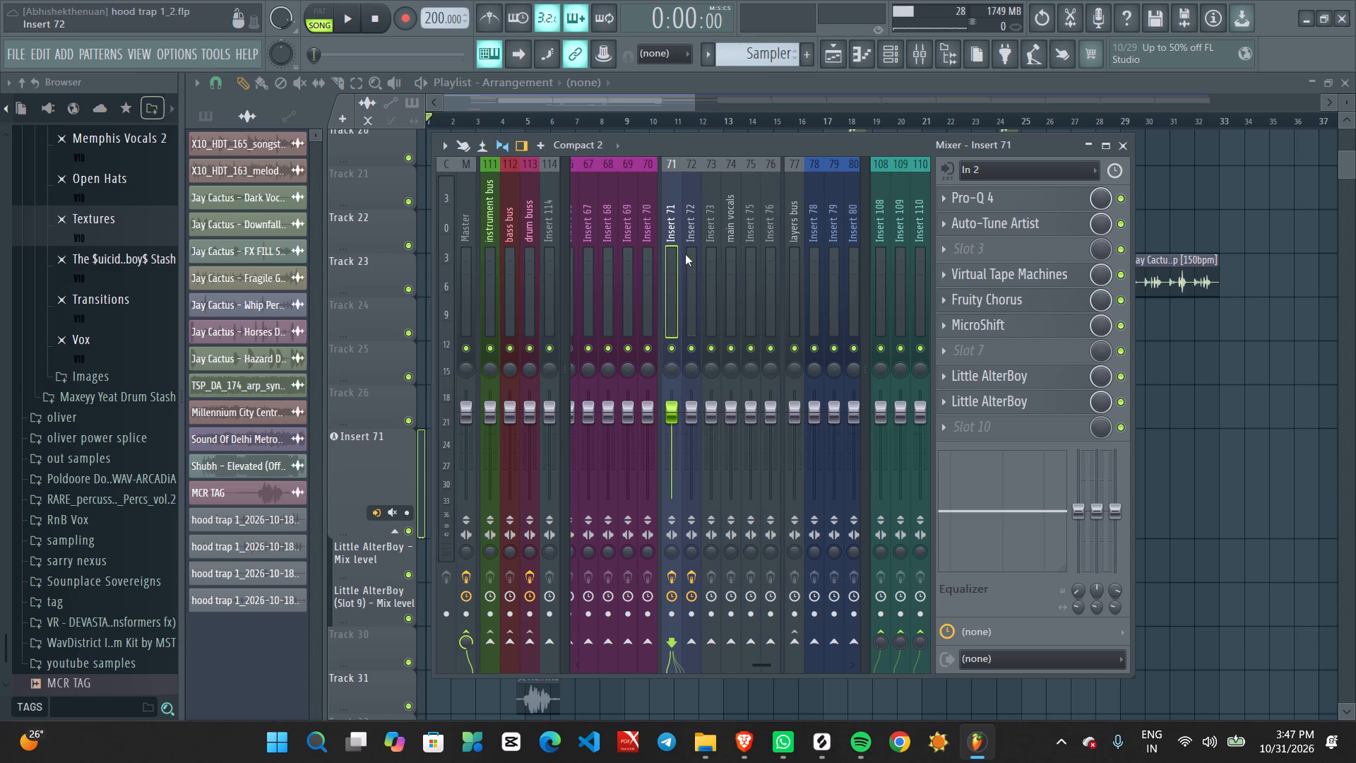
click(685, 254)
click(673, 258)
click(686, 256)
click(682, 254)
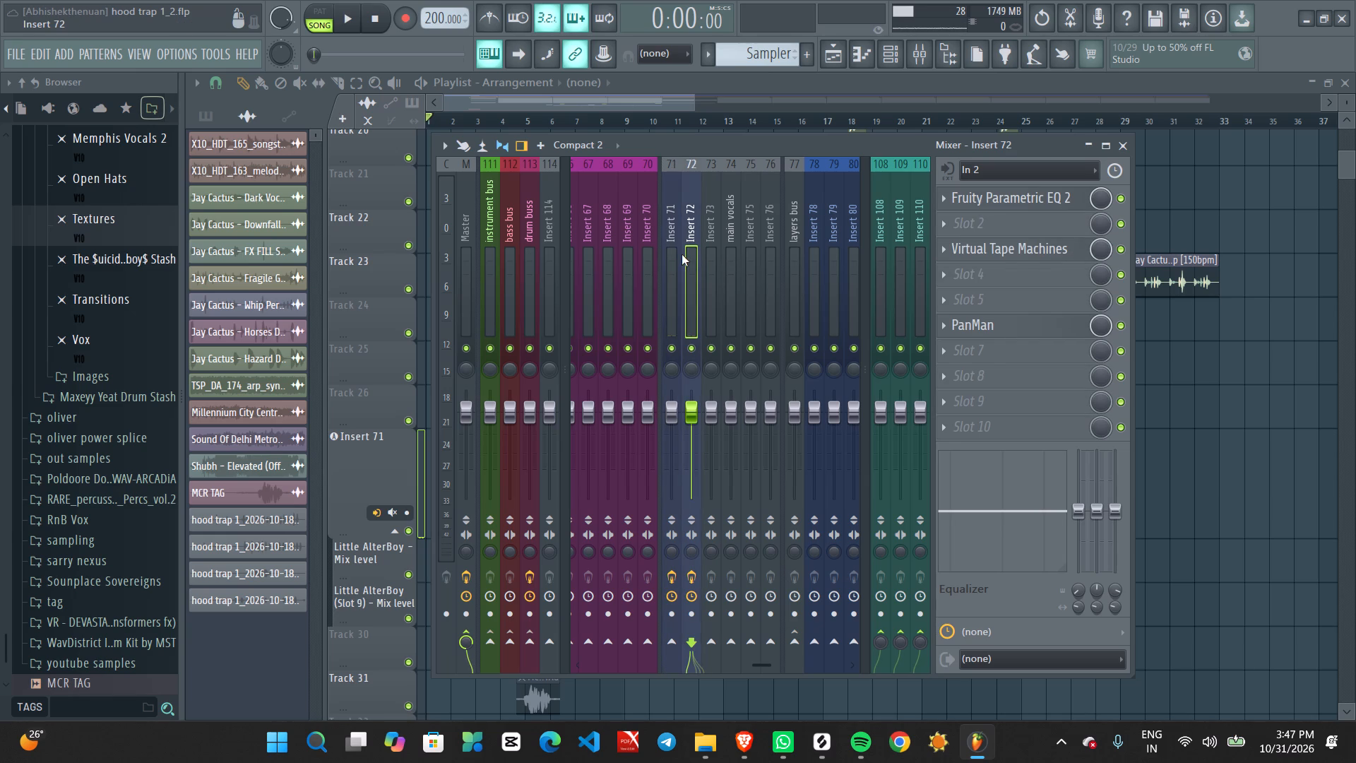
click(674, 253)
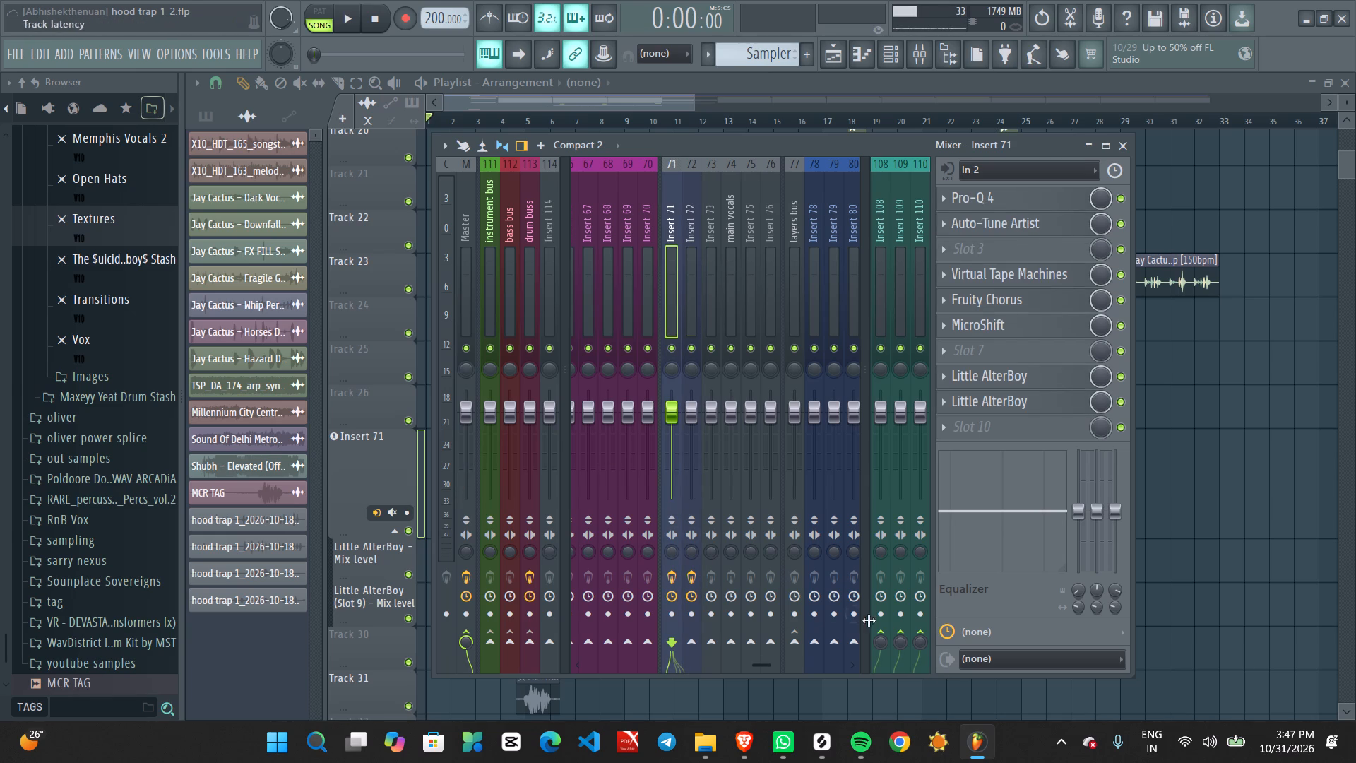
Search Windows Settings for micro and review the sound input devices, input volume and the per-app volume mixer.
click(1177, 756)
click(1309, 690)
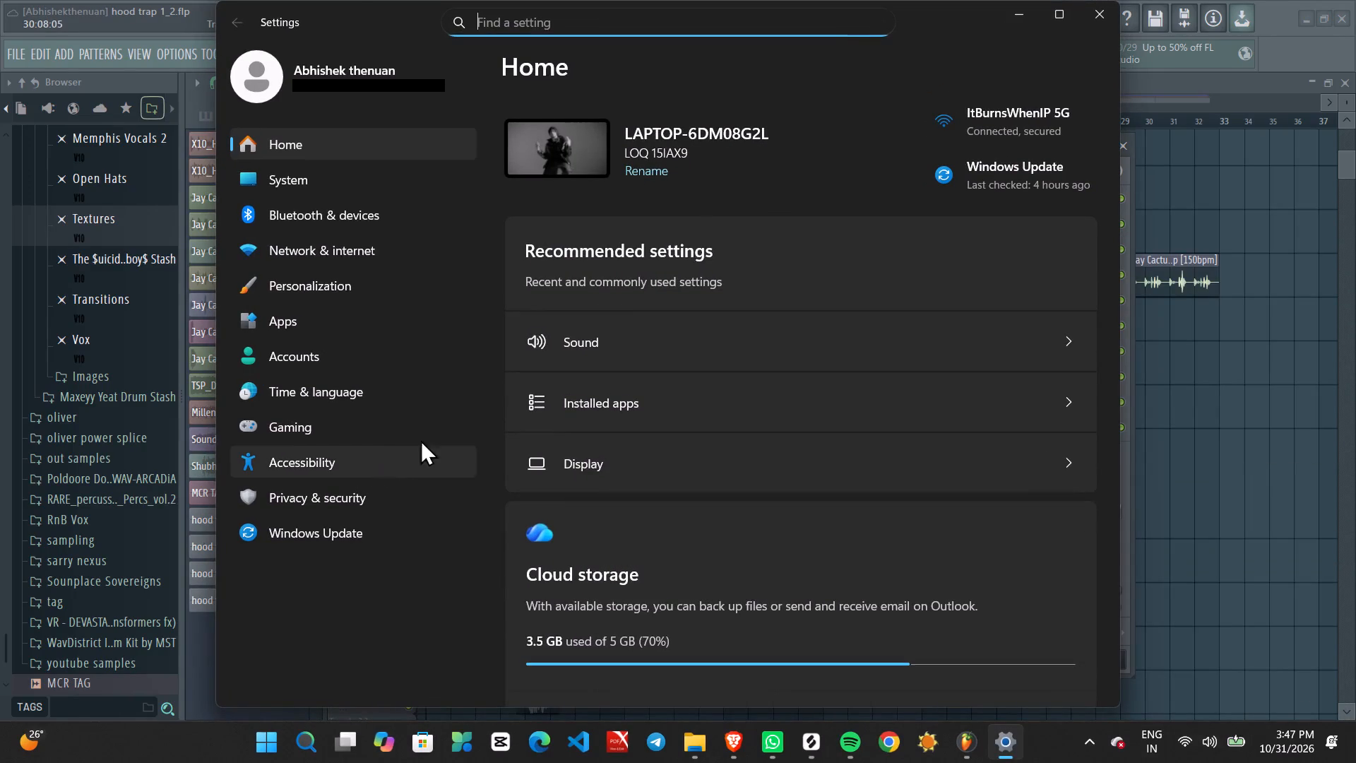
click(675, 22)
text(micro)
click(638, 82)
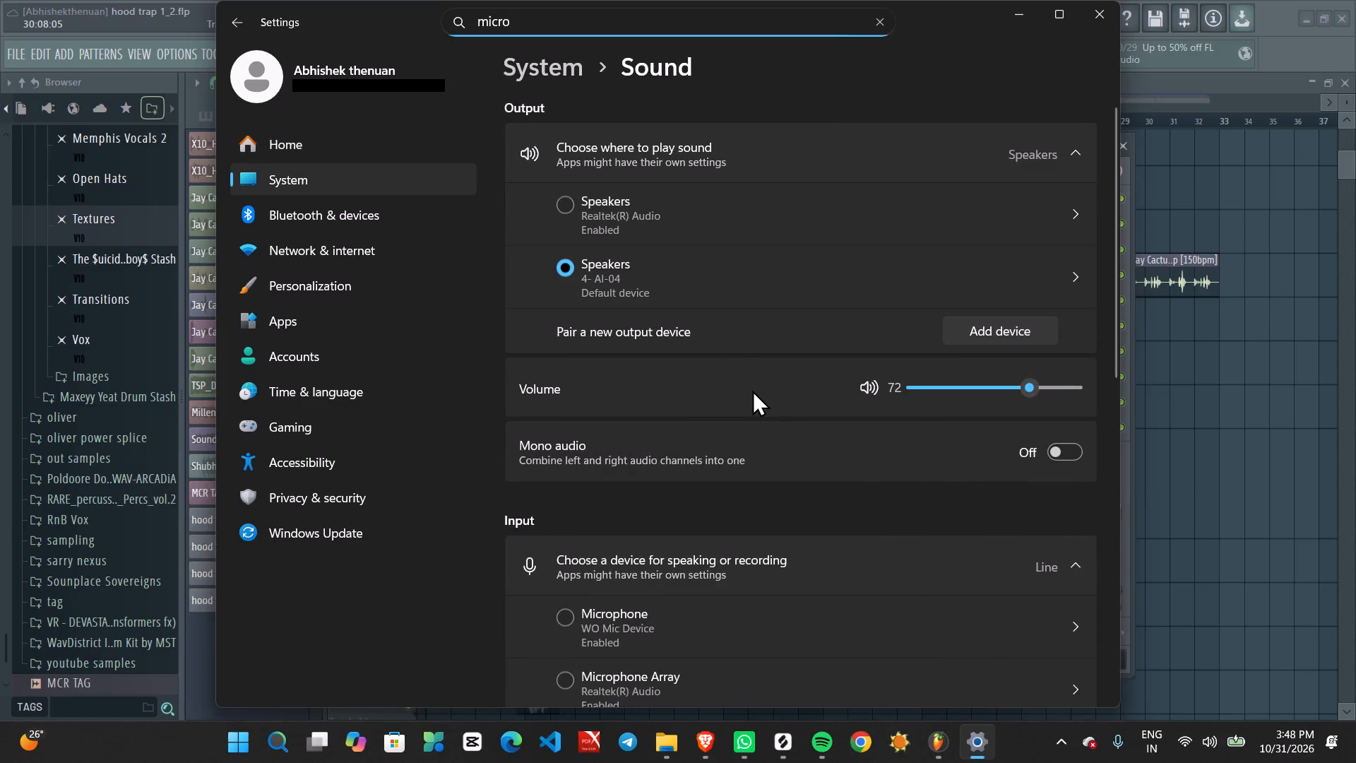
scroll(886, 539, down, 3)
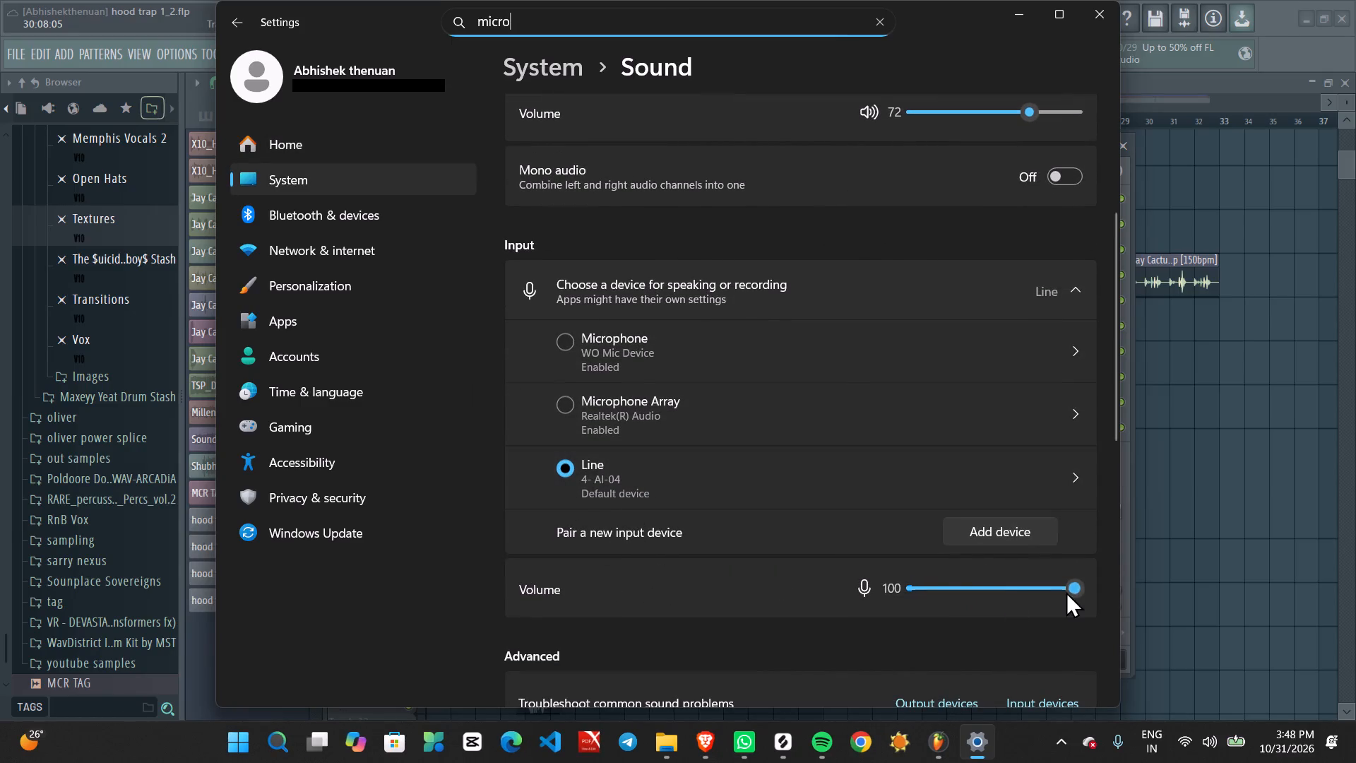
scroll(701, 606, down, 6)
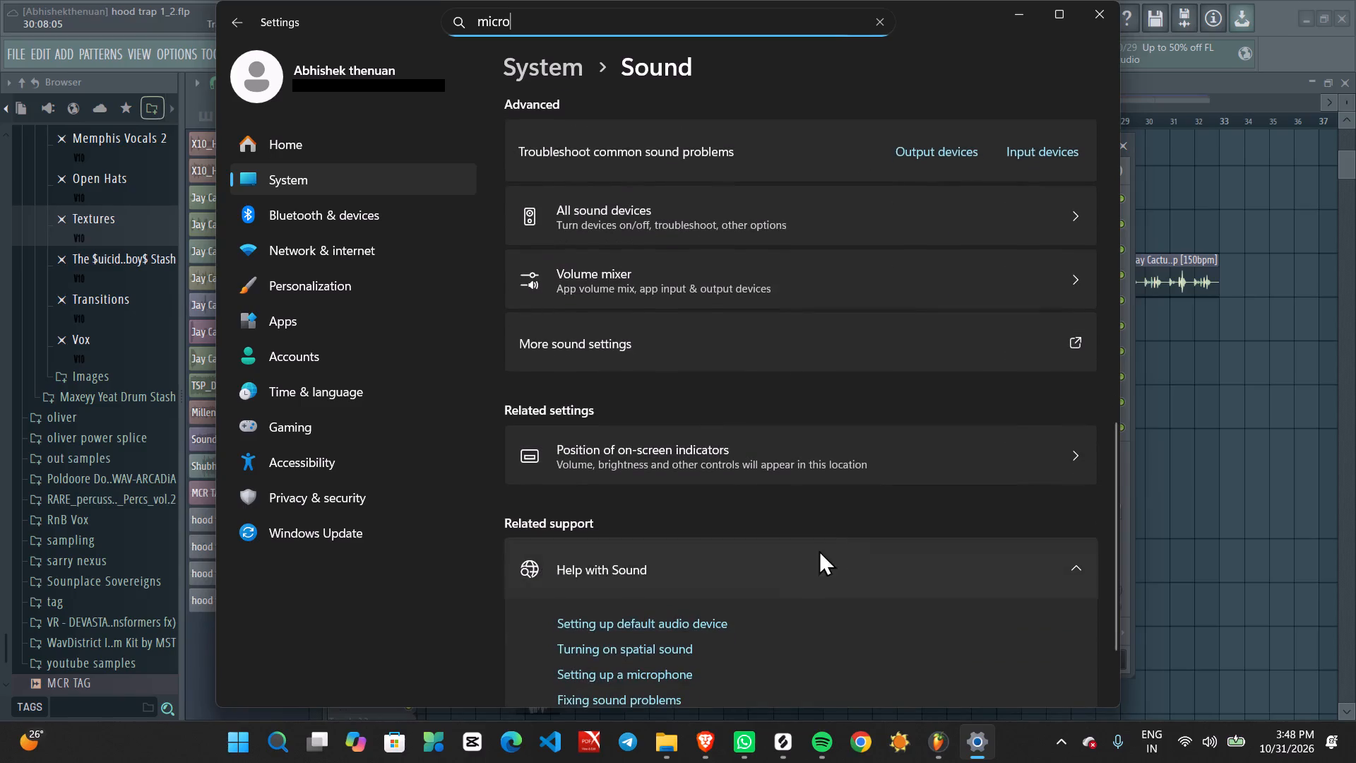
scroll(851, 529, down, 1)
scroll(786, 554, down, 7)
scroll(784, 554, up, 6)
scroll(783, 554, down, 2)
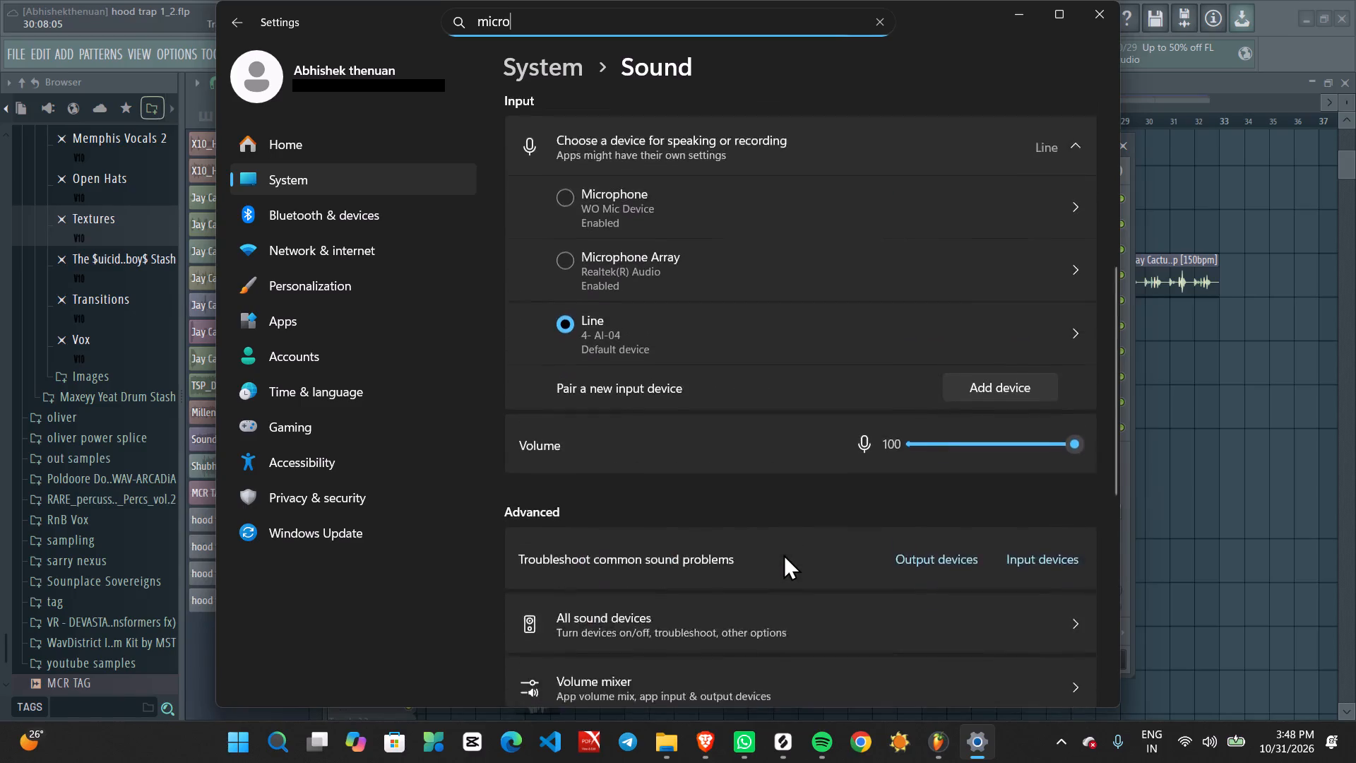
click(999, 537)
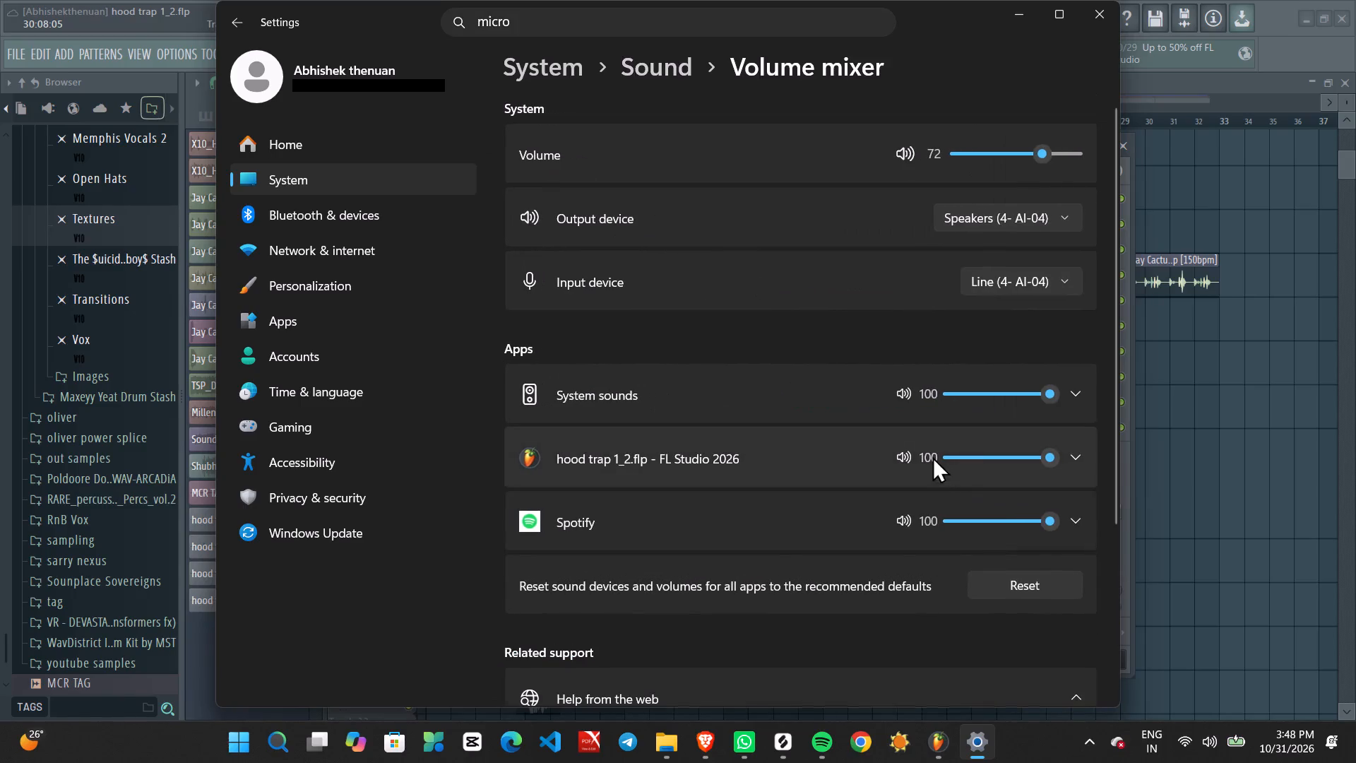
scroll(761, 541, down, 1)
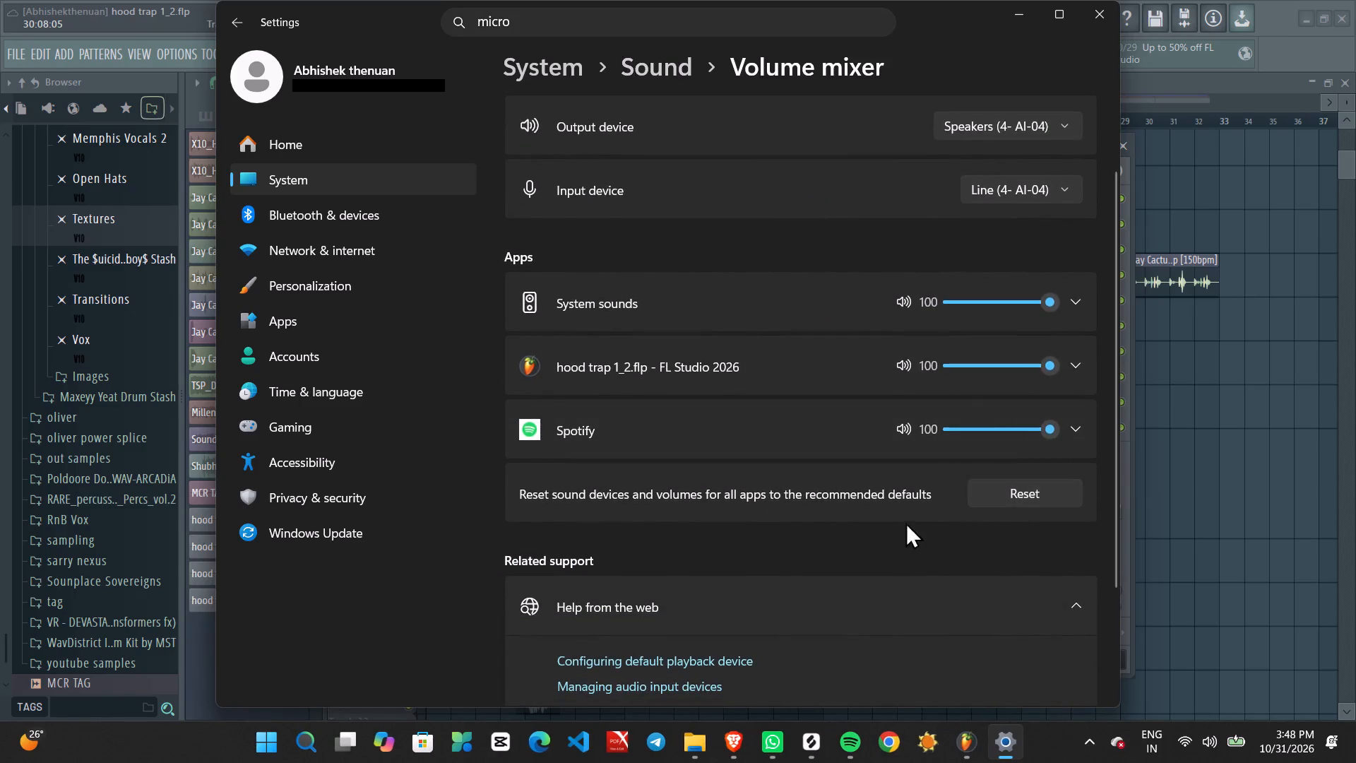
click(1097, 0)
click(1097, 28)
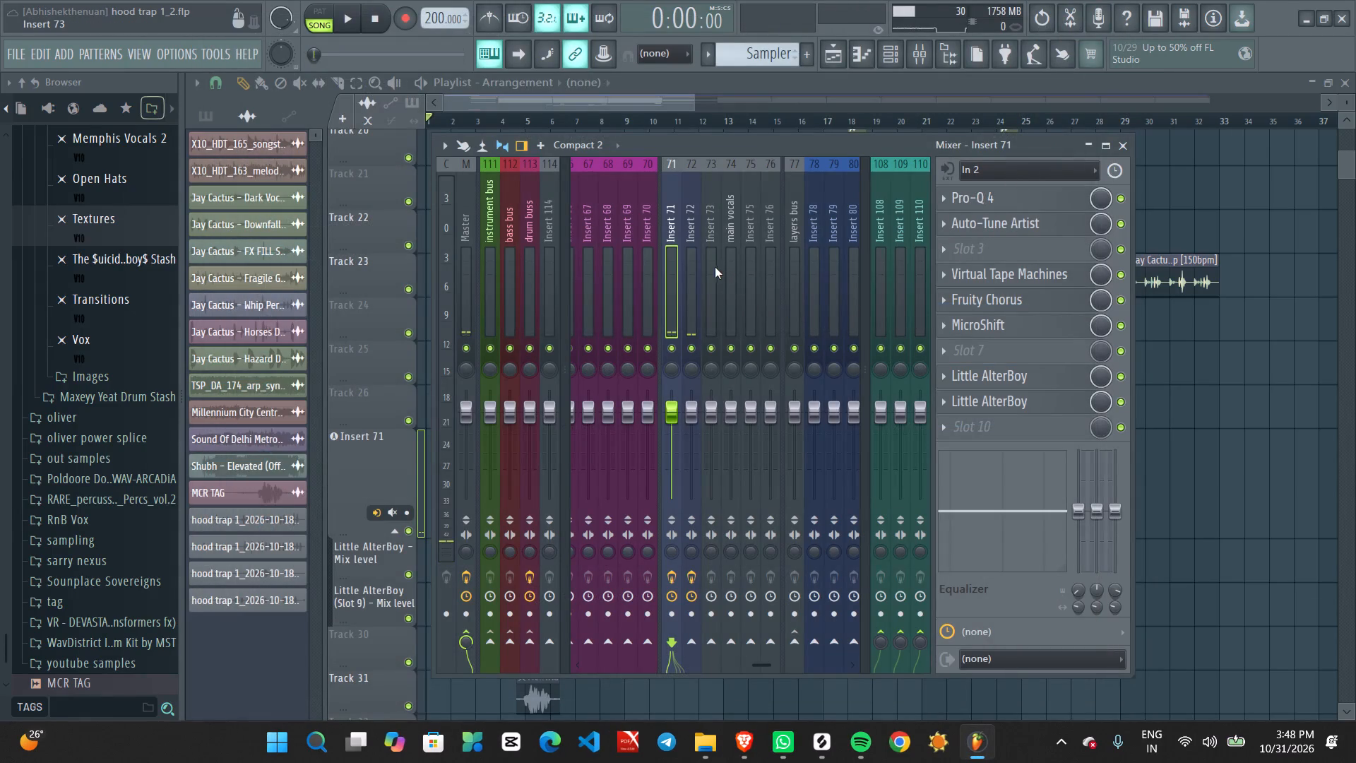
Set the audio input of the Insert 71 mixer track to mono In 1 and close the mixer.
drag(757, 146, 780, 146)
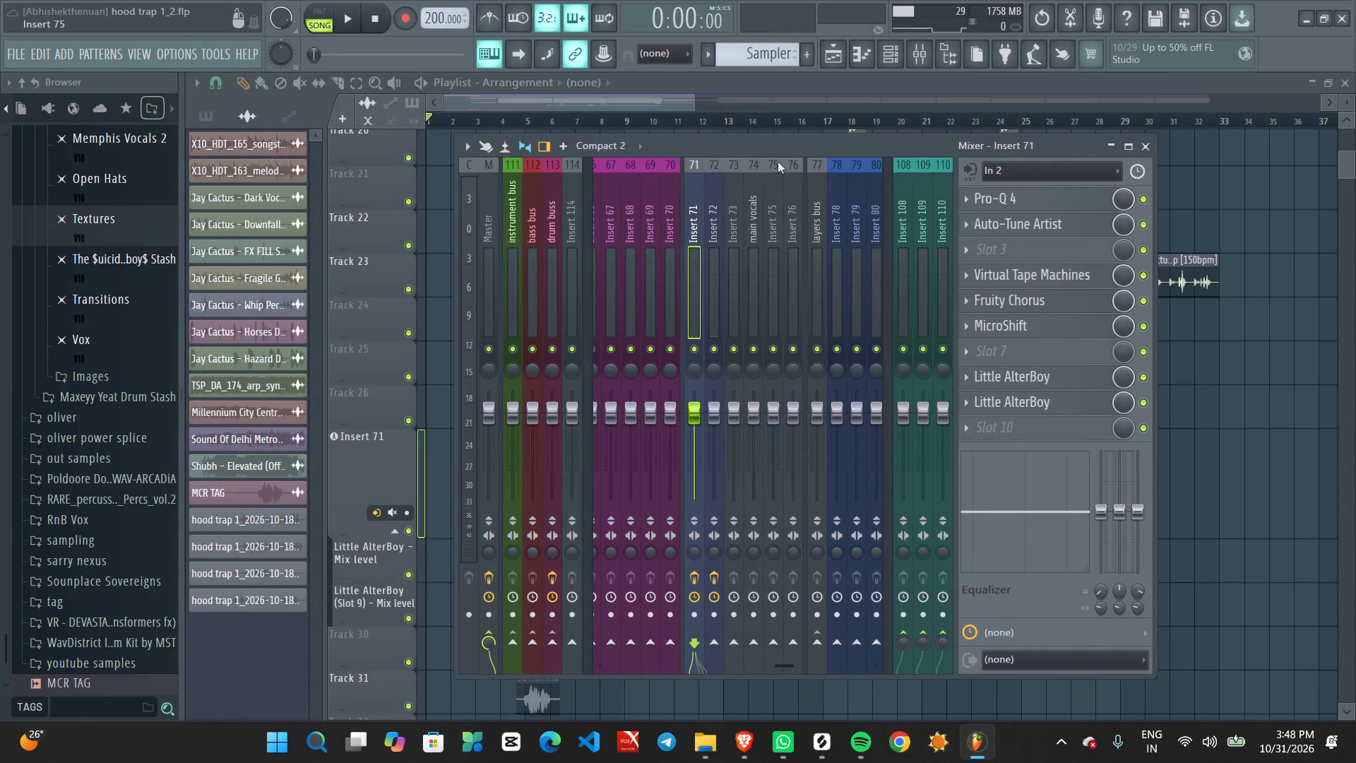
click(1044, 178)
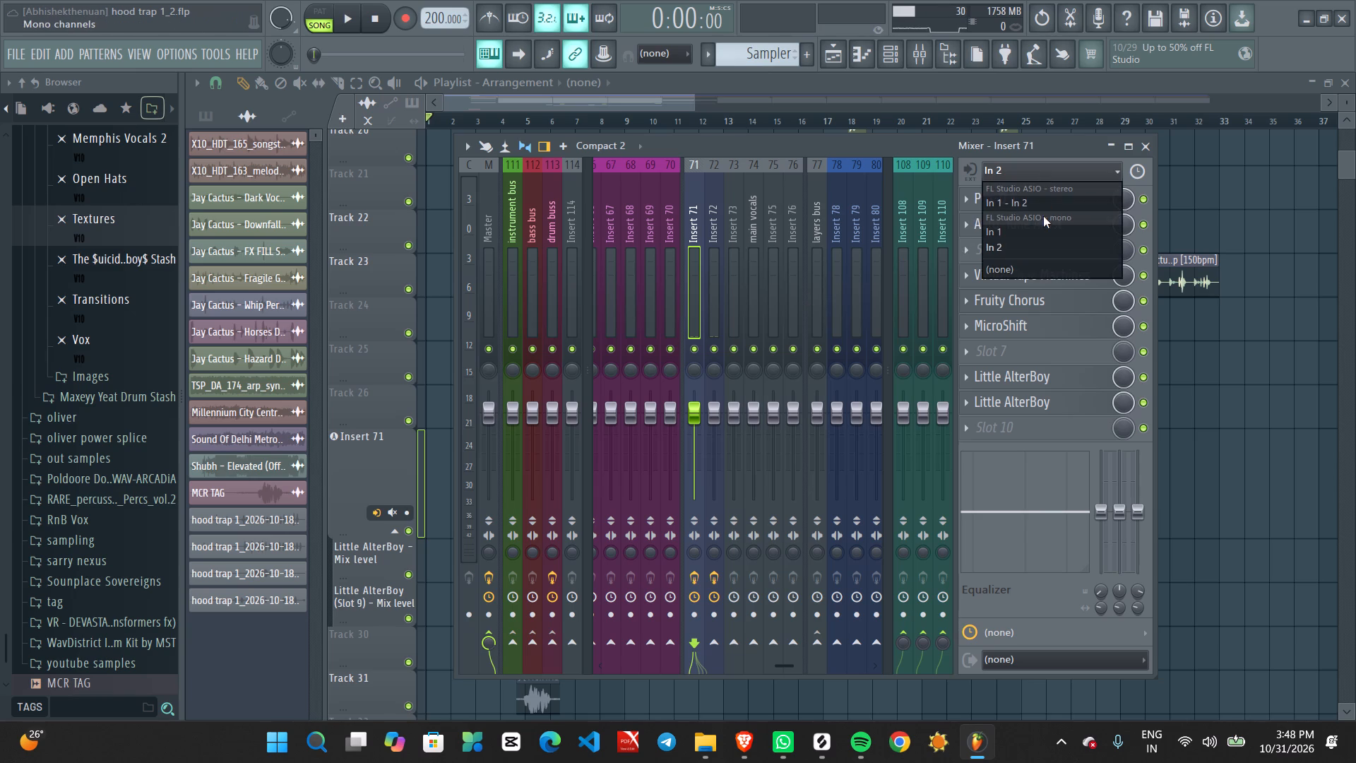
click(1043, 233)
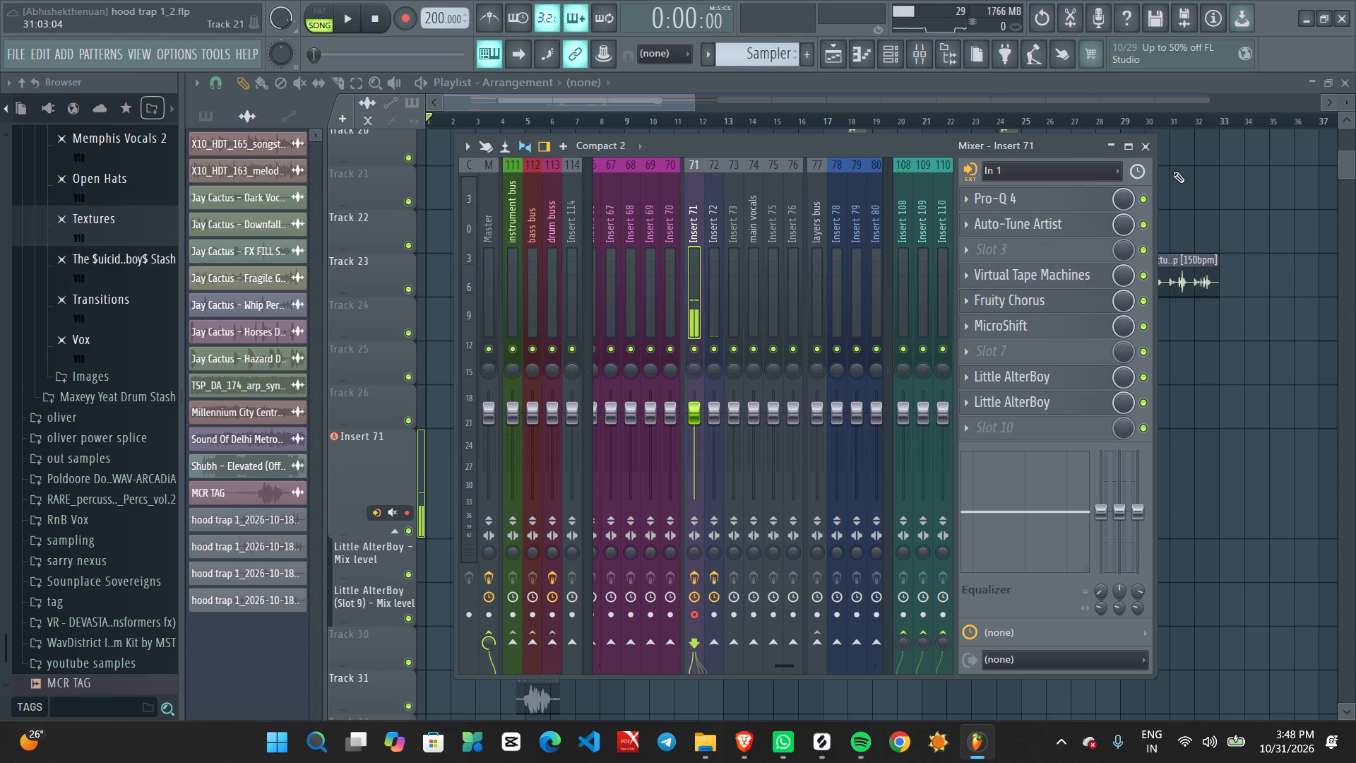
click(1148, 150)
Play the arrangement and delete the muted MCR TAG clip from Track 31 in the playlist.
key(space)
key(space)
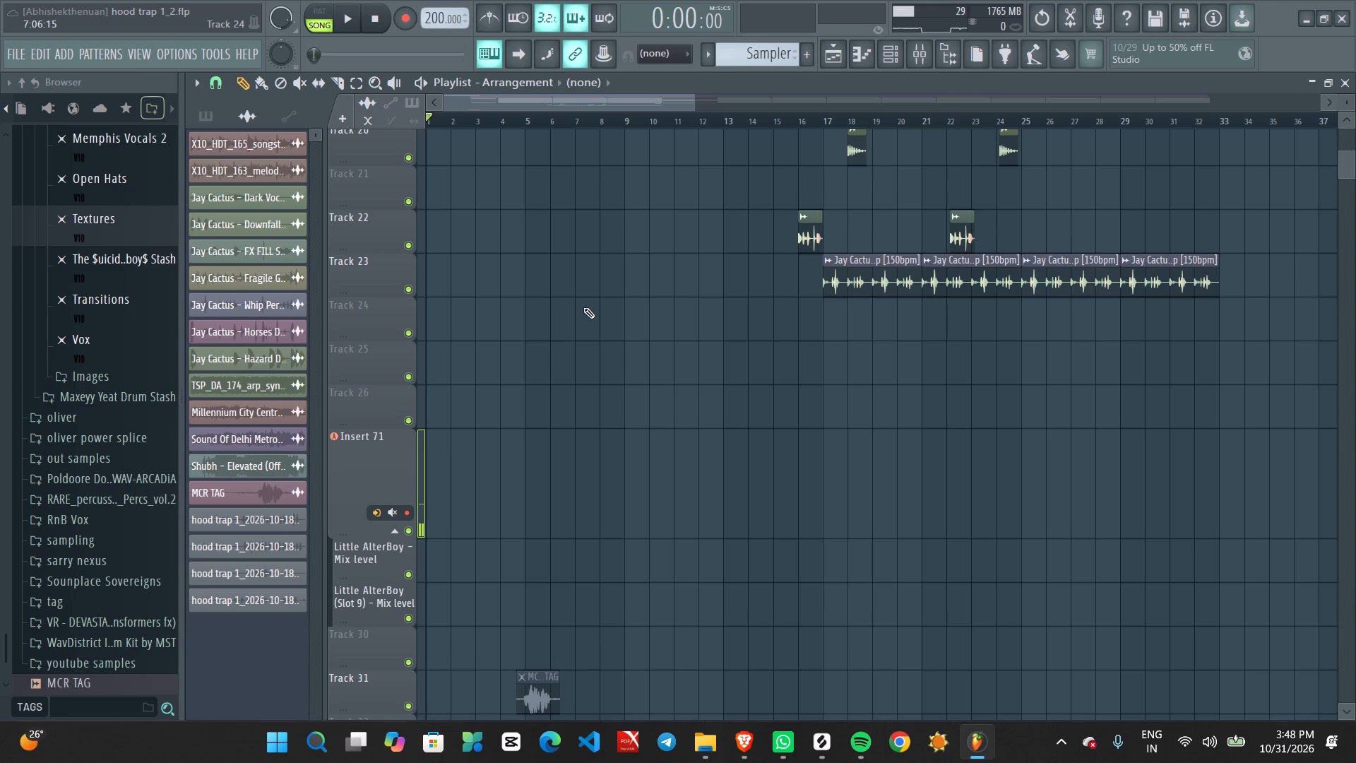
key(space)
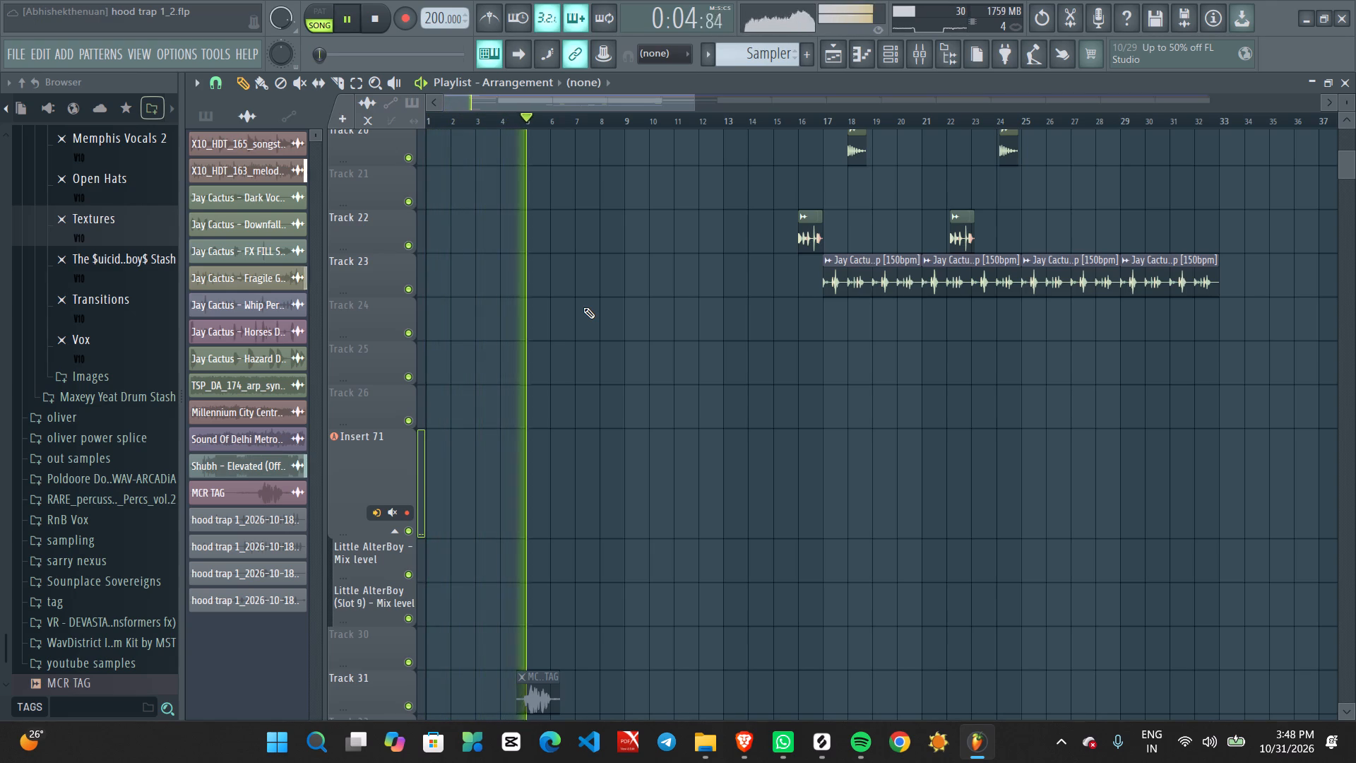
alt+scroll(606, 424, down, 6)
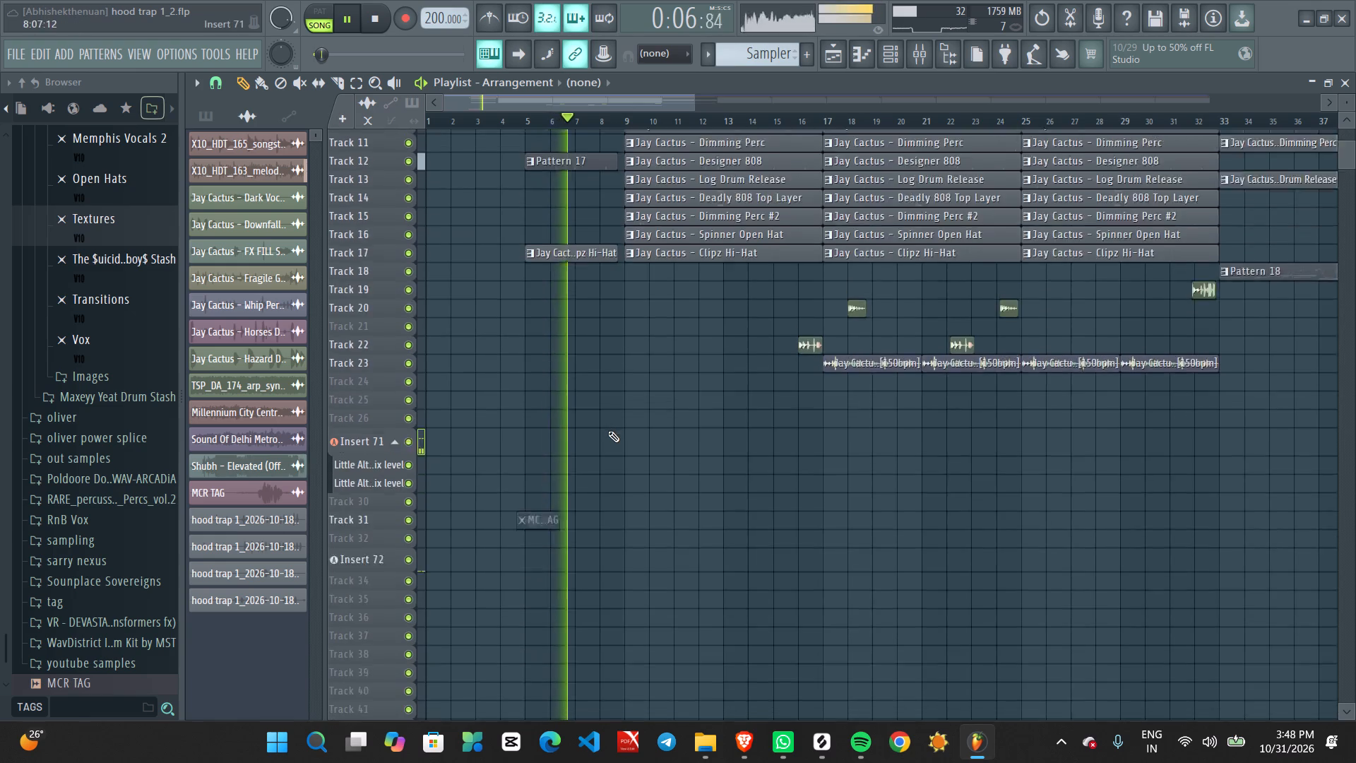
alt+scroll(608, 431, down, 1)
ctrl+scroll(575, 456, up, 2)
middle_drag(585, 471, 939, 507)
ctrl+scroll(640, 490, down, 4)
alt+scroll(543, 519, up, 4)
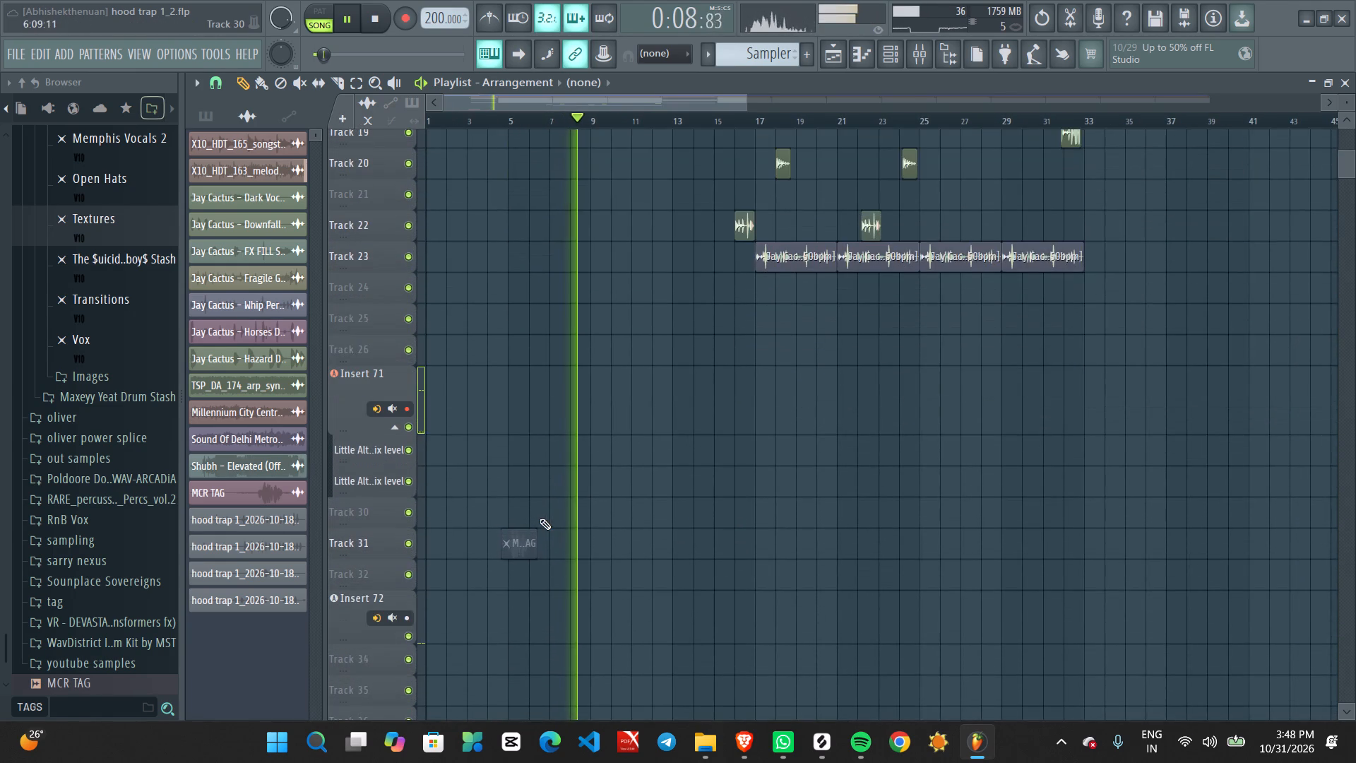
ctrl+scroll(480, 520, up, 2)
middle_drag(487, 522, 856, 522)
ctrl+scroll(557, 587, up, 1)
middle_drag(561, 588, 833, 591)
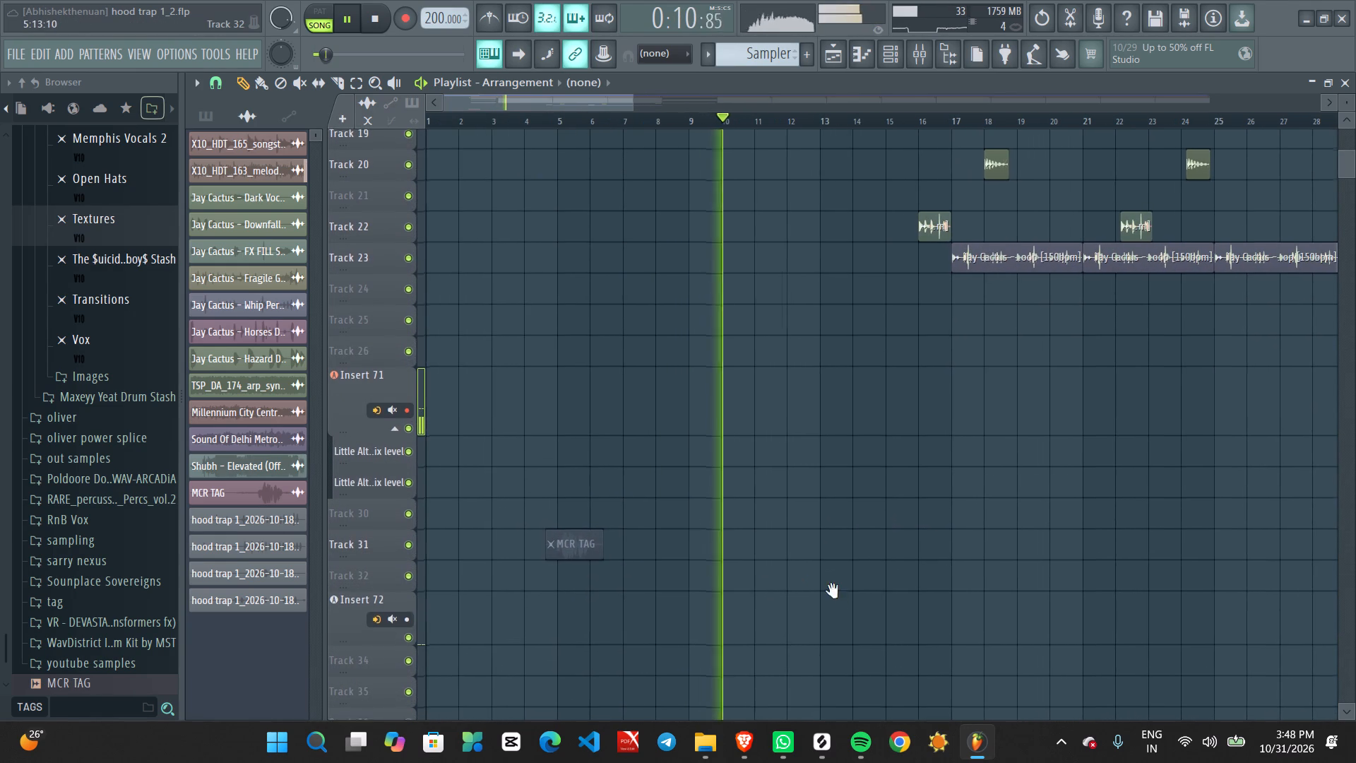
middle_drag(833, 591, 833, 591)
right_click(570, 547)
Listen to the song playback while looking over the playlist around the Insert 71 track and the drum tracks above it.
ctrl+scroll(557, 492, down, 4)
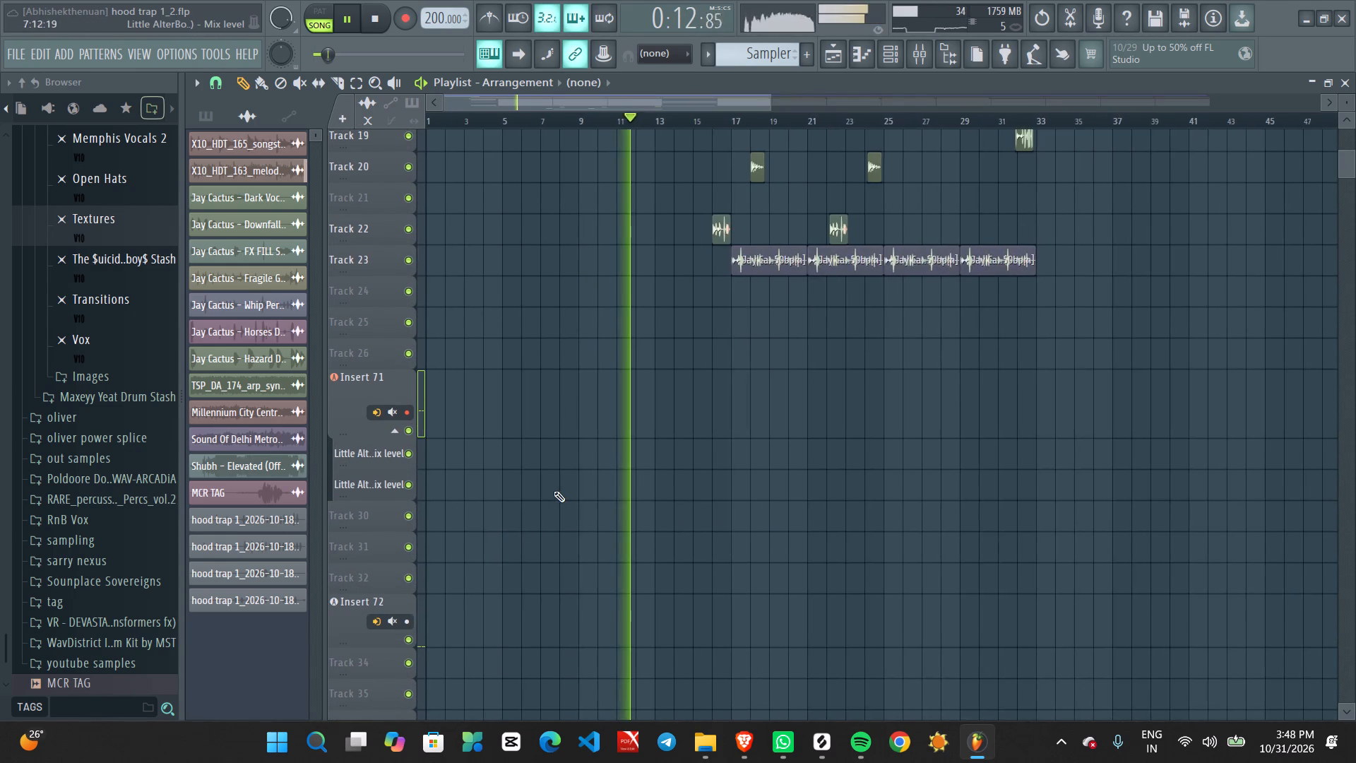
ctrl+scroll(540, 499, up, 1)
middle_drag(550, 510, 886, 562)
scroll(564, 513, up, 1)
ctrl+scroll(565, 547, up, 1)
middle_drag(564, 551, 889, 582)
scroll(834, 581, up, 1)
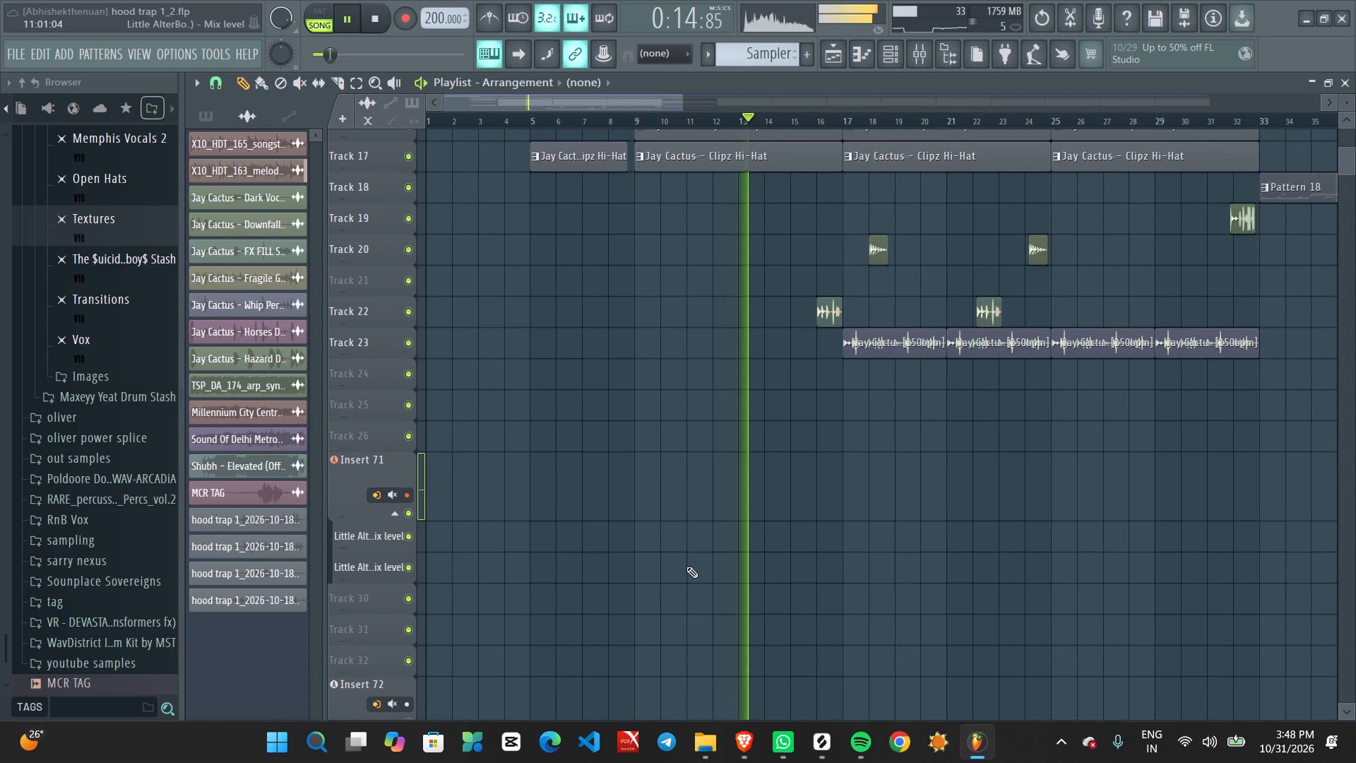
ctrl+scroll(686, 567, down, 2)
ctrl+scroll(644, 567, up, 1)
middle_drag(632, 569, 1116, 528)
ctrl+scroll(717, 561, up, 2)
middle_drag(675, 577, 999, 625)
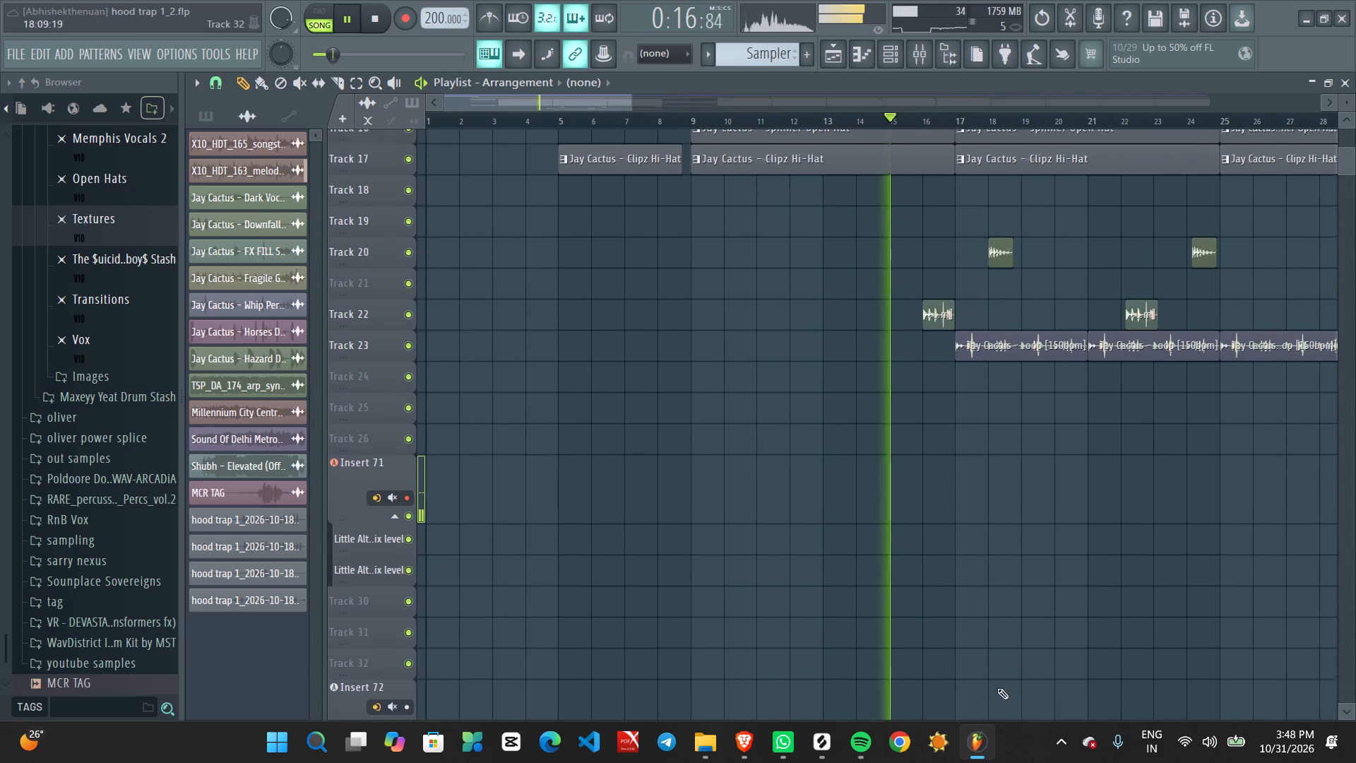
Check the Virtual Tape Machines and Fruity Chorus effects on Insert 71, and delete Fruity Chorus from slot 5.
click(917, 59)
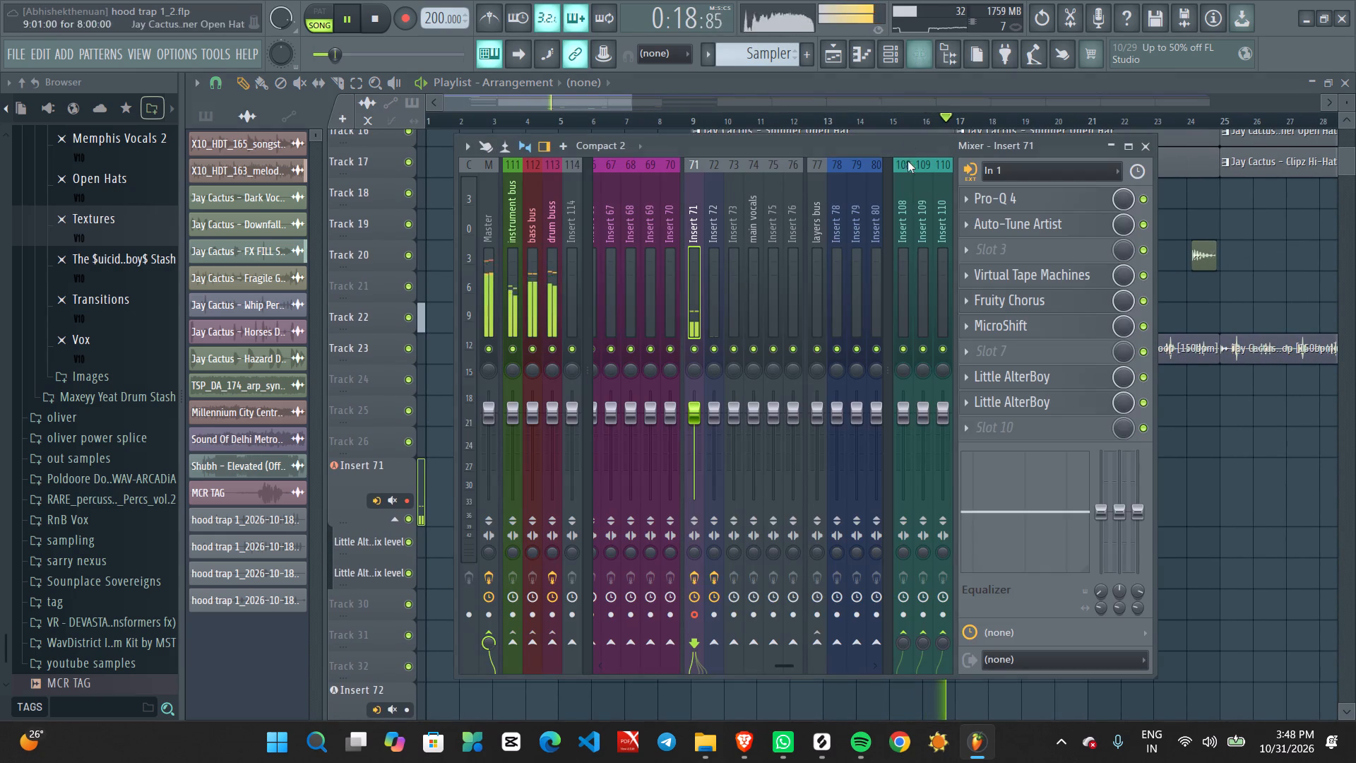
click(1030, 279)
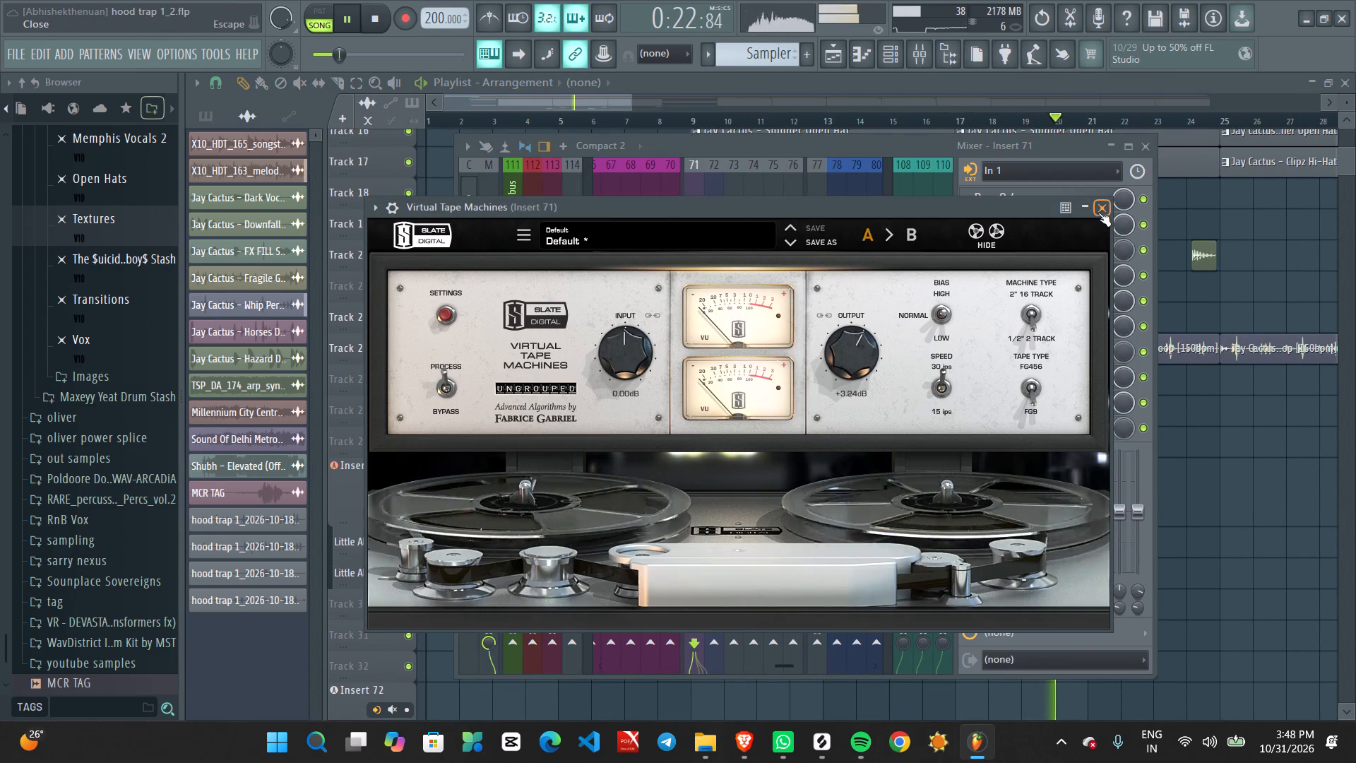
click(1098, 213)
click(1027, 297)
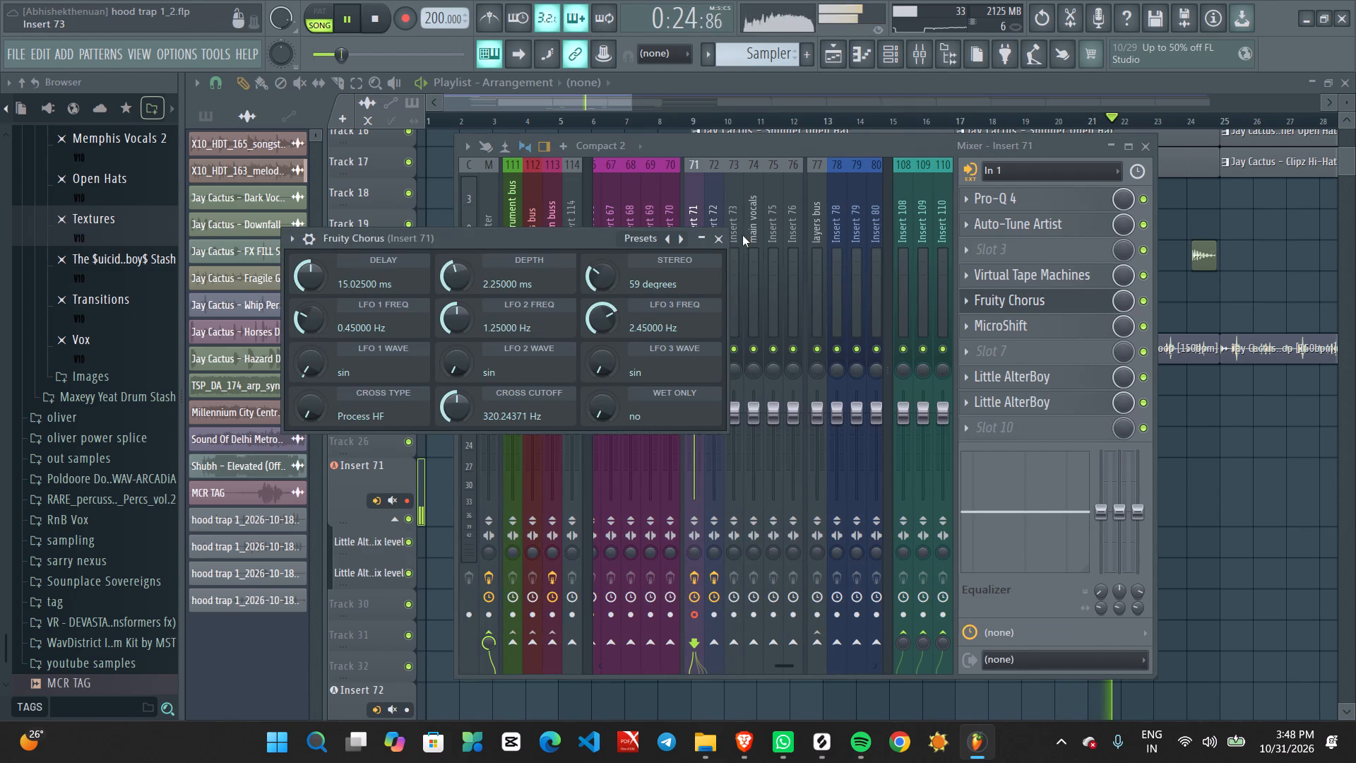
click(718, 237)
click(965, 305)
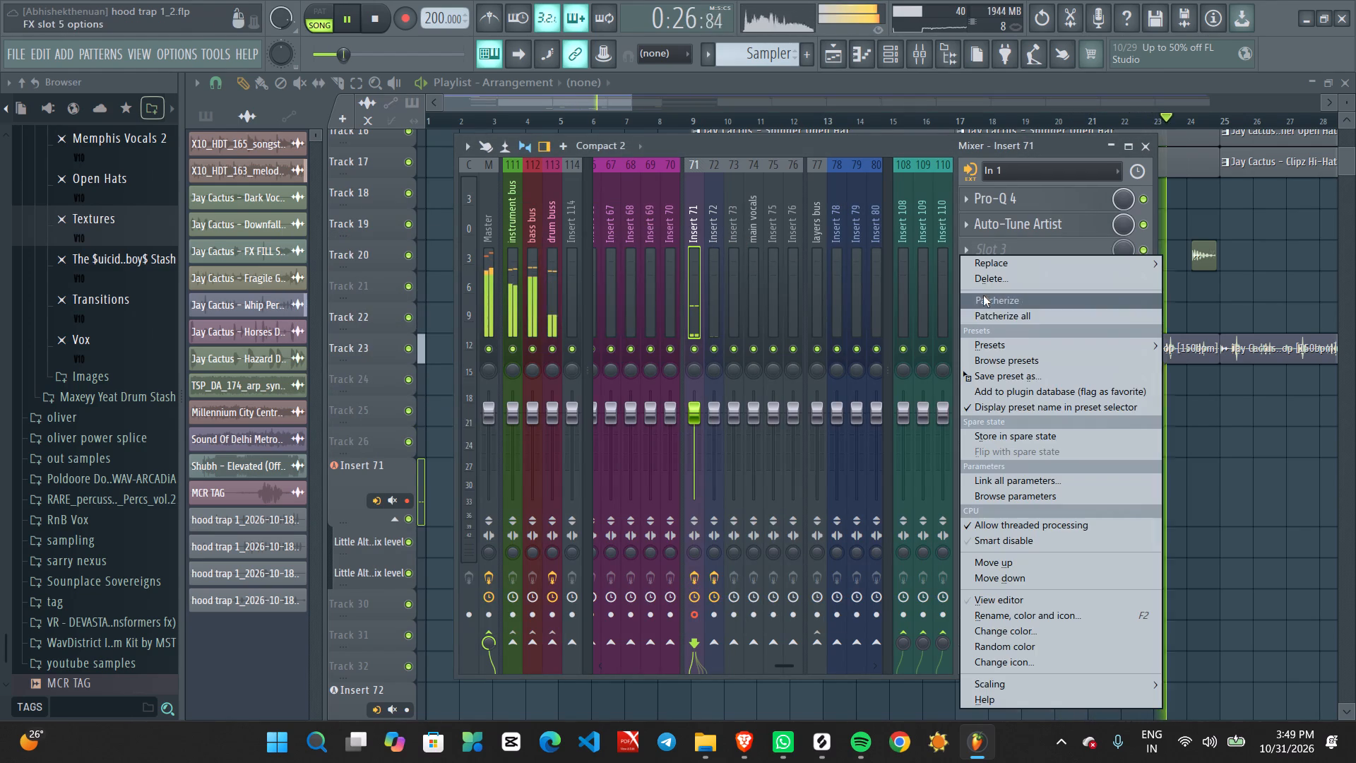
click(983, 281)
Open MicroShift on Insert 71, try a lower mix amount, and delete the effect from slot 6.
click(989, 324)
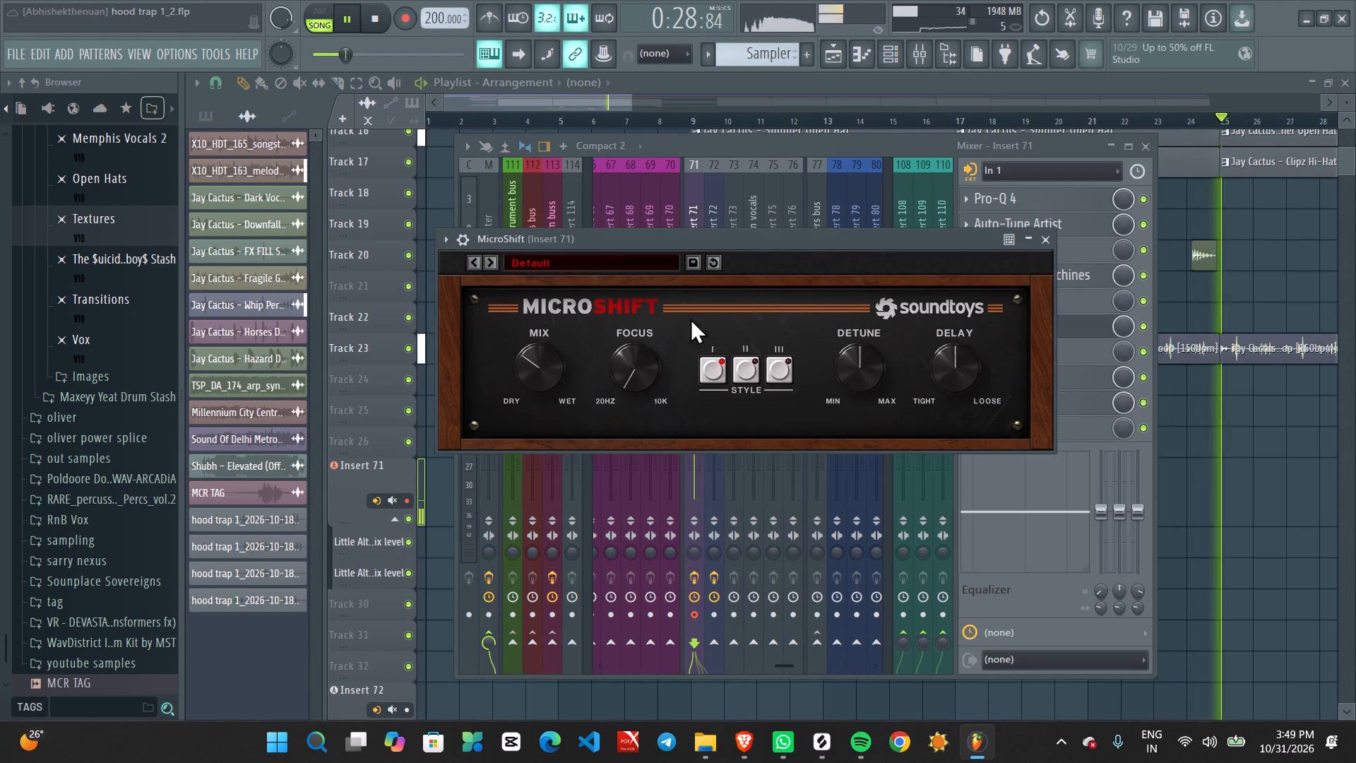
scroll(547, 358, down, 8)
scroll(544, 374, up, 1)
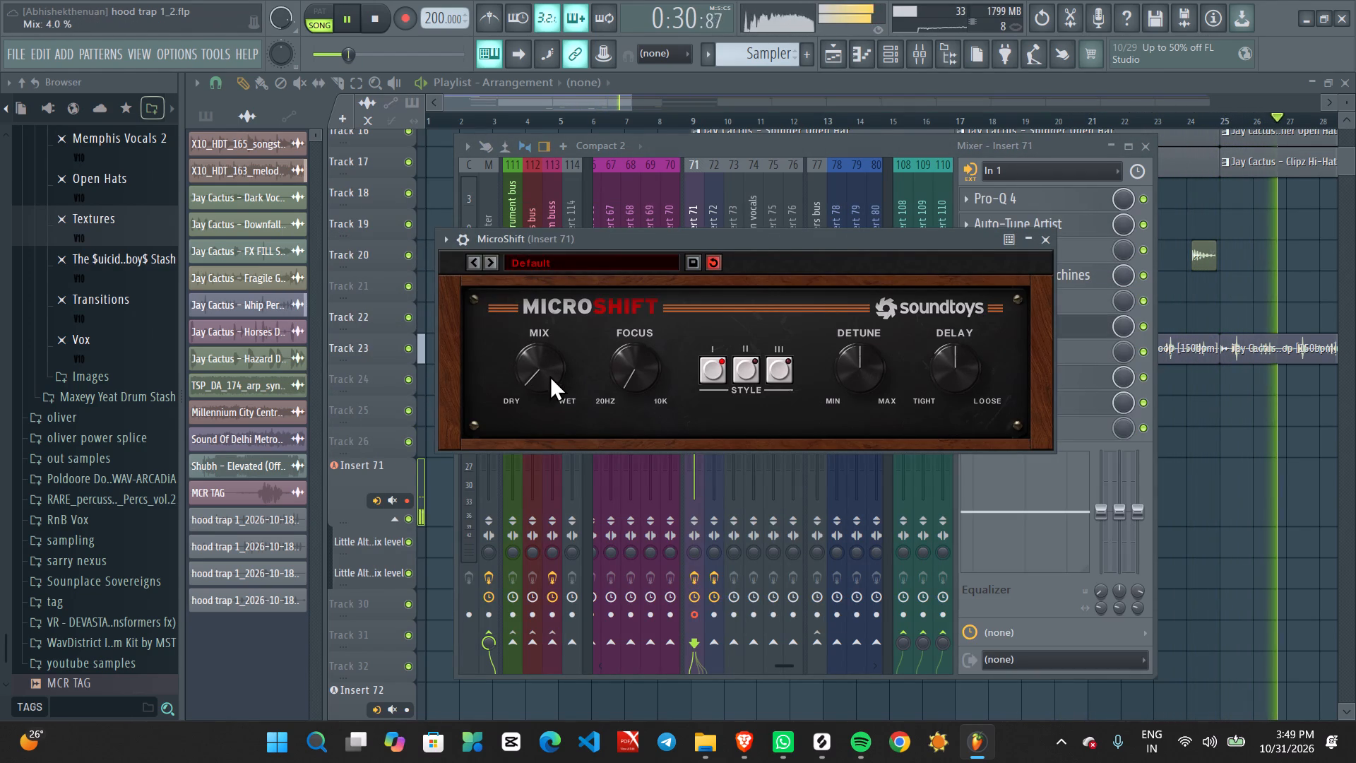
click(1044, 244)
click(965, 329)
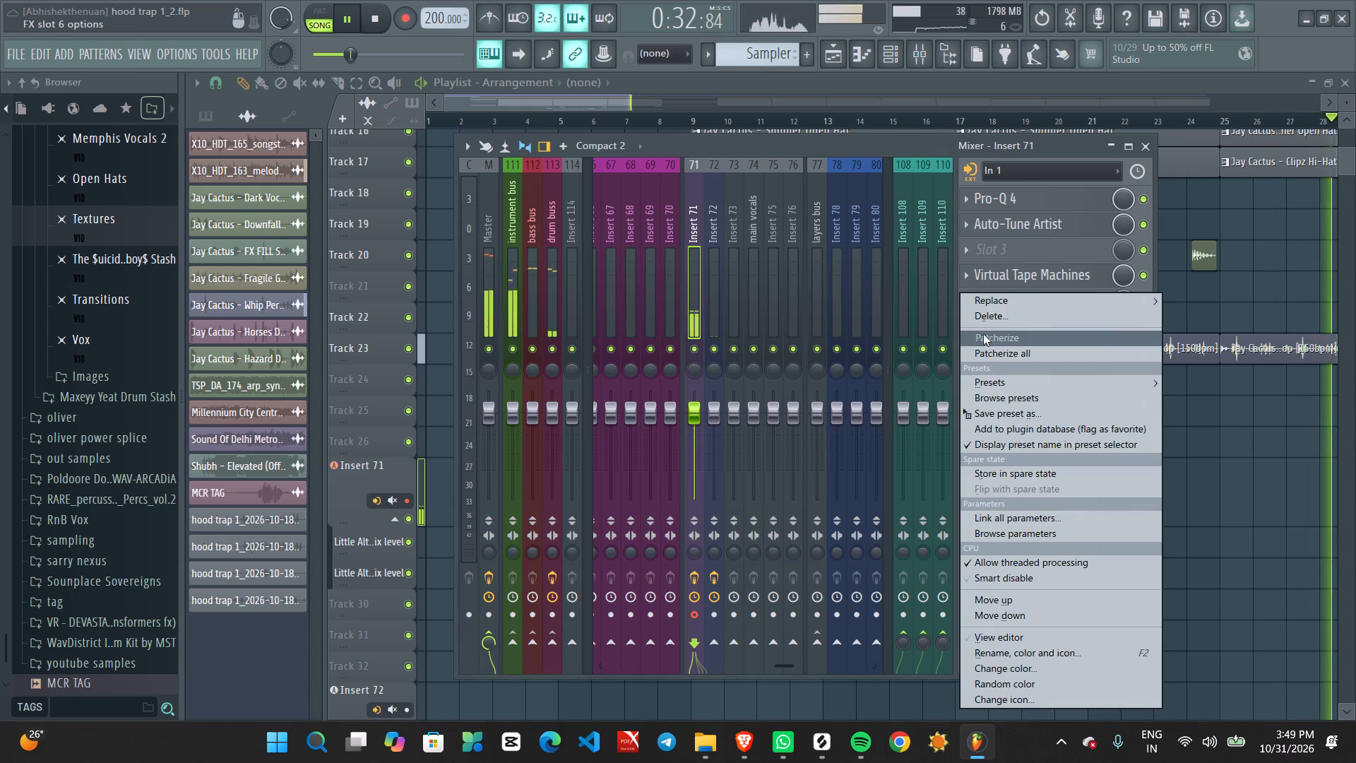
click(993, 314)
Check the first Little AlterBoy on Insert 71, stop playback, and delete both Little AlterBoy effects from slots 8 and 9.
click(1026, 382)
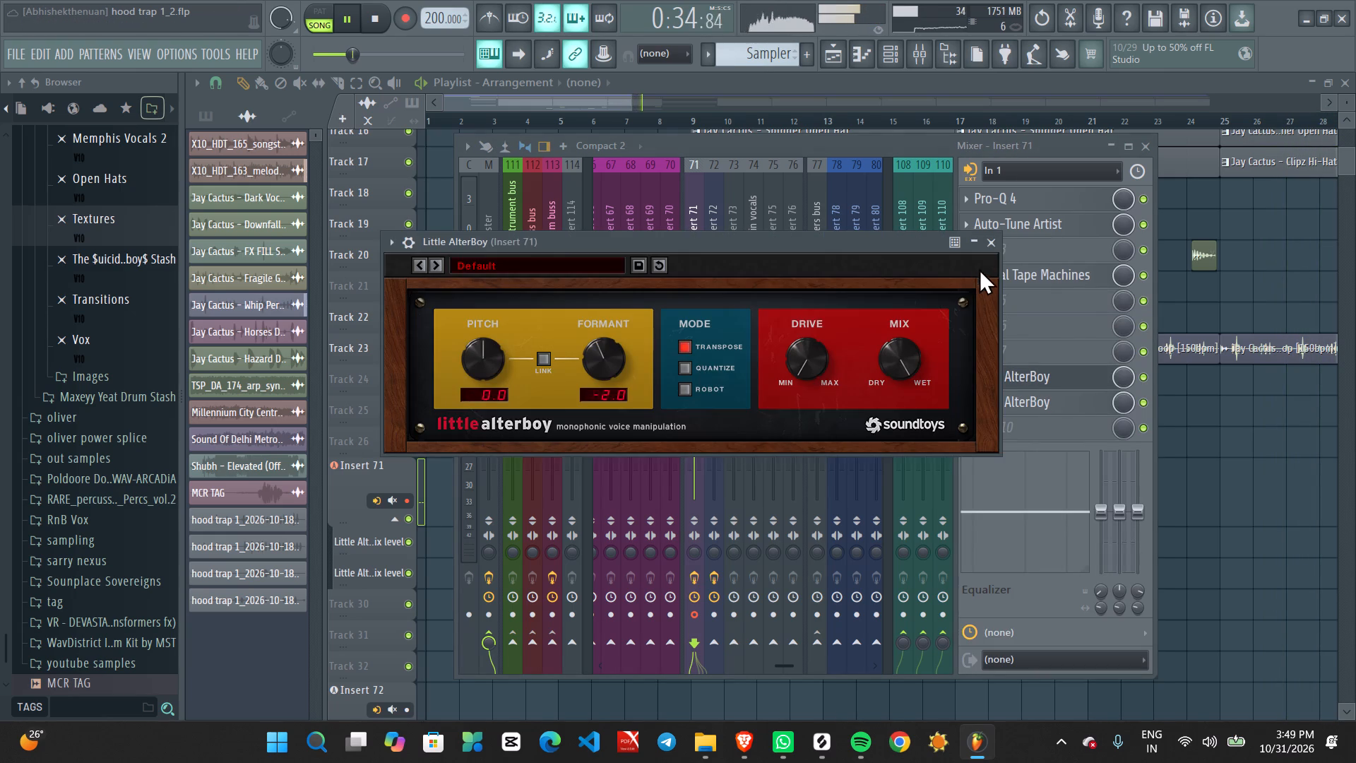
click(987, 246)
key(space)
click(961, 374)
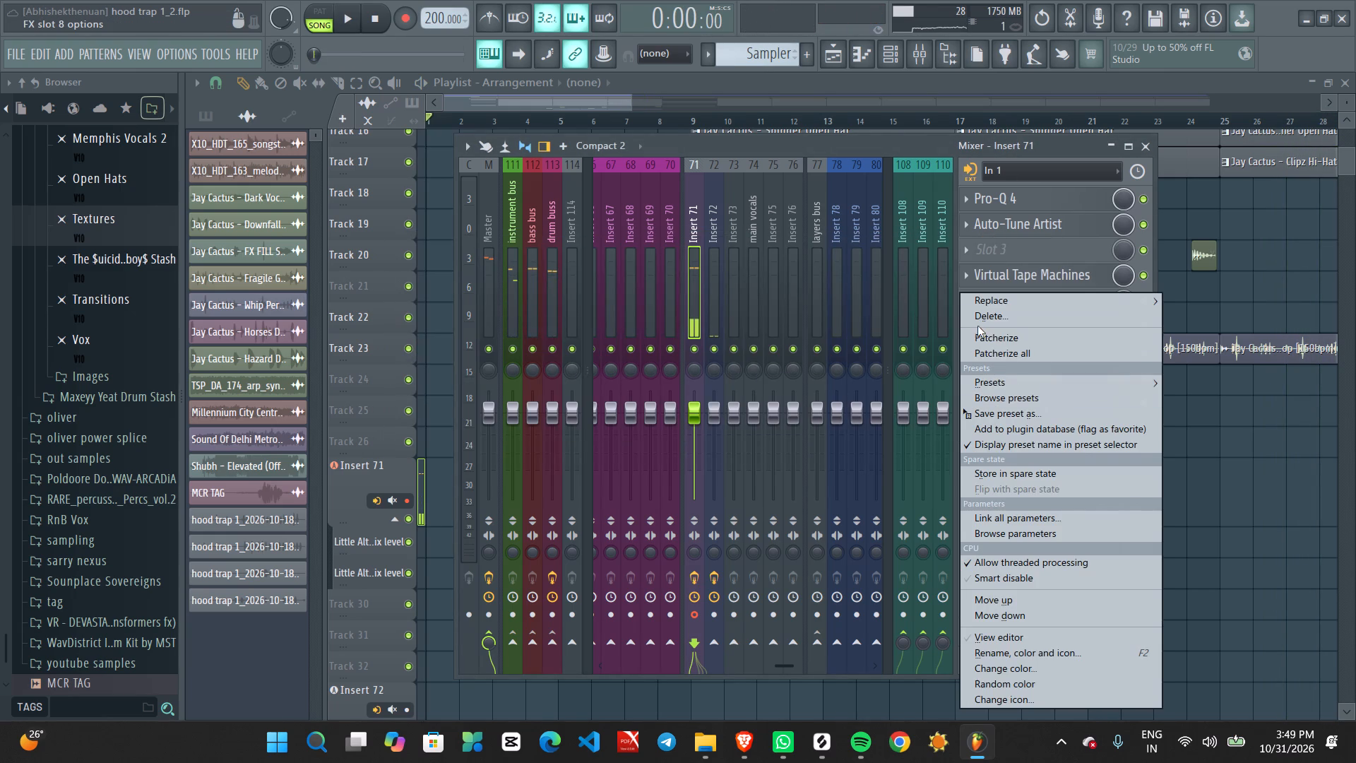
click(980, 317)
click(968, 403)
click(1004, 317)
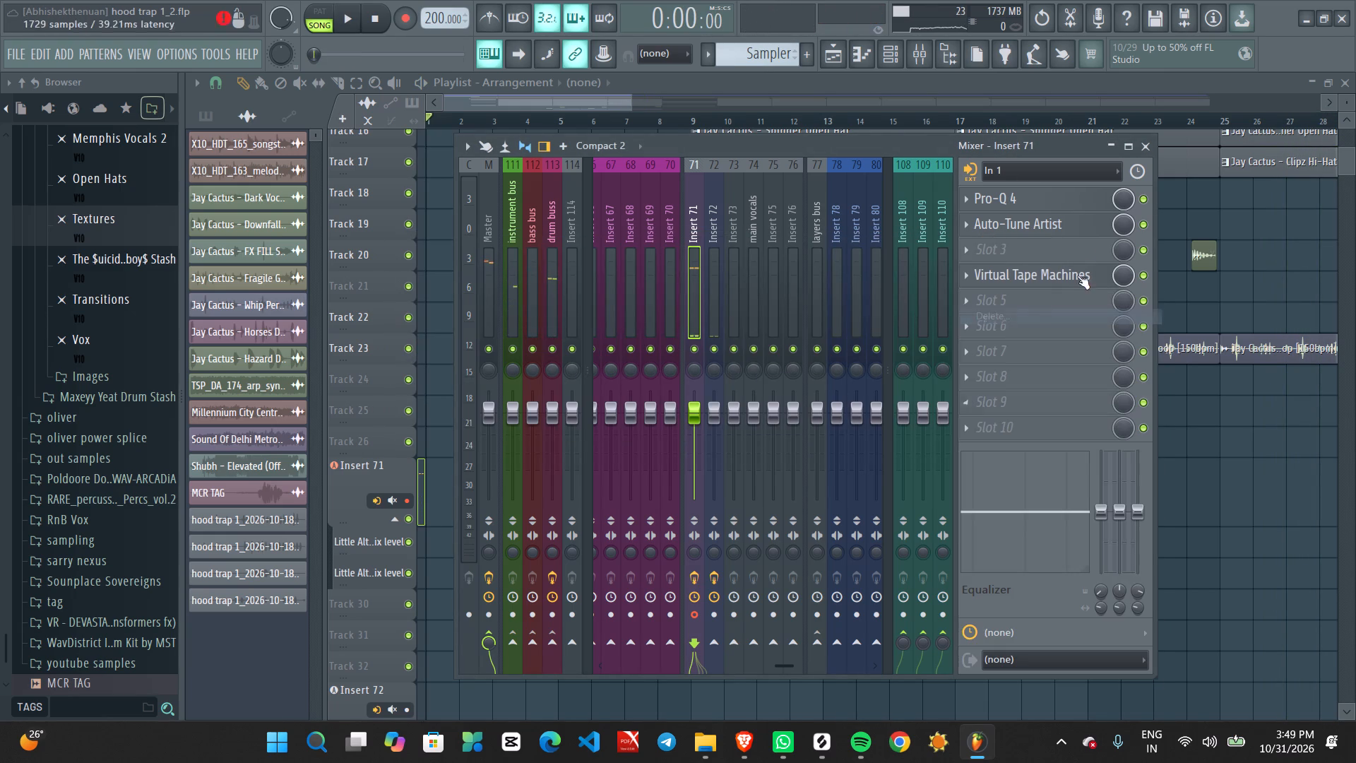
Inspect the Pro-Q 4 equalizer curve on Insert 71, closing the plugin and the mixer when done.
click(1040, 199)
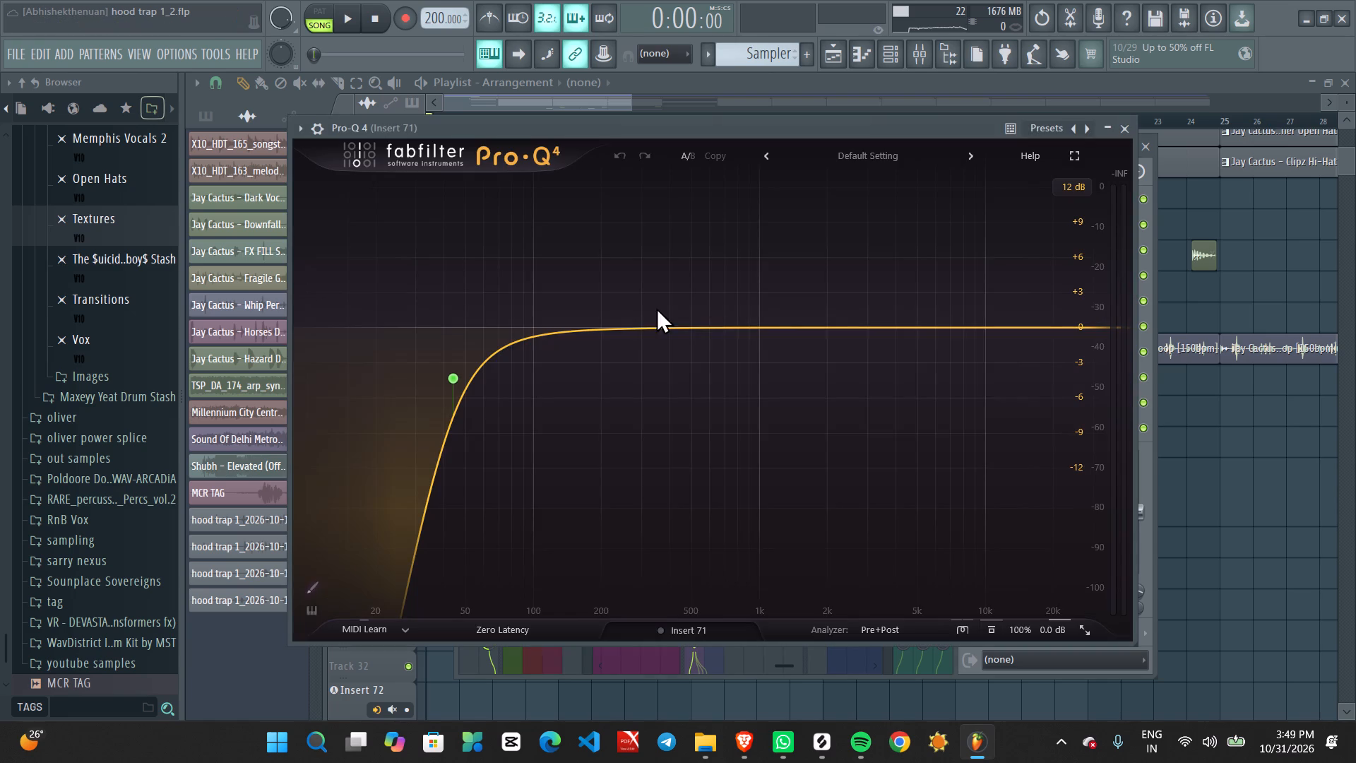
click(1120, 131)
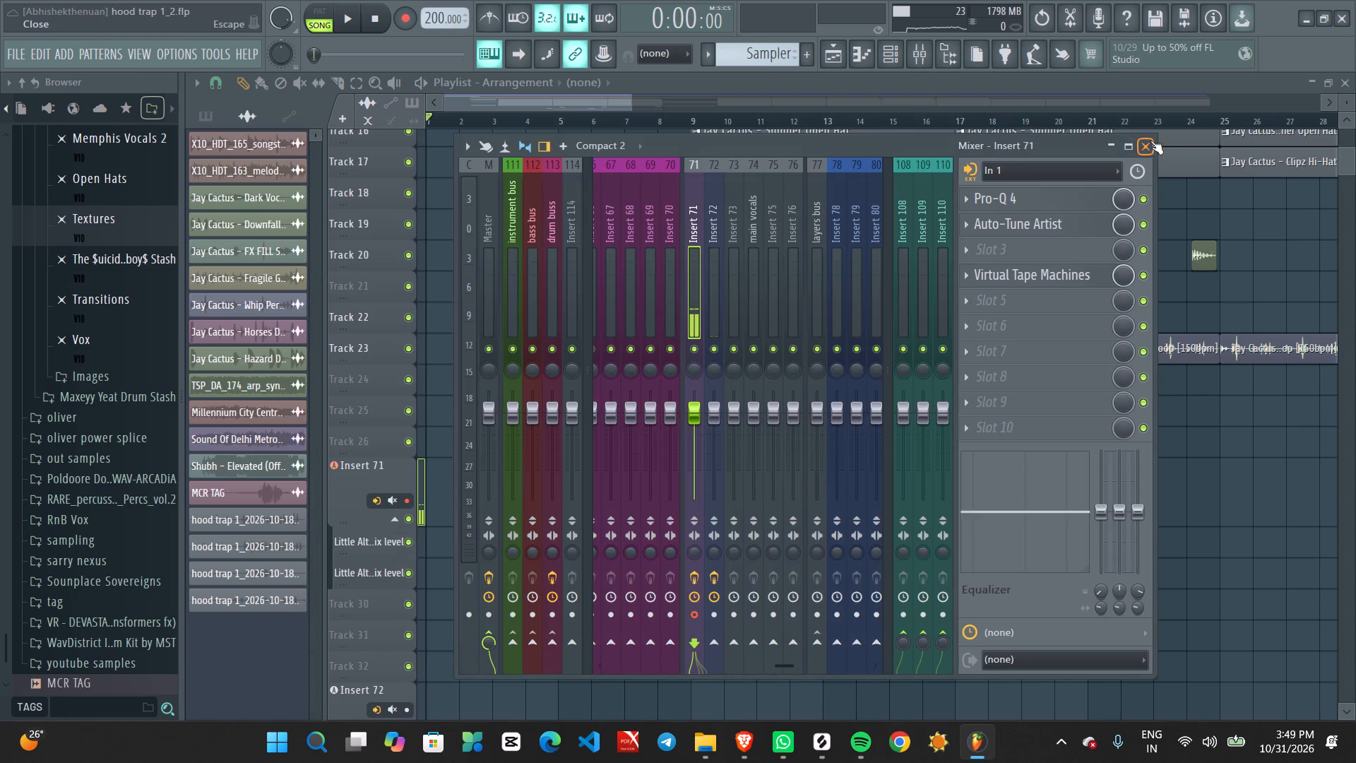
click(1150, 141)
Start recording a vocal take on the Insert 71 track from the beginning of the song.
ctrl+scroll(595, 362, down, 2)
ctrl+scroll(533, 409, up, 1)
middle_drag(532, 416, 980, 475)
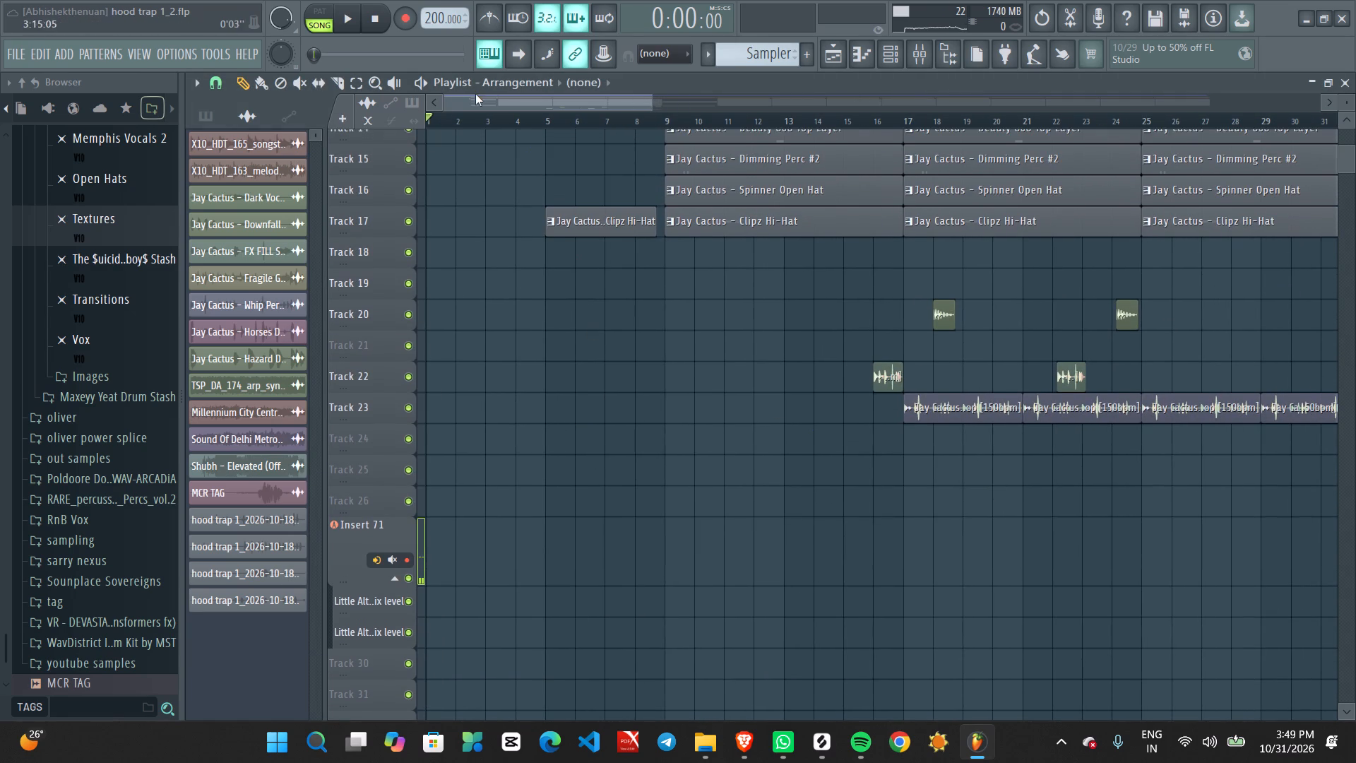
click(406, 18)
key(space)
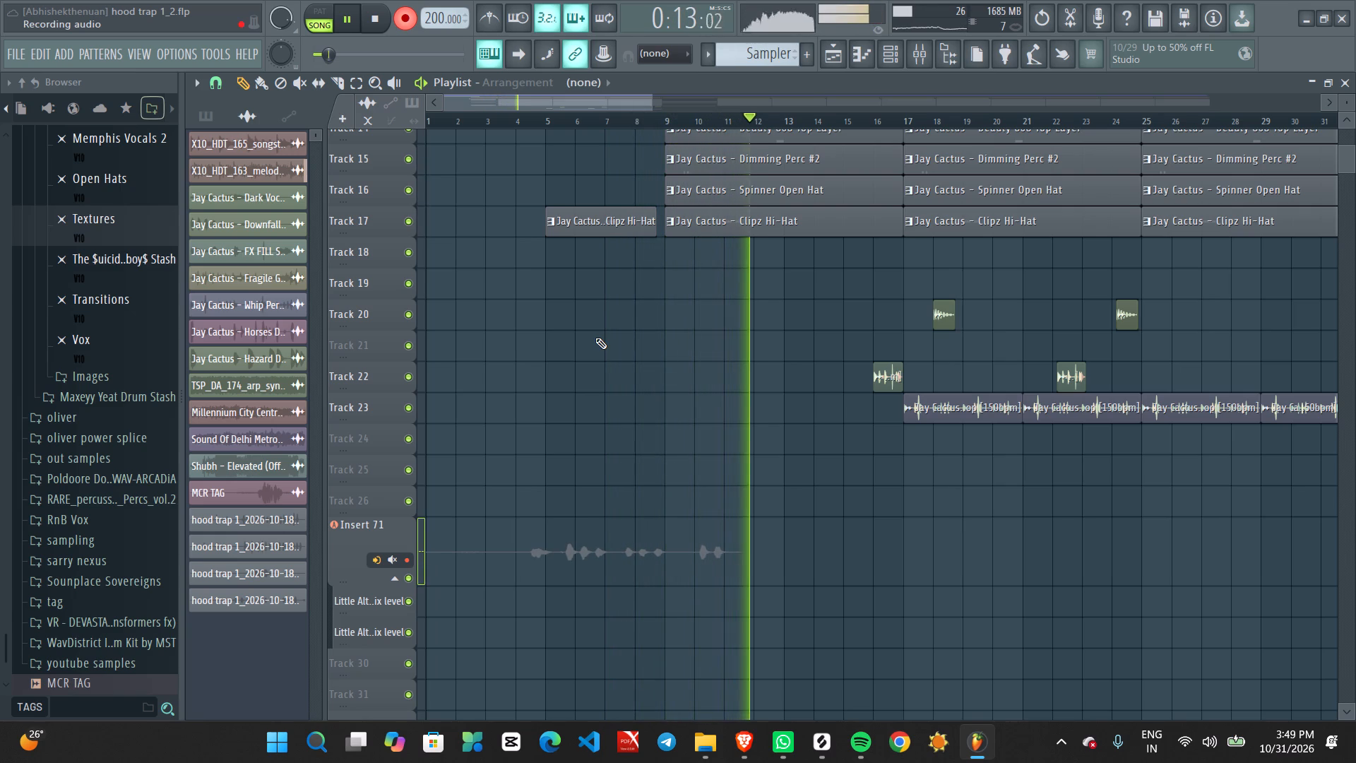
Fine-tune the Virtual Tape Machines effect on Insert 71 while the vocal take is recording.
ctrl+scroll(982, 496, down, 2)
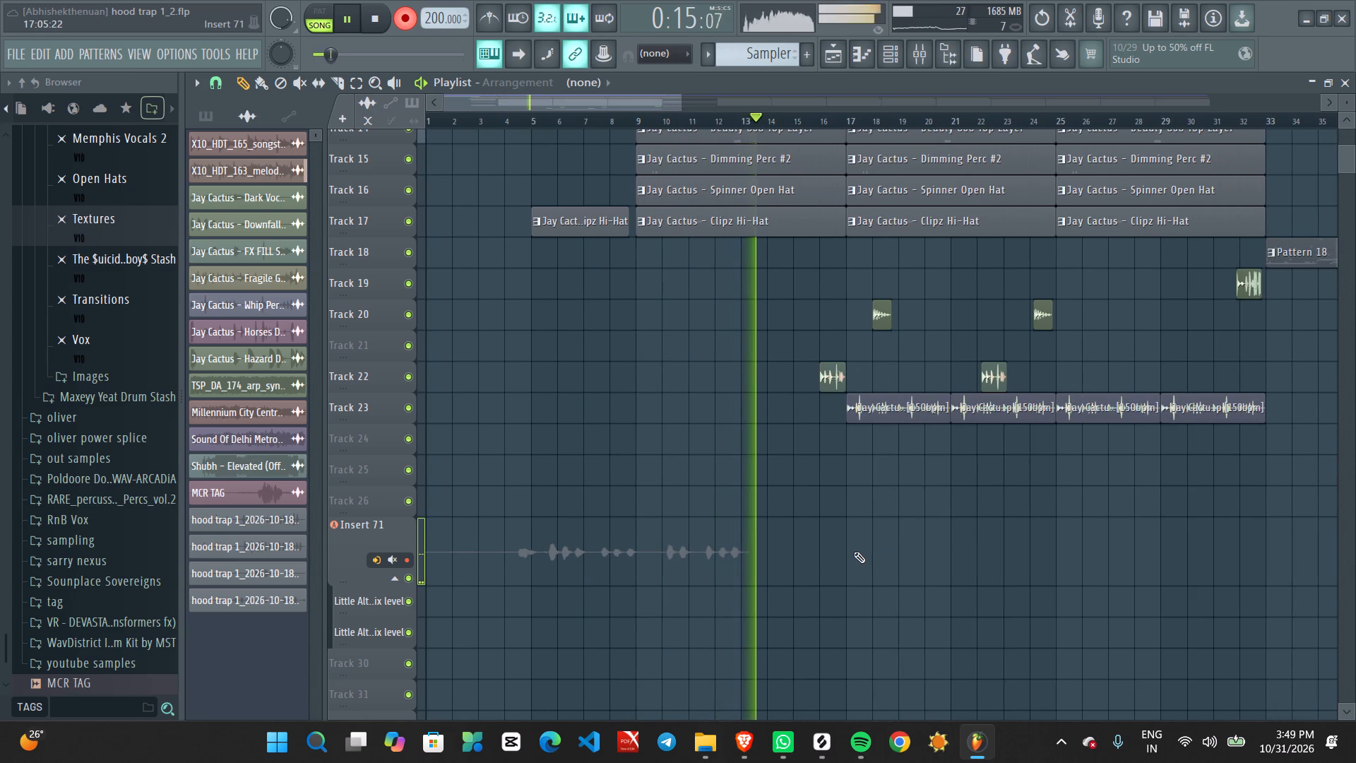
ctrl+scroll(854, 552, up, 1)
ctrl+scroll(850, 552, down, 2)
ctrl+scroll(797, 561, up, 3)
middle_drag(790, 567, 836, 567)
click(923, 55)
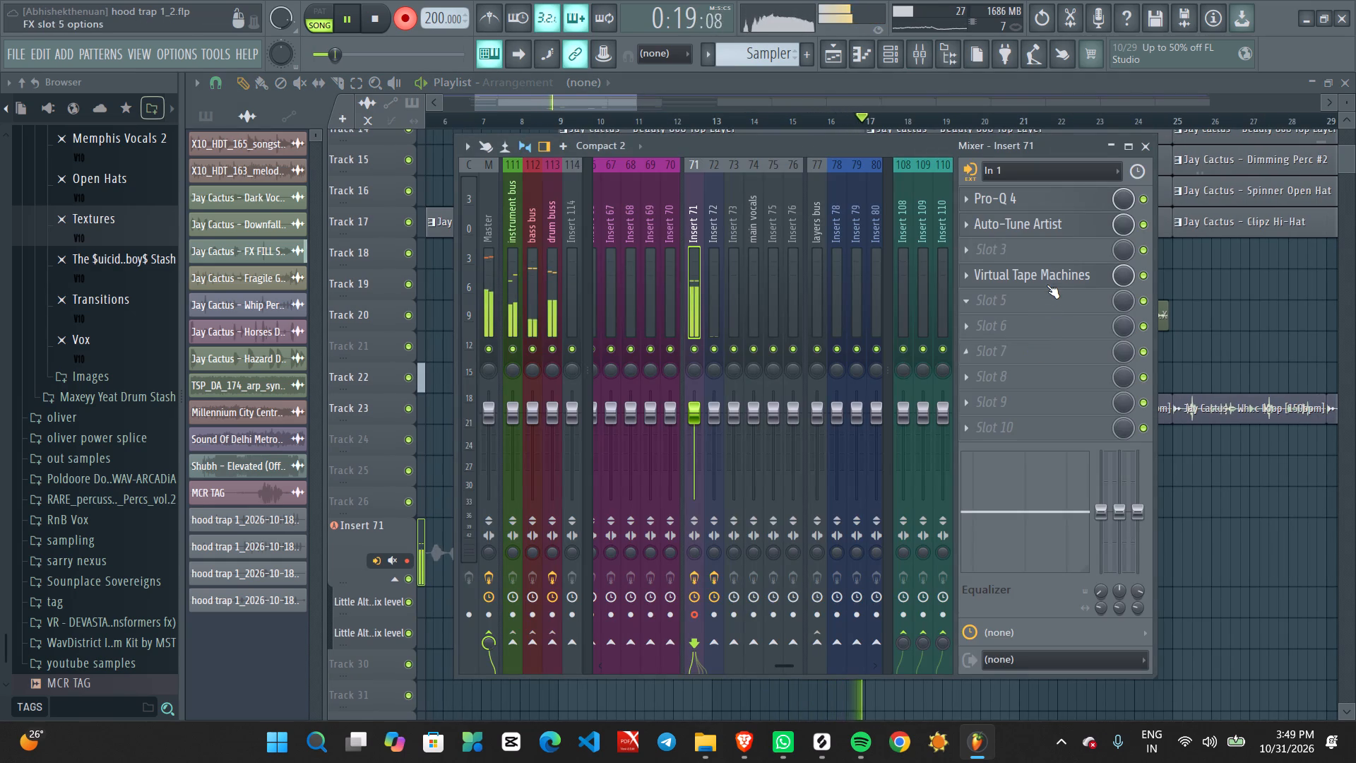
click(1045, 273)
scroll(861, 352, up, 1)
scroll(861, 352, down, 1)
click(1104, 206)
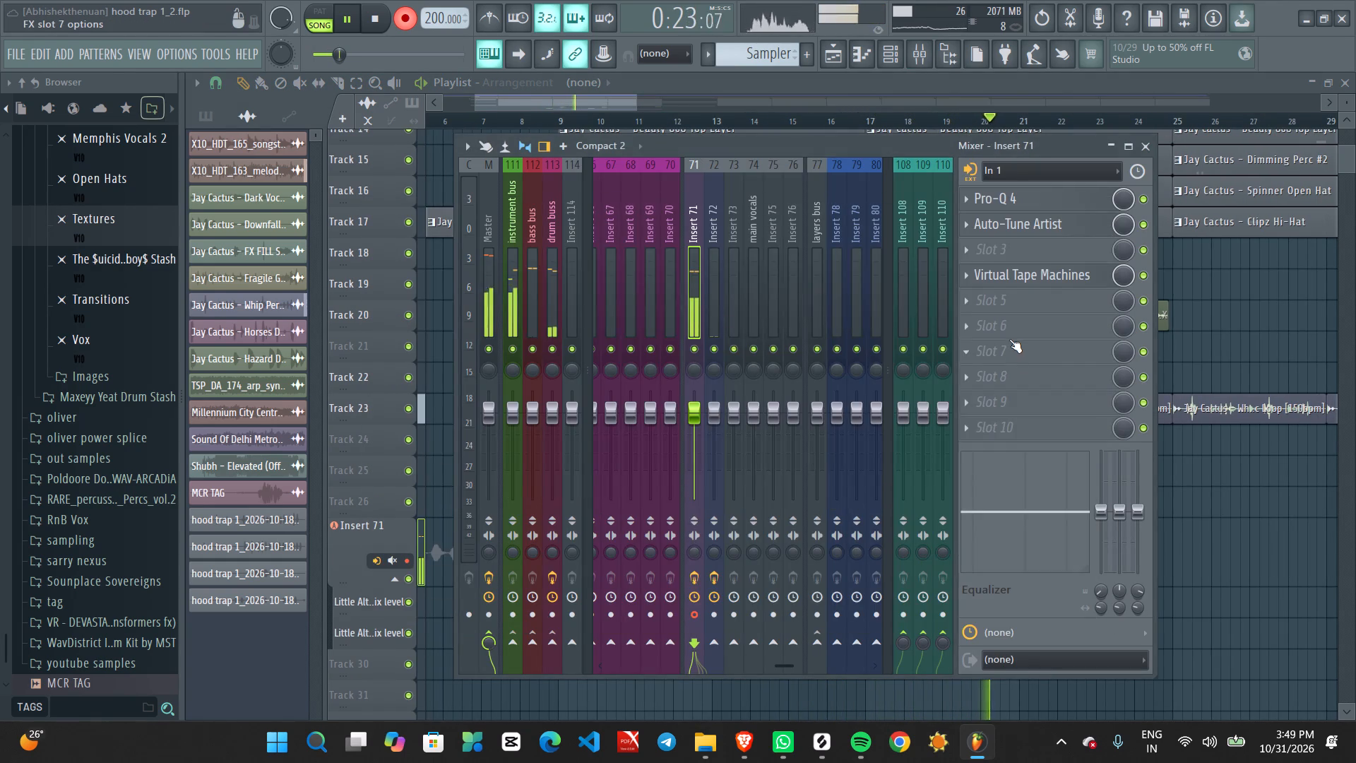
Add Fruity Reeverb 2 to slot 6 of Insert 71, lower its wet level, and close the mixer.
click(1009, 338)
click(1018, 407)
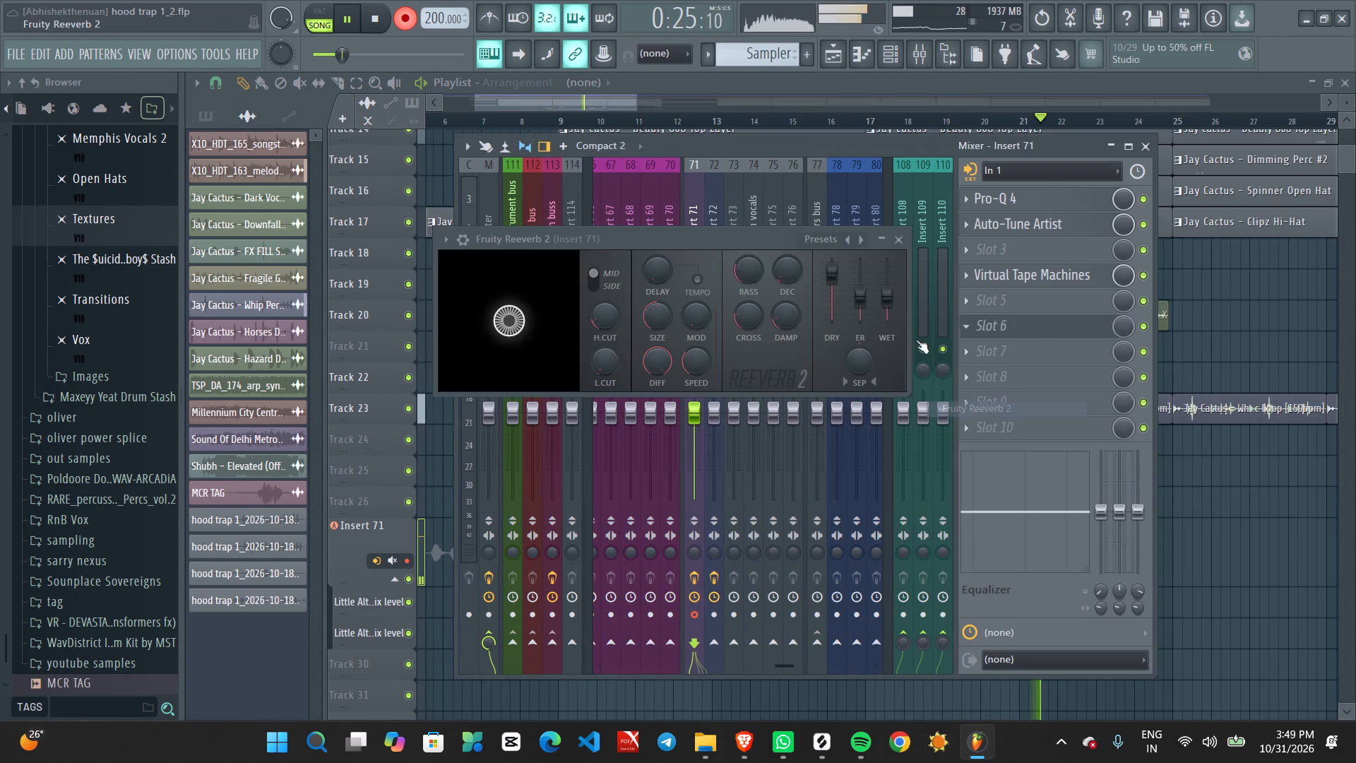
scroll(886, 300, down, 3)
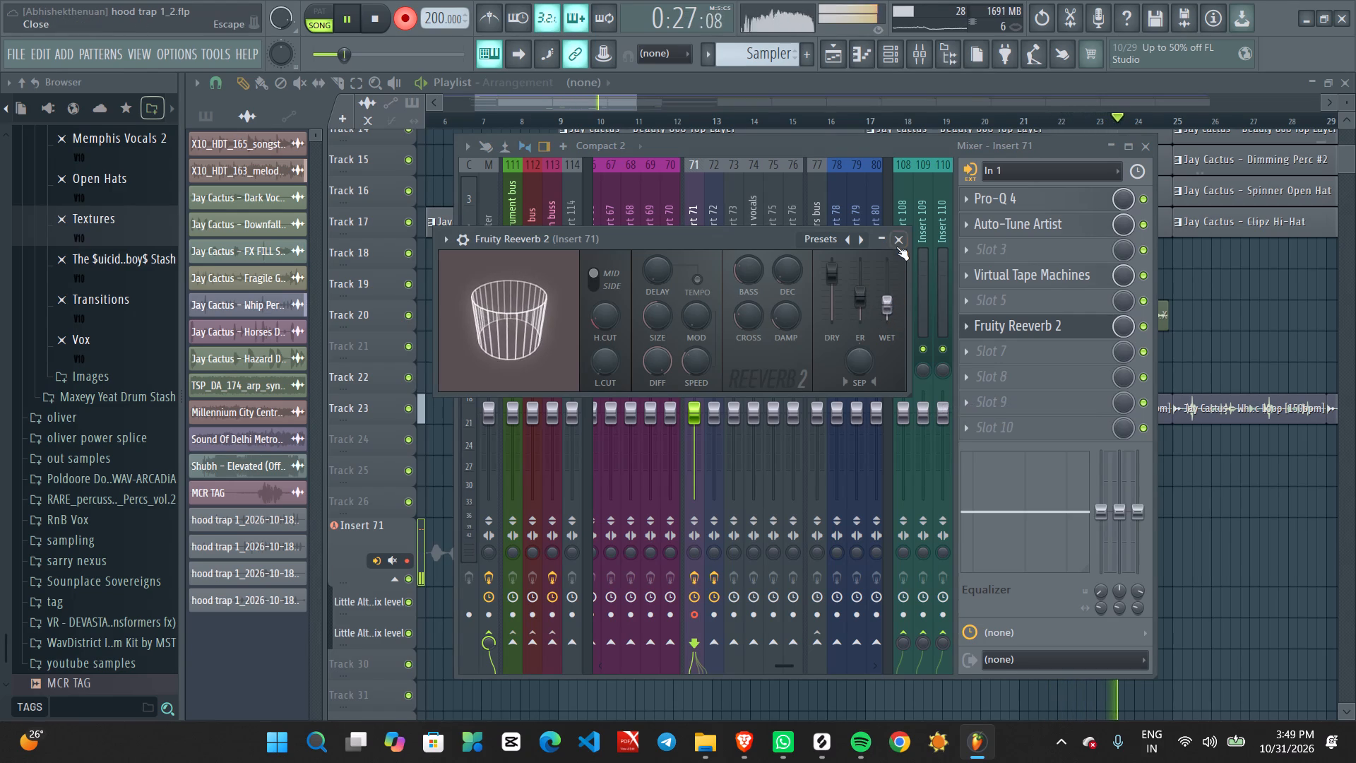
click(899, 239)
click(1148, 145)
Move Fruity Reeverb 2 to slot 7 and Virtual Tape Machines to slot 5 on Insert 71, and stop recording.
ctrl+scroll(995, 462, down, 8)
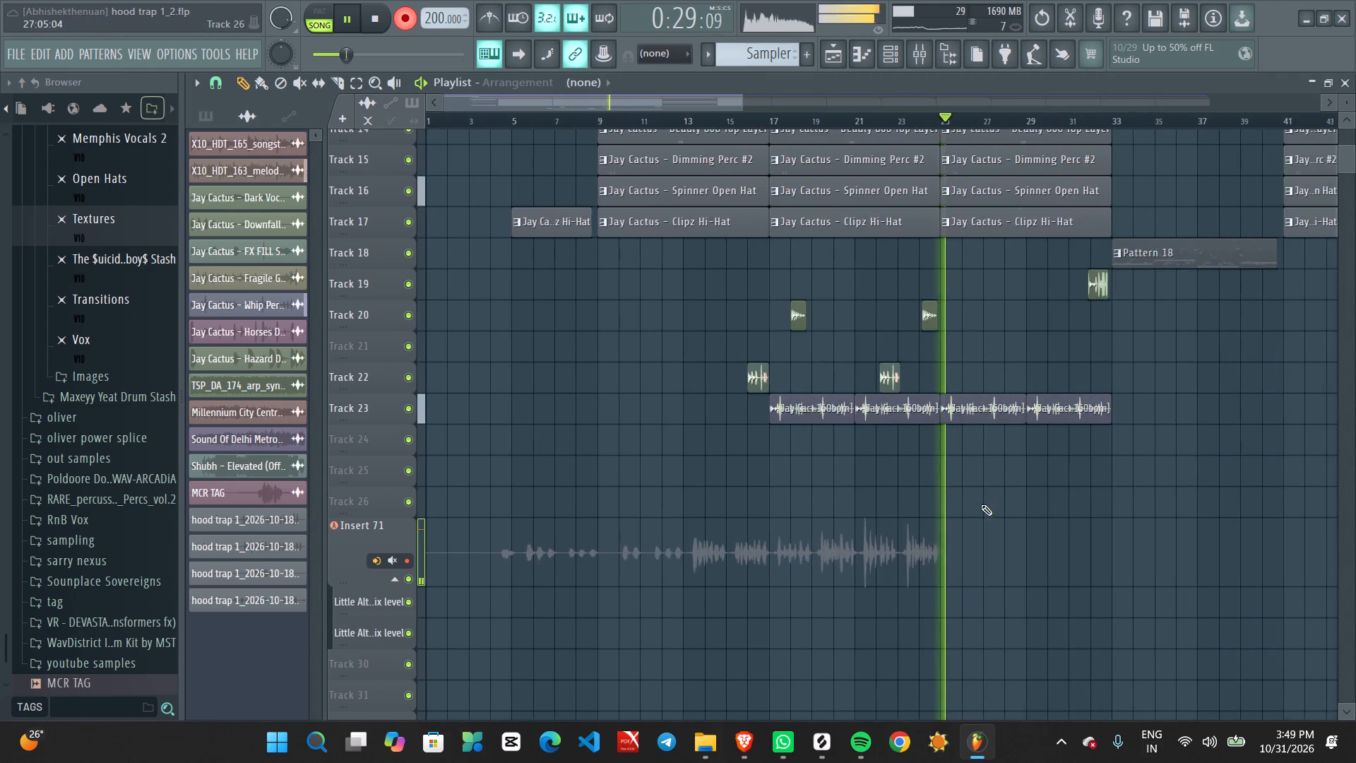
ctrl+scroll(933, 605, up, 6)
click(922, 64)
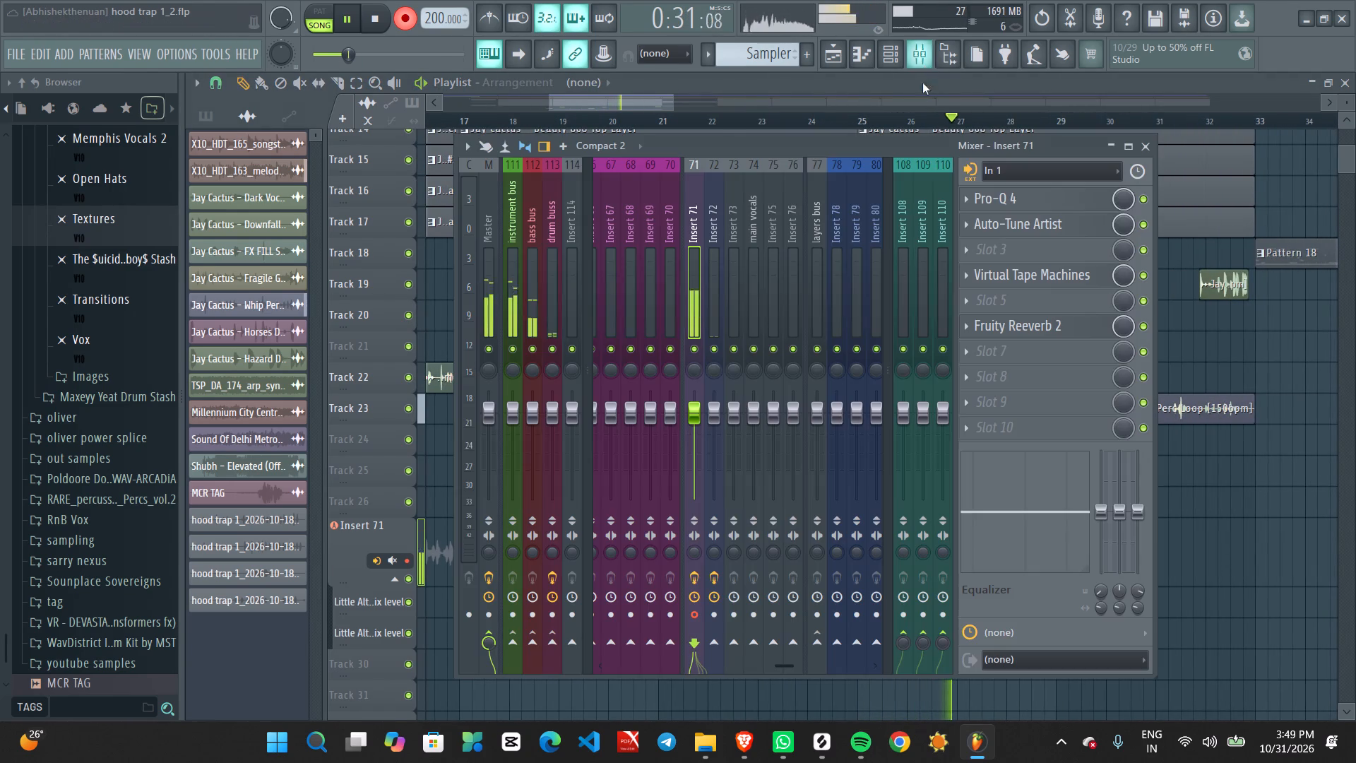
scroll(1023, 324, down, 1)
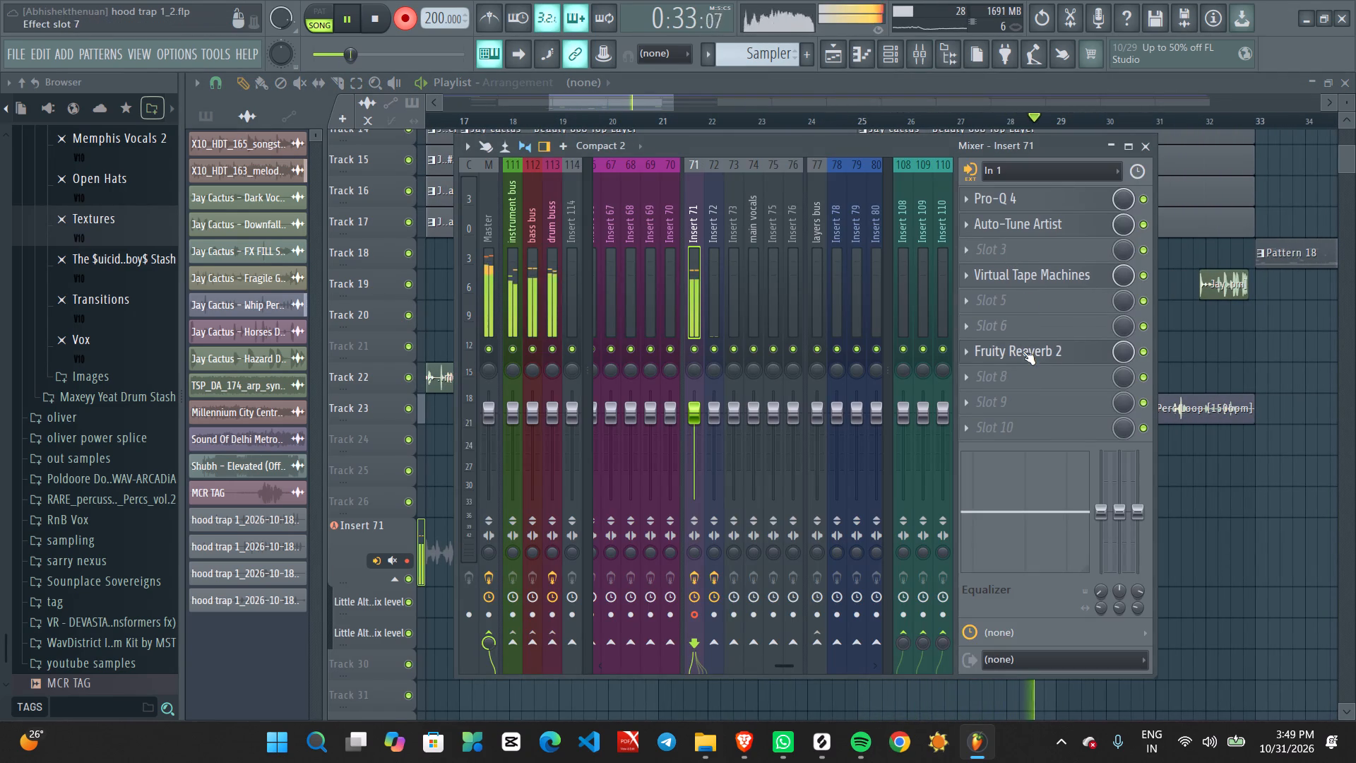
scroll(1023, 283, down, 1)
key(space)
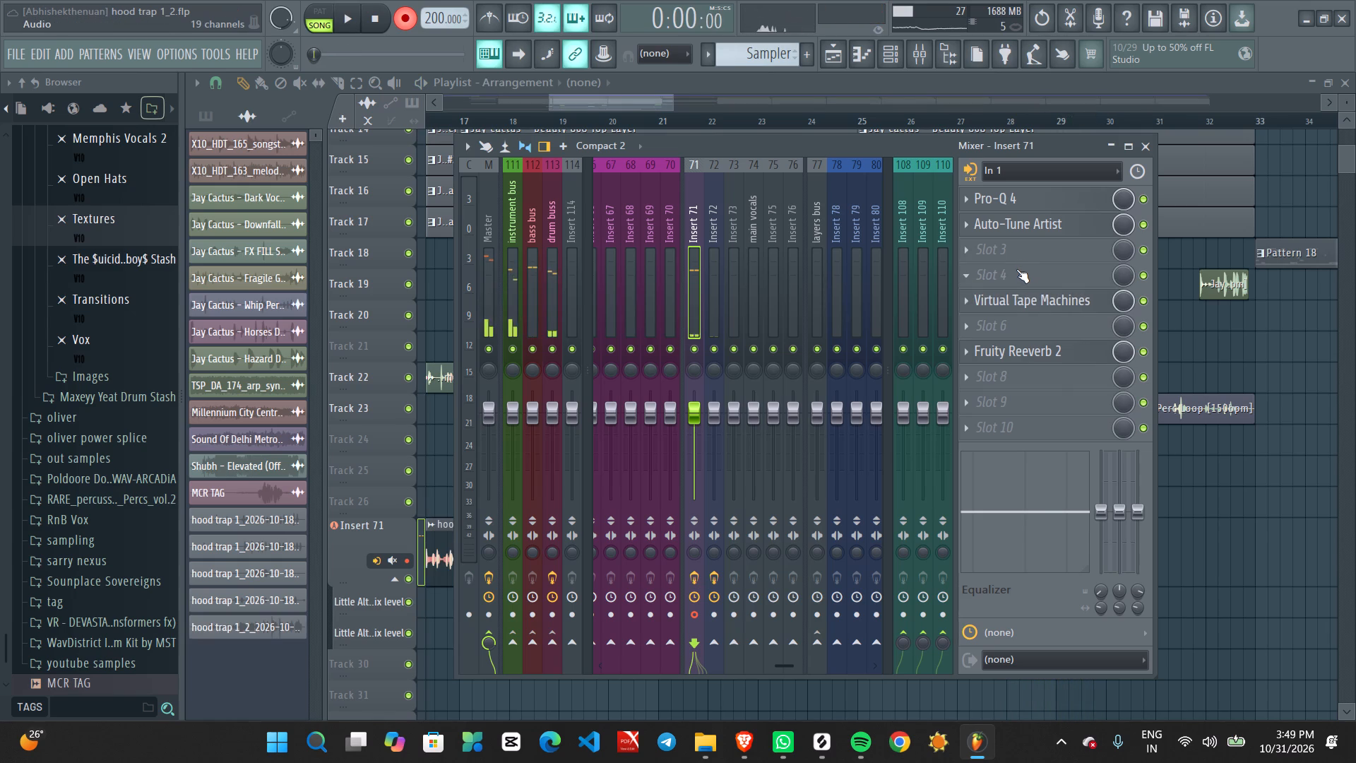
Add Fruity Limiter to slot 4 of Insert 71.
click(1011, 269)
click(999, 640)
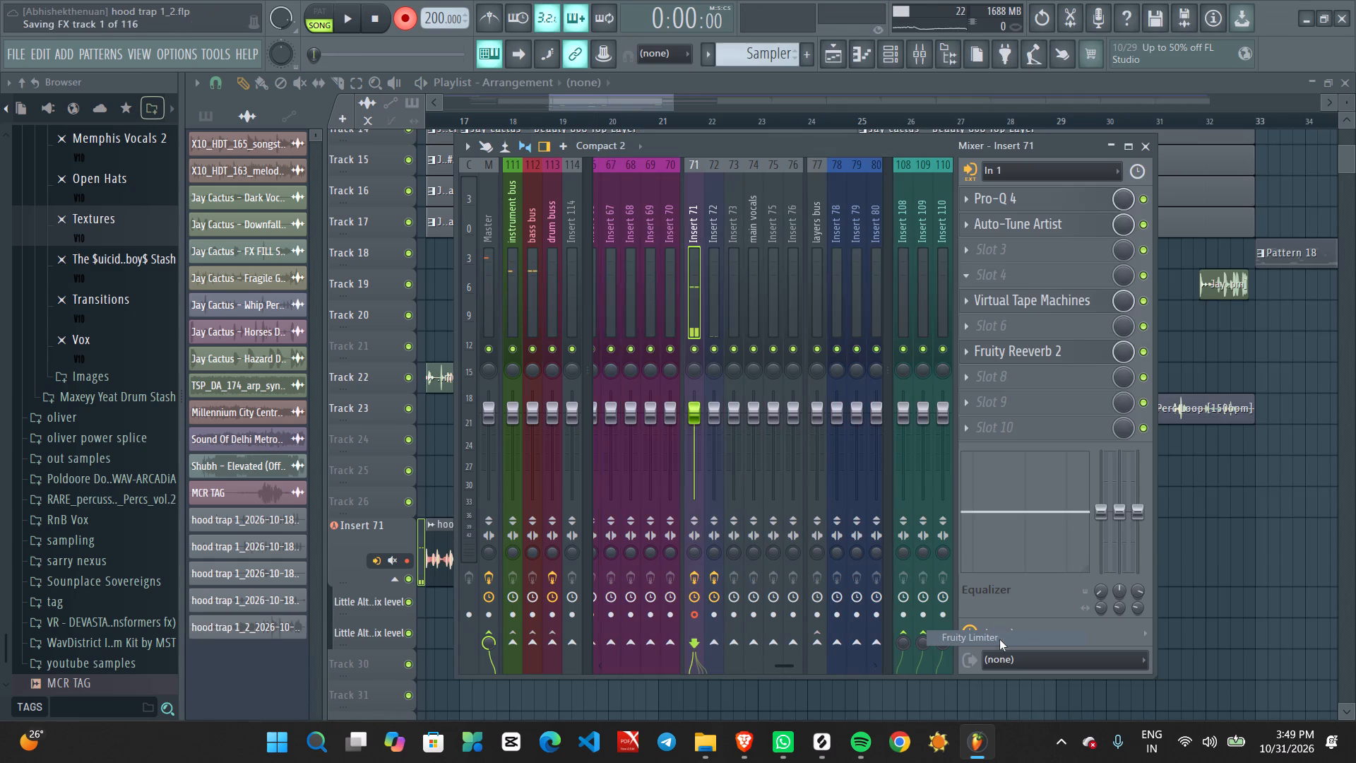
Switch Fruity Limiter to compressor mode, lower the threshold and raise the ratio, and close the plugin and mixer.
click(444, 504)
scroll(419, 429, down, 7)
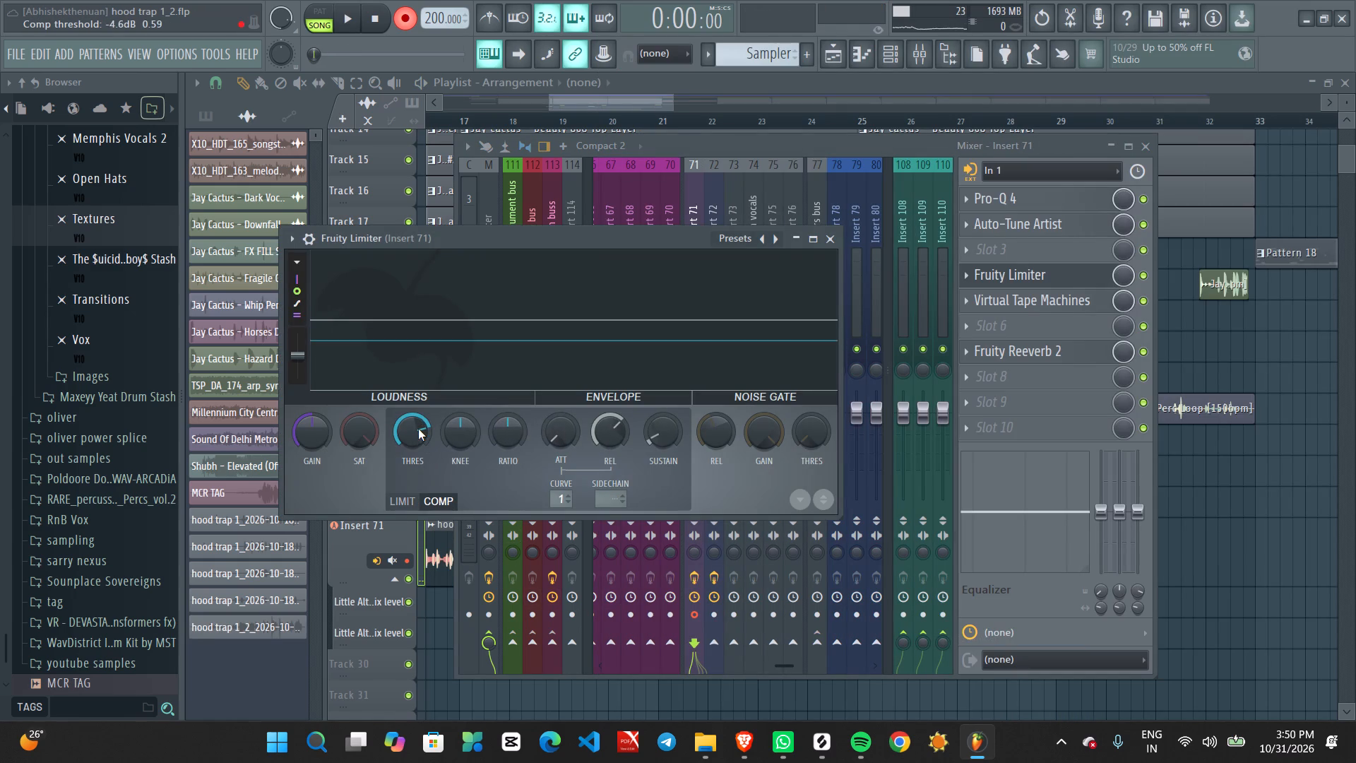
scroll(418, 429, down, 2)
scroll(418, 429, up, 1)
scroll(418, 429, down, 15)
scroll(501, 436, up, 11)
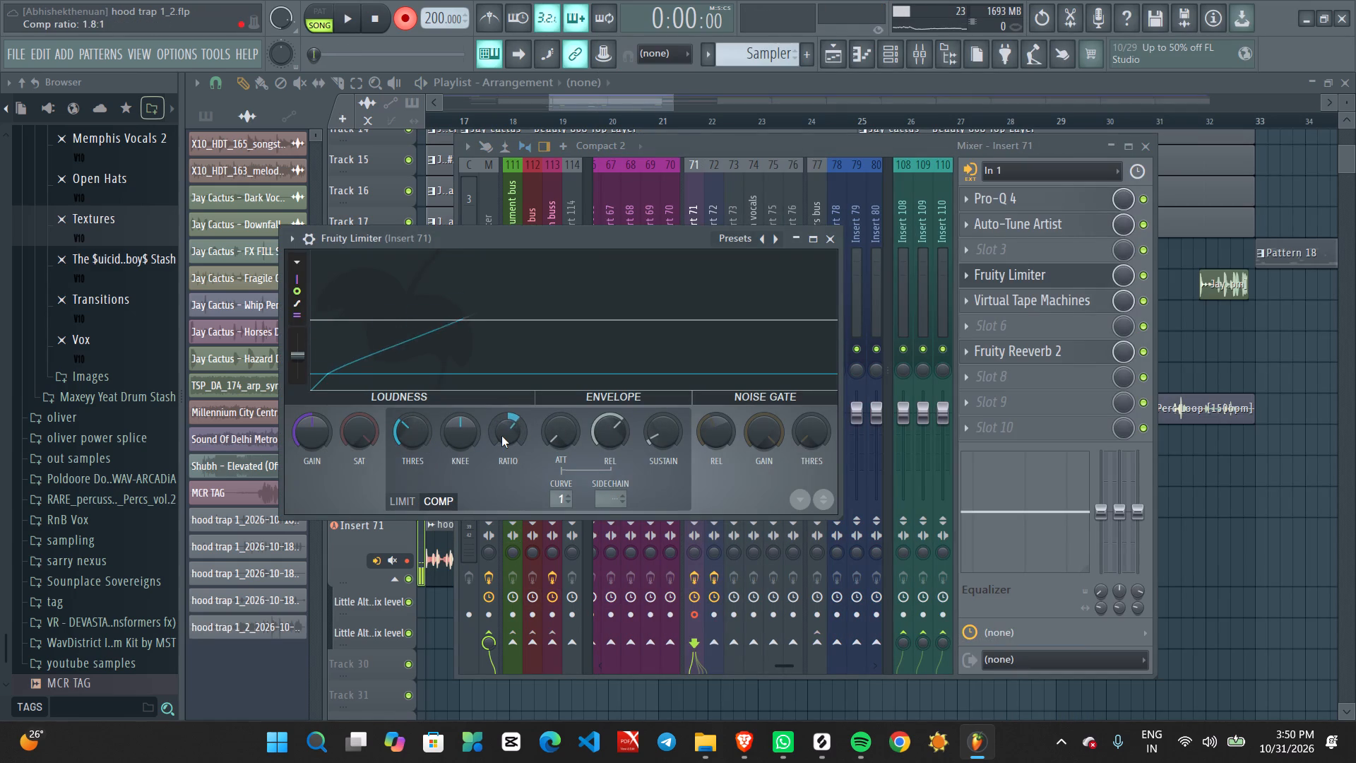
scroll(501, 436, up, 3)
double_click(840, 240)
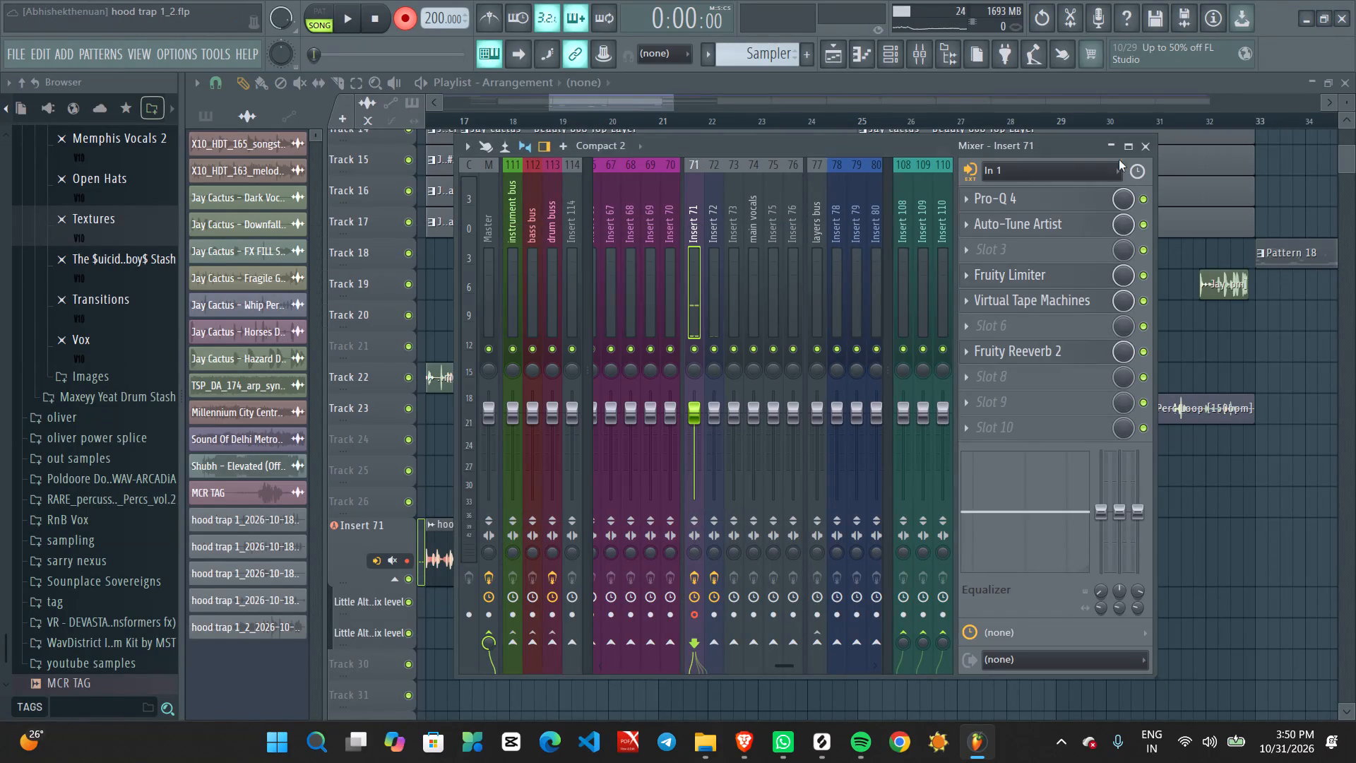
click(1143, 145)
Turn off recording and play back the new Insert 71 take from the start of the song.
click(416, 20)
key(space)
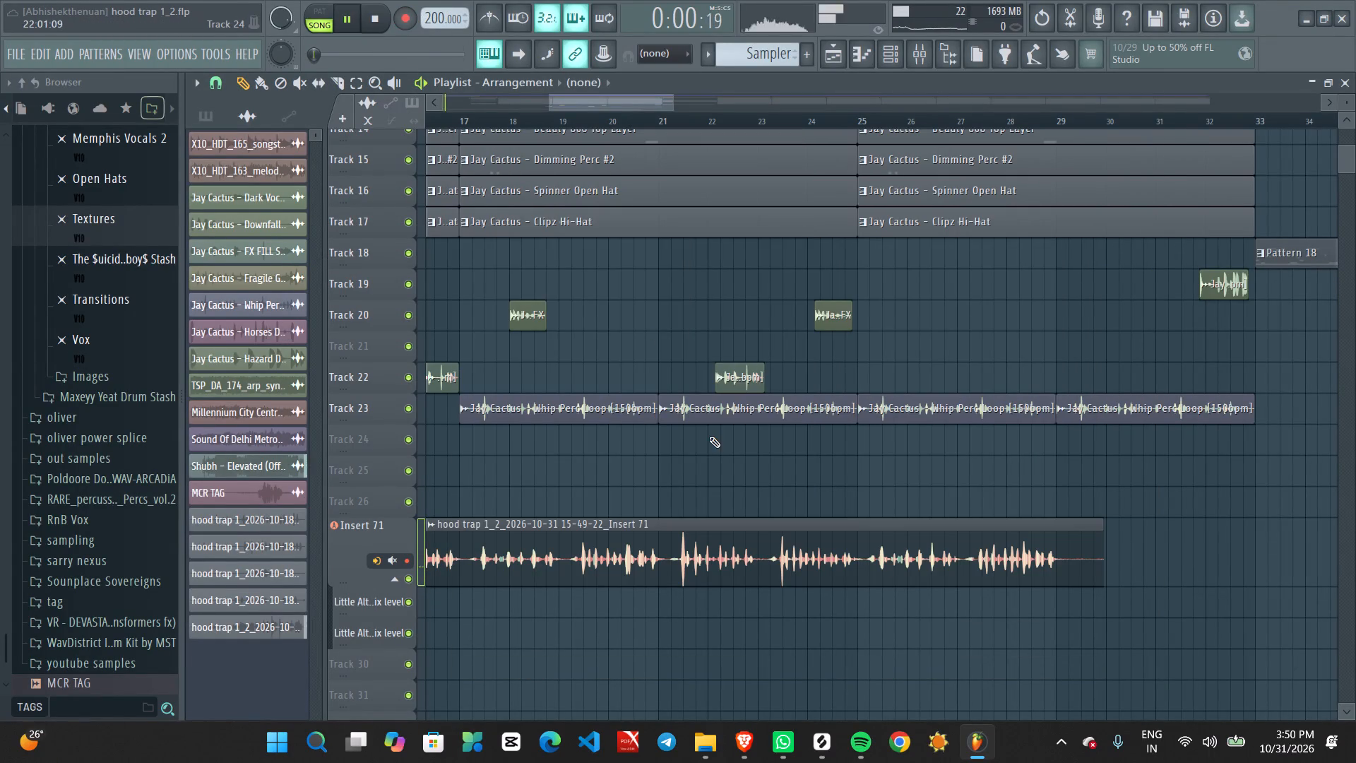
key(space)
ctrl+scroll(702, 499, down, 1)
ctrl+scroll(702, 499, up, 1)
ctrl+scroll(702, 499, down, 20)
key(space)
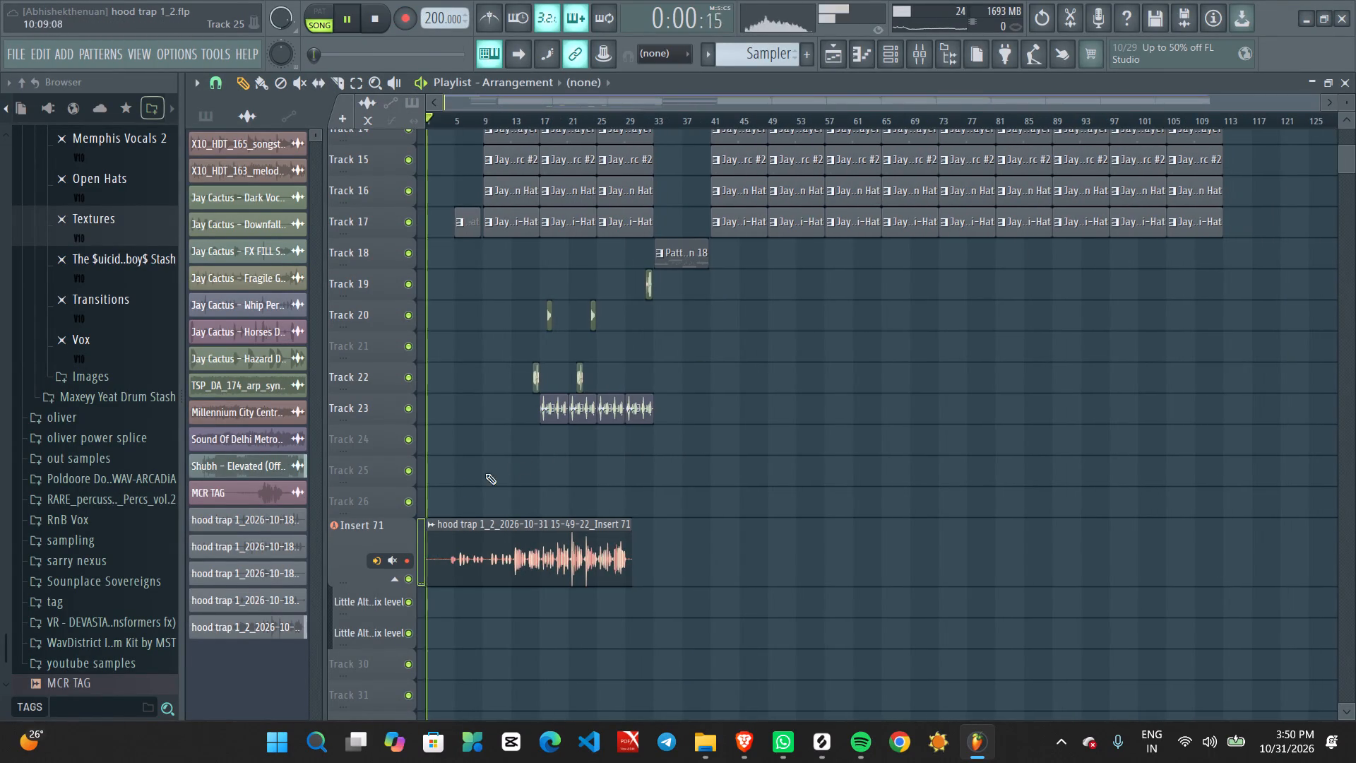
ctrl+scroll(458, 484, up, 2)
middle_drag(470, 485, 658, 503)
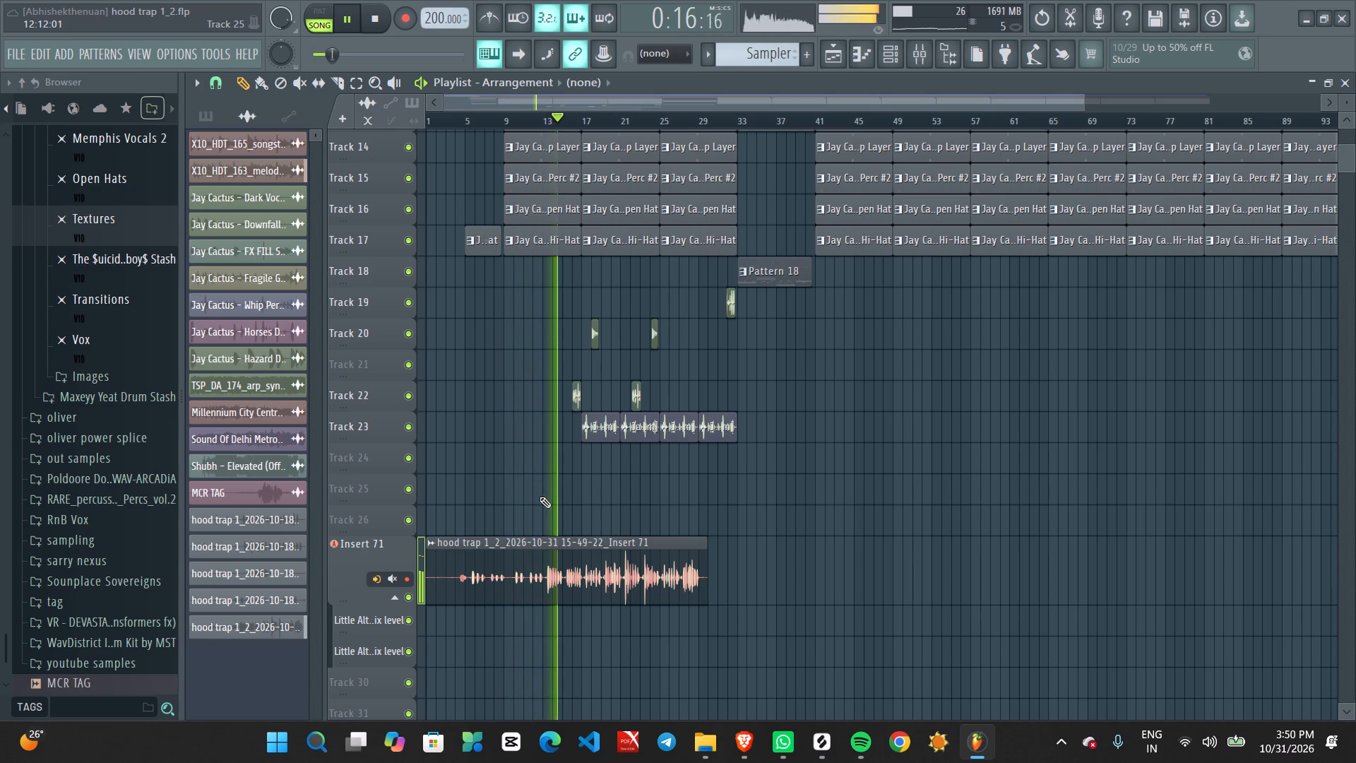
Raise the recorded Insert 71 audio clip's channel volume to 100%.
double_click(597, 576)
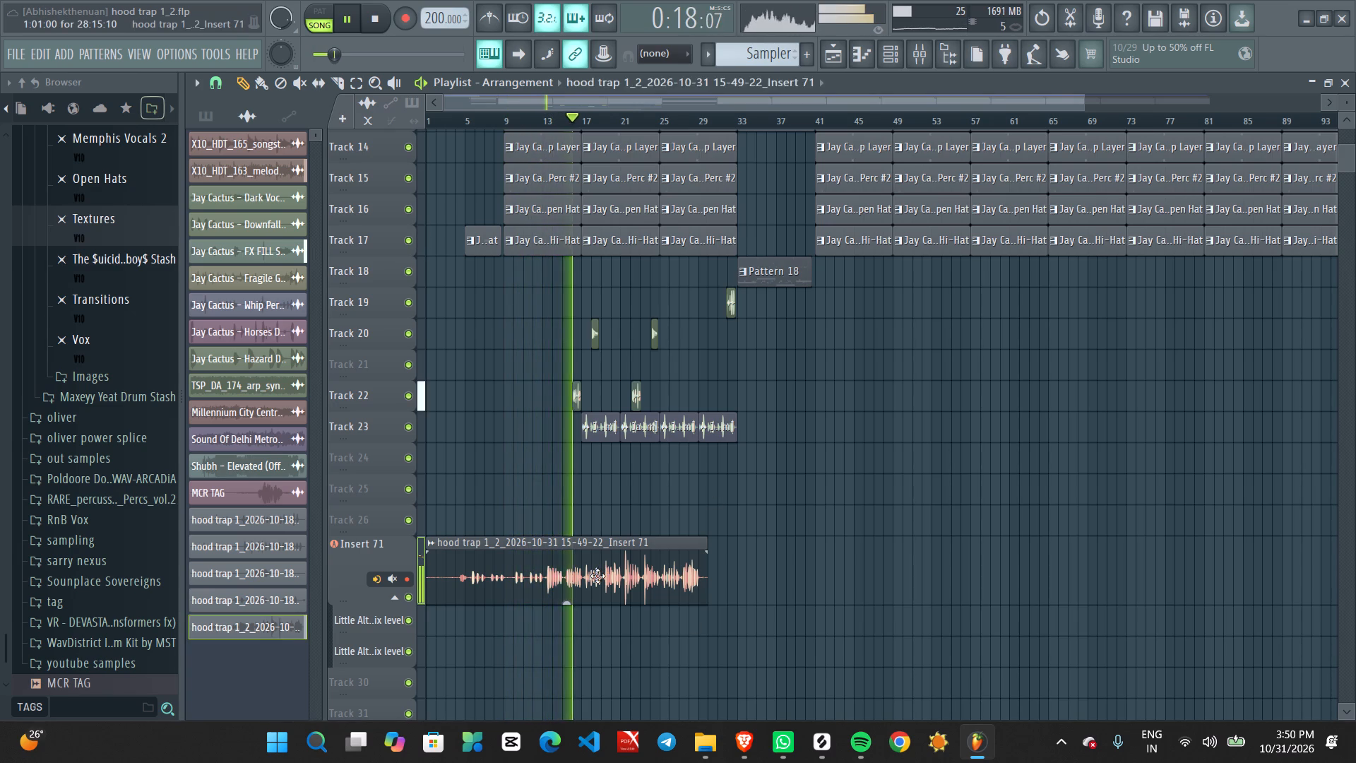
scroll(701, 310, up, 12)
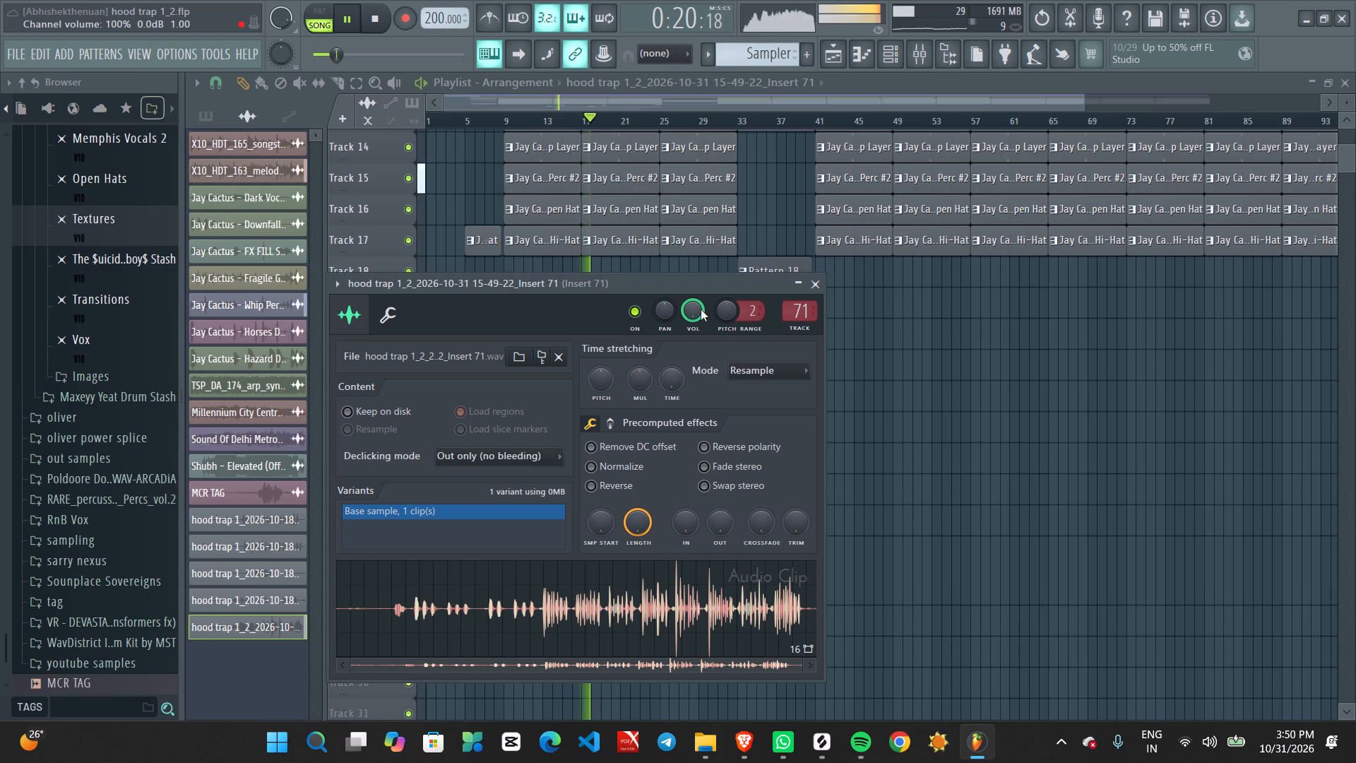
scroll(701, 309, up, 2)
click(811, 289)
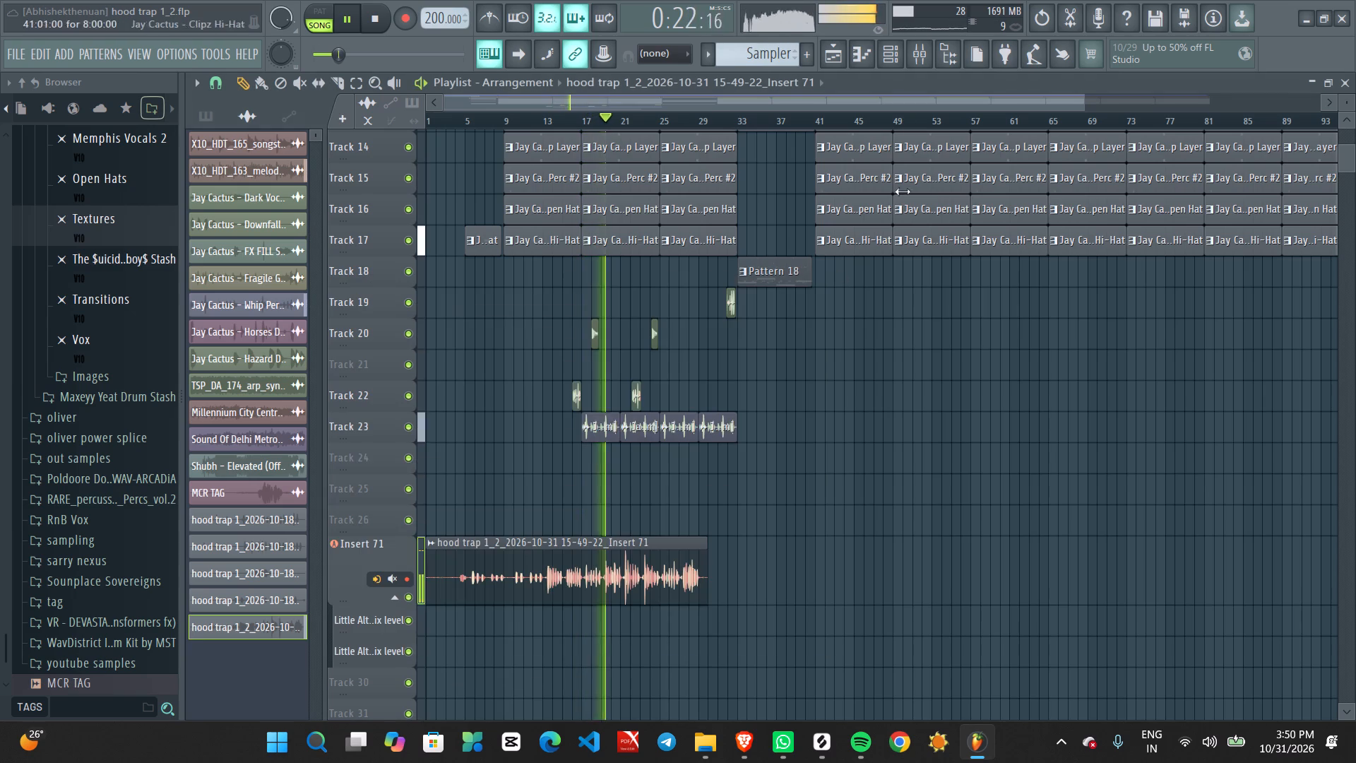
Restart playback and raise the Virtual Tape Machines output on Insert 71 to +7.56 dB.
key(space)
key(space)
click(915, 50)
click(1030, 302)
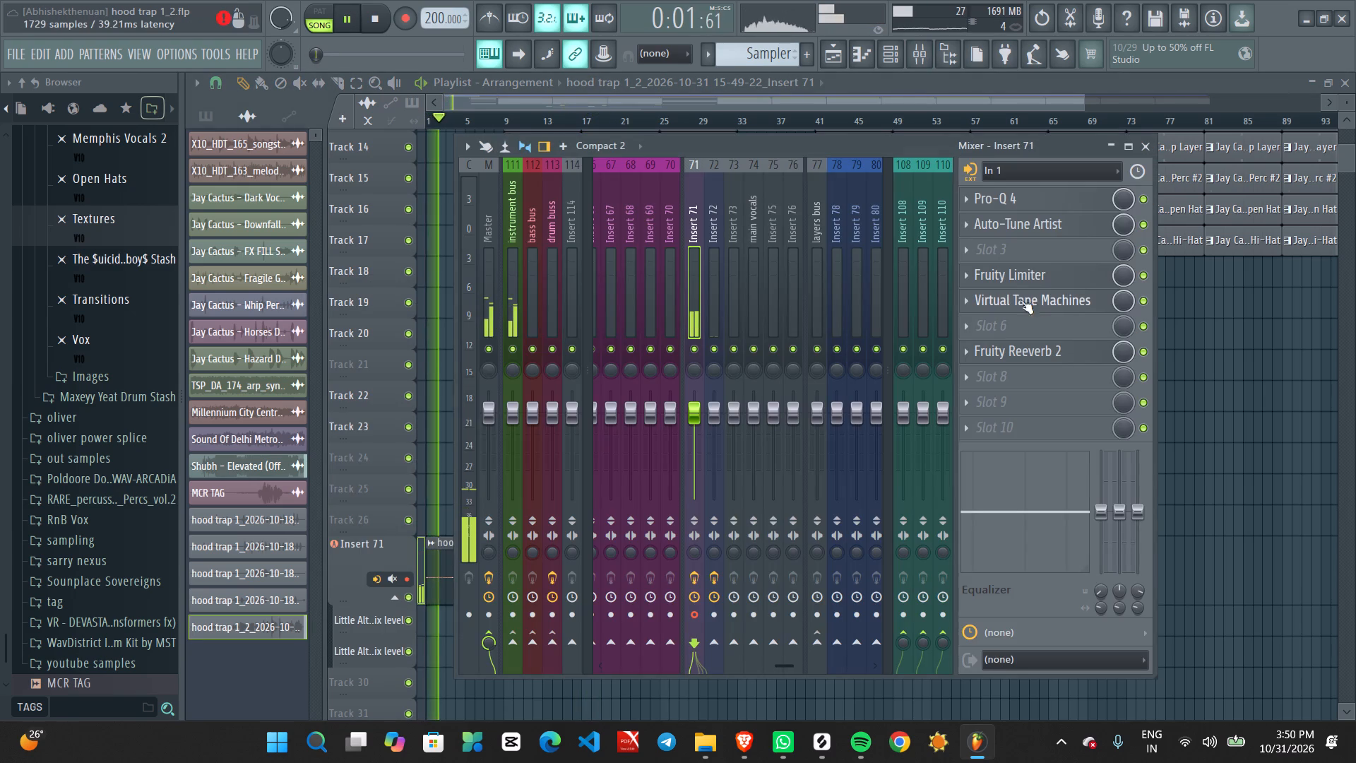
scroll(814, 349, up, 5)
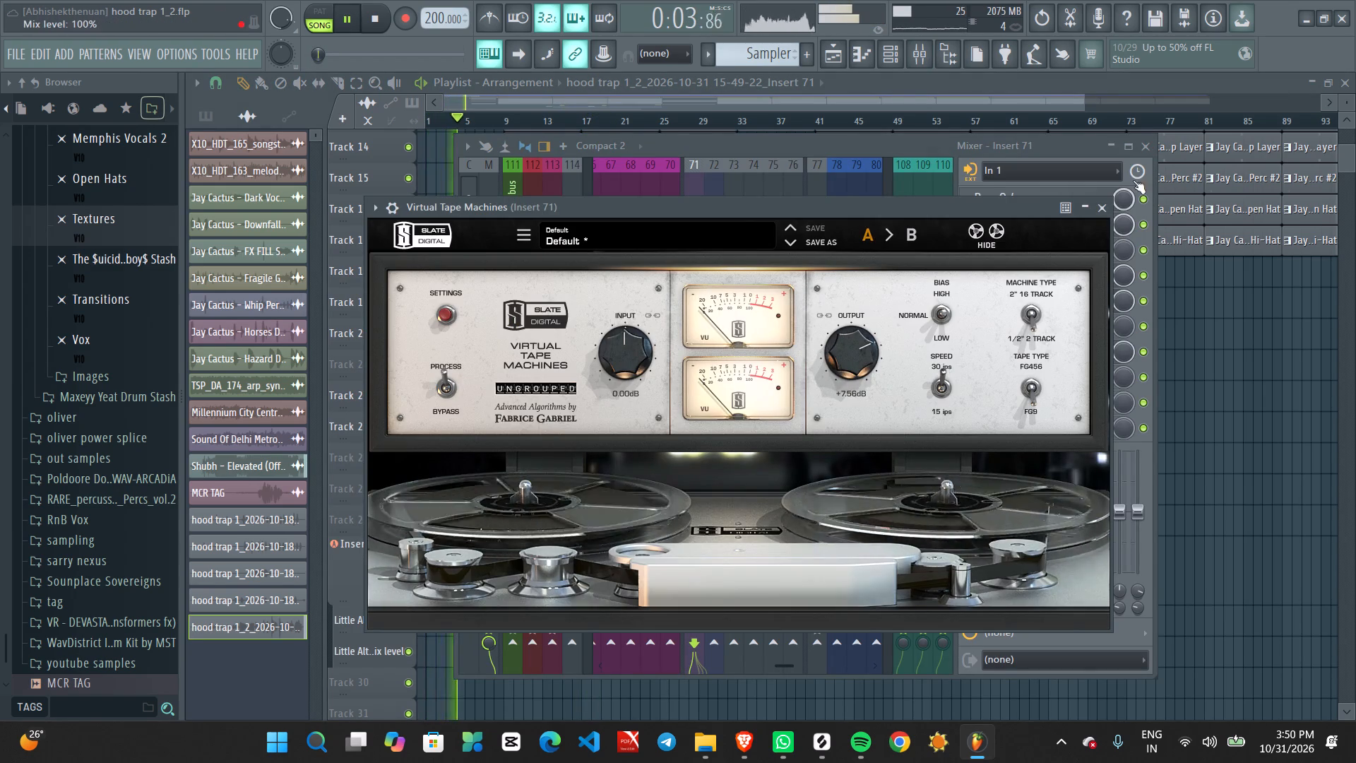
click(1147, 143)
click(1100, 211)
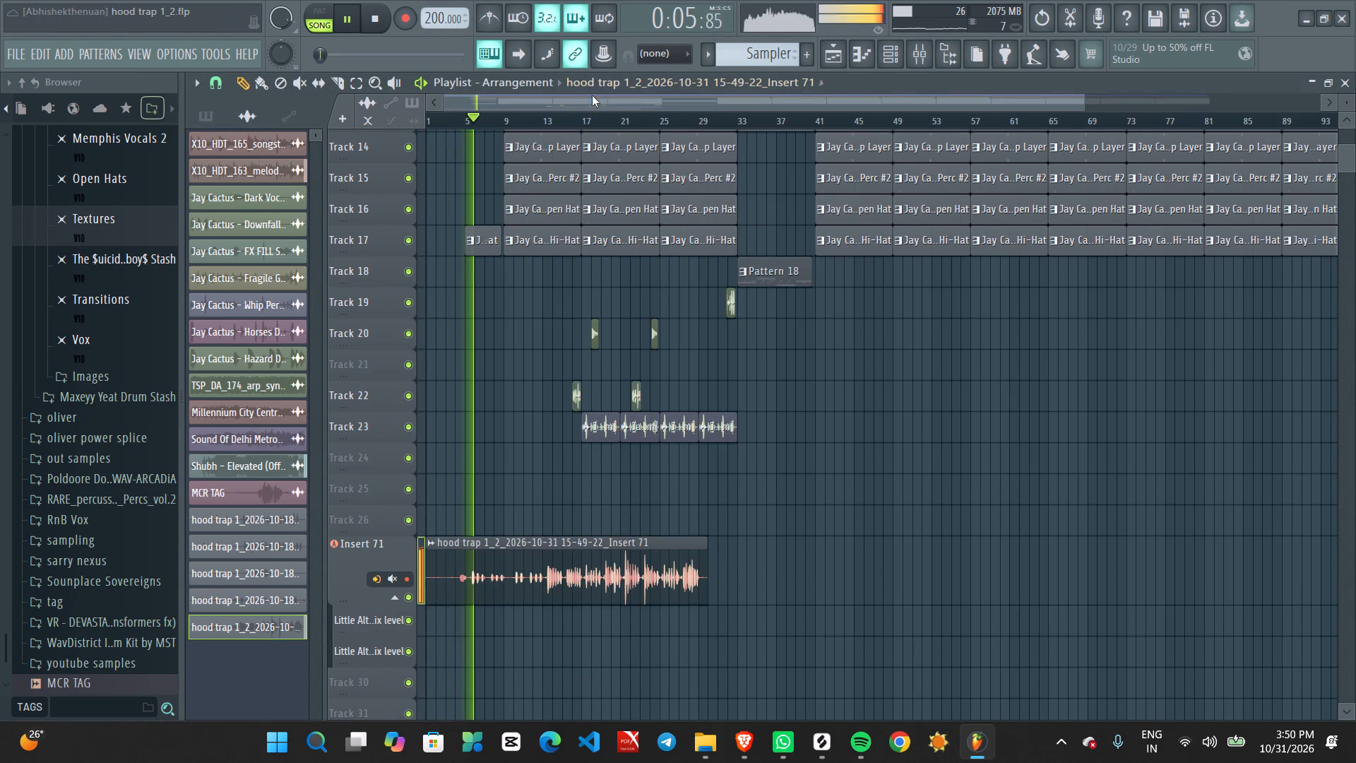
Listen to the Insert 71 take from around bar 16.
click(576, 122)
ctrl+scroll(624, 641, up, 3)
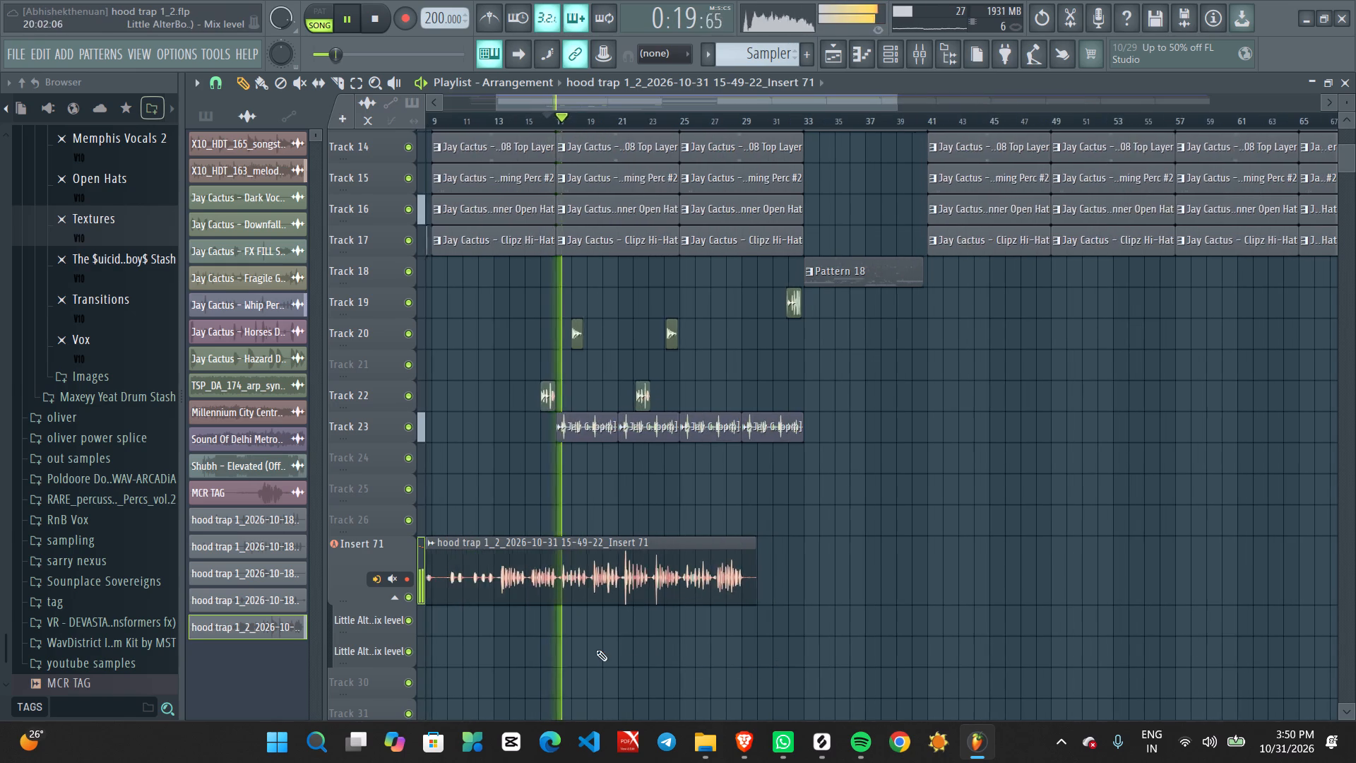
middle_drag(613, 652, 771, 632)
ctrl+scroll(674, 645, up, 2)
middle_drag(671, 635, 673, 566)
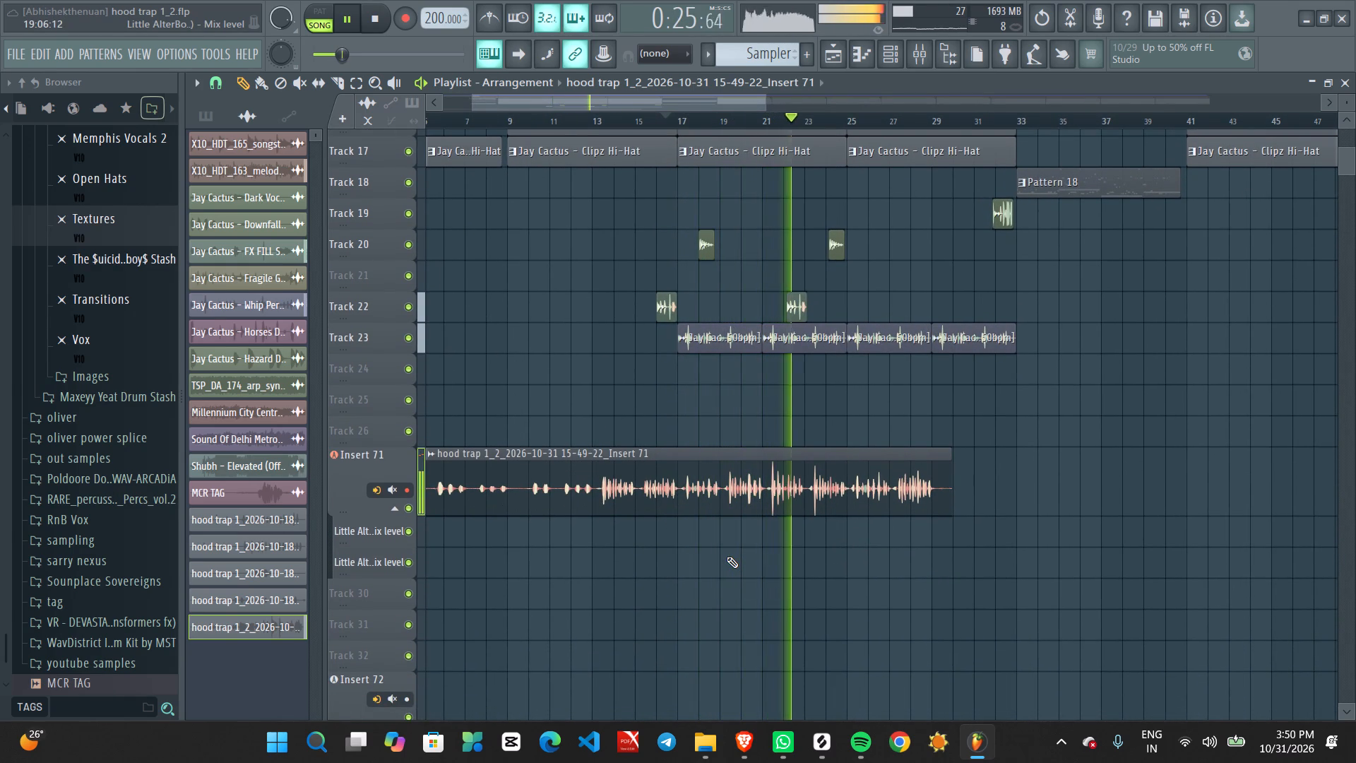
Fine-tune the wet level of Fruity Reeverb 2 on Insert 71 during playback, and stop playback when done.
click(923, 49)
click(1035, 345)
scroll(888, 307, up, 2)
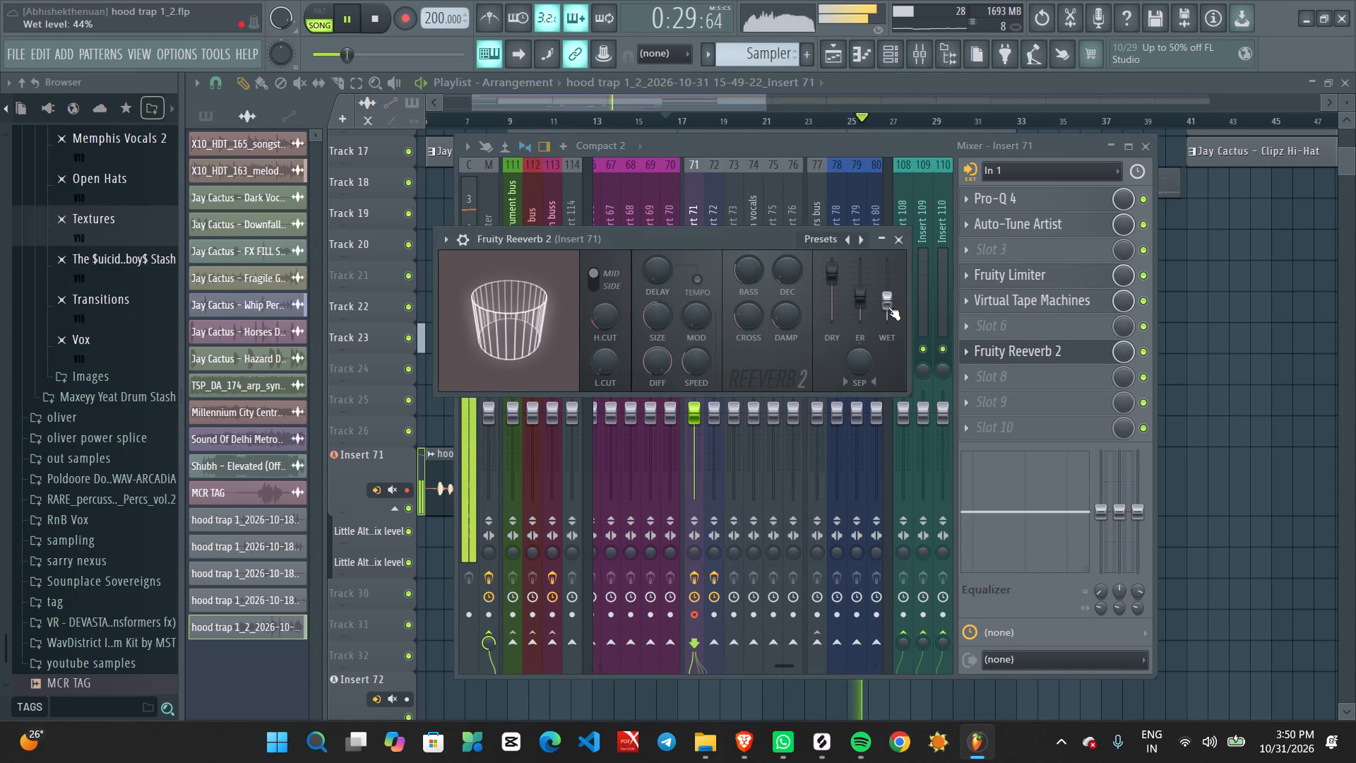
scroll(888, 307, up, 1)
scroll(888, 297, down, 1)
scroll(861, 370, down, 3)
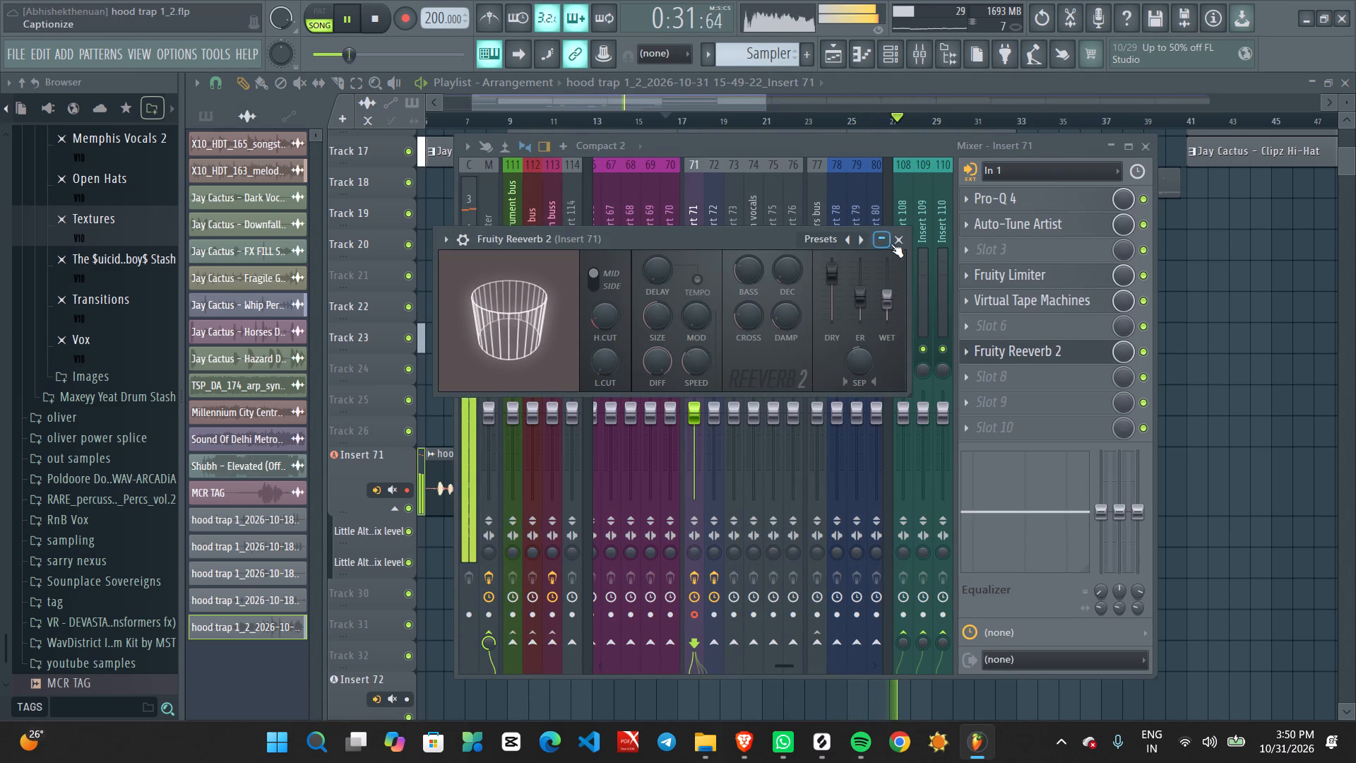
click(900, 244)
click(1150, 143)
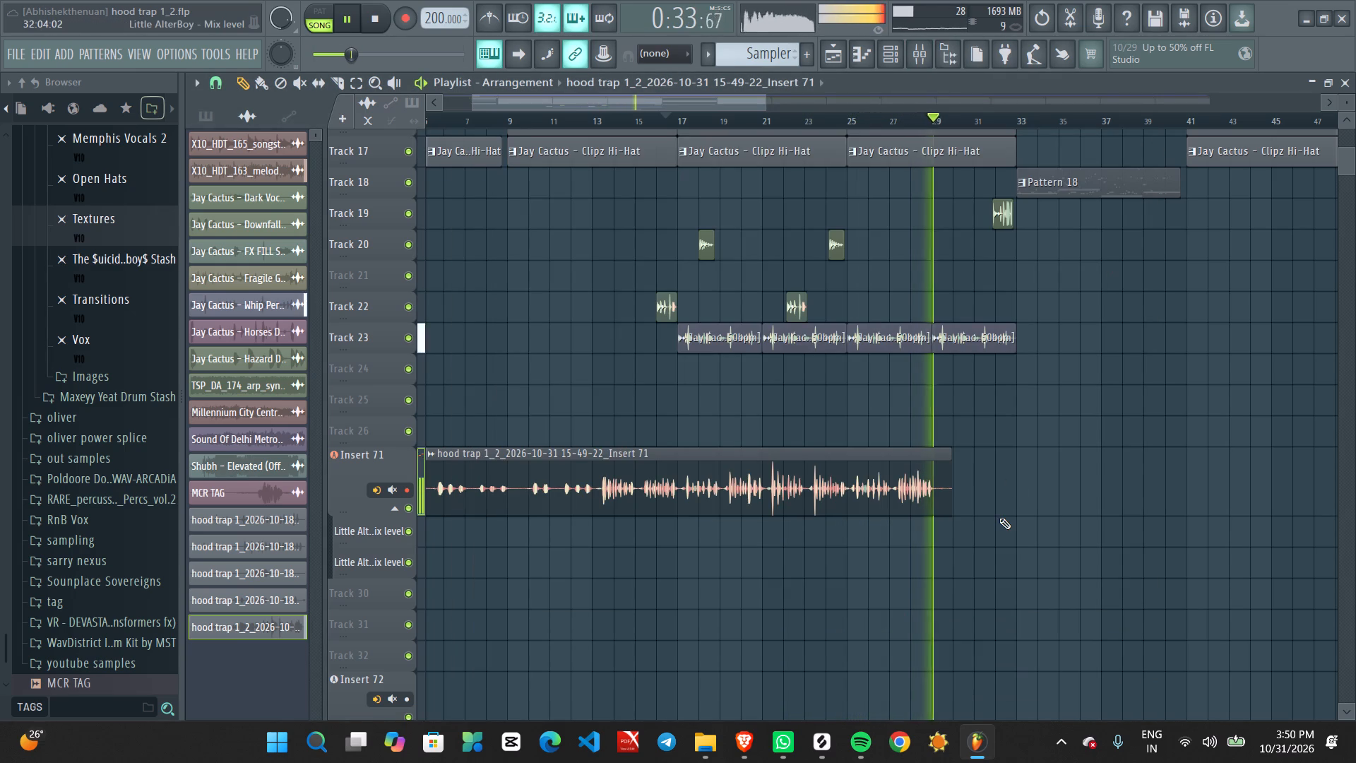
key(space)
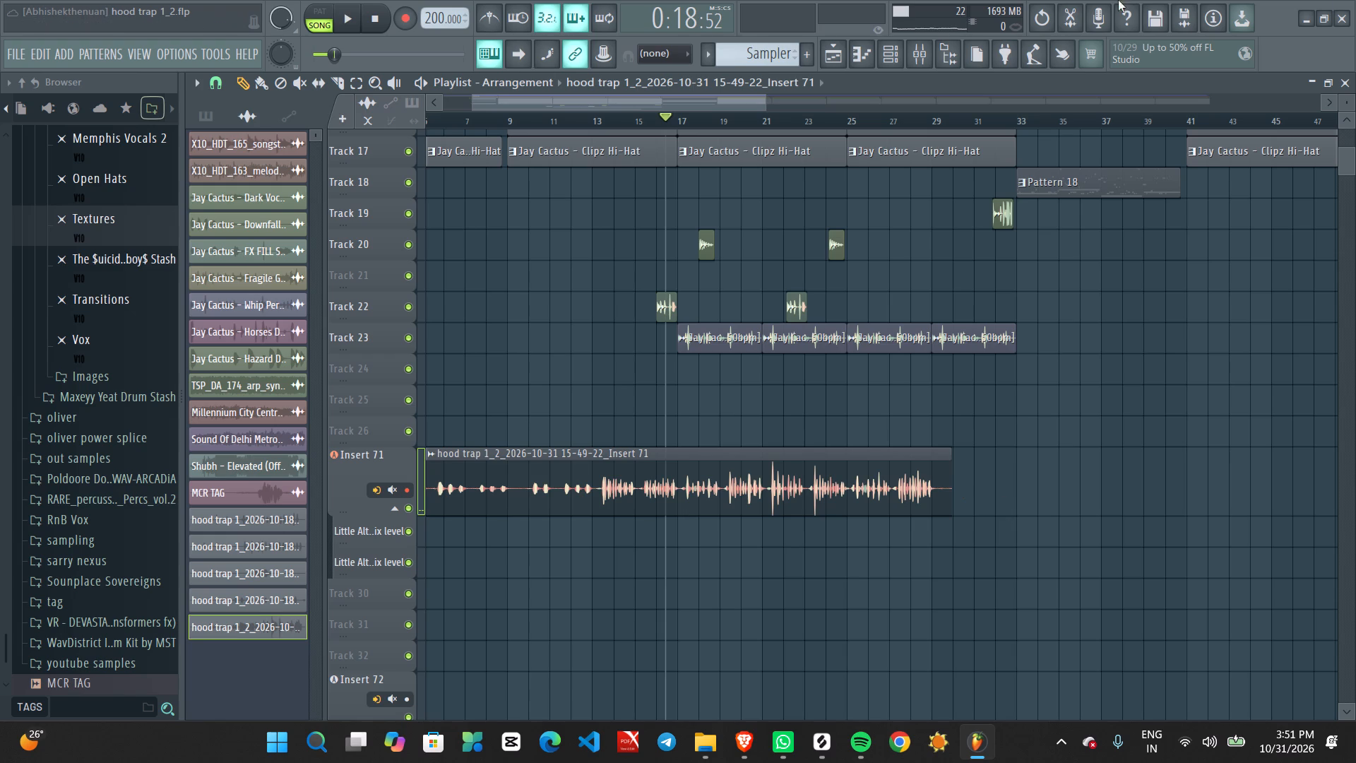
Lower the project tempo to 185 BPM.
scroll(446, 24, down, 15)
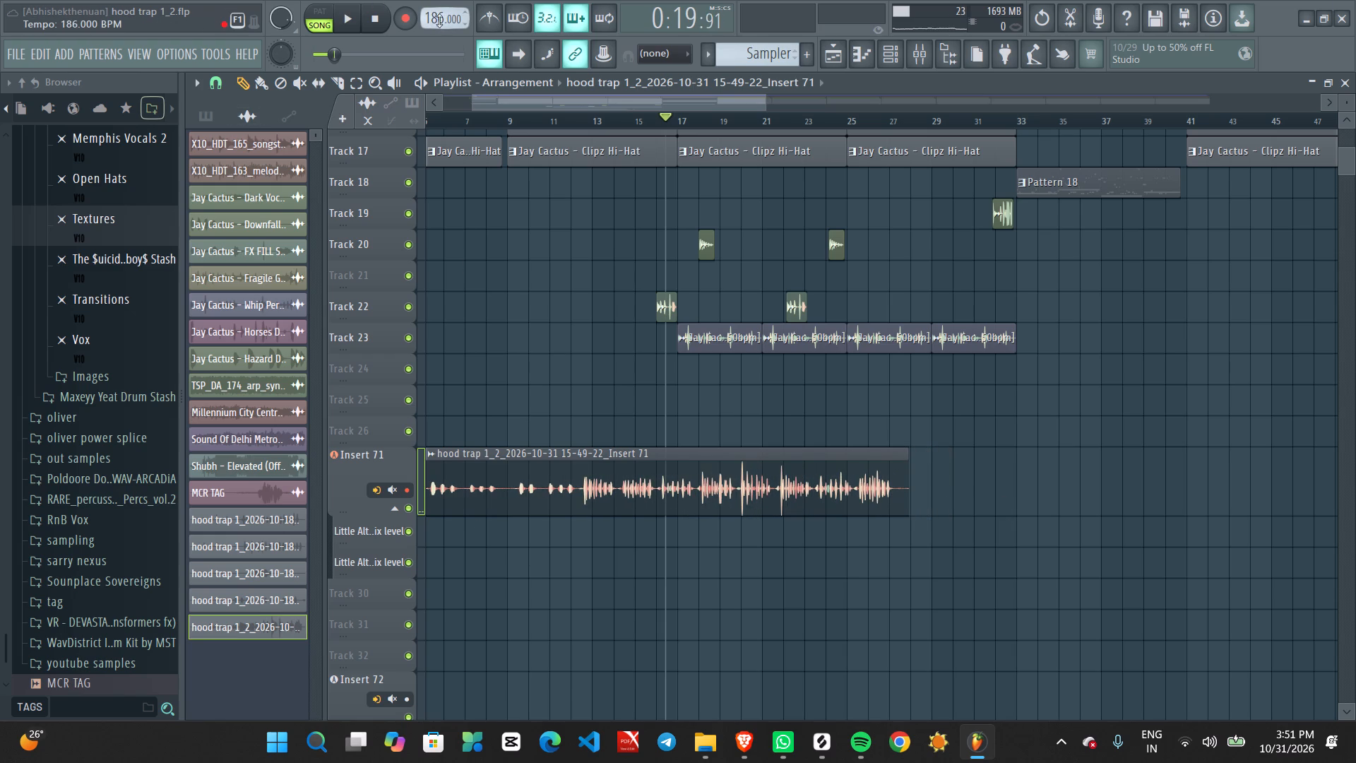
Delete the recorded vocal take from the Insert 71 playlist track.
right_click(574, 470)
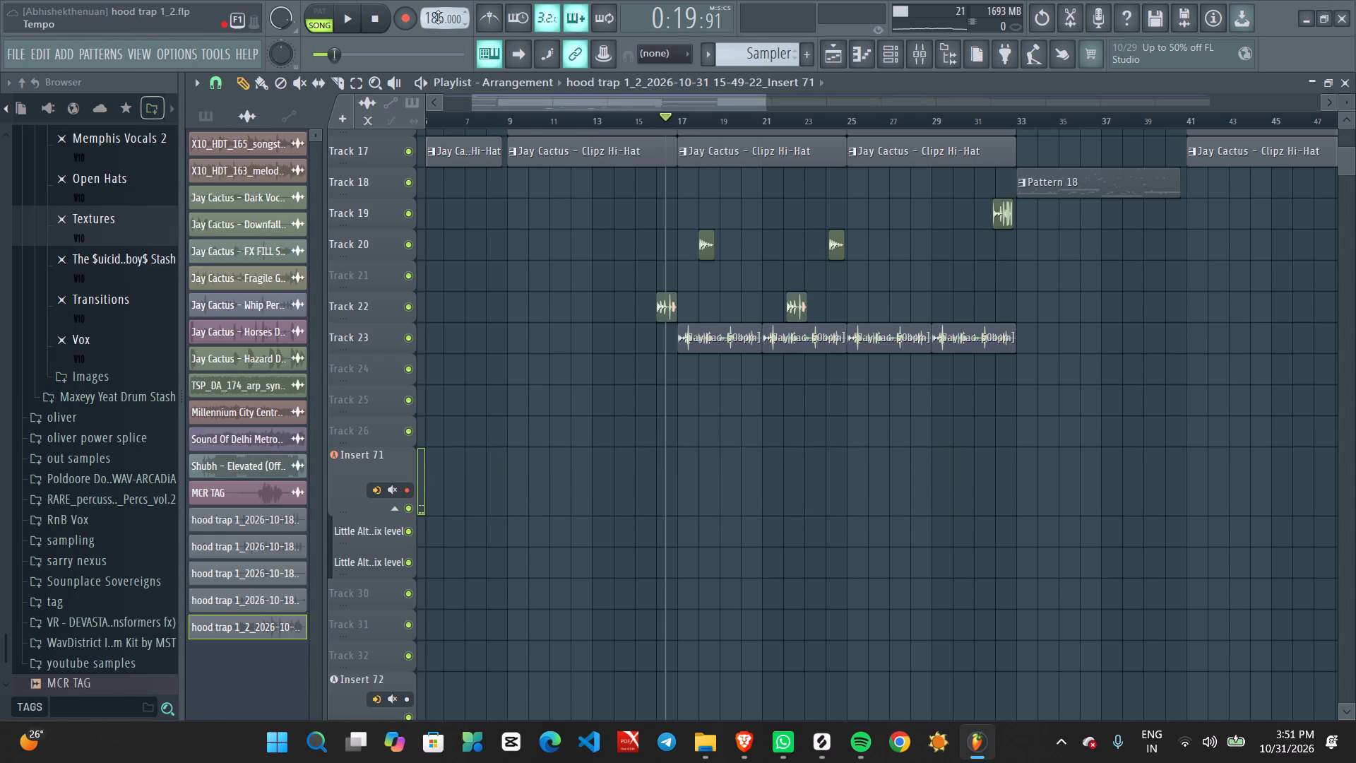
Try other tempos, settle on 185 BPM, and briefly test the playback.
scroll(438, 17, up, 2)
scroll(440, 20, down, 3)
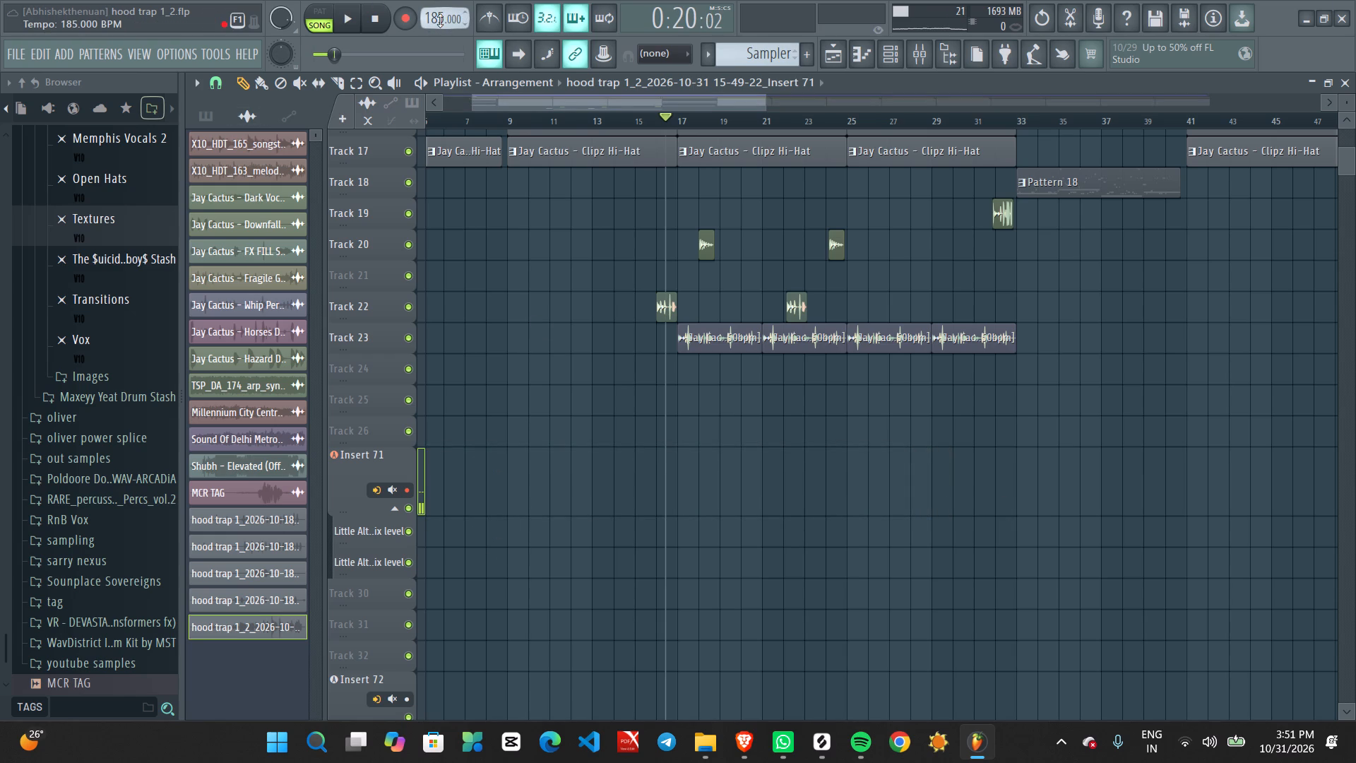
key(space)
key(space)
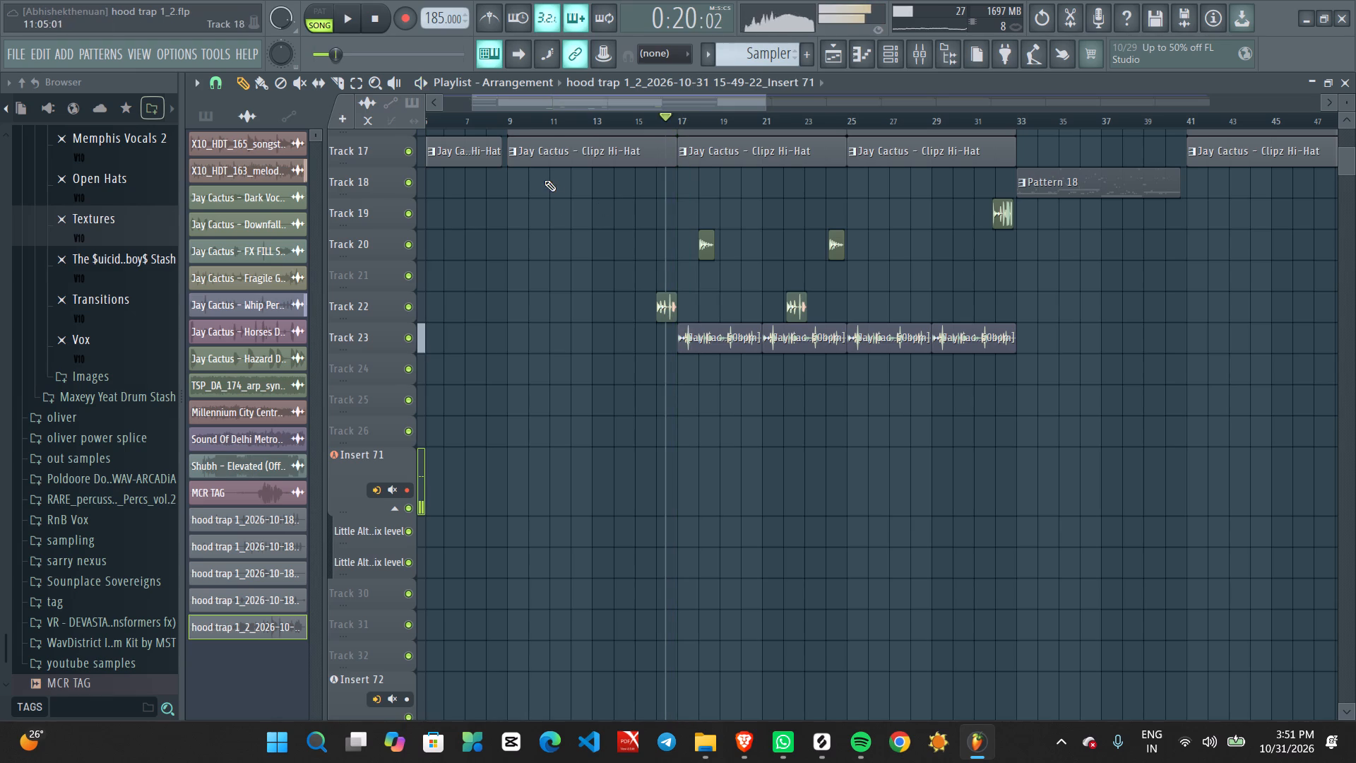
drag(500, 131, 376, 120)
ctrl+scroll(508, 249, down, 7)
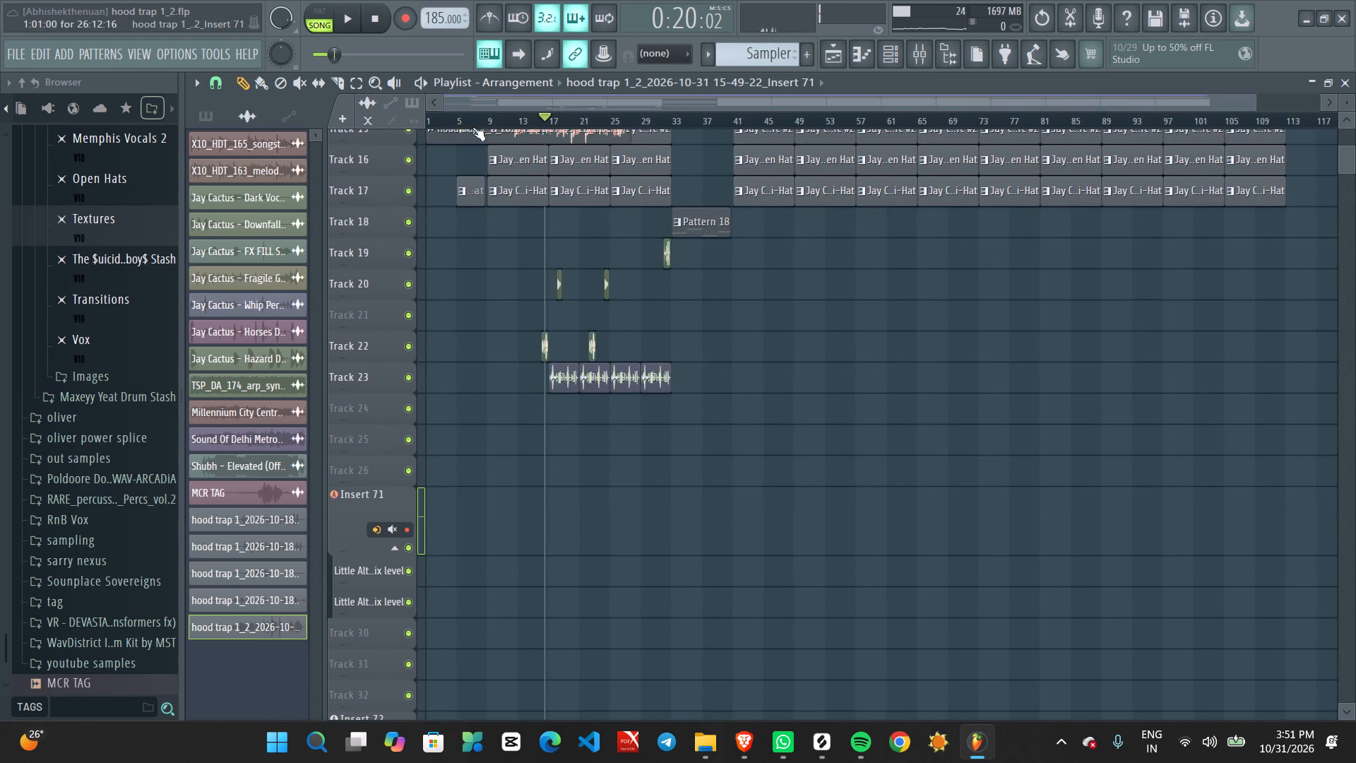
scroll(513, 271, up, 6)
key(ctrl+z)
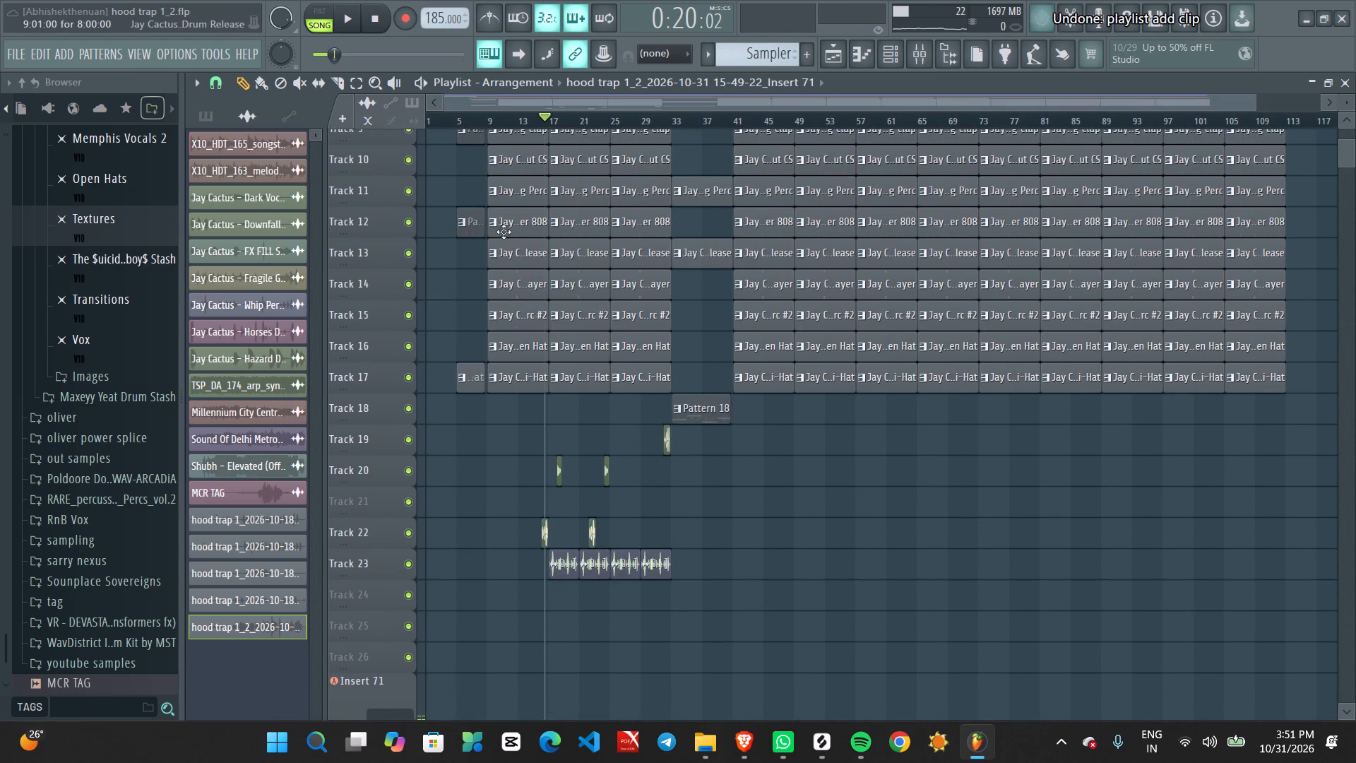
Return to the start of the song and start recording a new vocal take on Insert 71.
drag(444, 120, 290, 143)
scroll(505, 525, up, 2)
ctrl+scroll(493, 521, up, 3)
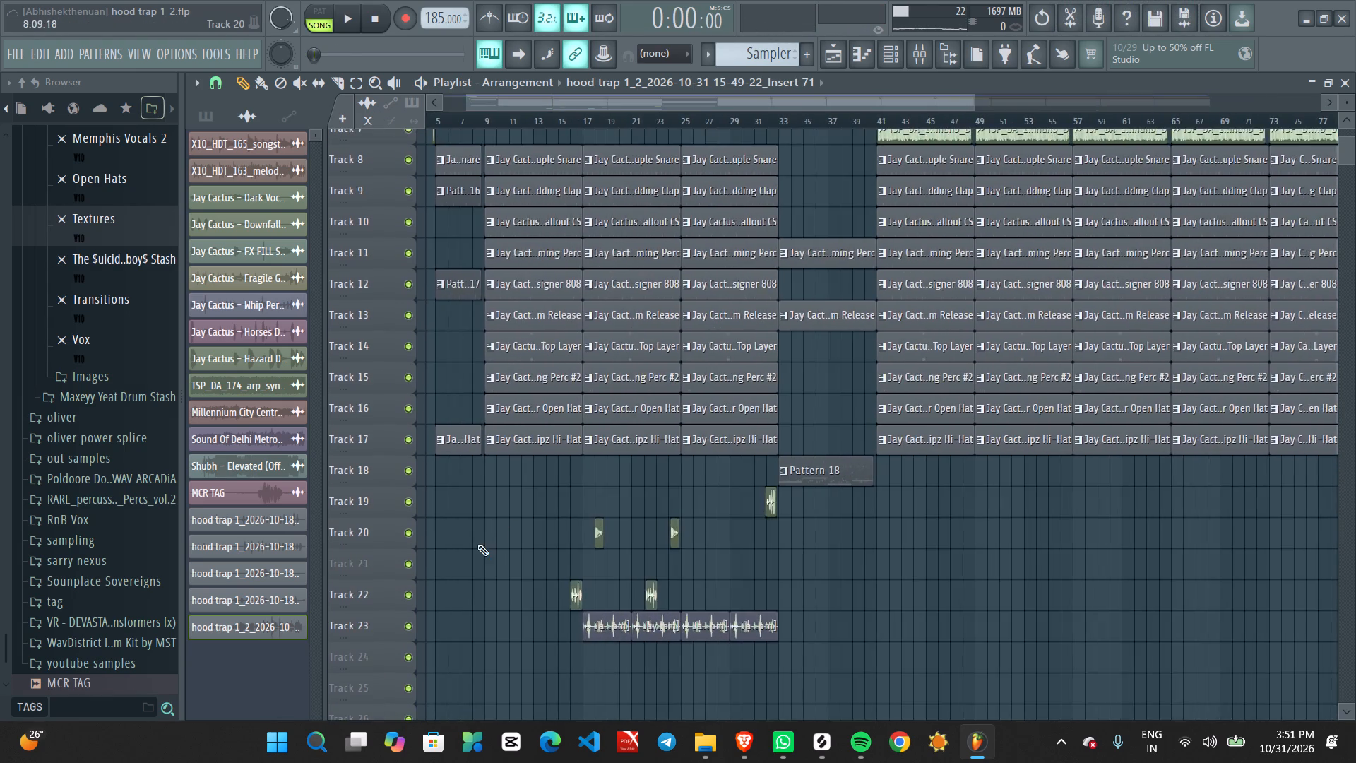
middle_drag(501, 519, 863, 264)
ctrl+scroll(501, 507, up, 2)
scroll(476, 511, up, 1)
middle_drag(588, 480, 751, 440)
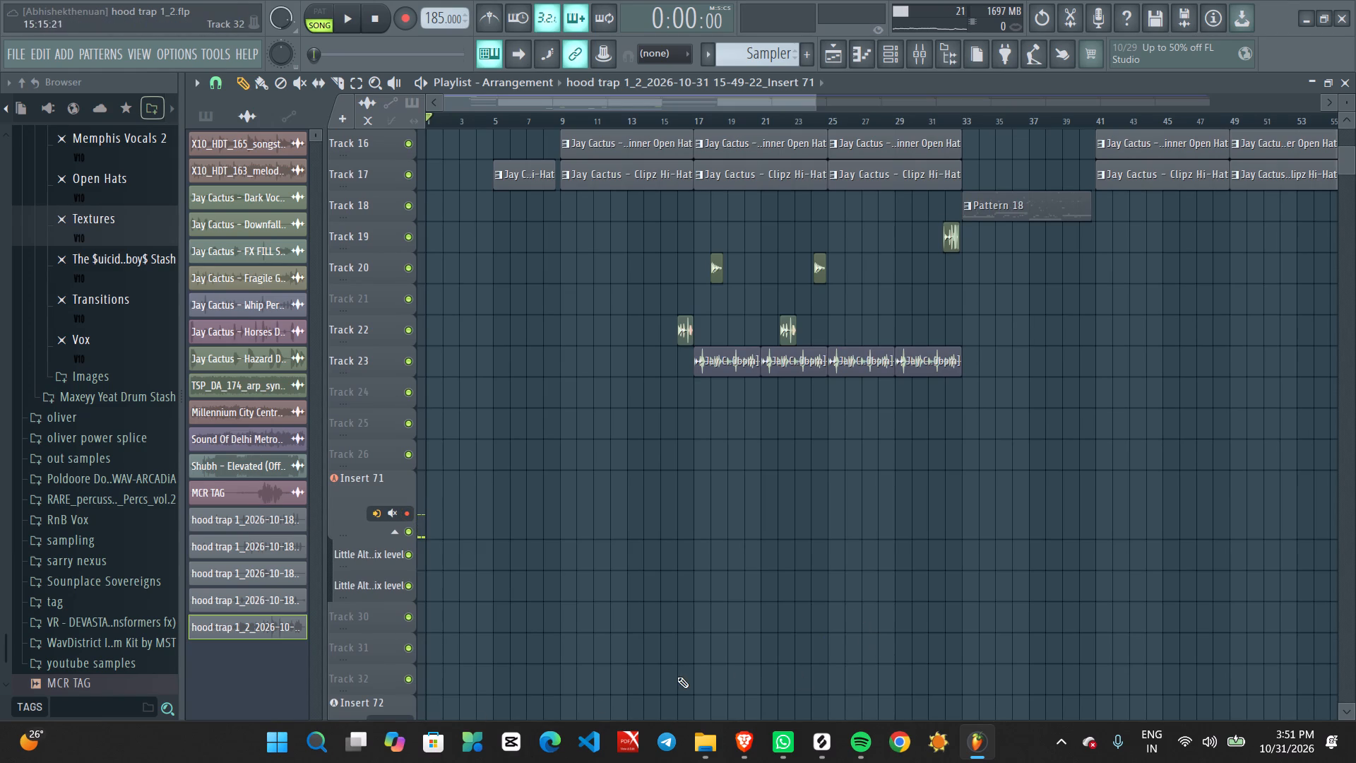
click(400, 28)
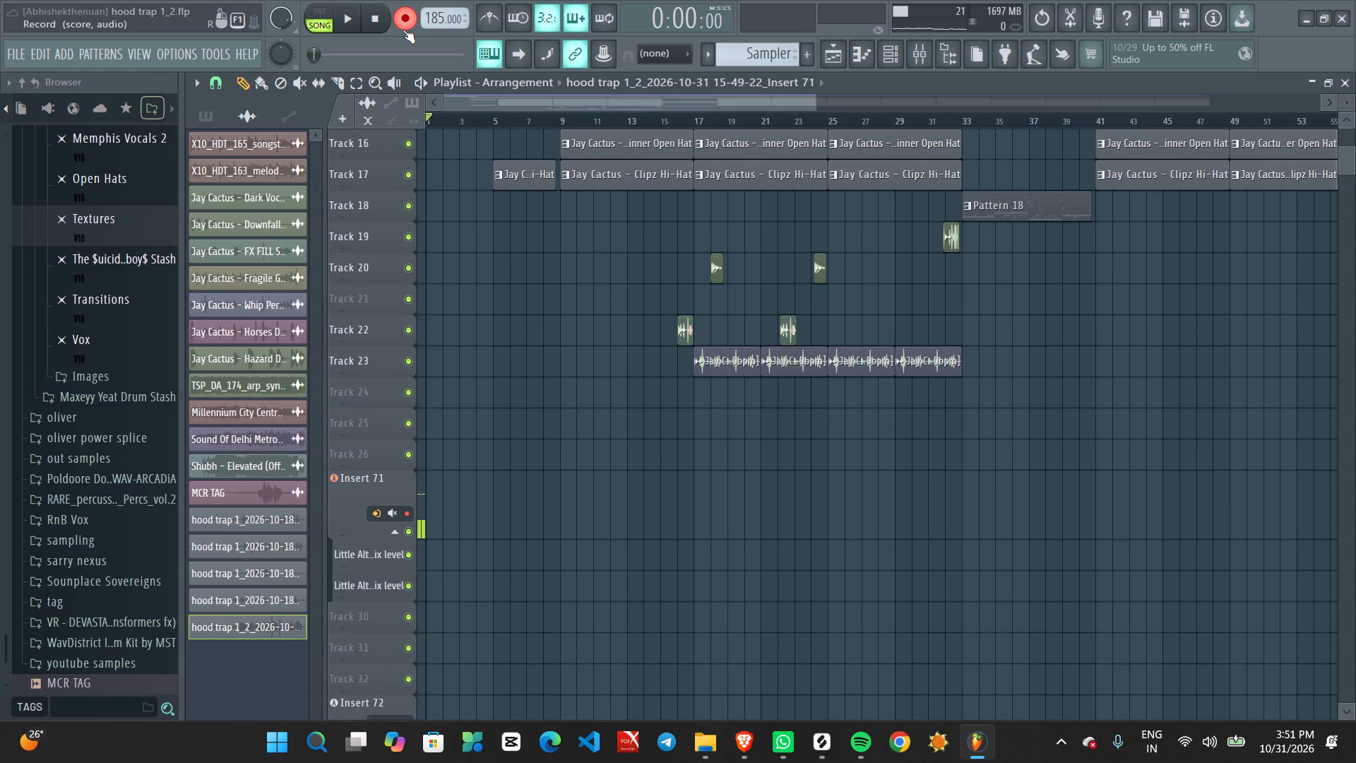
key(space)
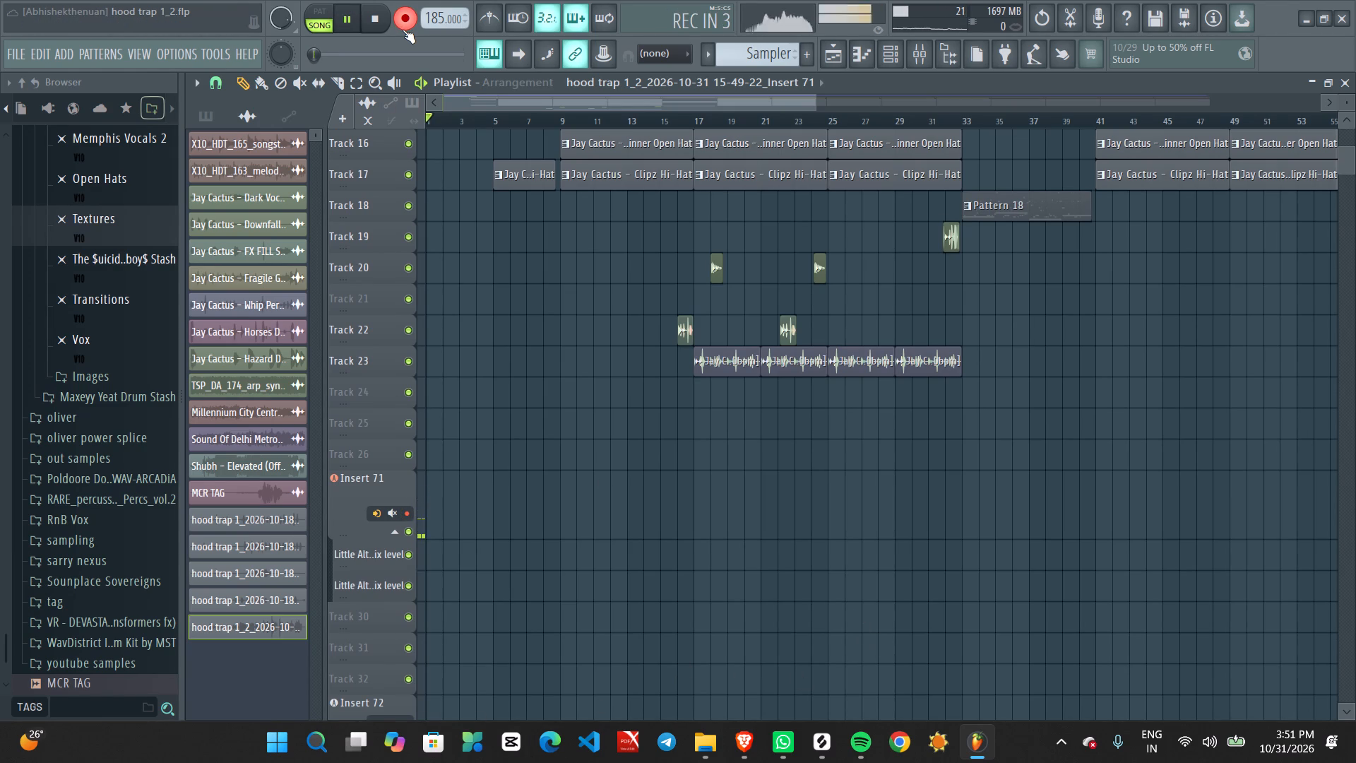
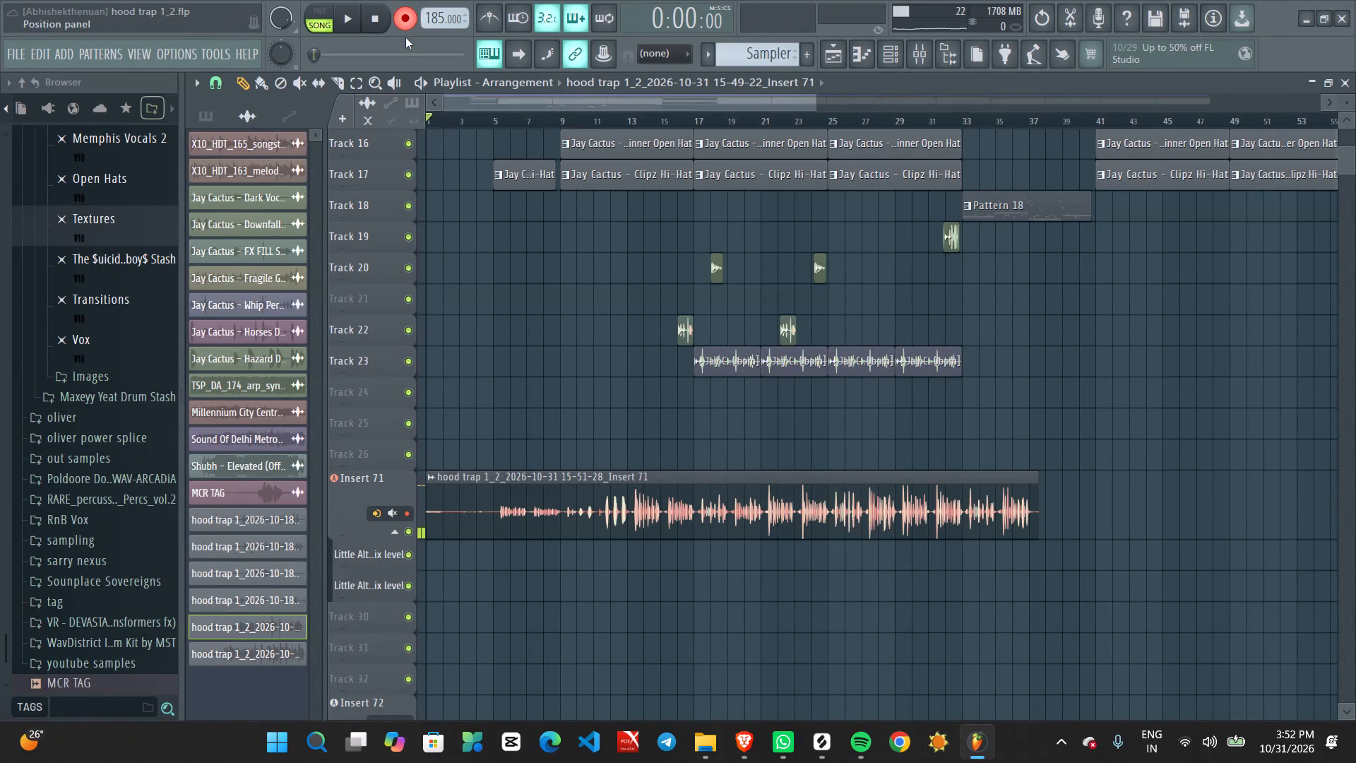
Switch off recording mode and play back the recorded Insert 71 vocal take from the start of the song.
click(405, 30)
key(space)
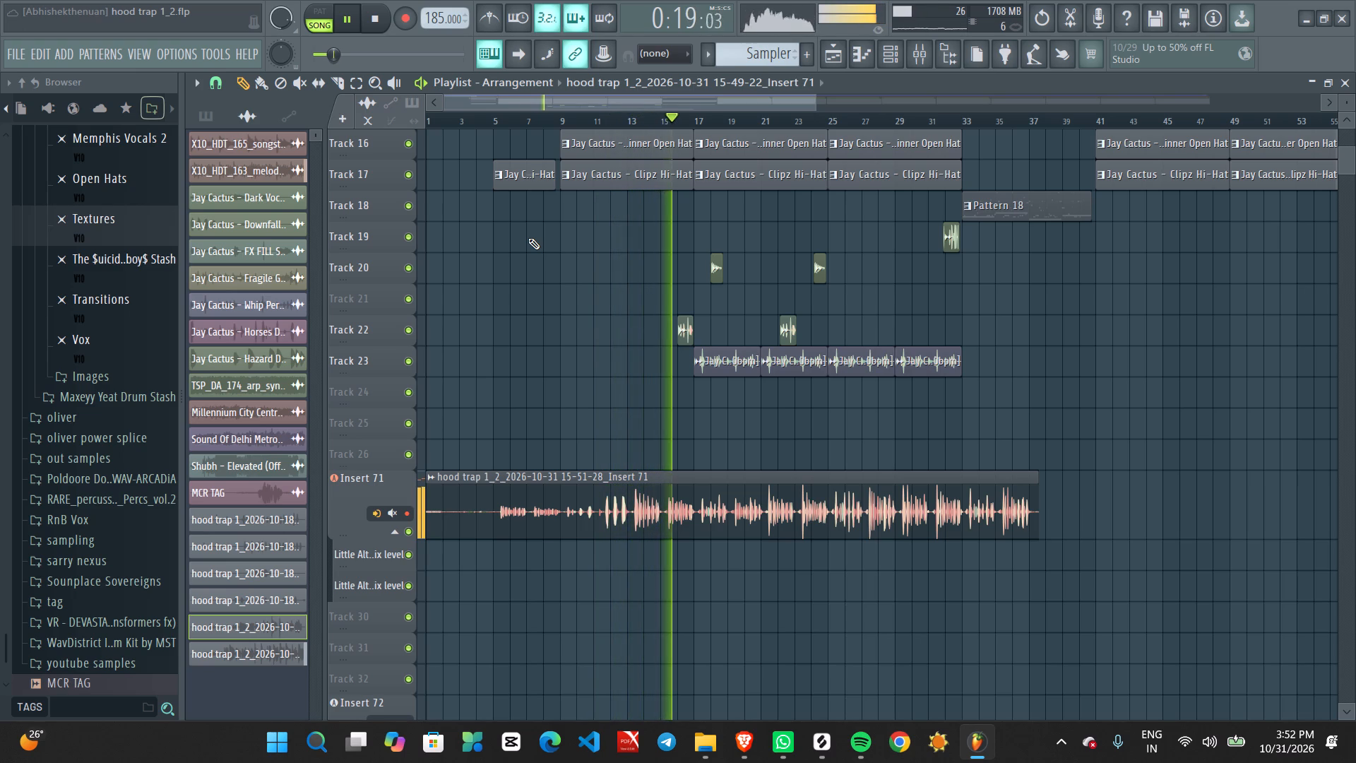
During playback, lower the instrument bus to -1.7 dB, the bass bus to -2.7 dB and the drum buss by about 3 dB.
click(915, 42)
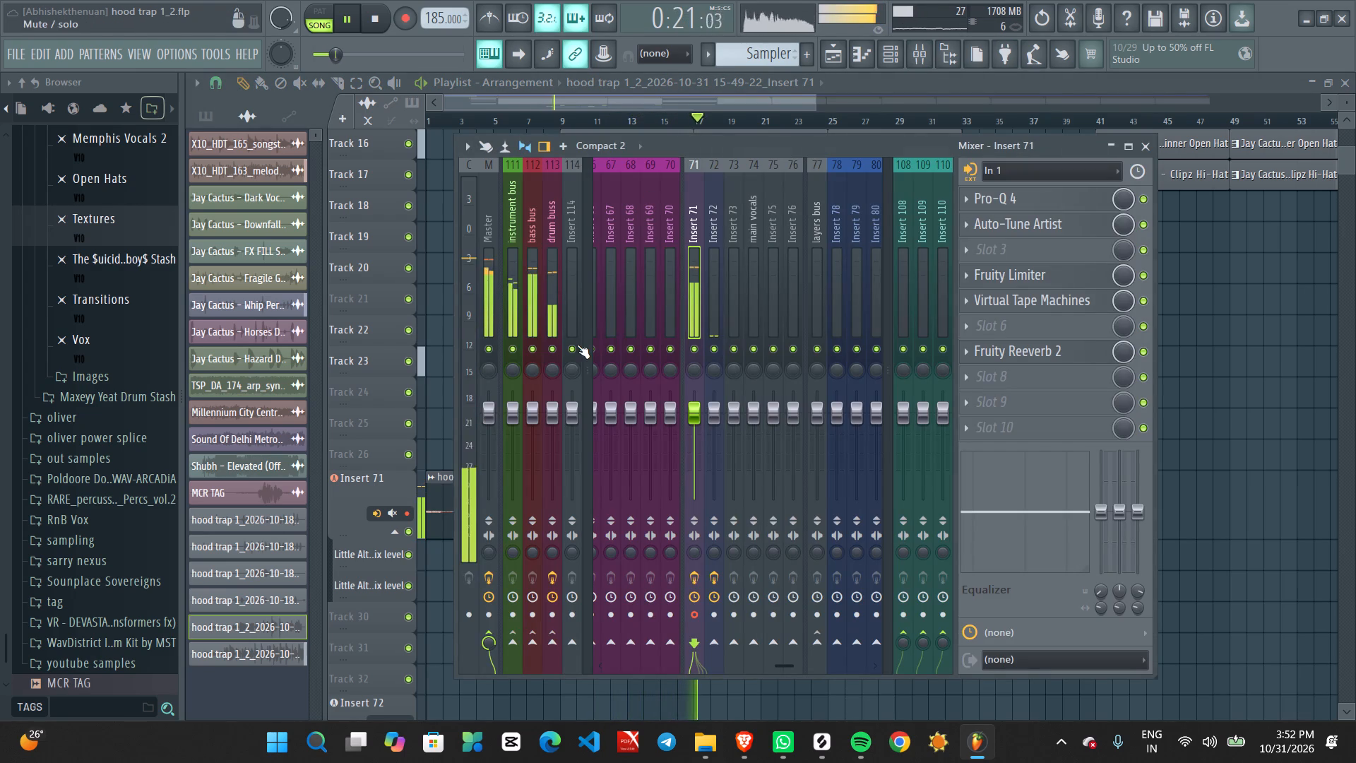
scroll(661, 290, right, 20)
scroll(661, 290, right, 20)
scroll(661, 290, right, 20)
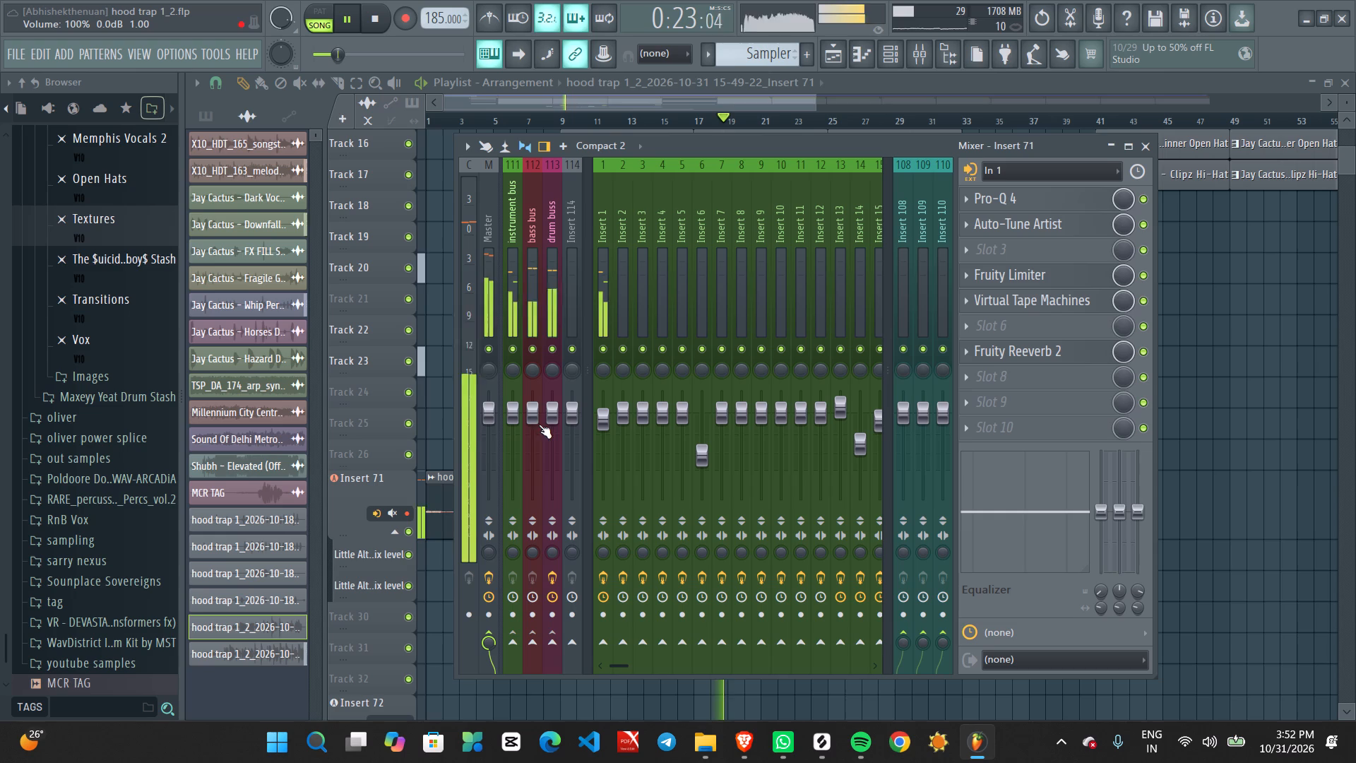
drag(527, 412, 528, 447)
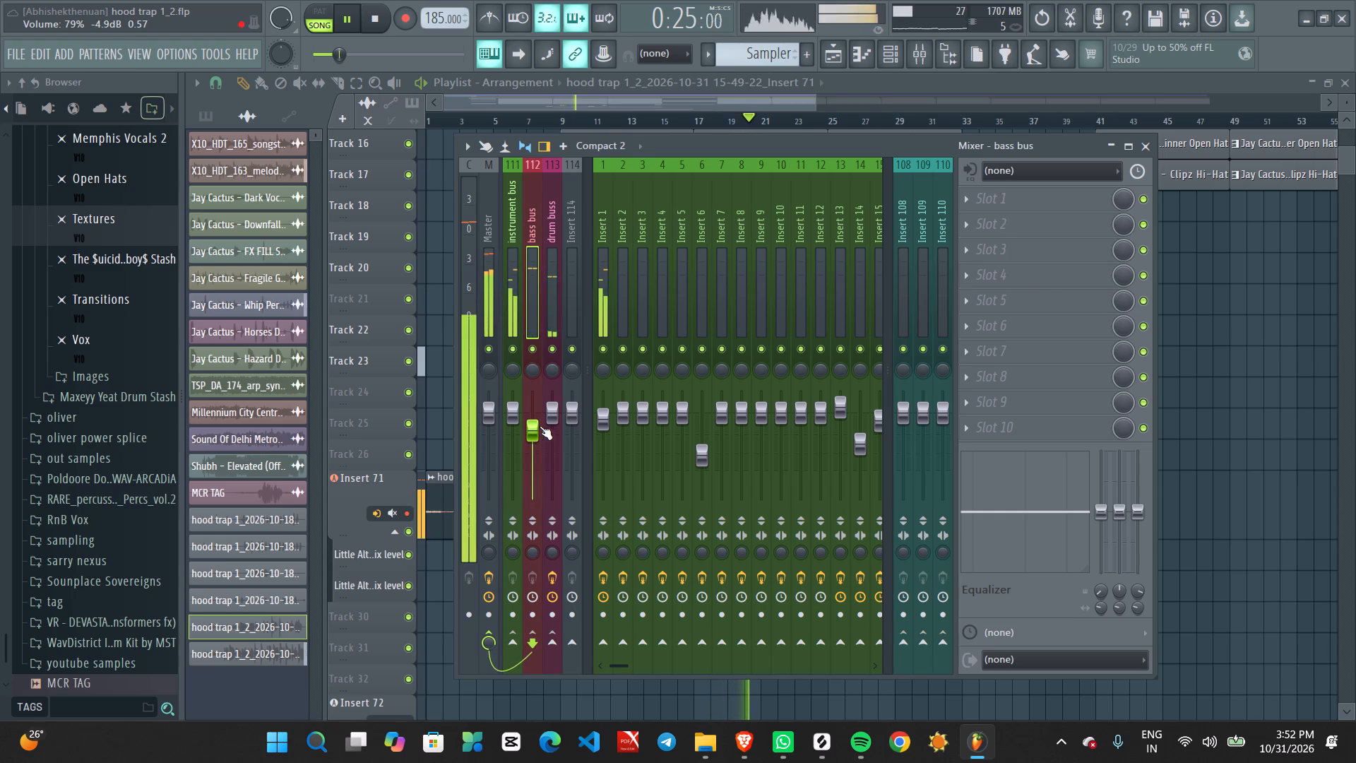
drag(549, 413, 553, 439)
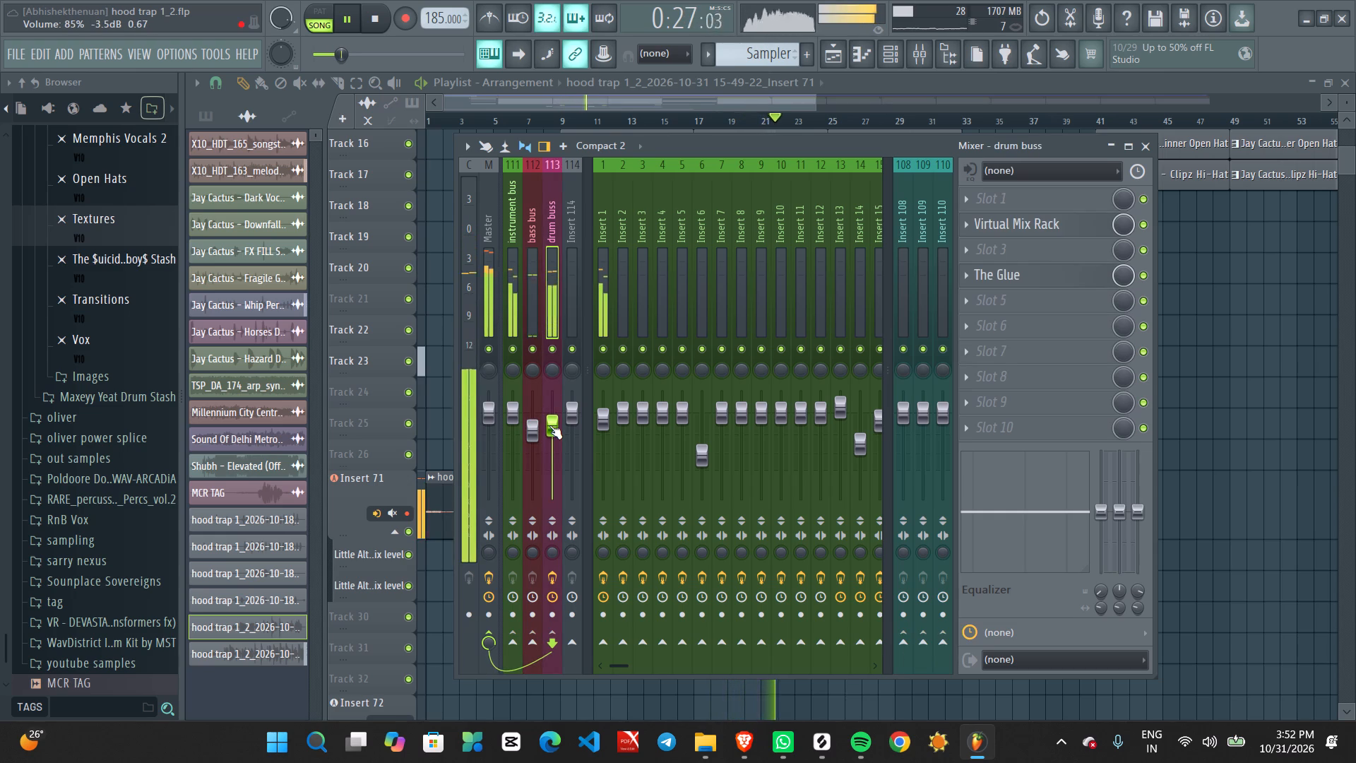
drag(533, 429, 532, 419)
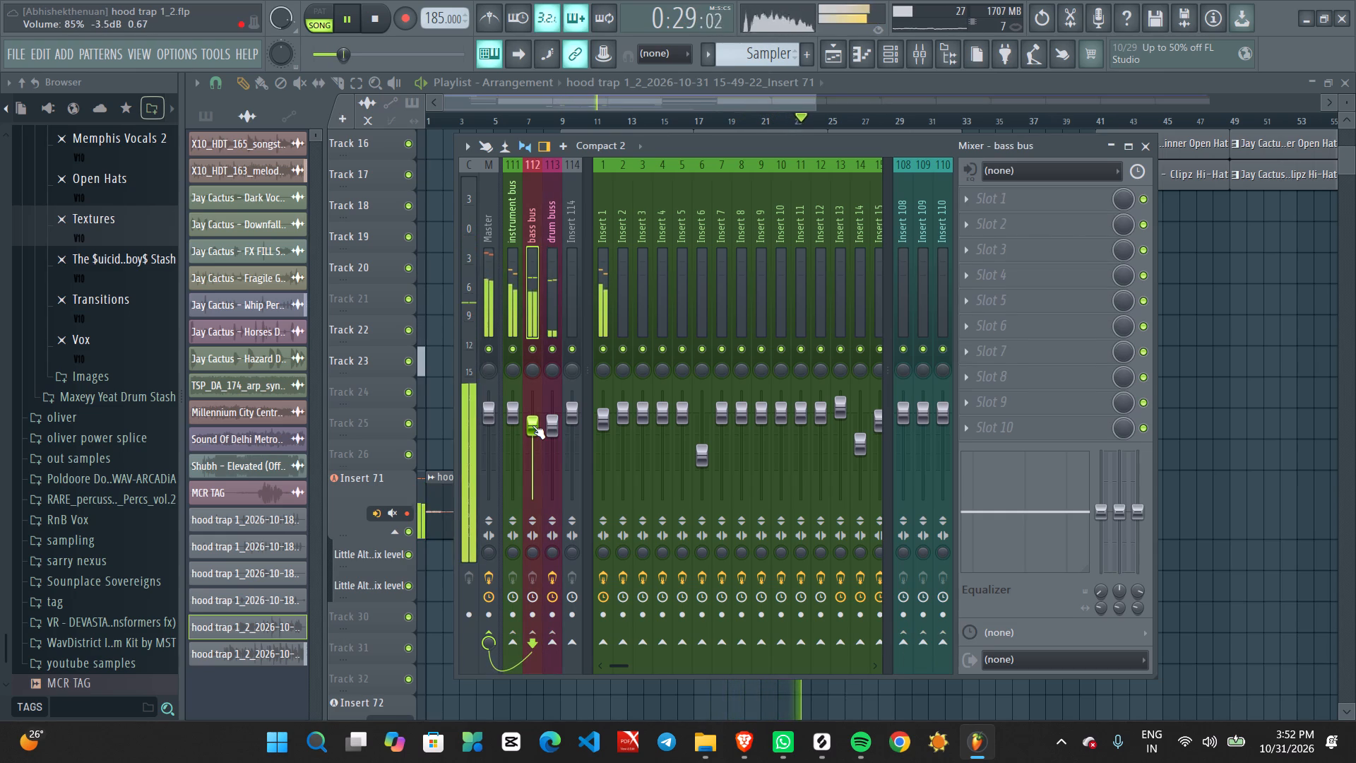
drag(517, 416, 520, 429)
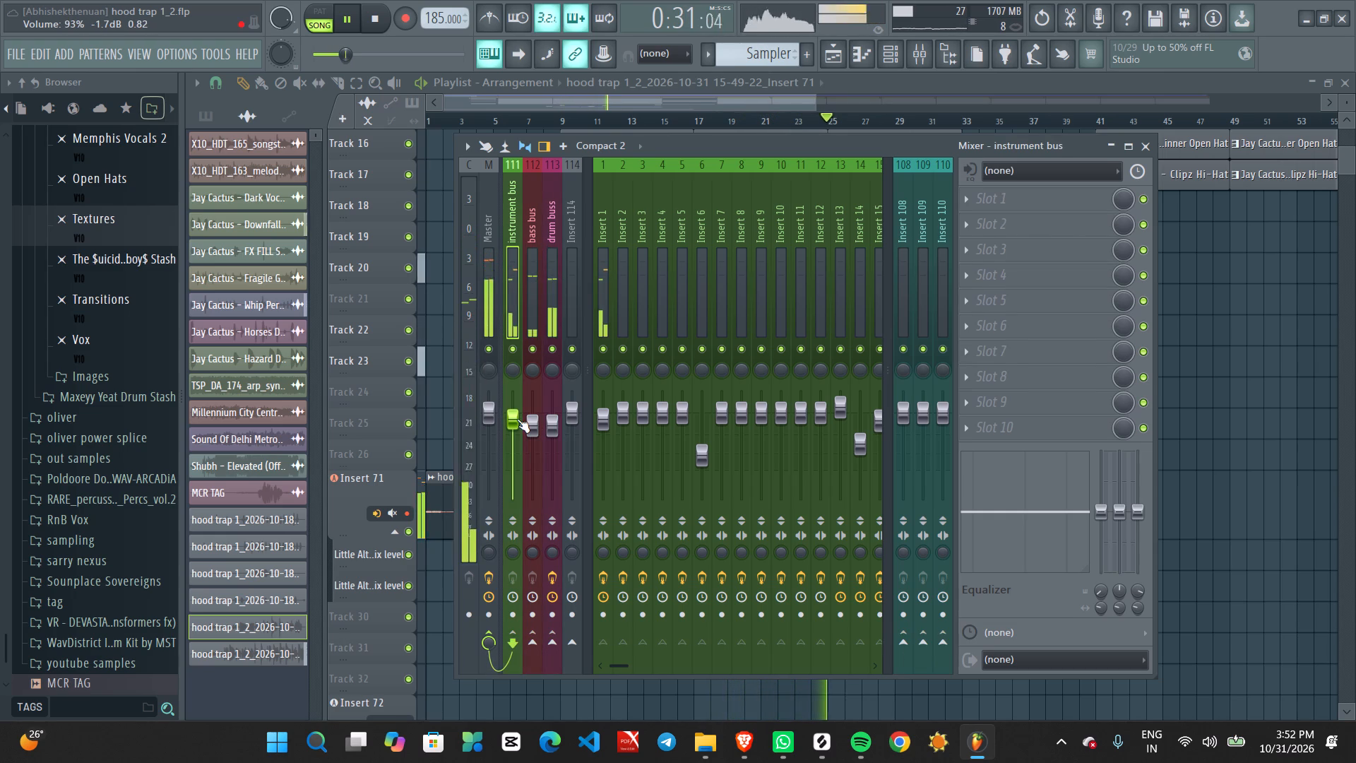
click(532, 424)
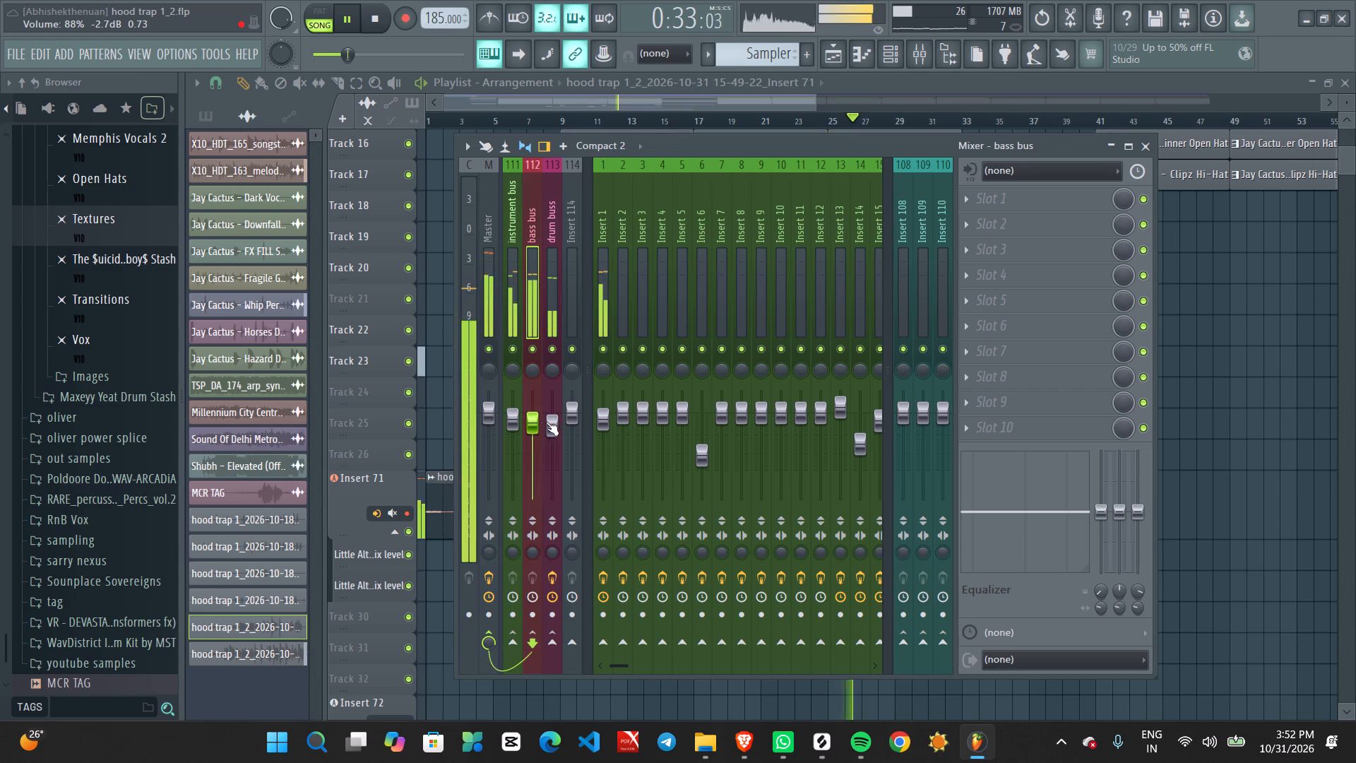
click(551, 421)
Slightly reduce the wet level of Fruity Reeverb 2 on Insert 71 and close the mixer.
scroll(783, 264, left, 1)
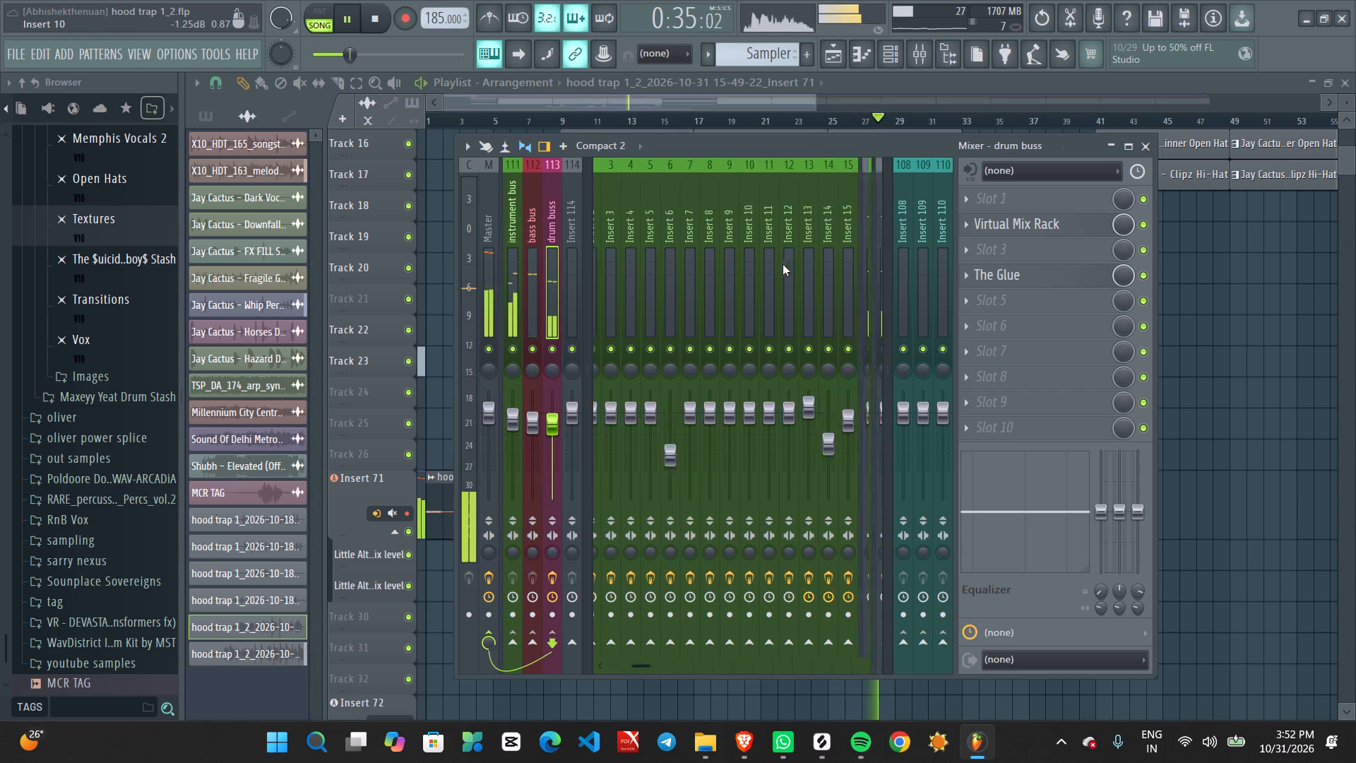
scroll(783, 264, left, 5)
click(730, 273)
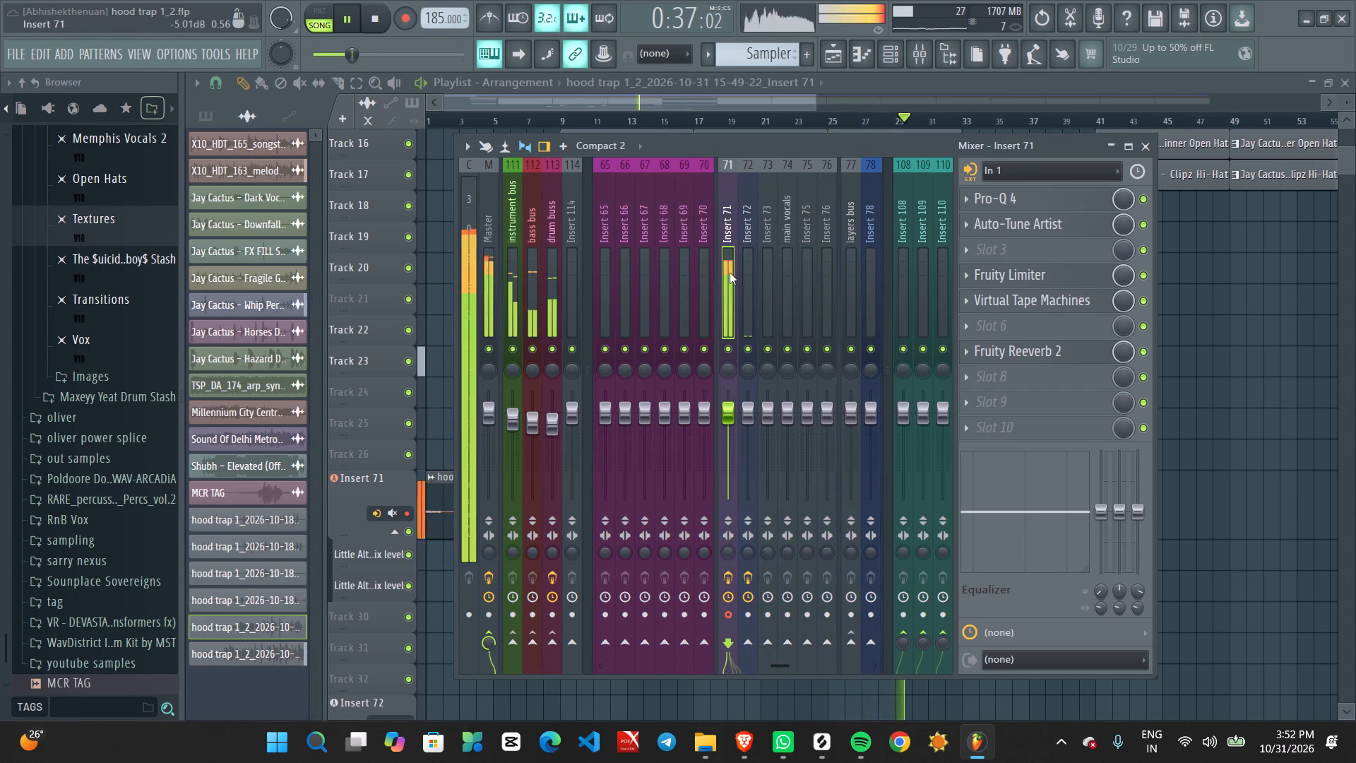
click(1041, 343)
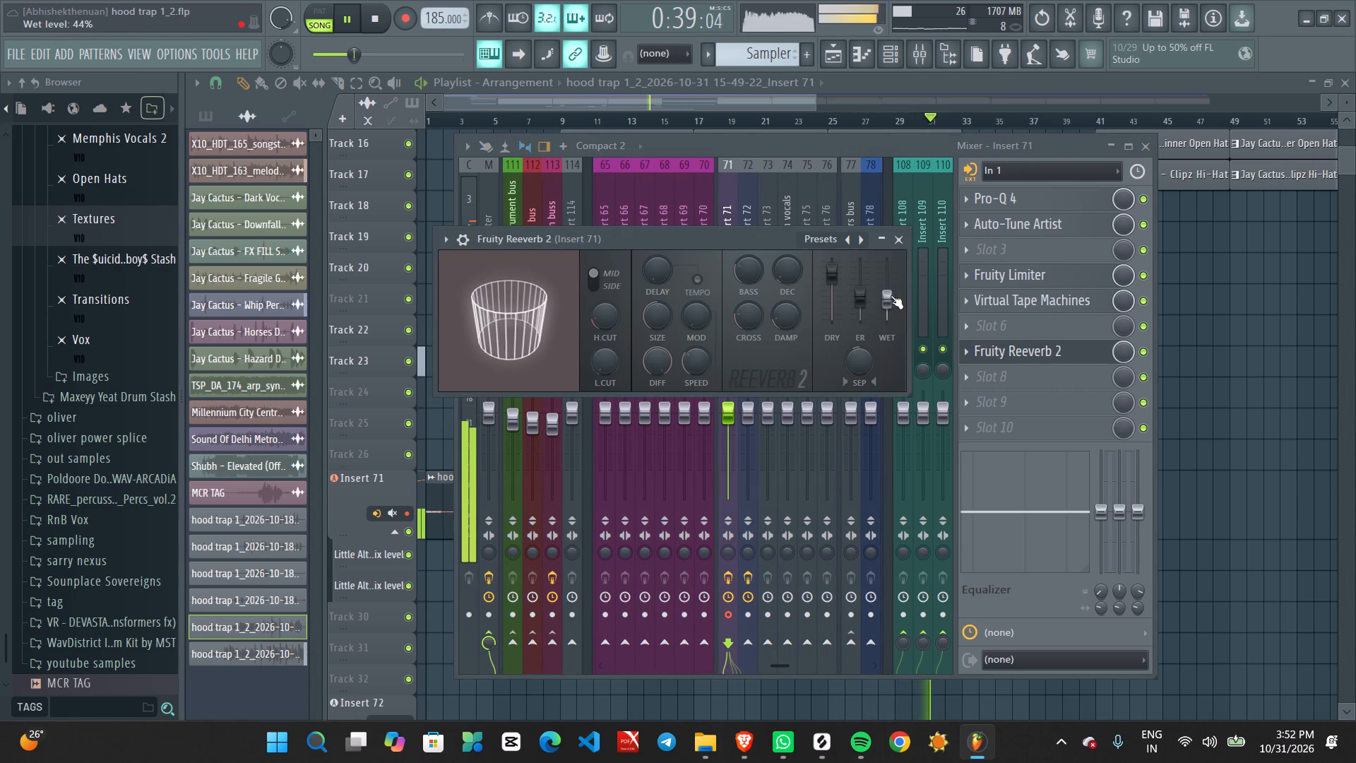
drag(889, 302, 886, 323)
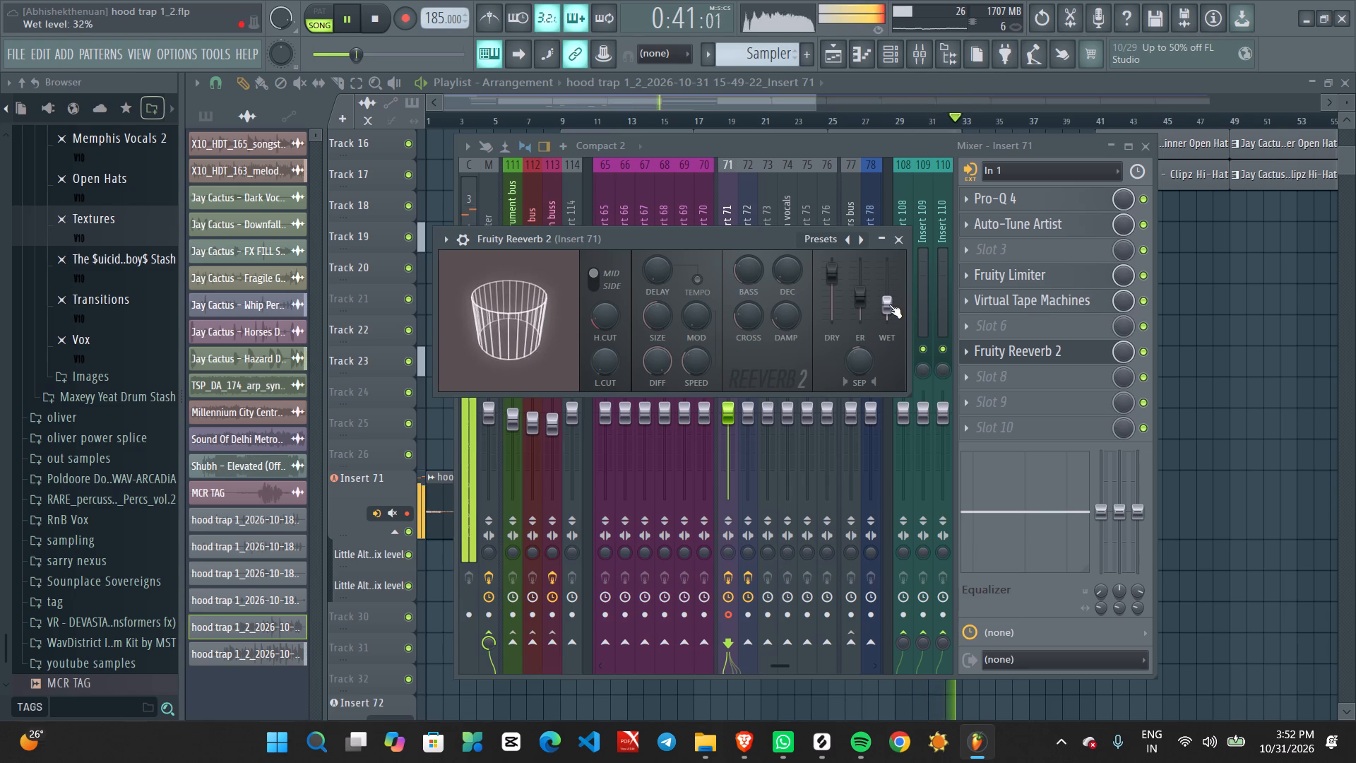
click(898, 242)
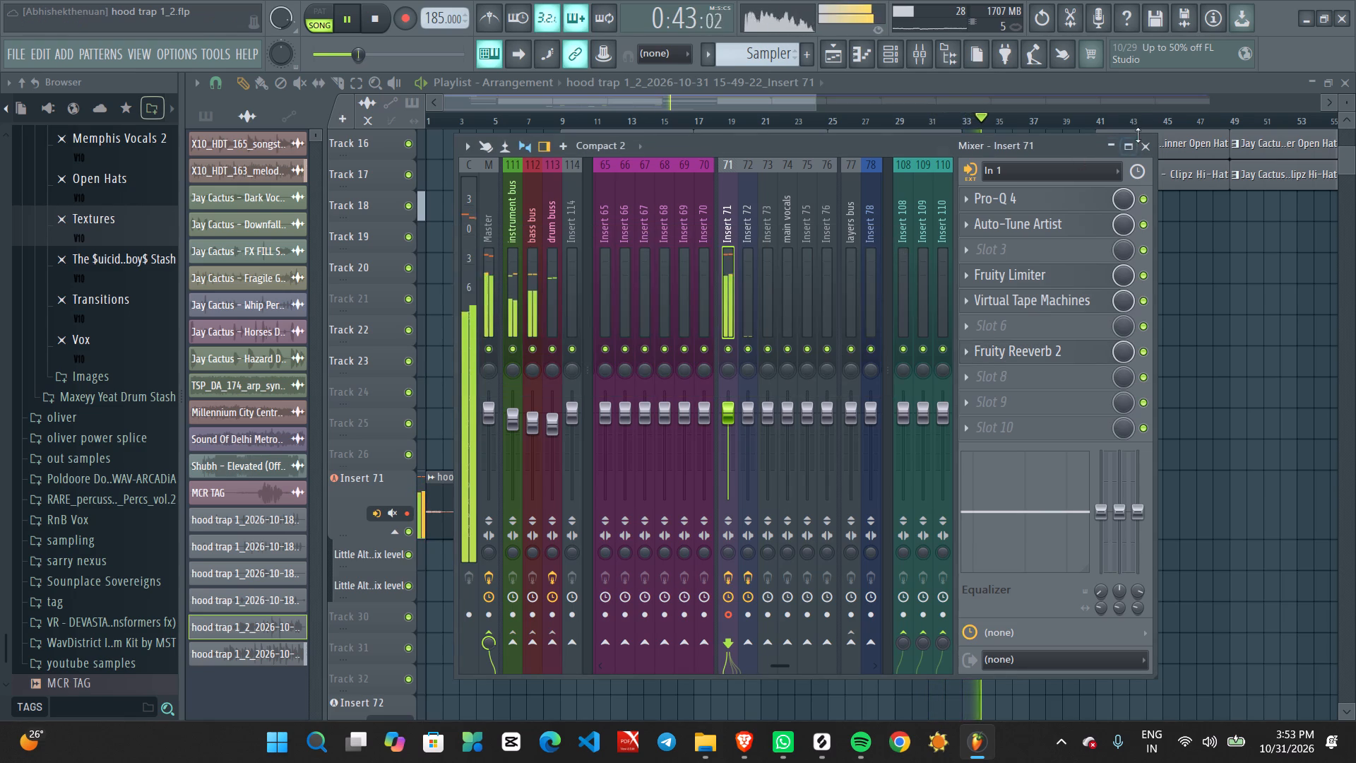
click(1146, 143)
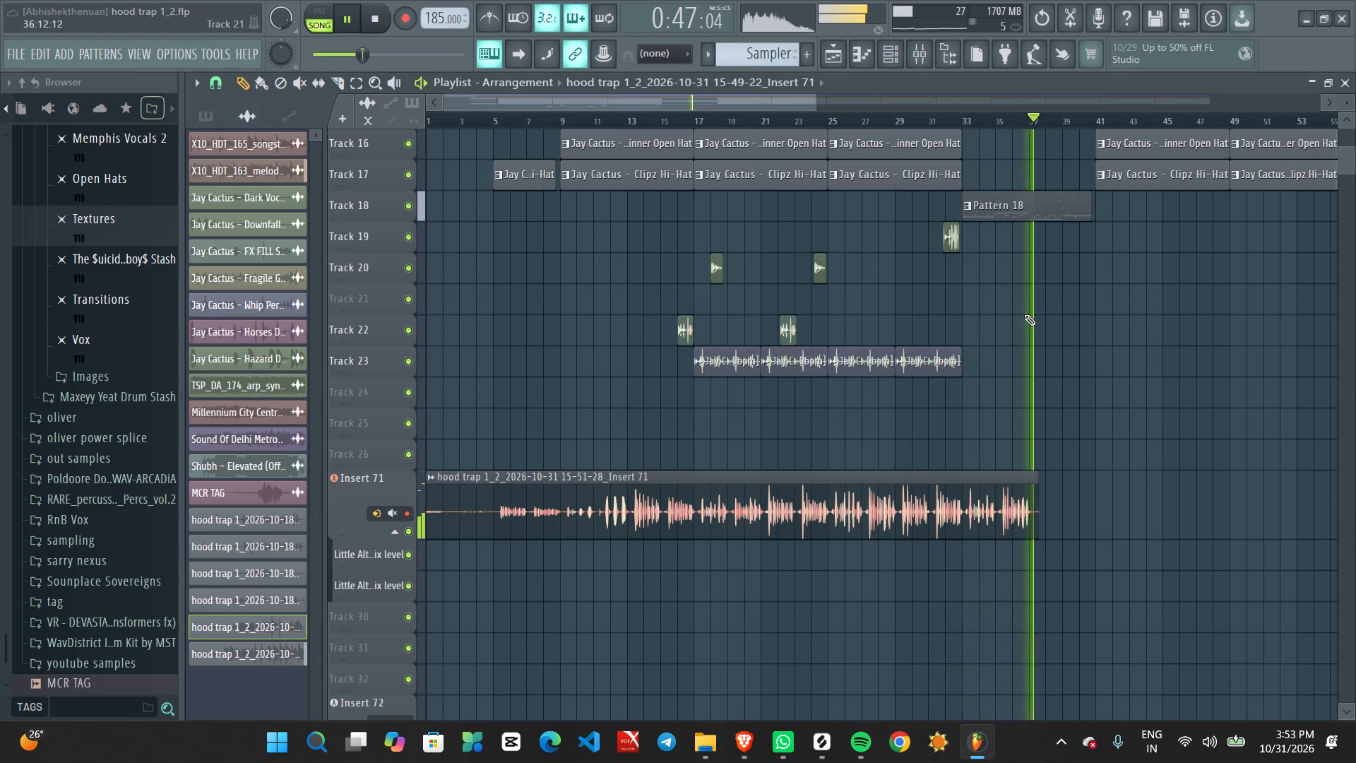
Stop the playback and delete the recorded vocal take from the Insert 71 playlist track.
key(space)
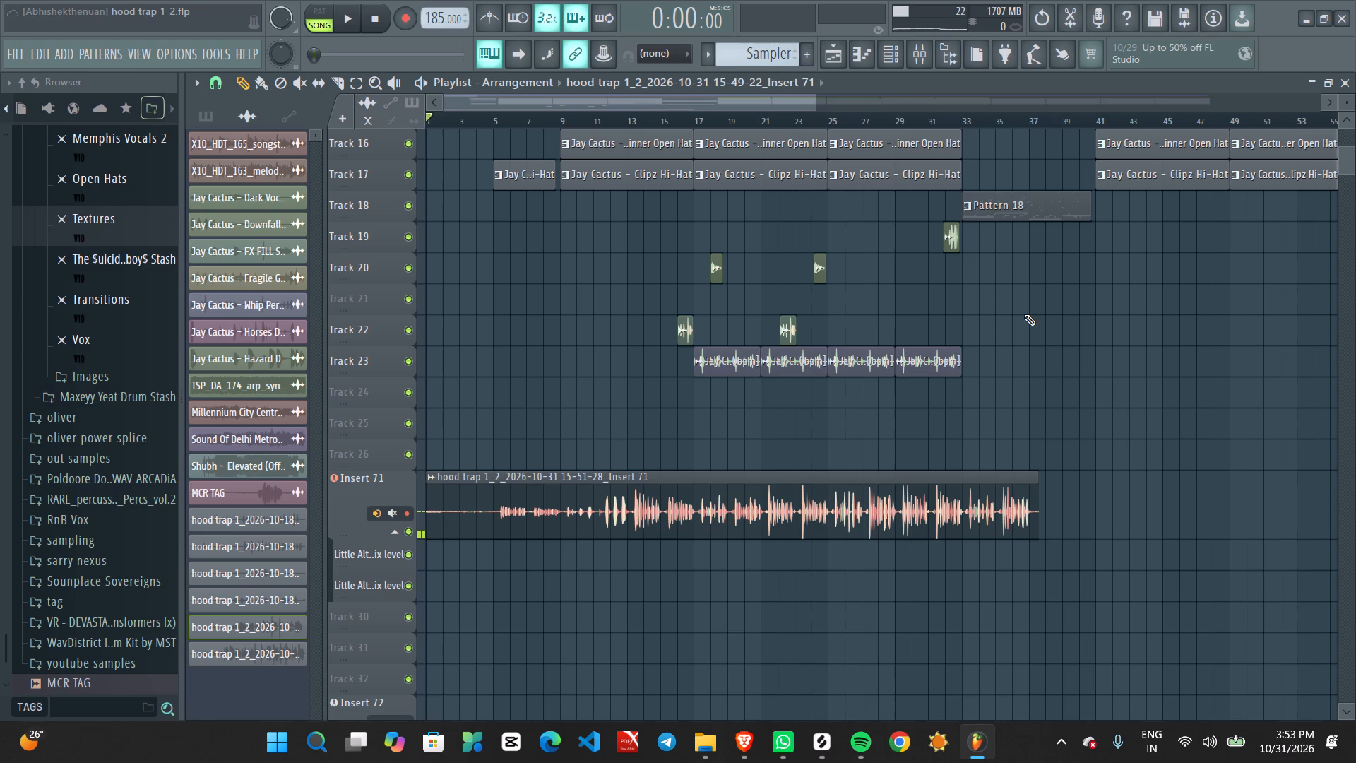
right_click(769, 525)
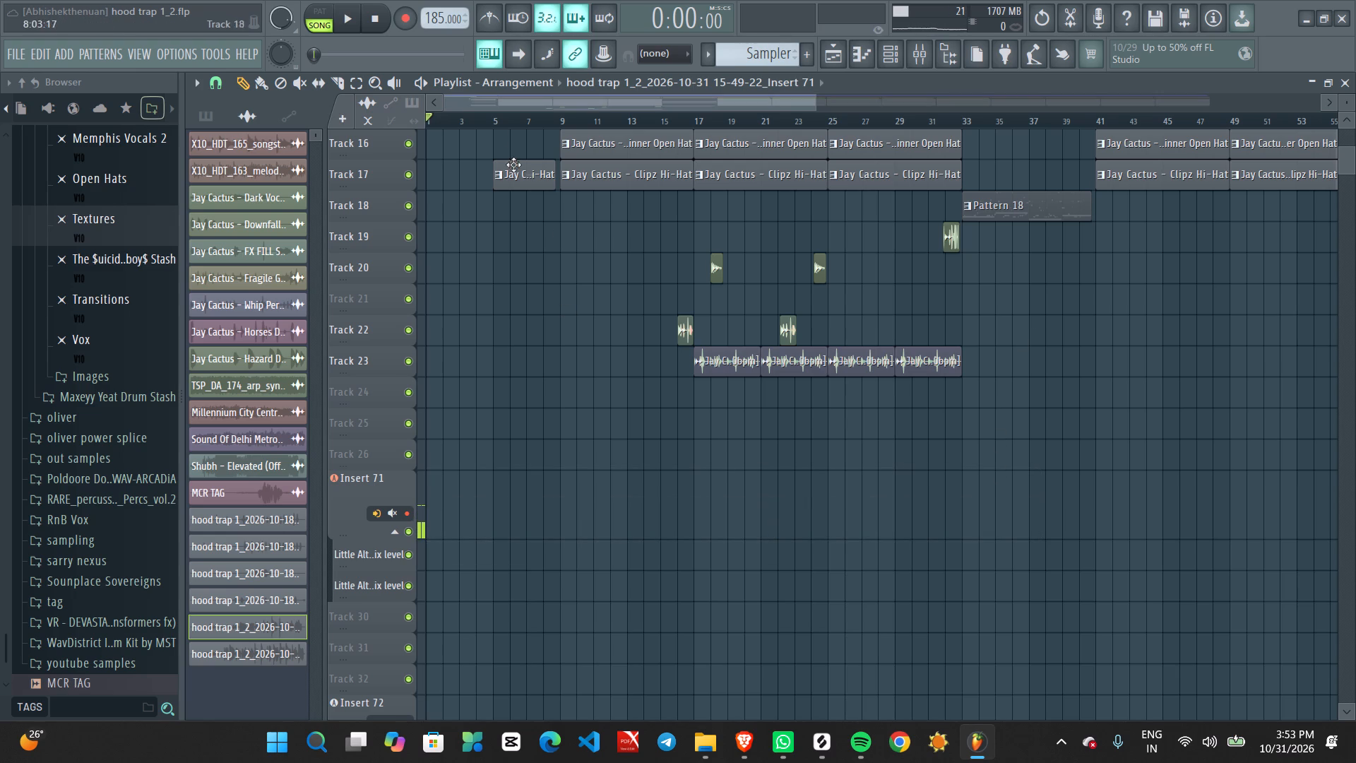
Re-enable recording mode and start recording a new vocal take on Insert 71 from the start of the song.
click(408, 29)
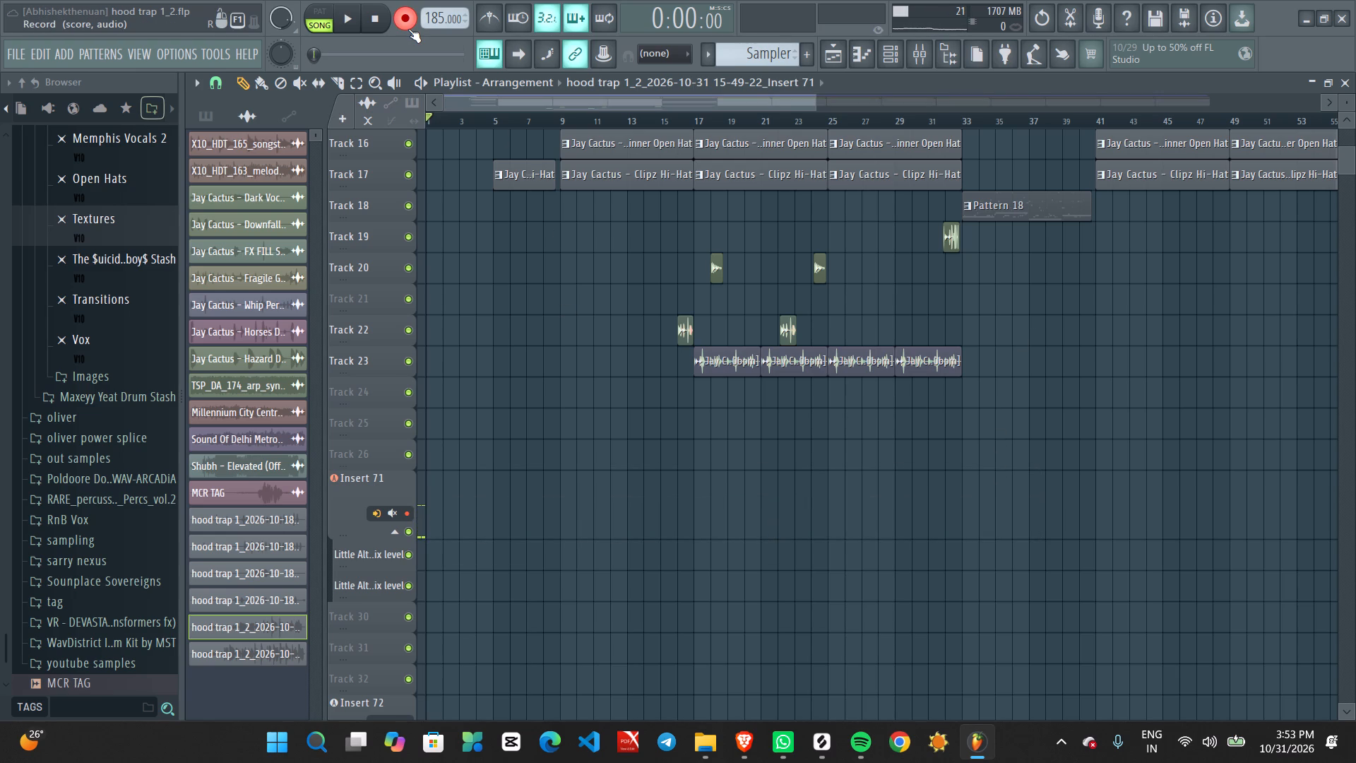
key(space)
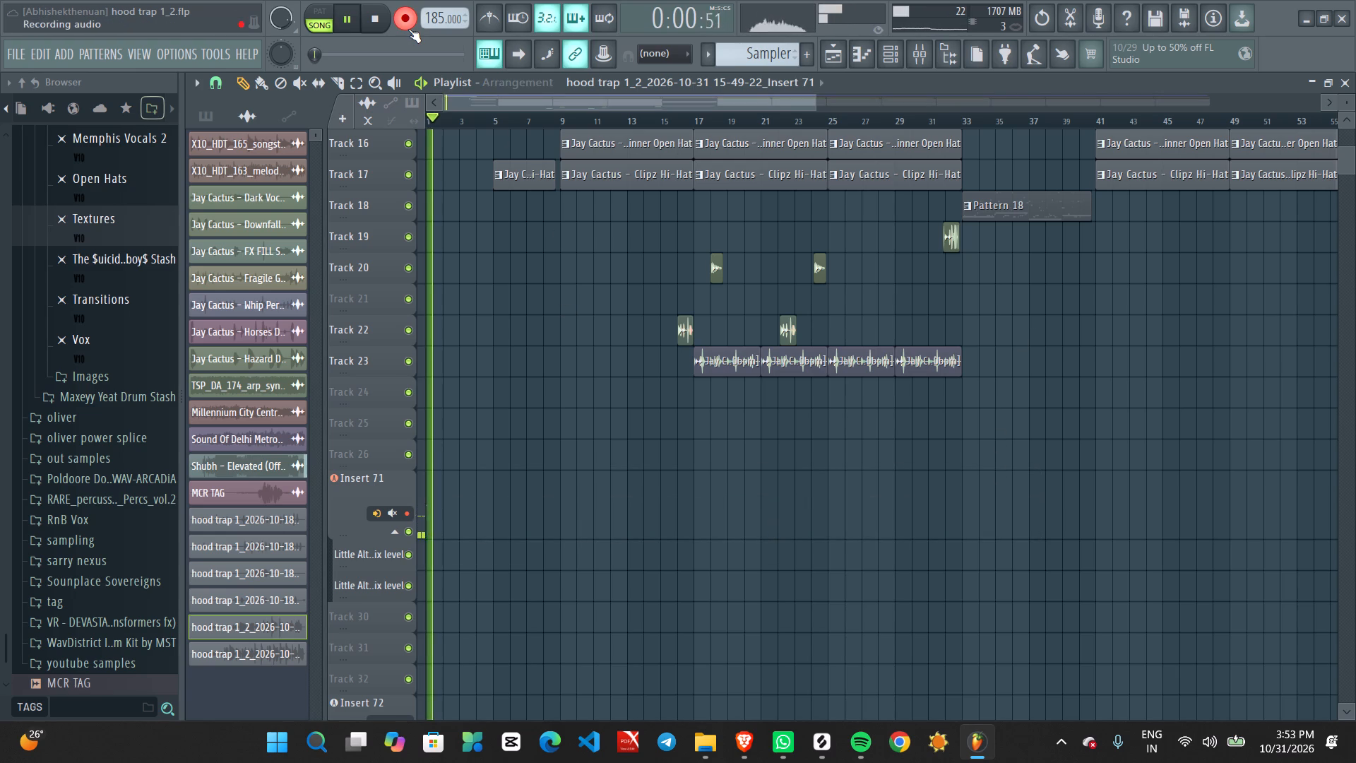
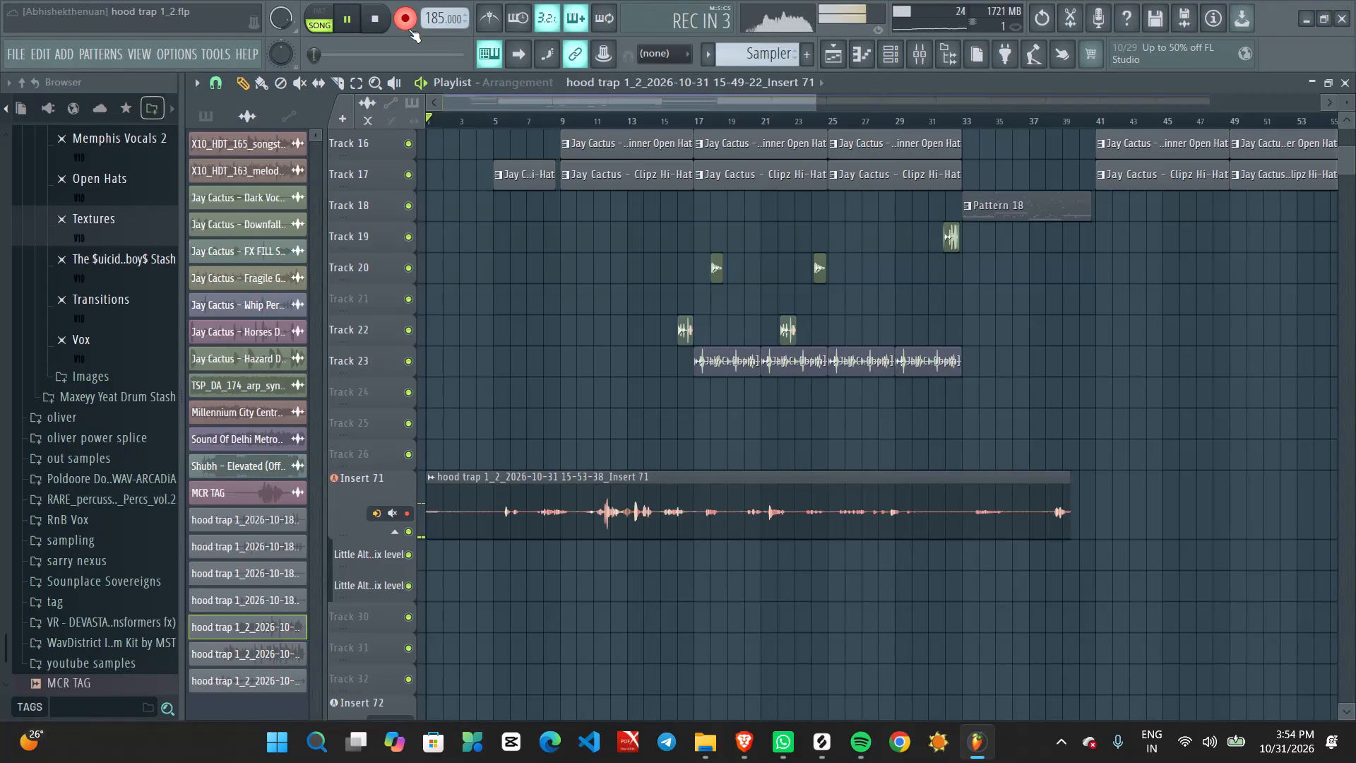
Delete the newly recorded vocal clip from the Insert 71 playlist track.
right_click(634, 498)
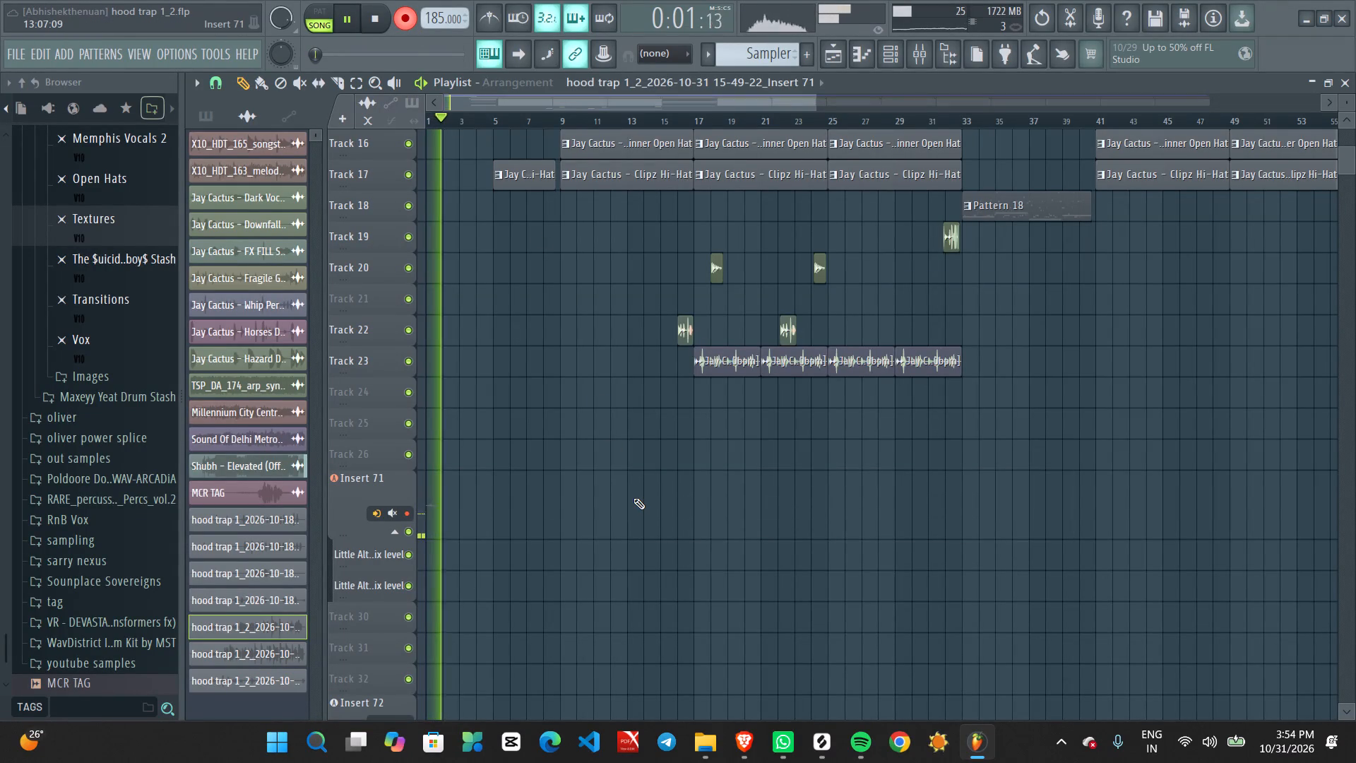
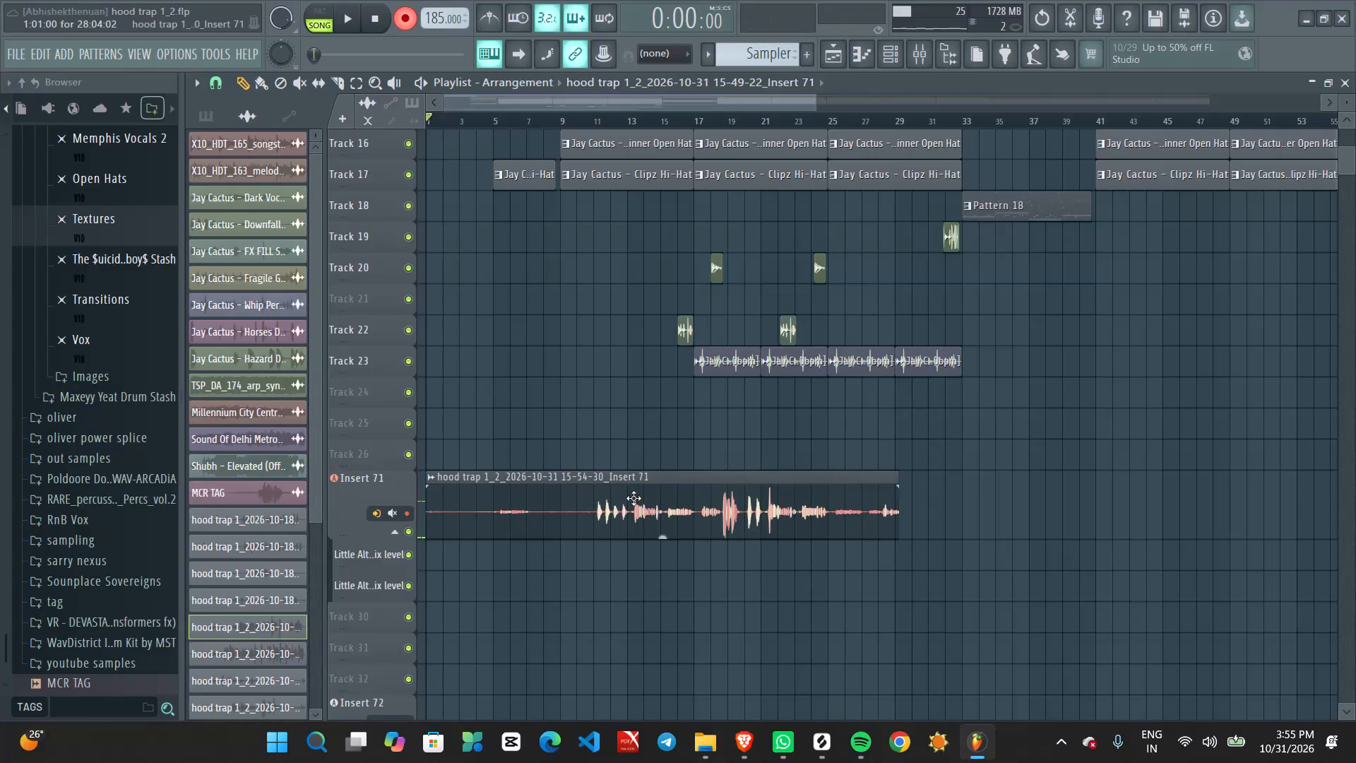
Disarm recording and play back the new Insert 71 vocal take with the beat from just before bar 9.
click(403, 11)
key(space)
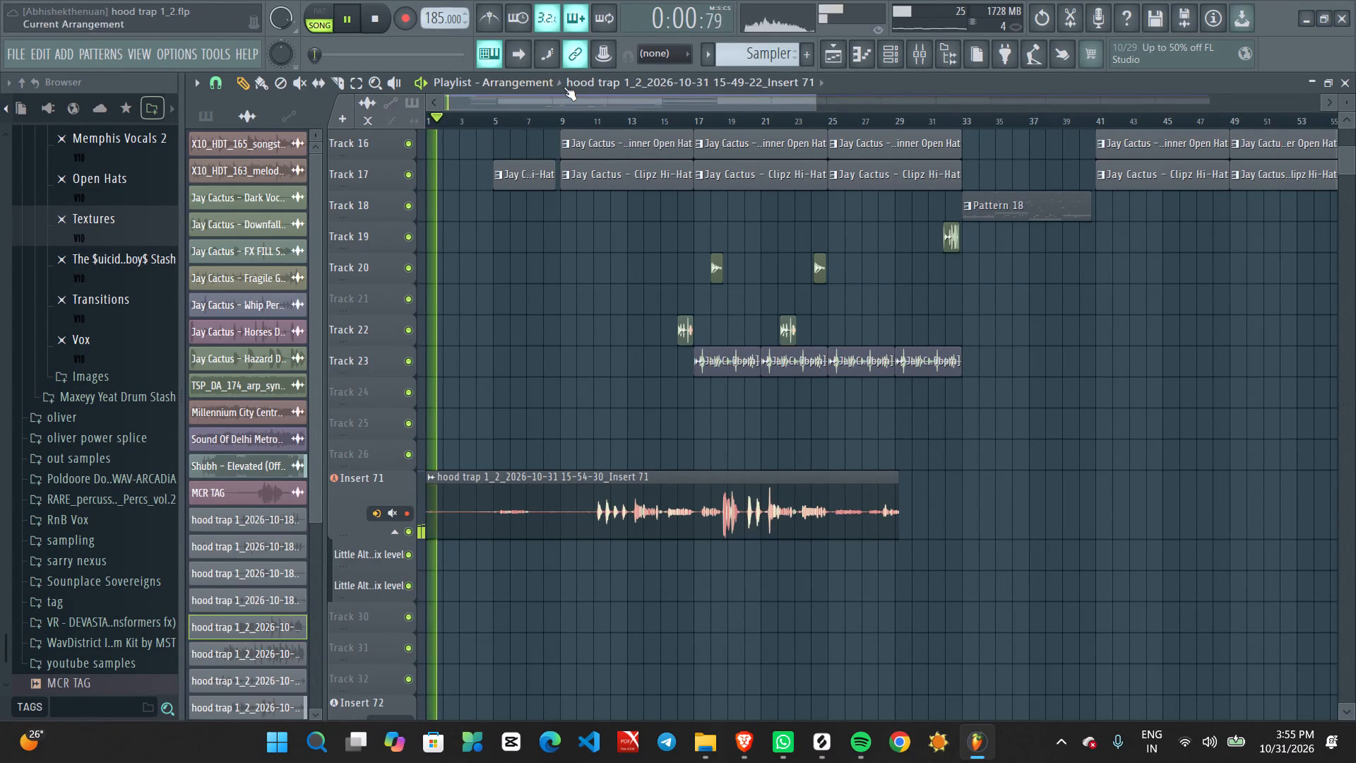
click(556, 121)
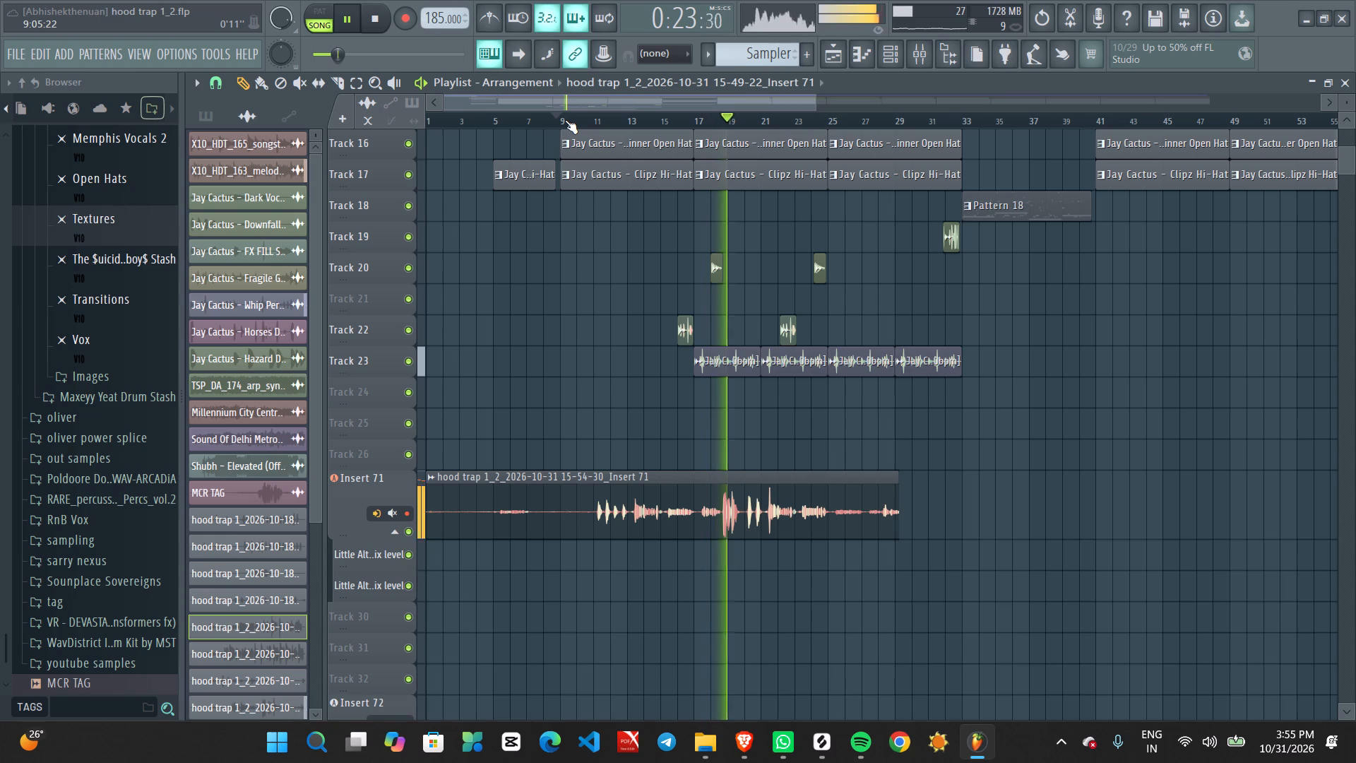
key(space)
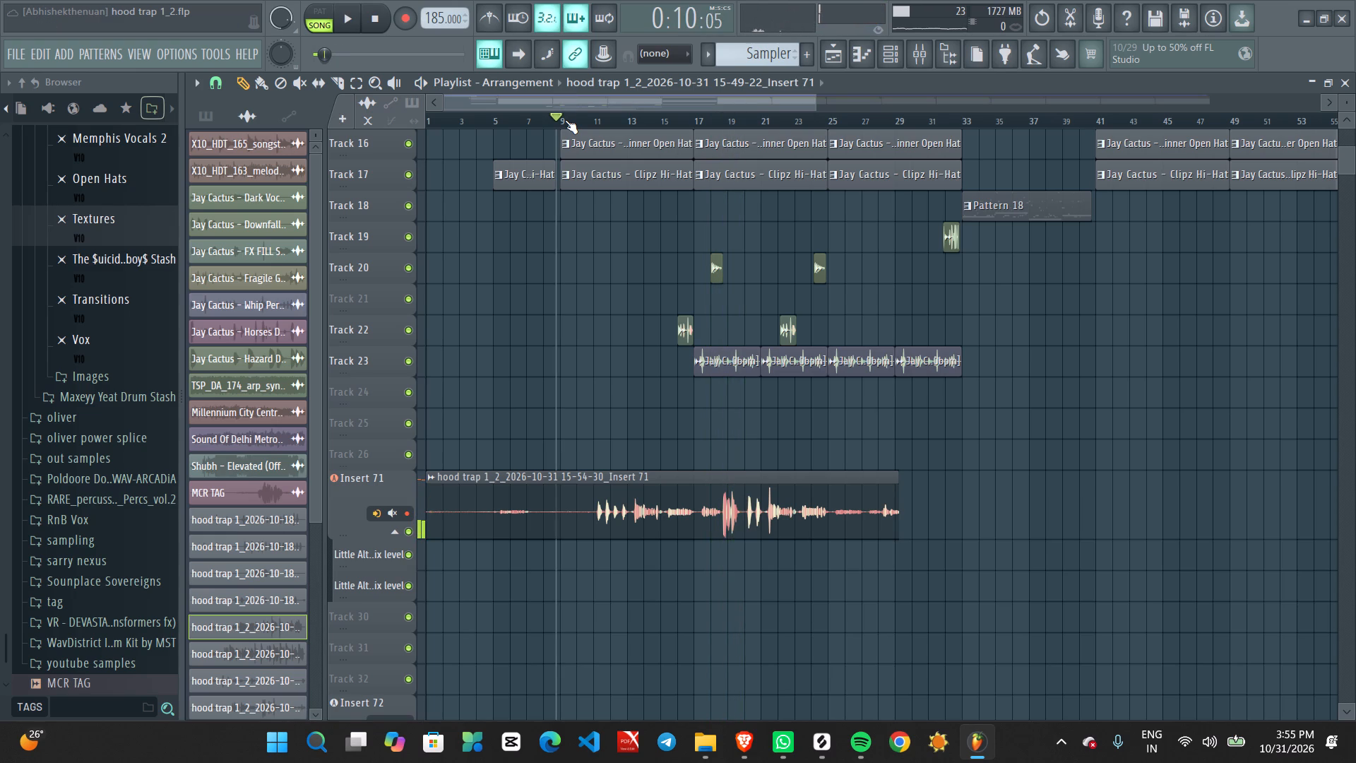
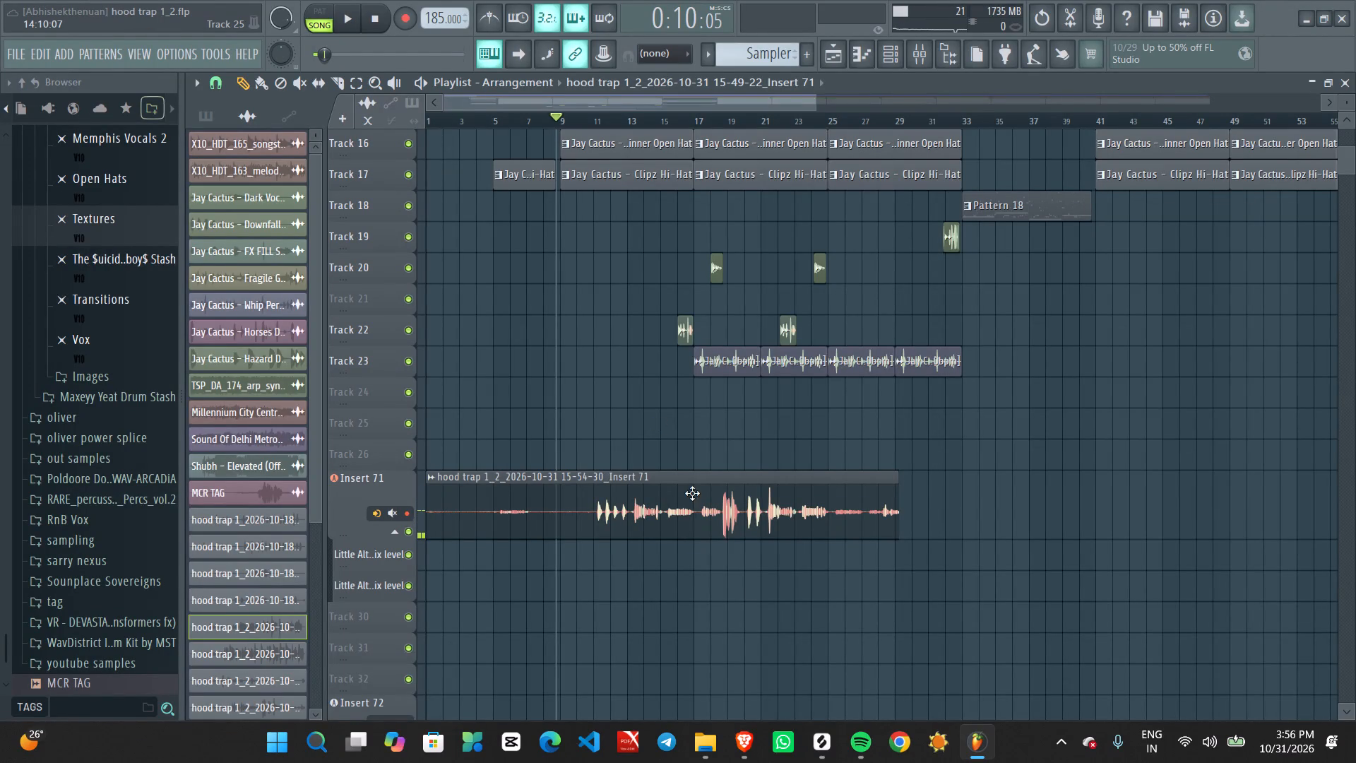
Switch to Splice, preview the hihat vats, kick bogi and distorted drone droner samples, and add the distorted drone to likes.
click(829, 726)
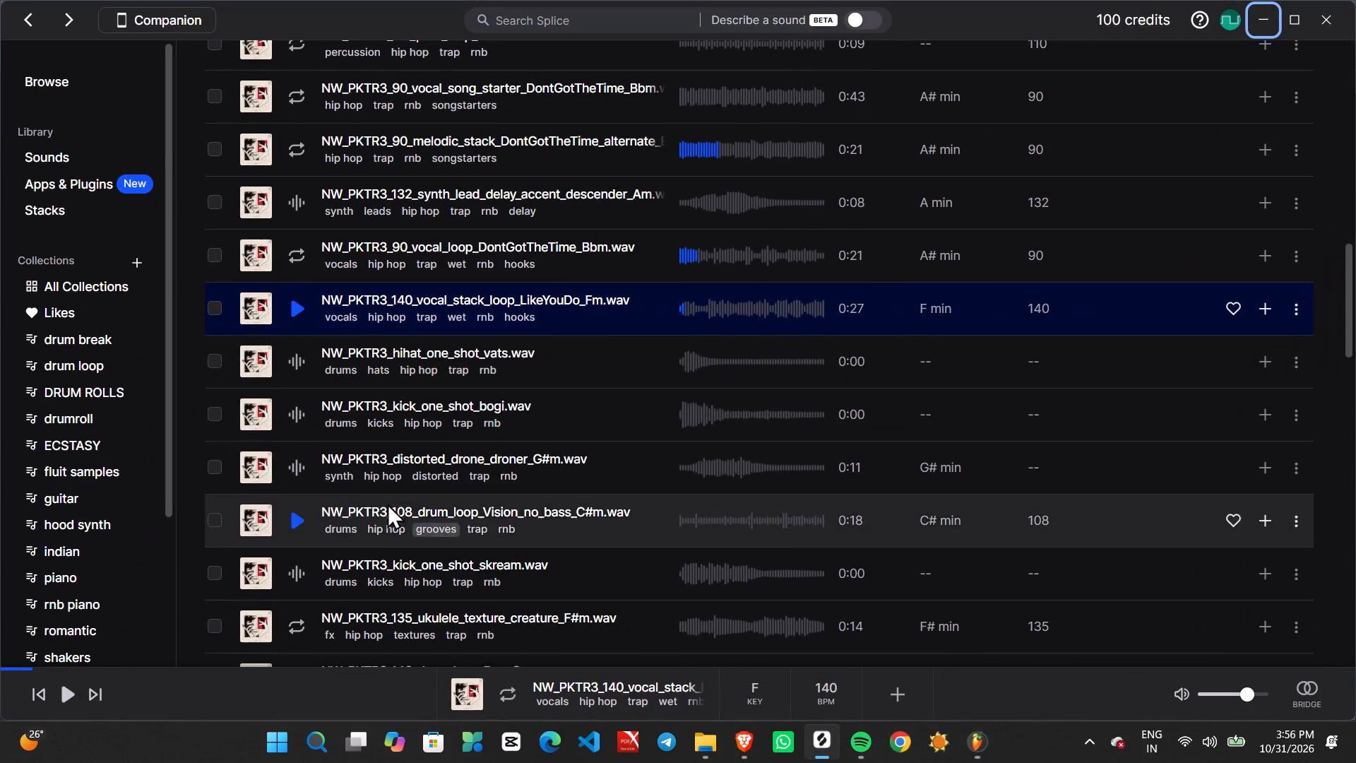
click(293, 363)
click(305, 415)
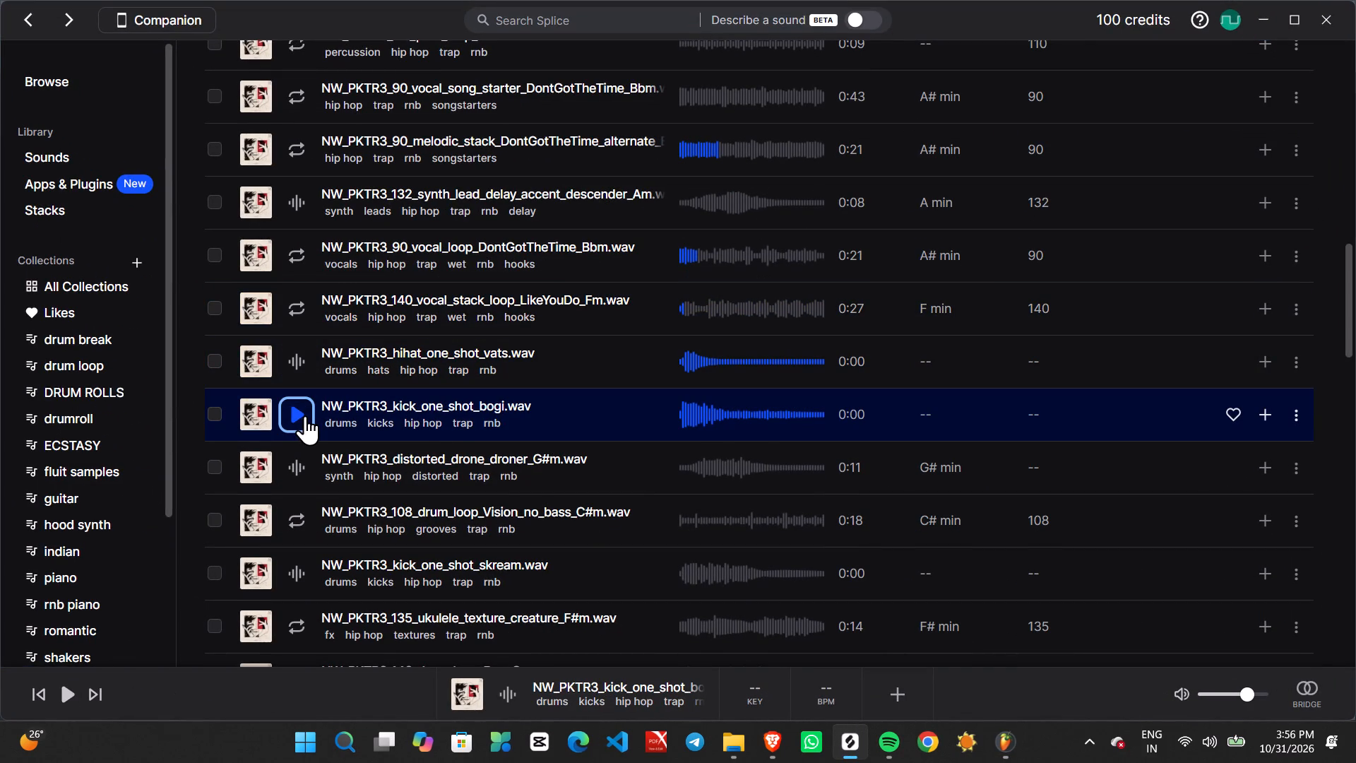
click(287, 462)
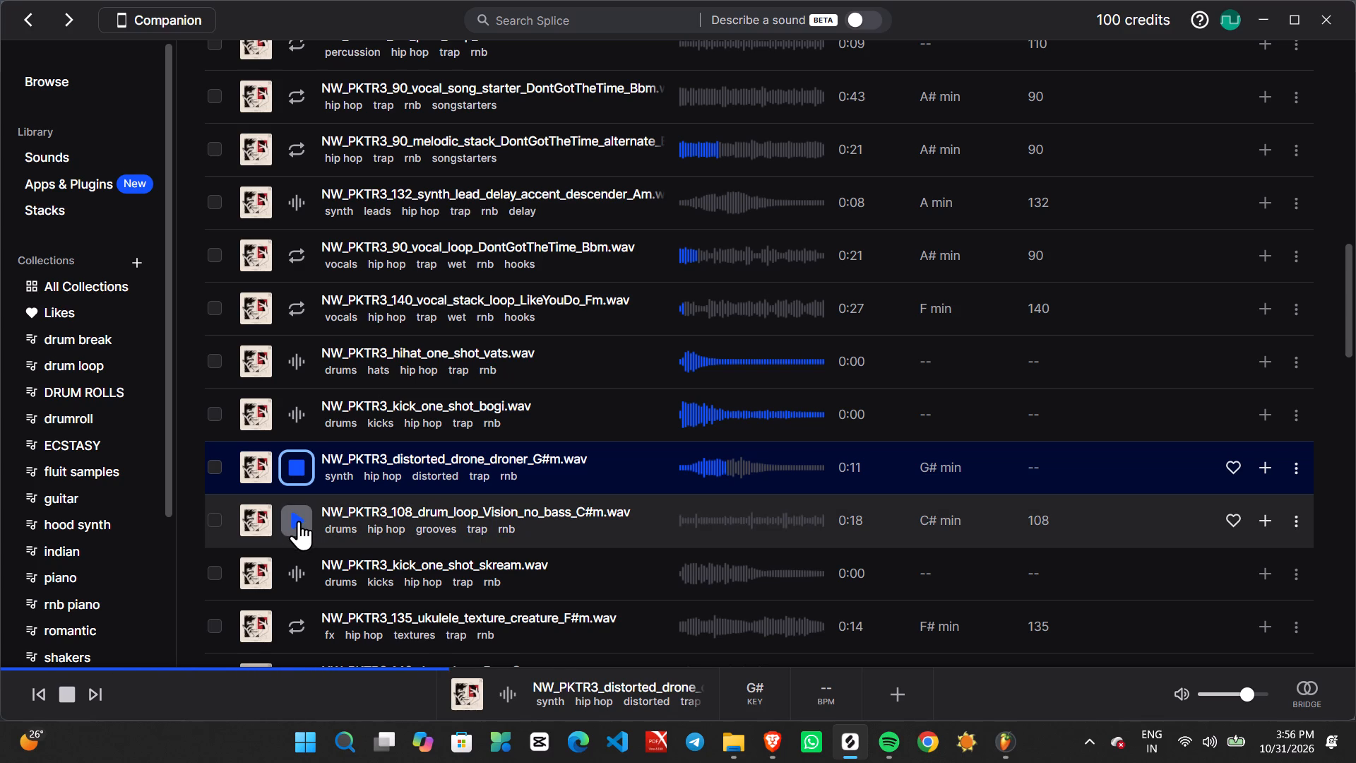
click(1242, 456)
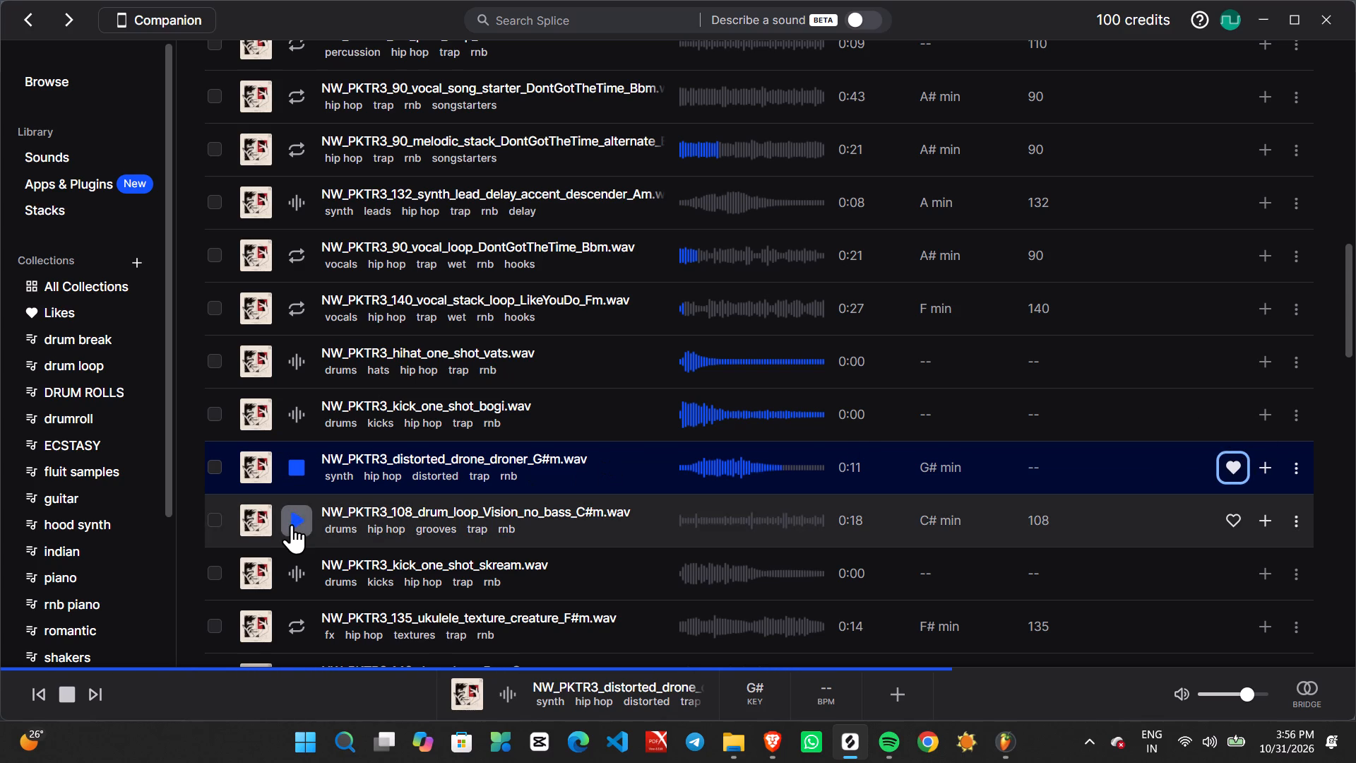
Preview the Vision no-bass drum loop, the skream kick one-shot and the ukulele texture creature samples.
click(292, 524)
click(299, 586)
scroll(299, 586, down, 1)
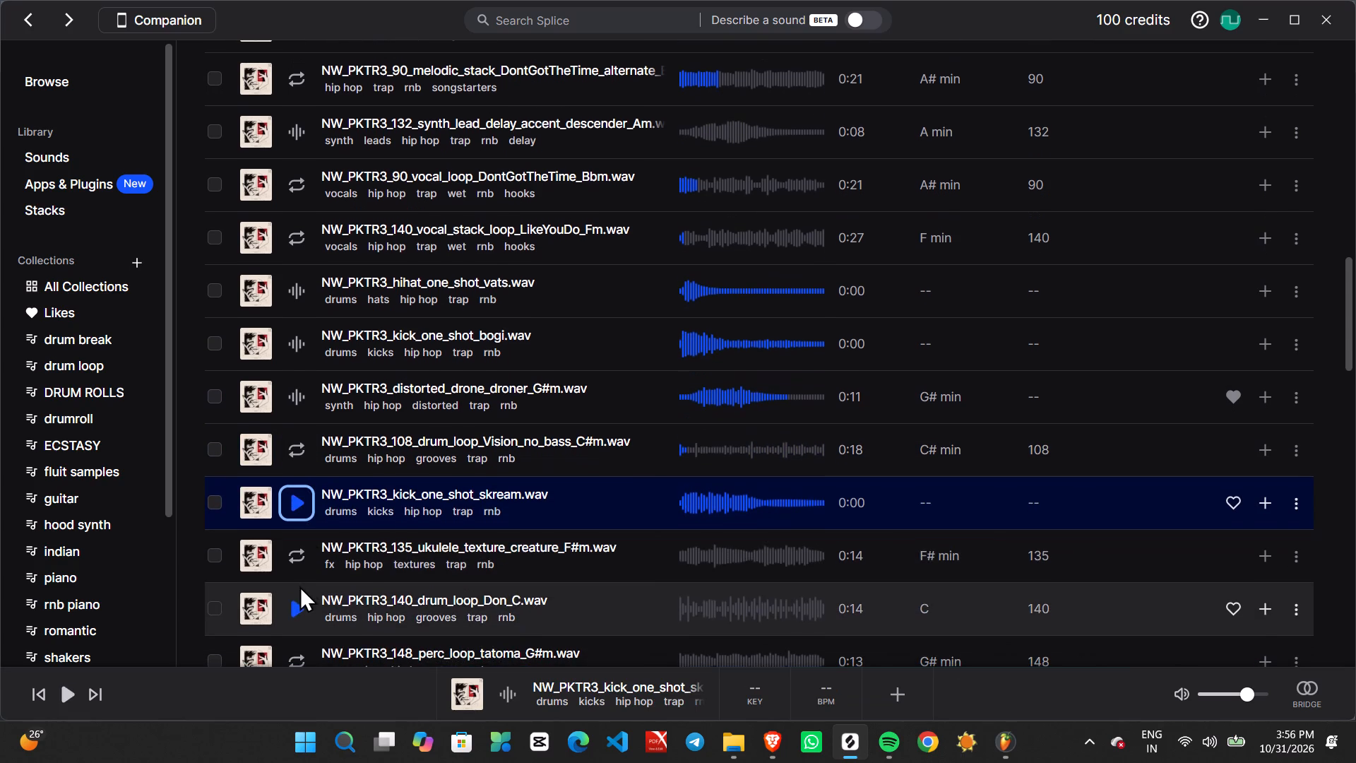
click(291, 487)
click(291, 487)
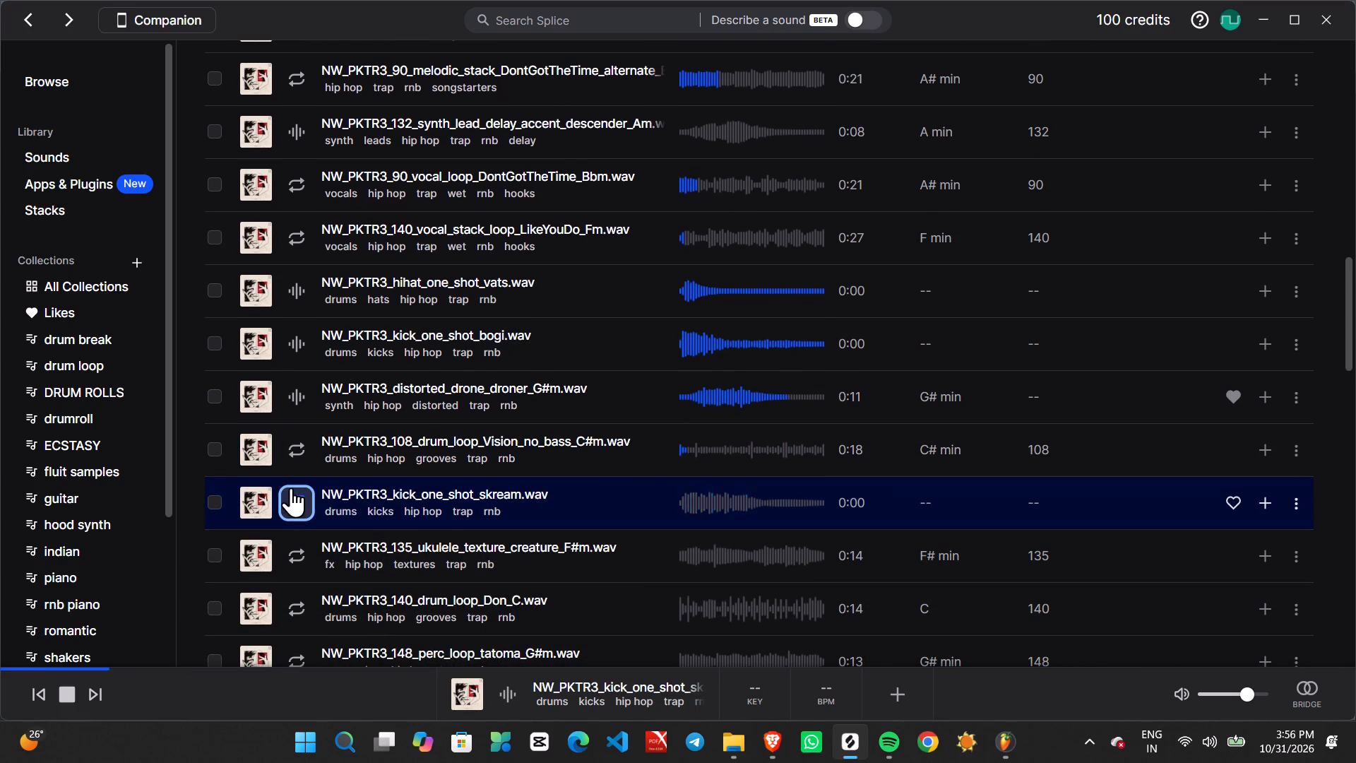
click(291, 487)
click(291, 487)
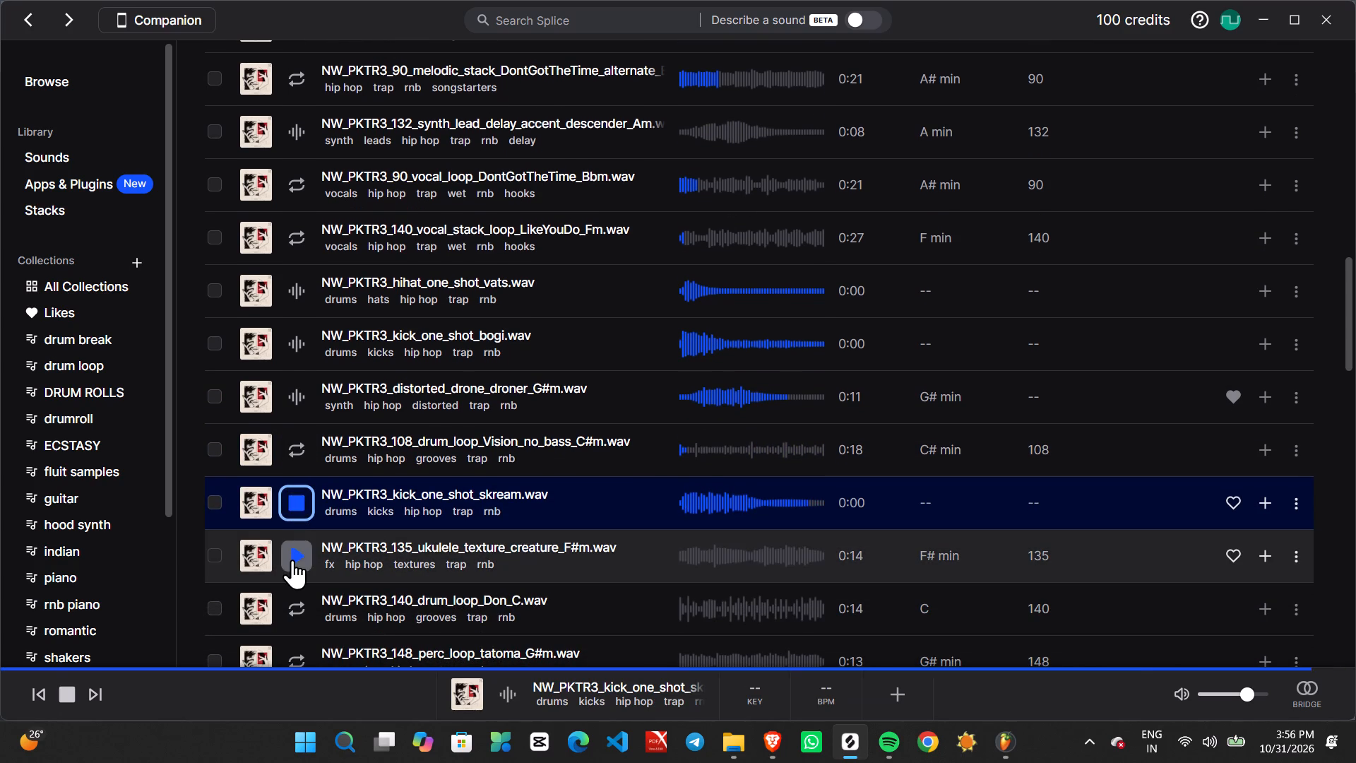
click(292, 560)
scroll(292, 560, down, 1)
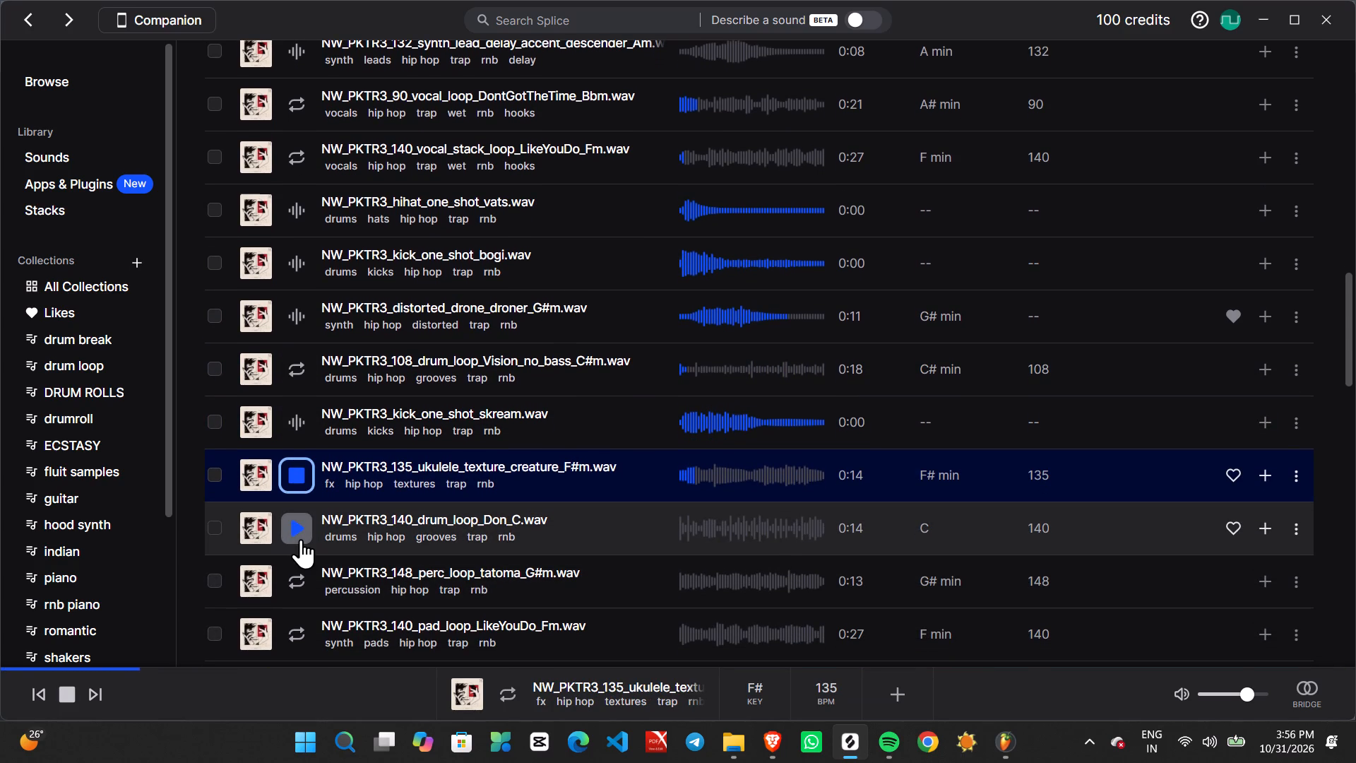
click(302, 471)
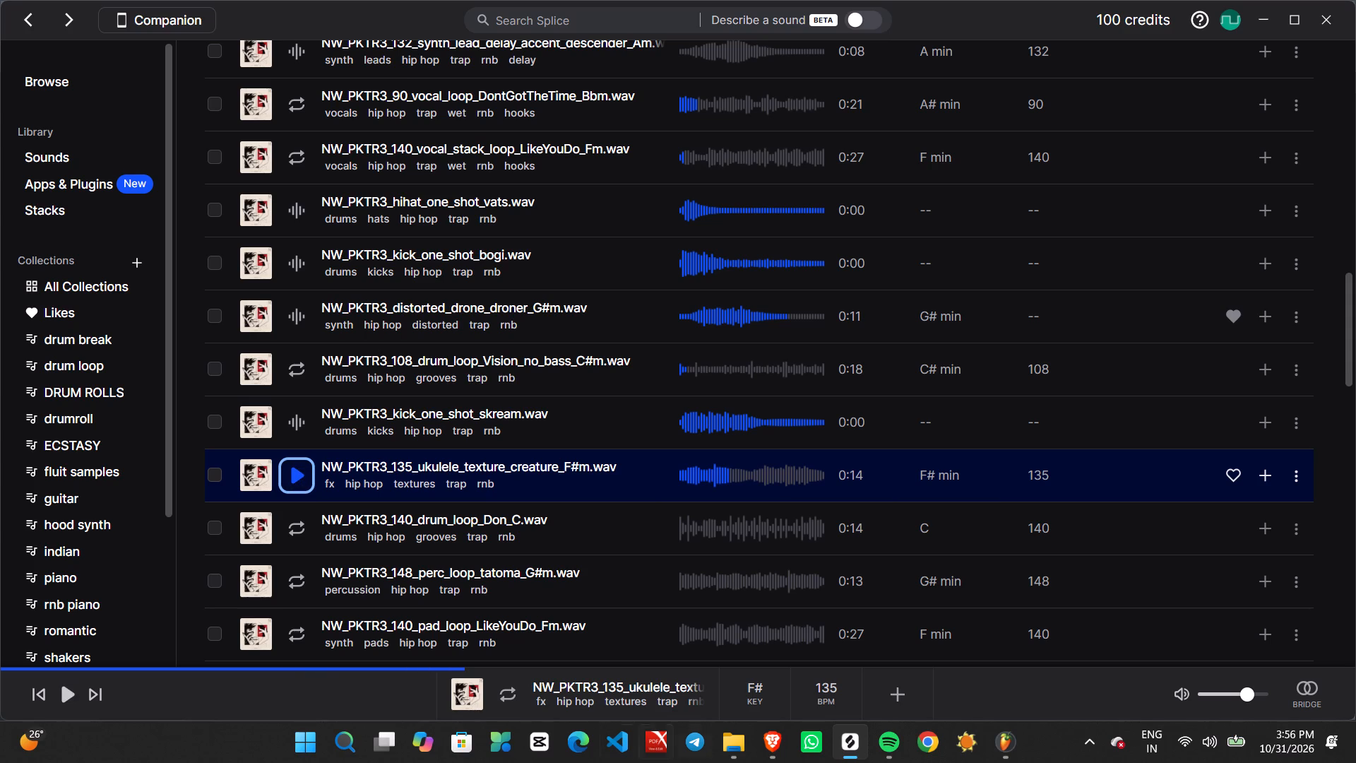
Switch back to FL Studio, delete the vocal take from the Insert 71 track and return the playhead to the song start.
click(1003, 746)
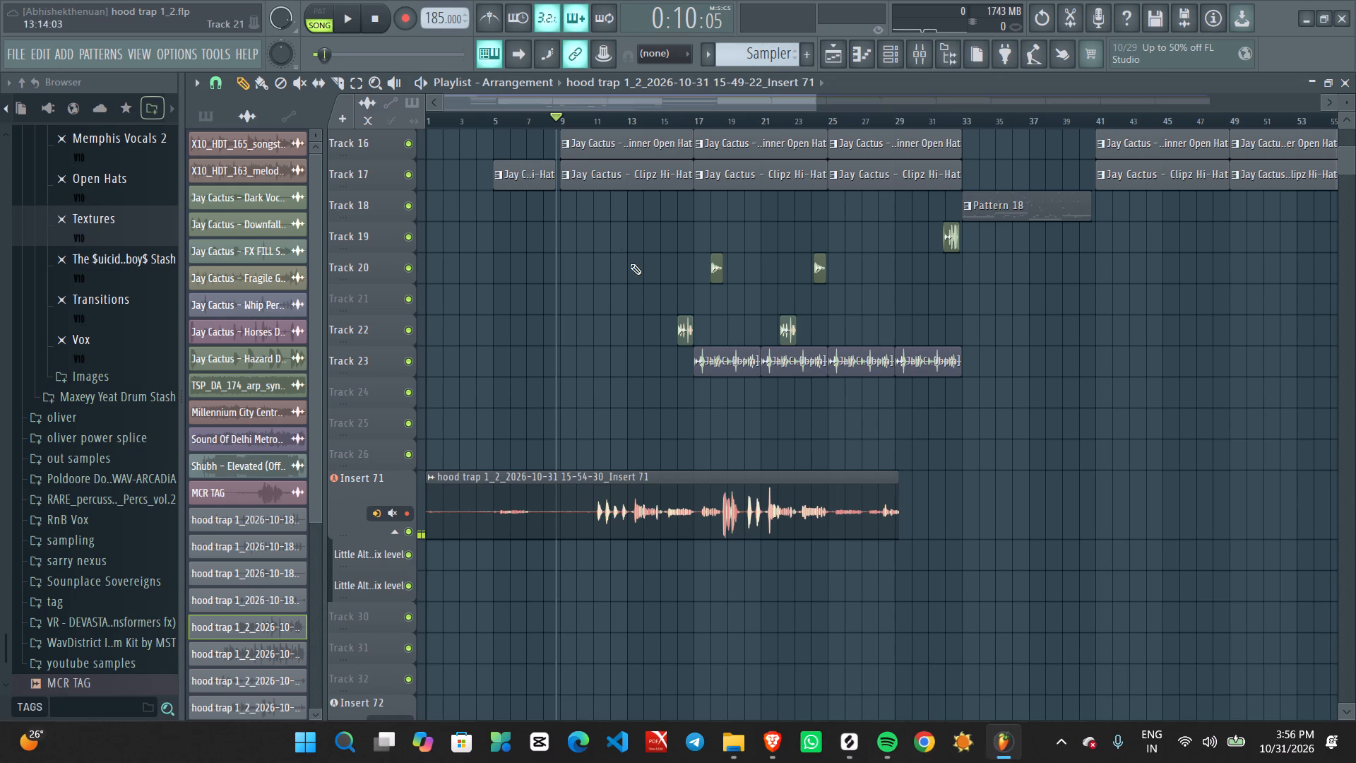
ctrl+scroll(614, 230, down, 4)
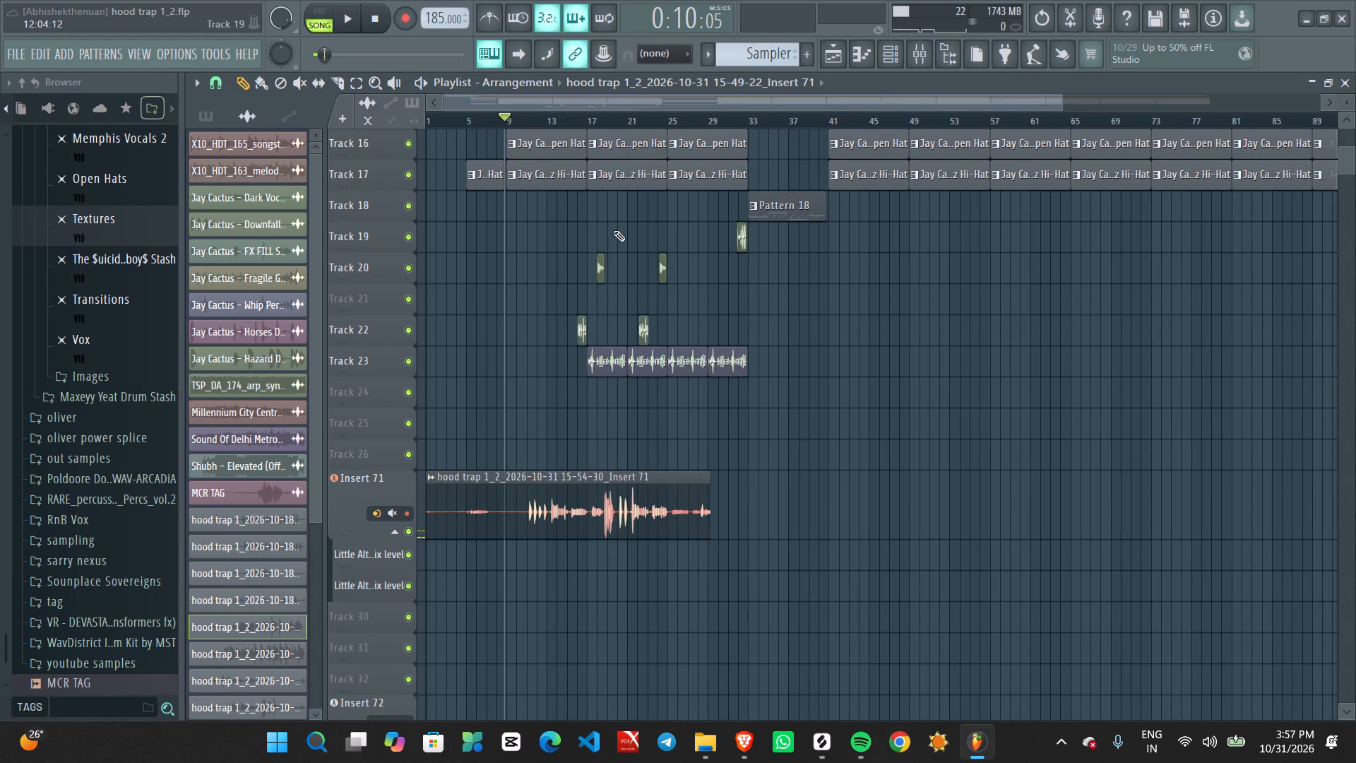
ctrl+scroll(614, 230, down, 5)
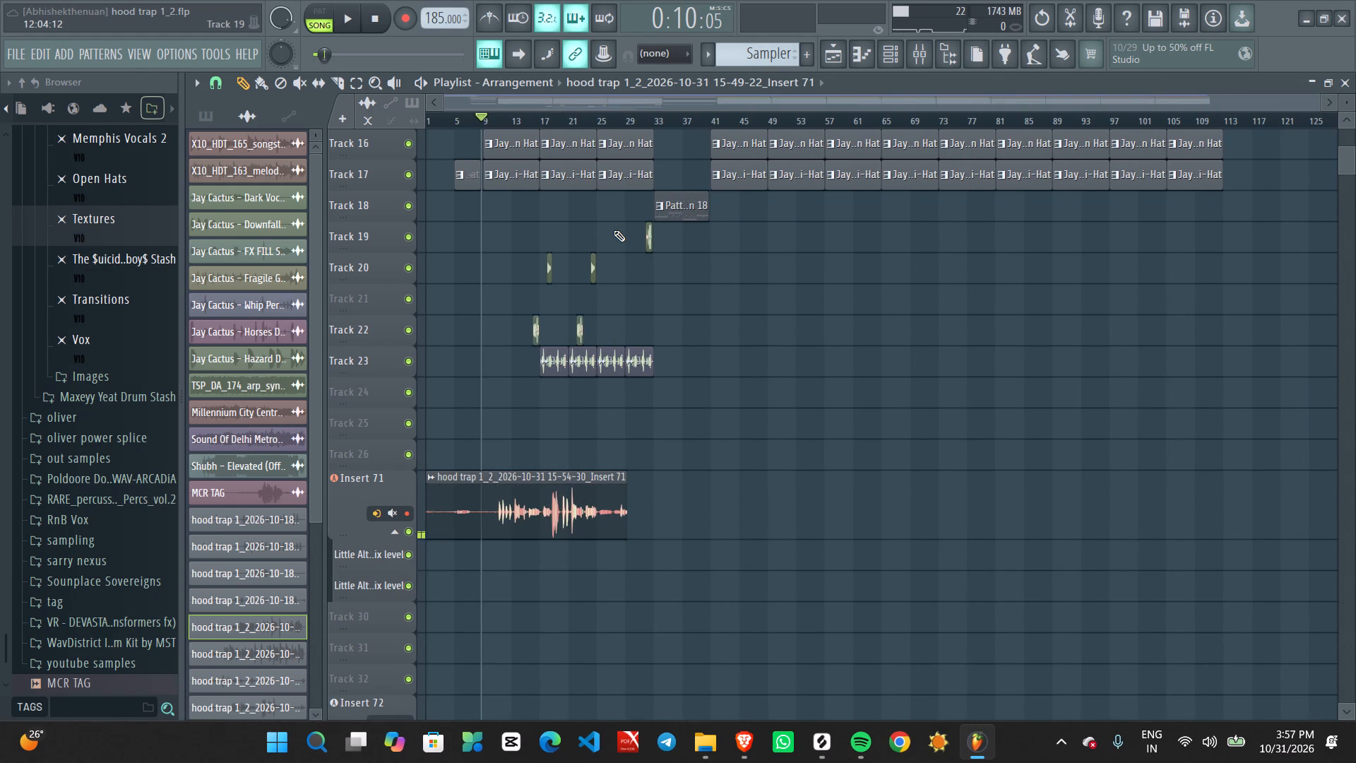
right_click(526, 516)
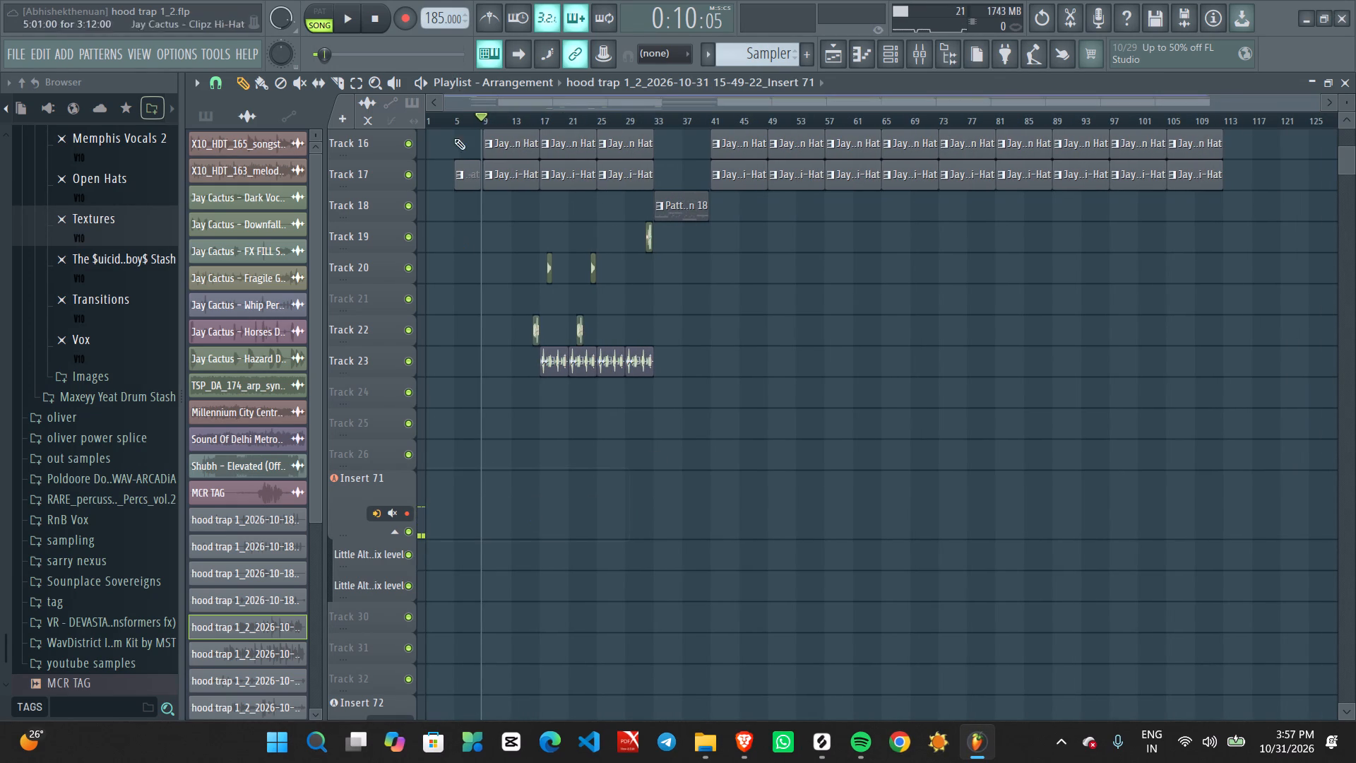
drag(455, 119, 341, 117)
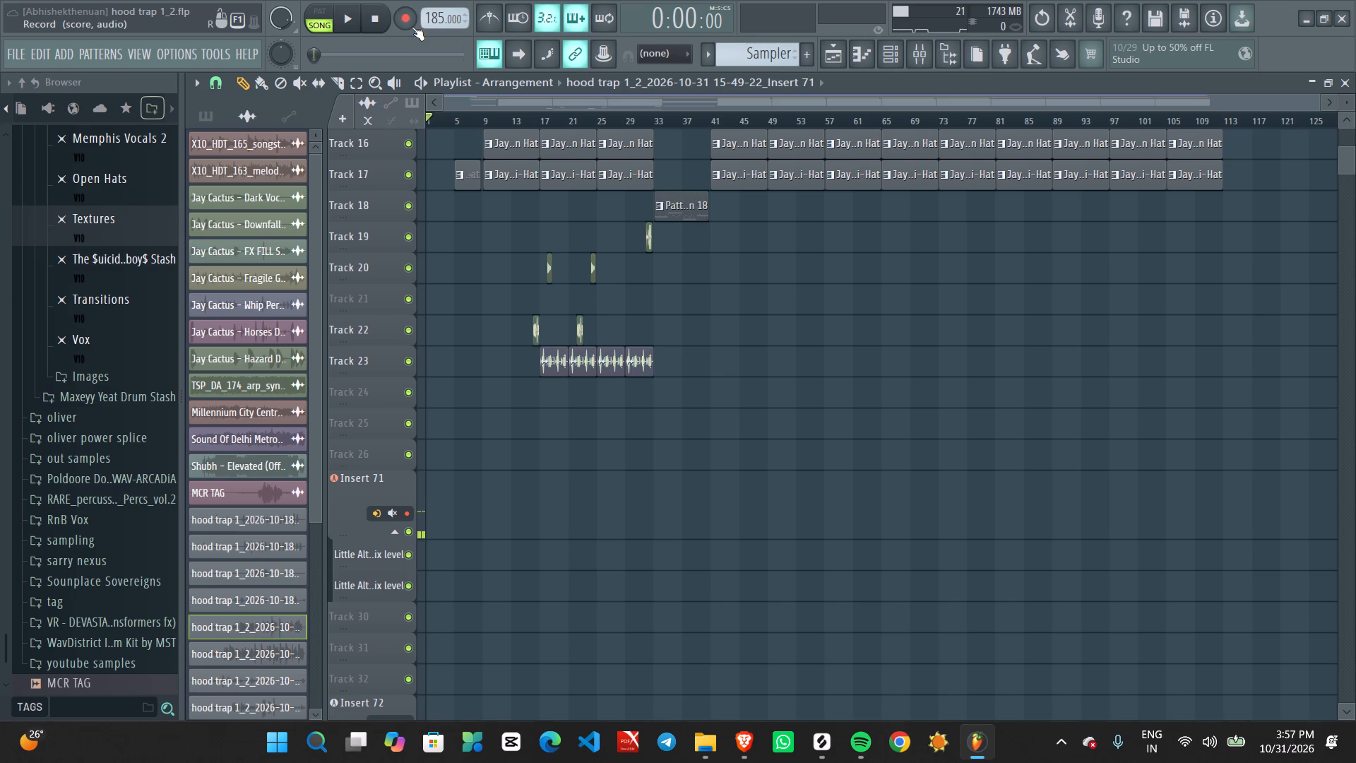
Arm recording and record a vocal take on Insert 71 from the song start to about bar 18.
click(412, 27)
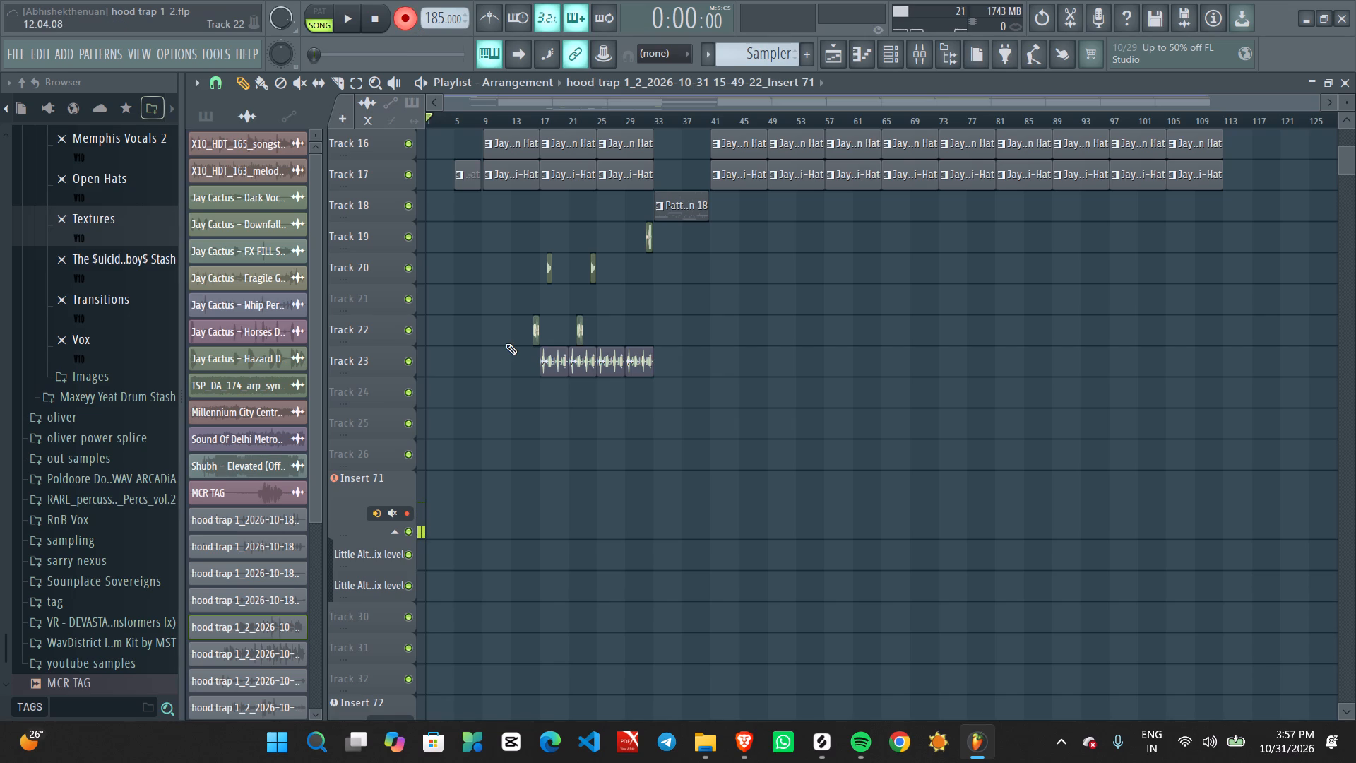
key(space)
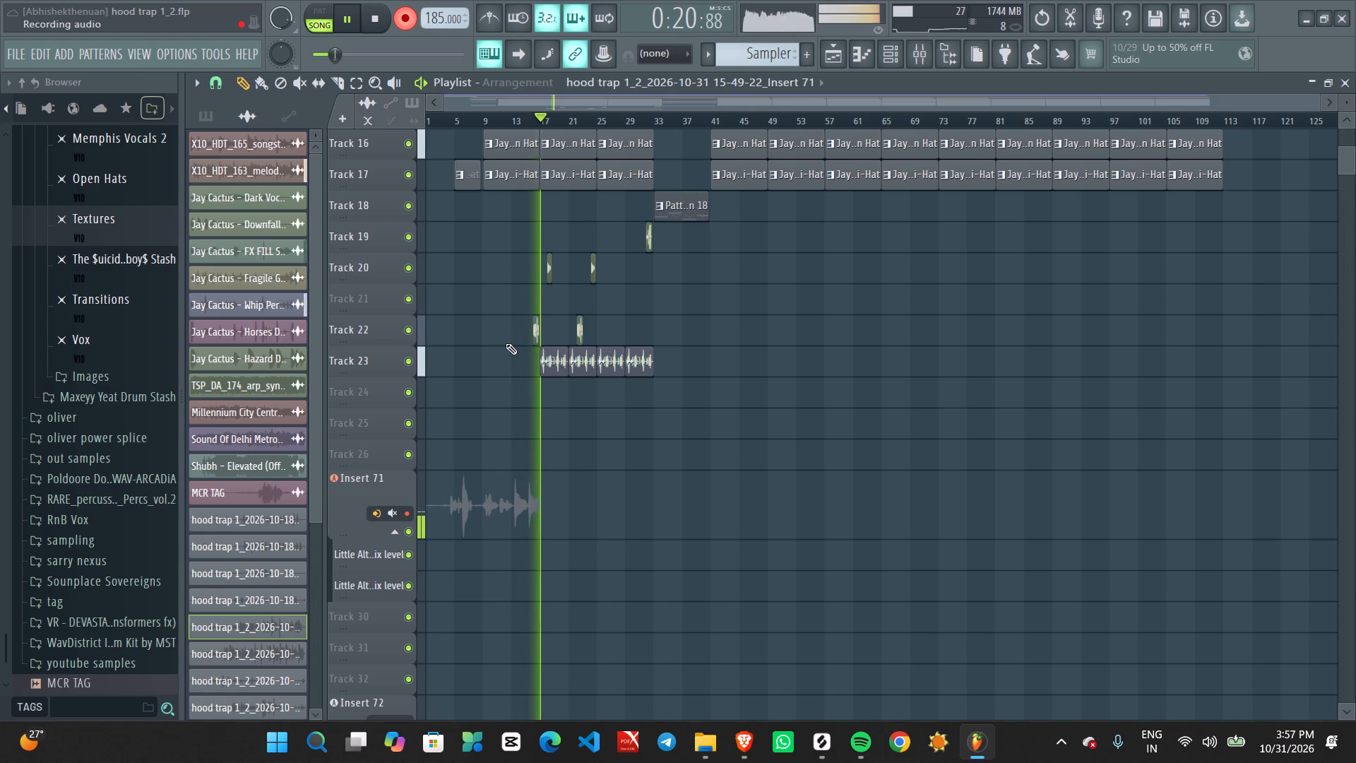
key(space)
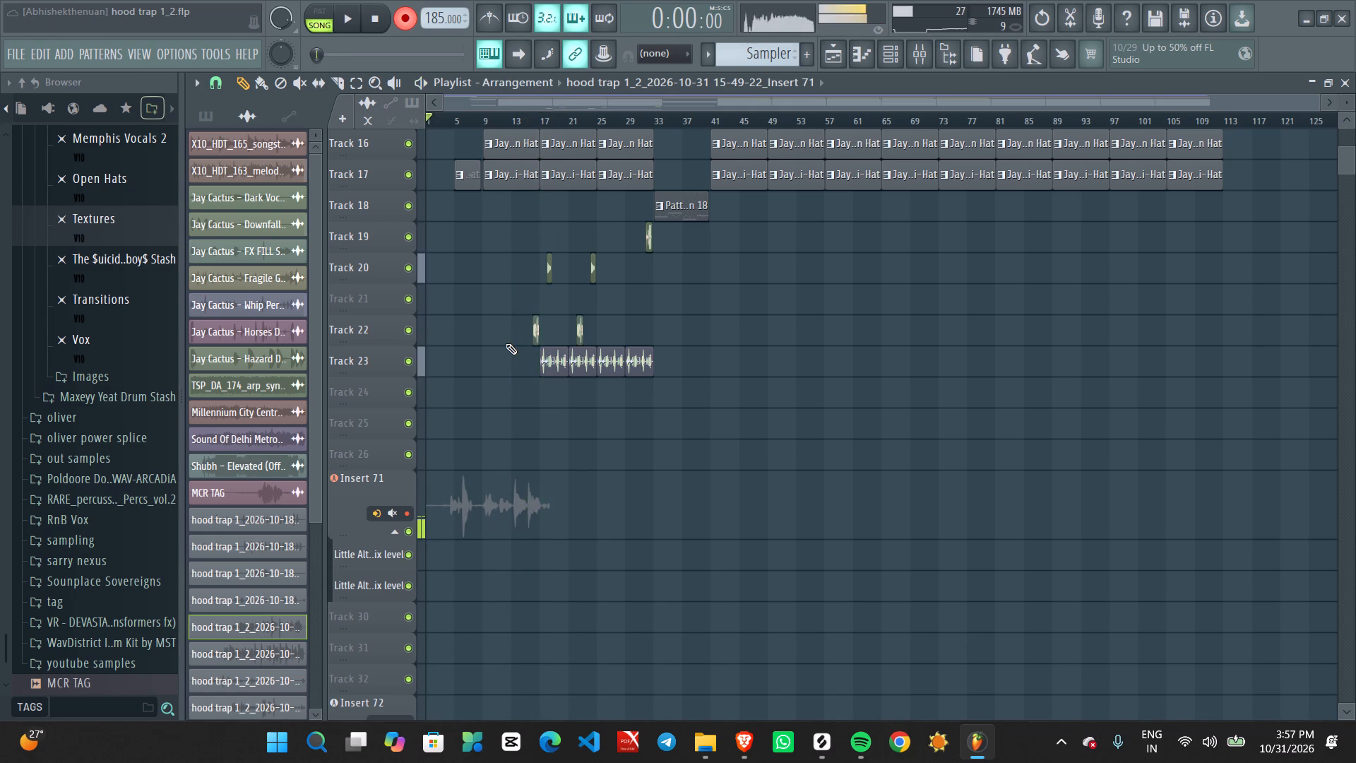
Disarm recording and play back the new Insert 71 vocal take with the beat from the song start.
click(410, 20)
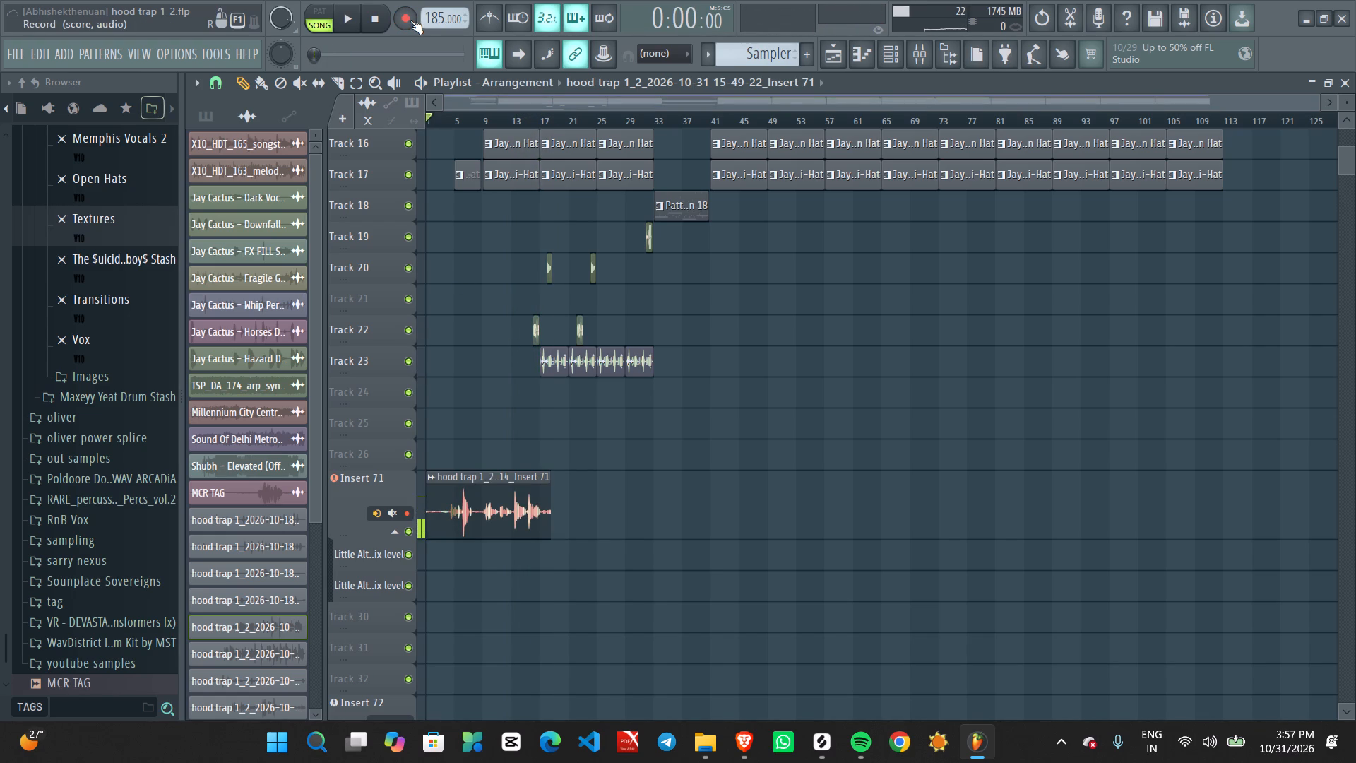
key(space)
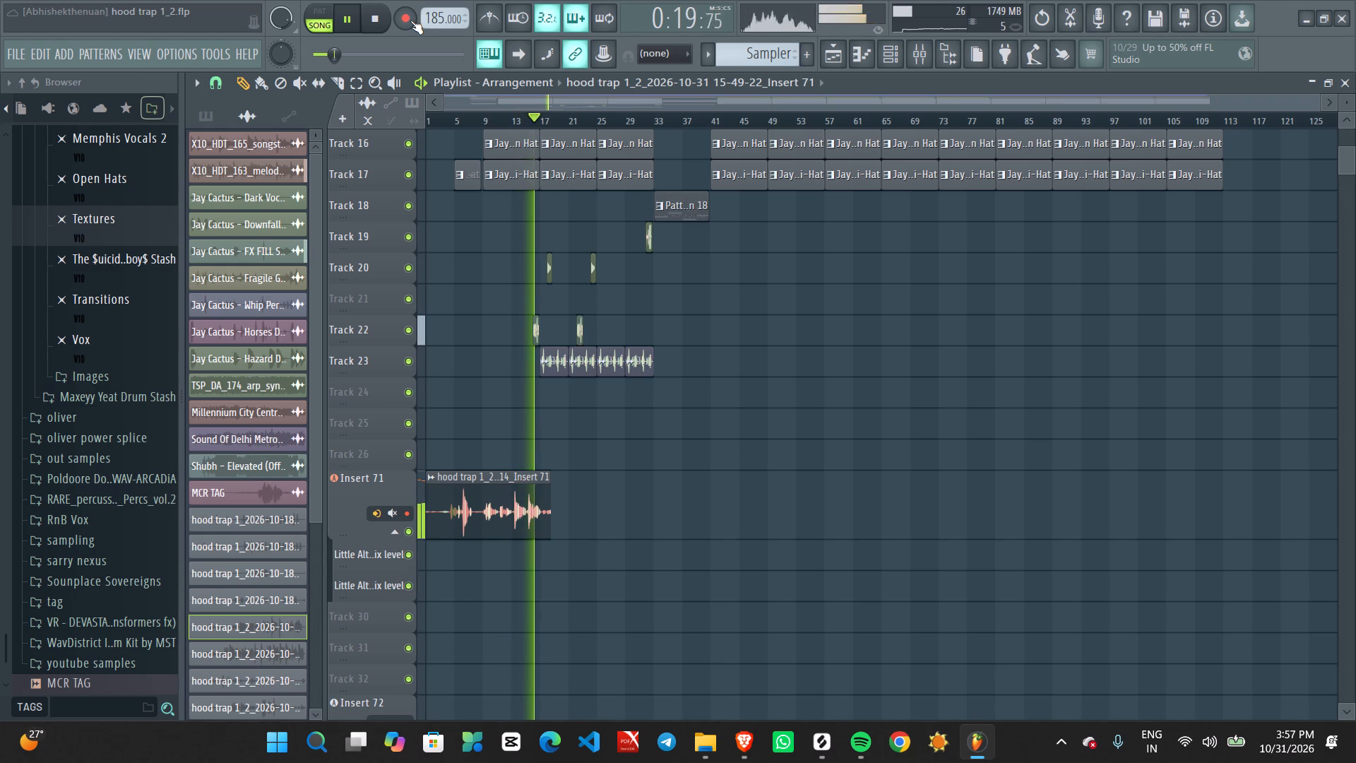
key(space)
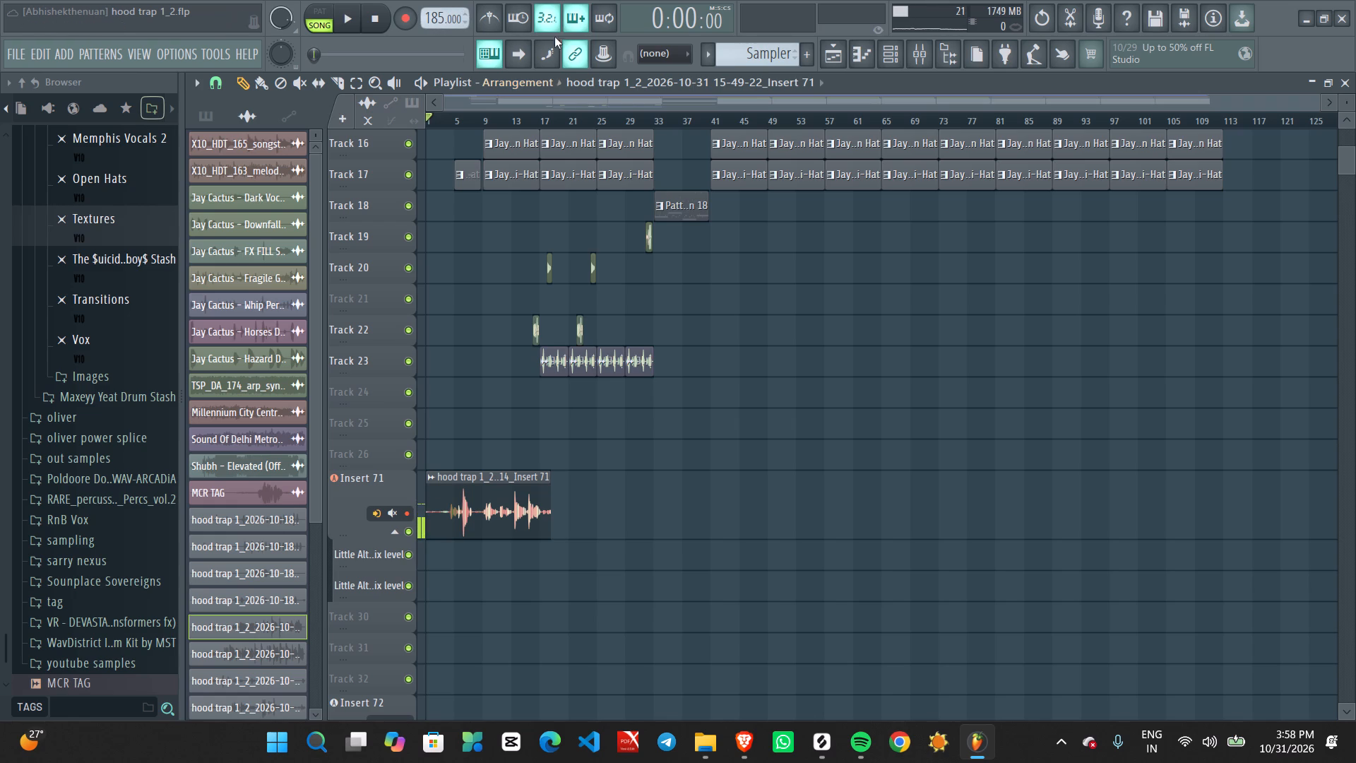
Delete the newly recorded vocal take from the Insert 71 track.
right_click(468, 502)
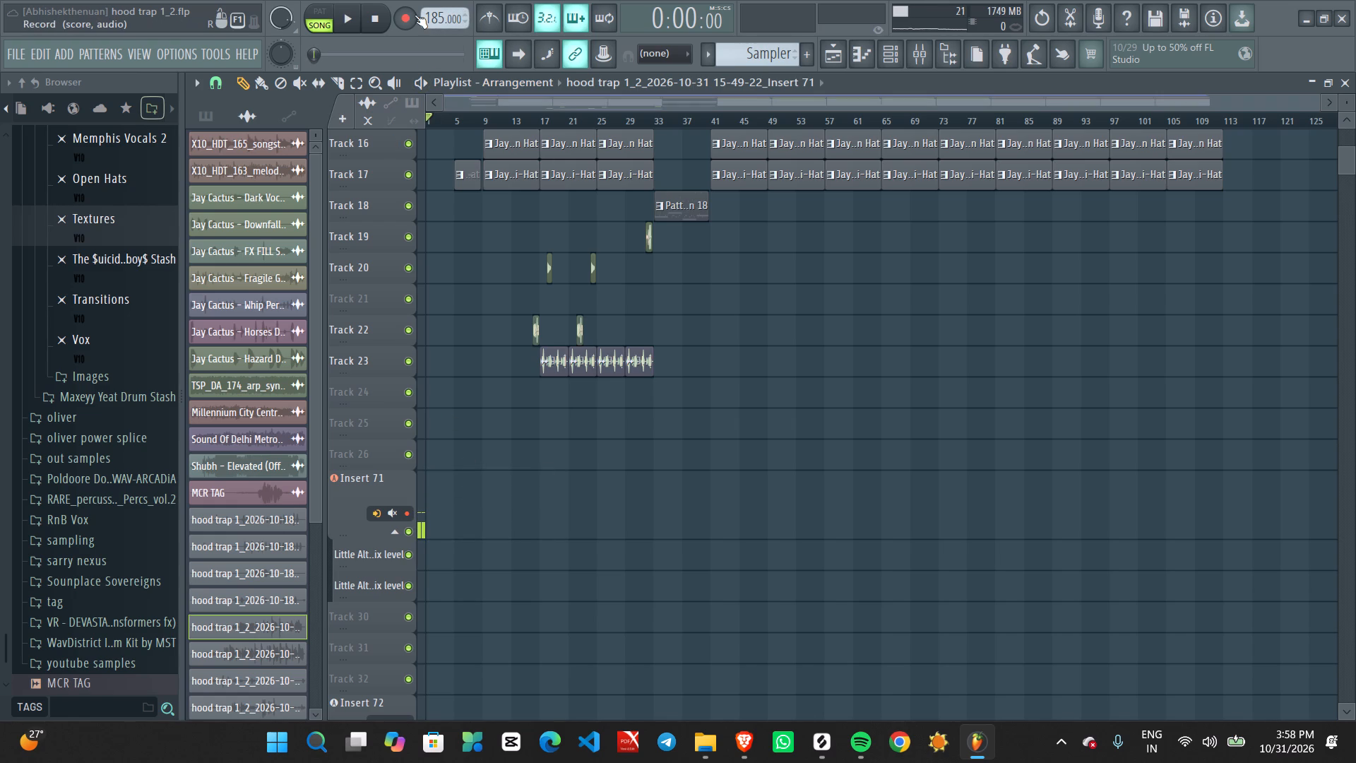
Arm recording and record another Insert 71 vocal take from the song start.
click(413, 15)
key(space)
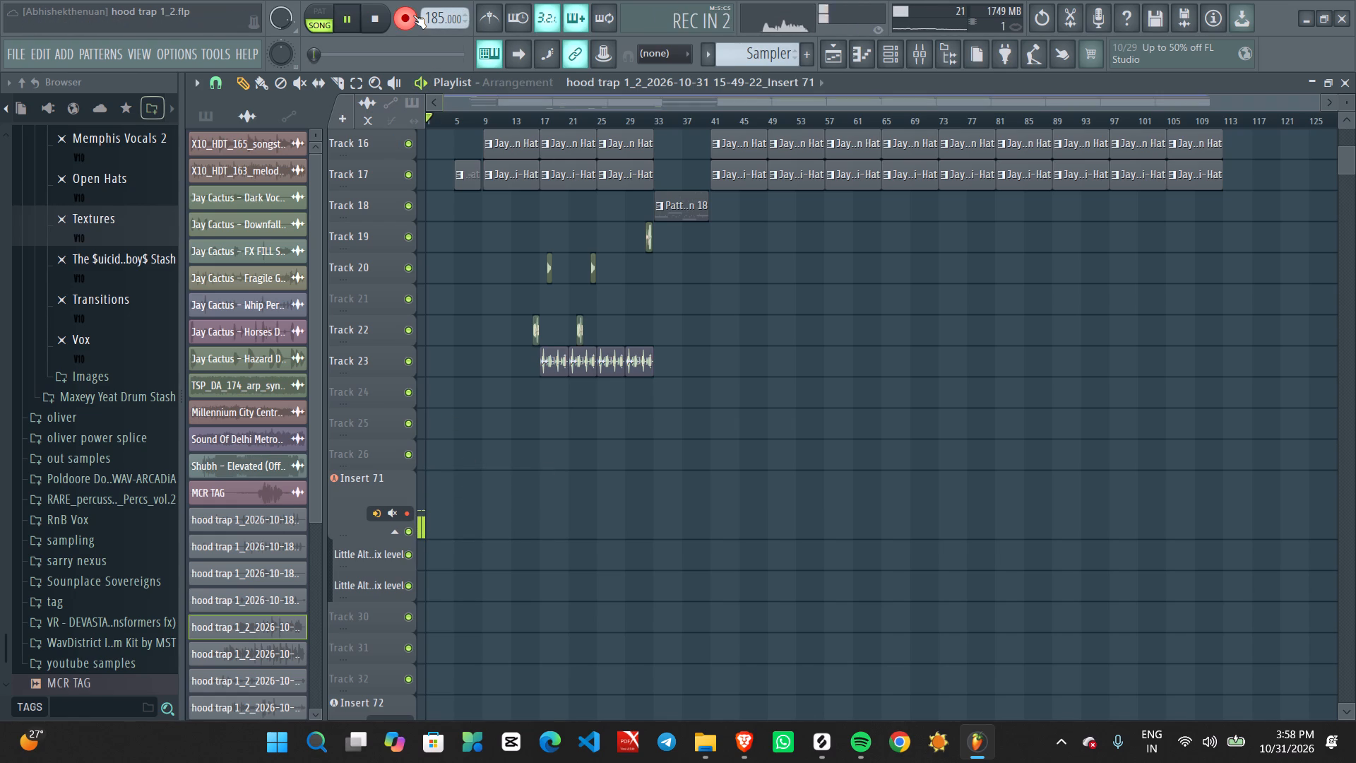
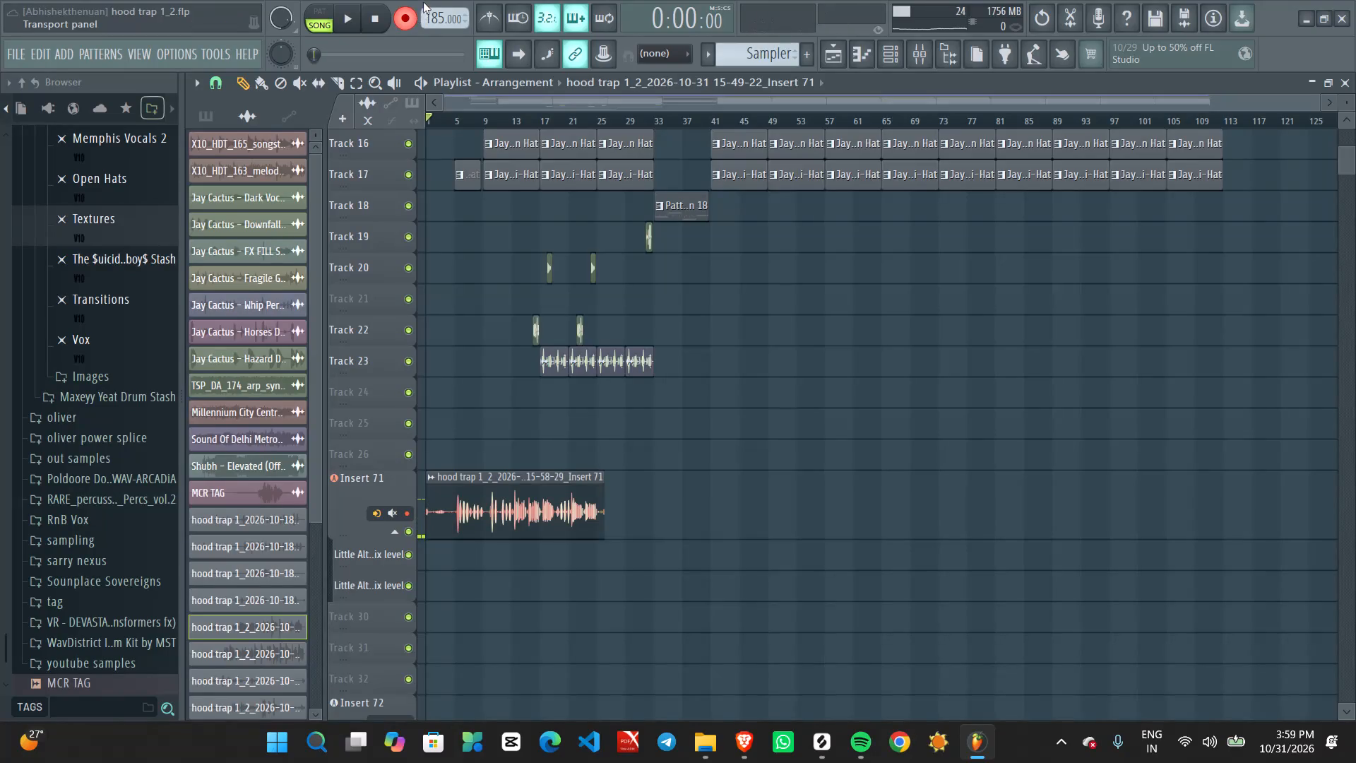
Disarm recording and play back the latest Insert 71 vocal take with the beat from the song start.
click(405, 27)
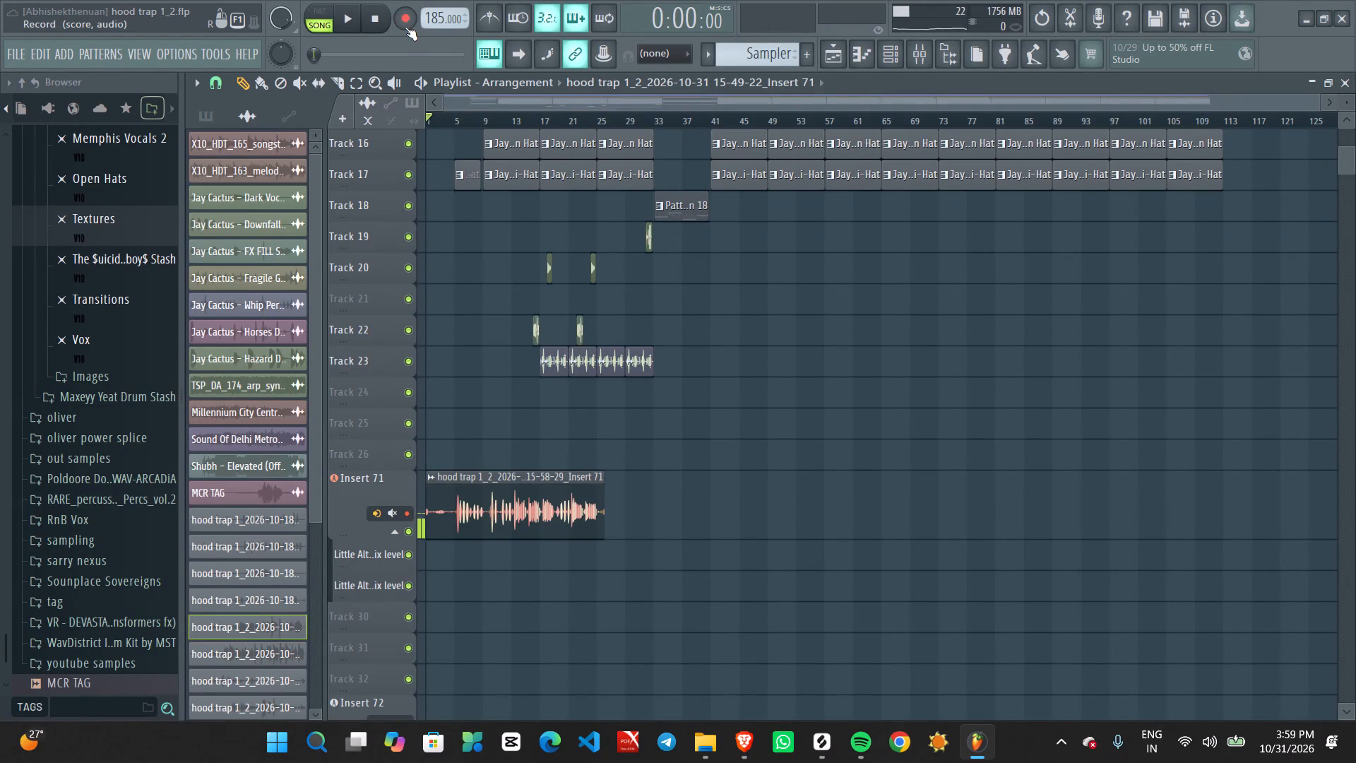
key(space)
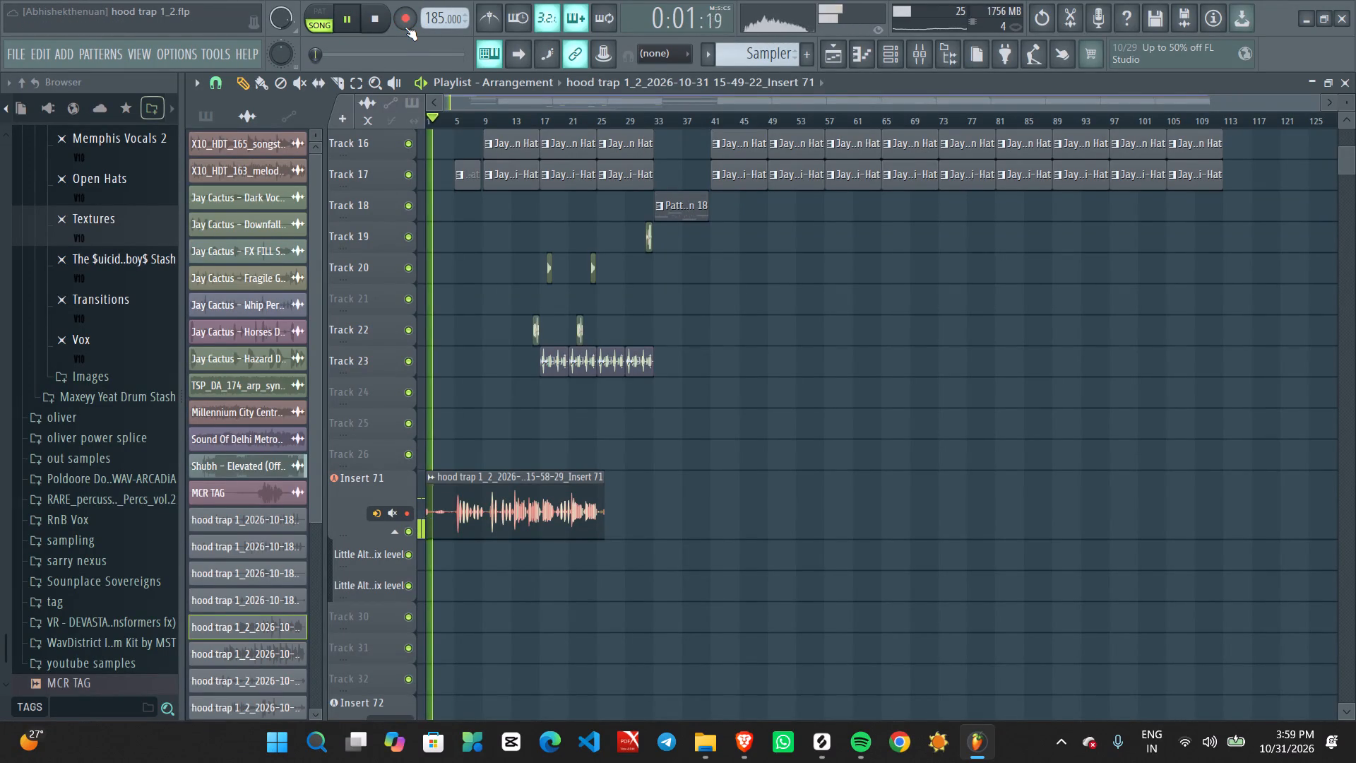
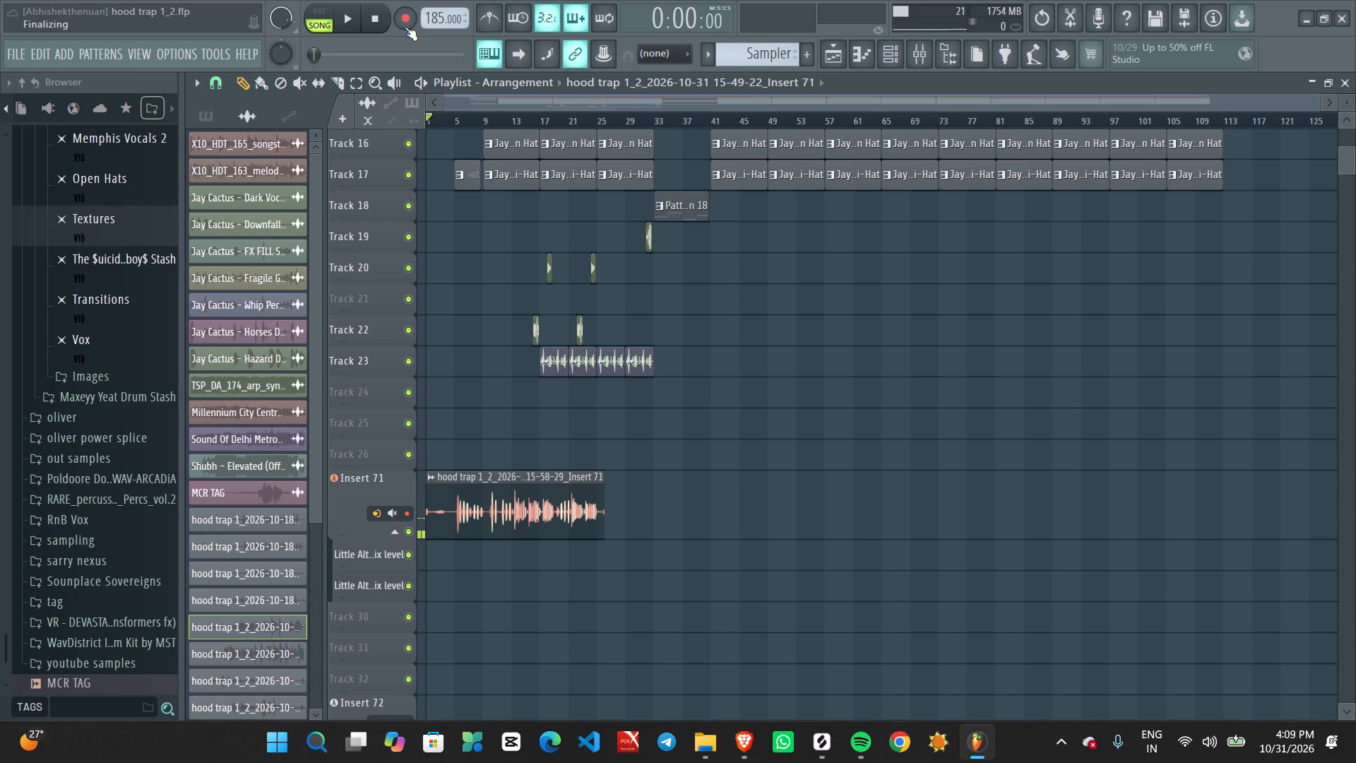
Mute the Insert 71 vocal track in the playlist and play the beat without it from the song start.
click(407, 537)
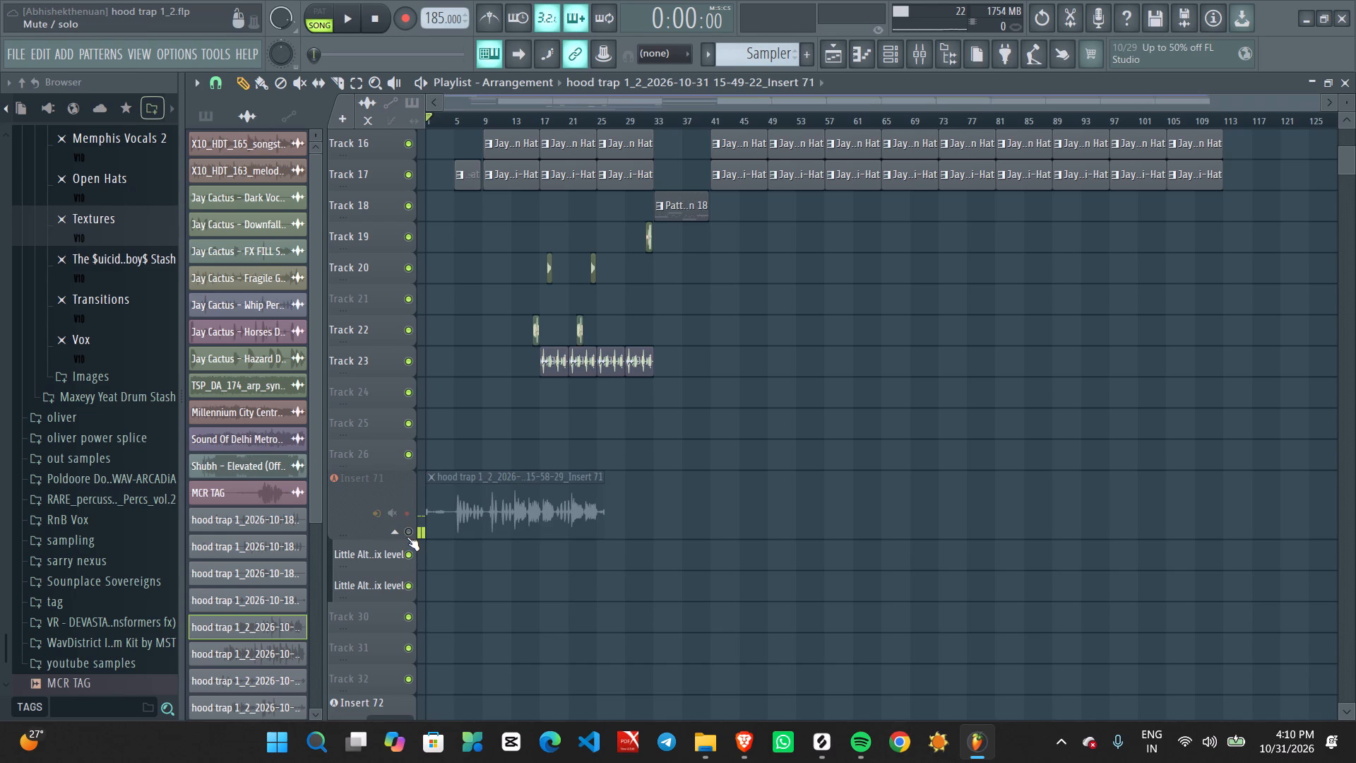
key(space)
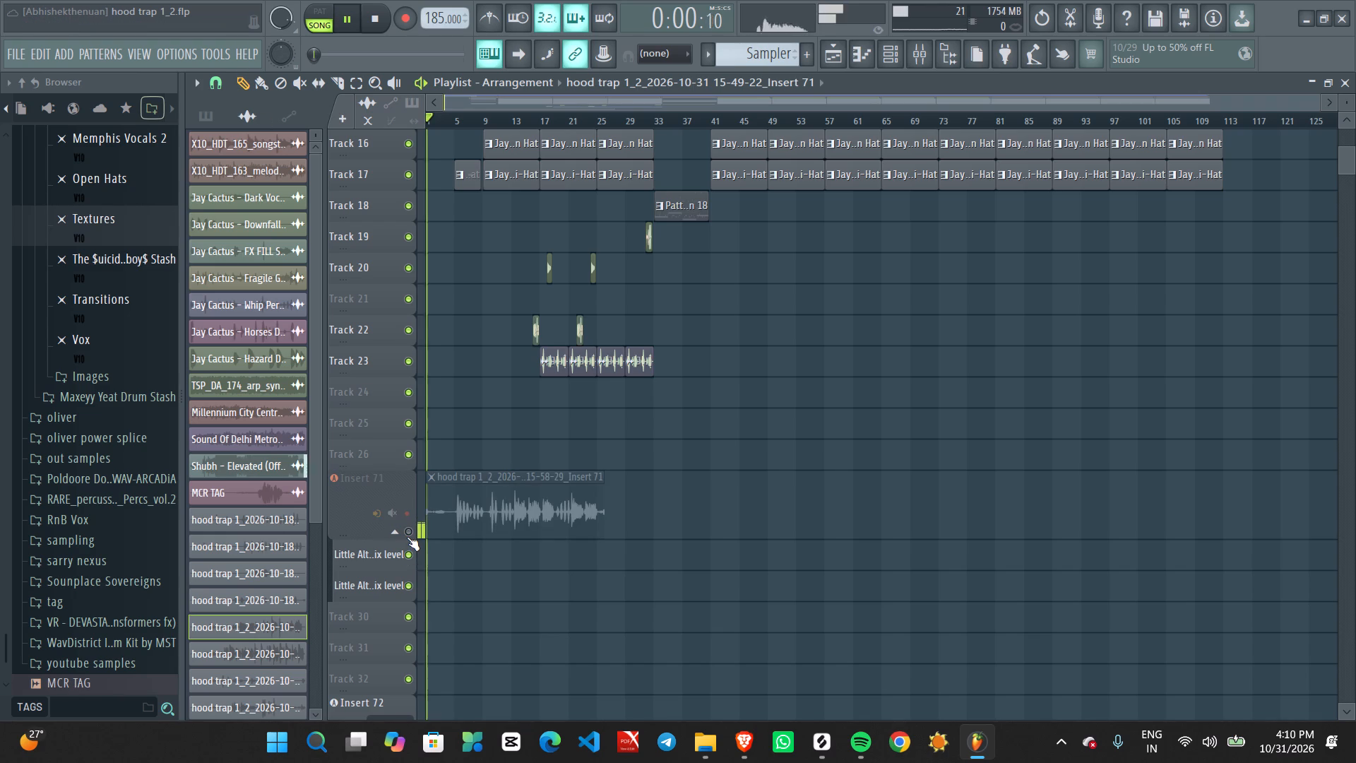
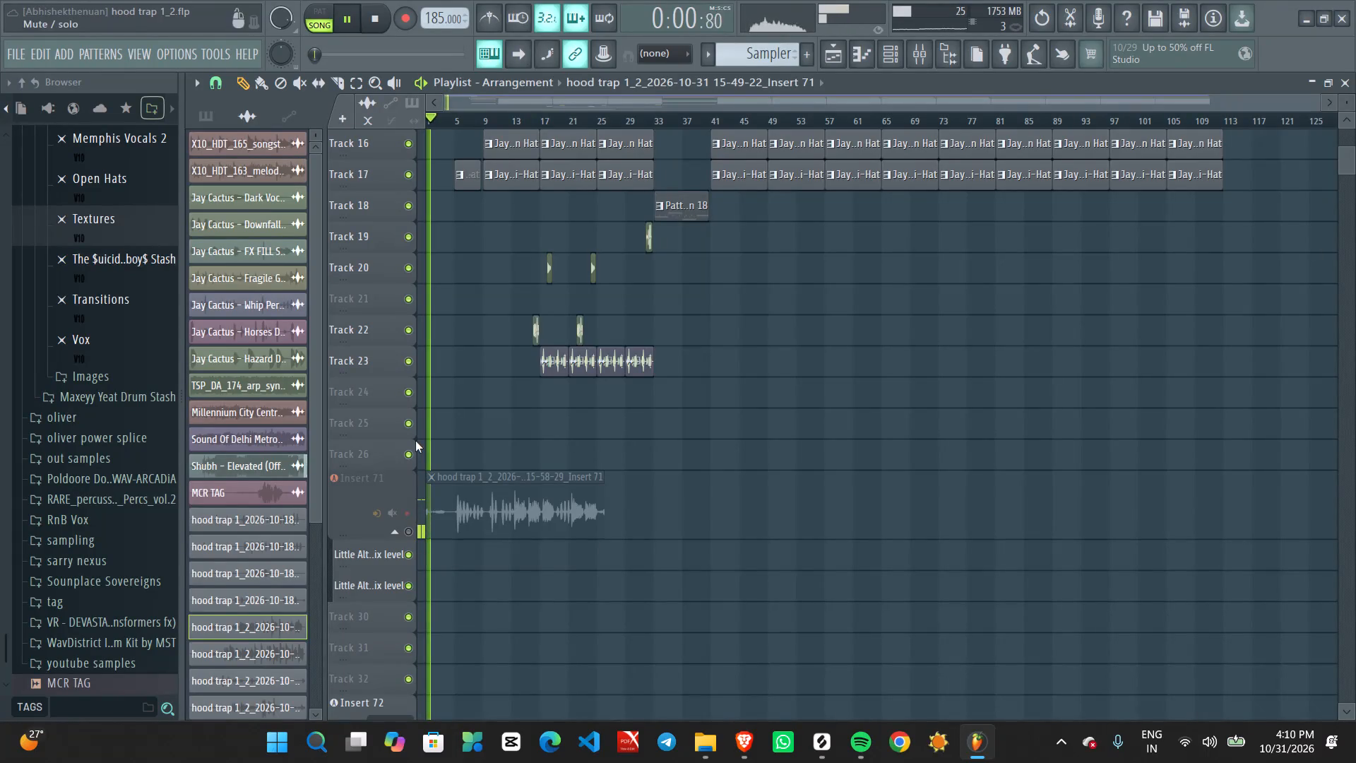
Stop playback, lower the project tempo to about 162 BPM, and audition the beat from the start while fine-tuning the tempo.
key(space)
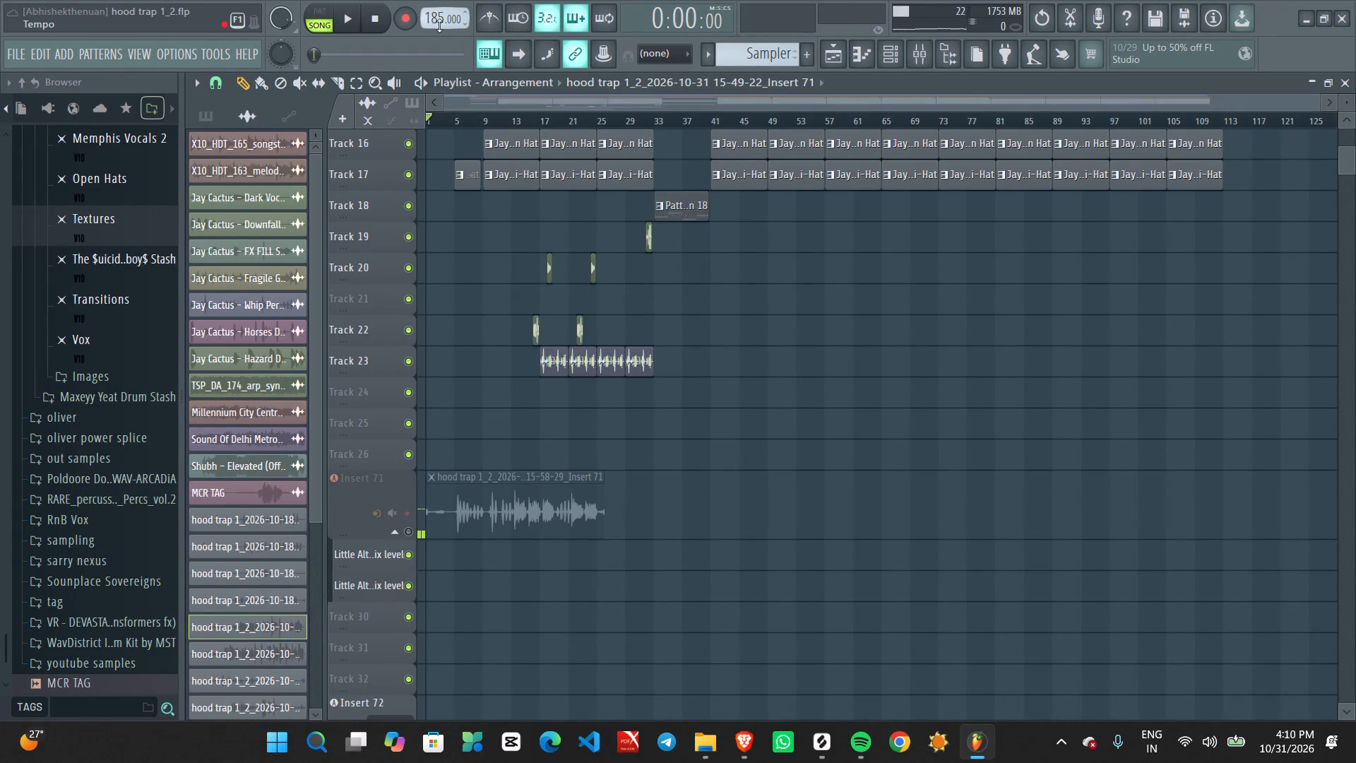
drag(439, 20, 443, 160)
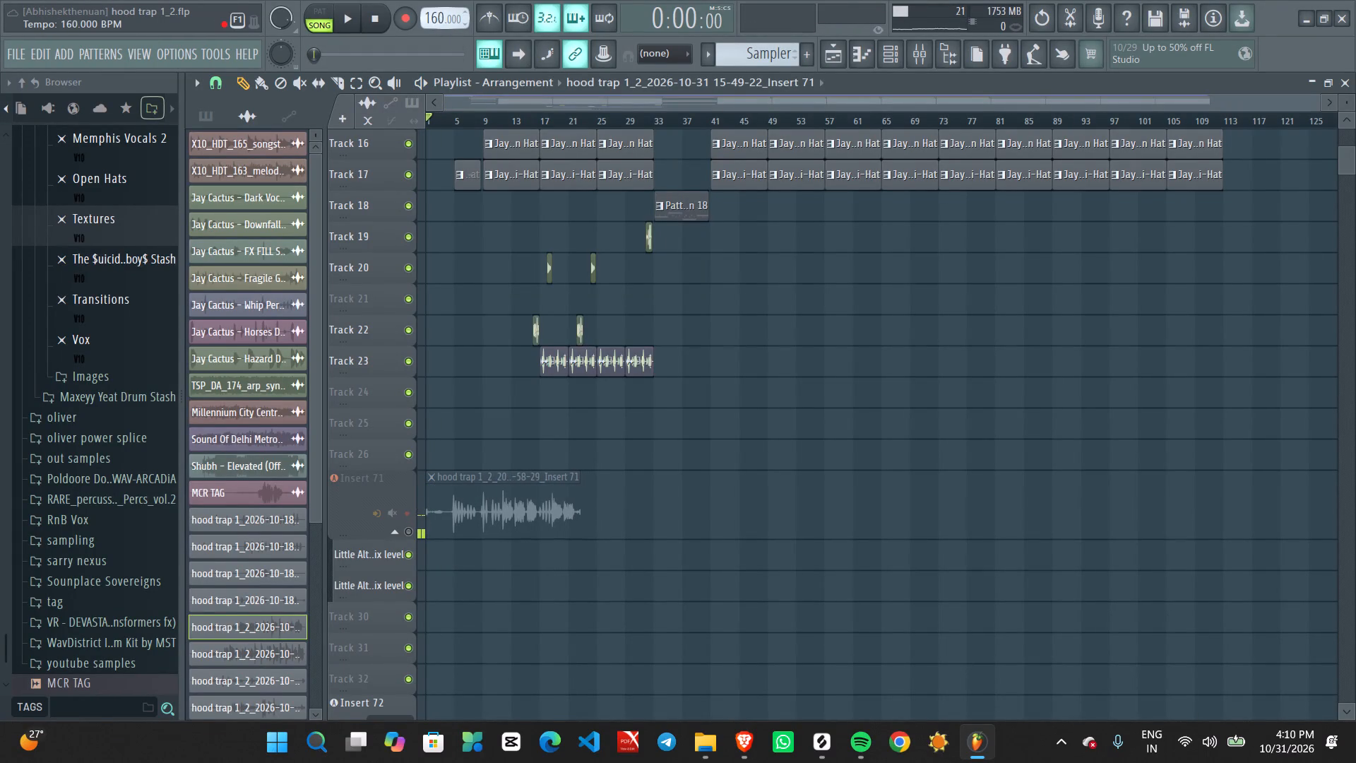
drag(443, 160, 443, 195)
key(space)
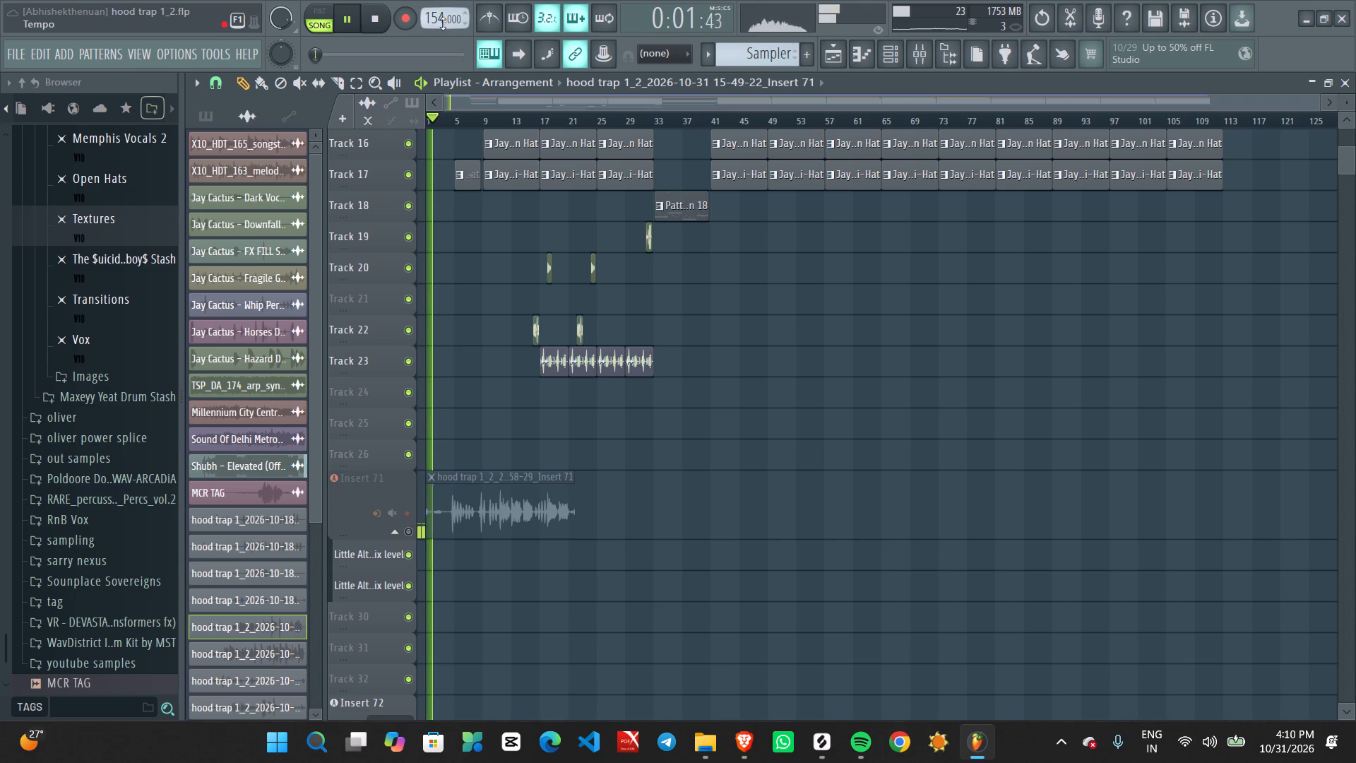
drag(441, 24, 439, 697)
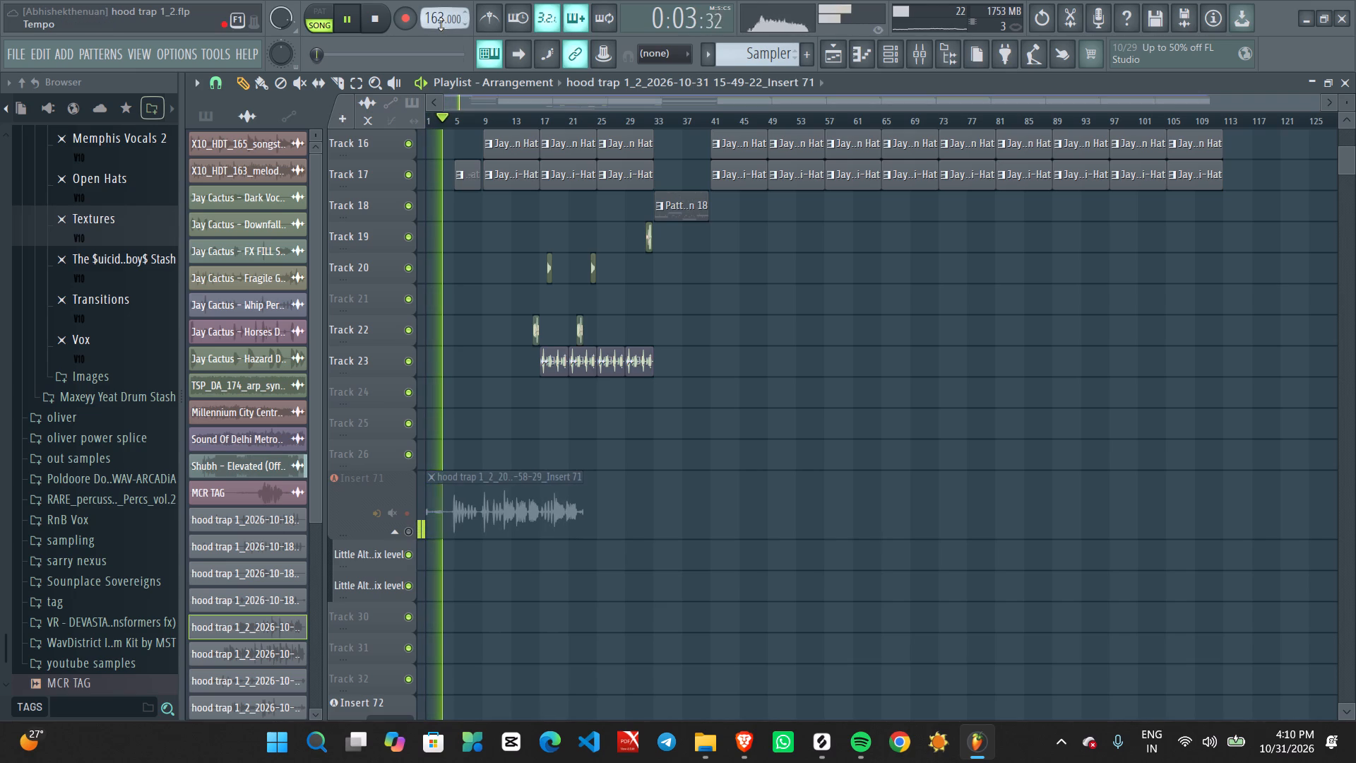
drag(441, 24, 441, 39)
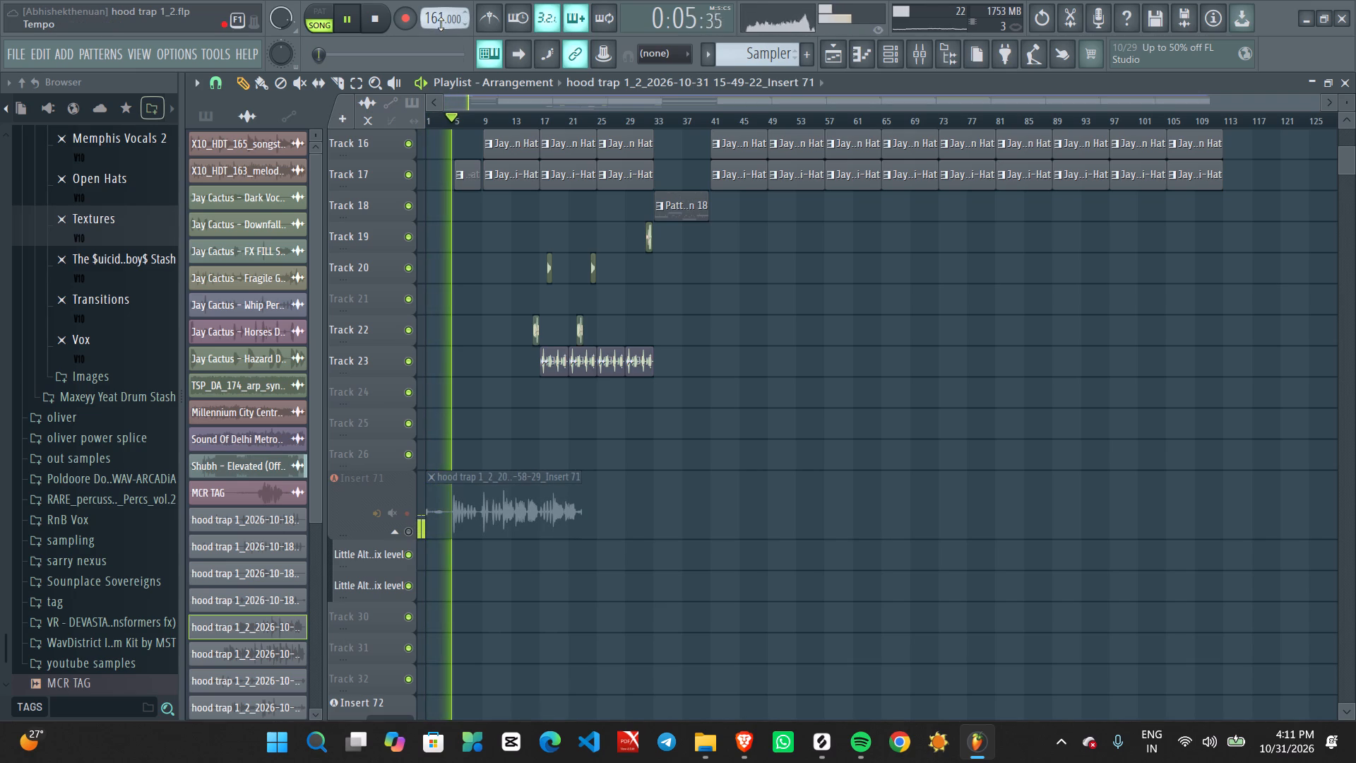
drag(441, 24, 441, 30)
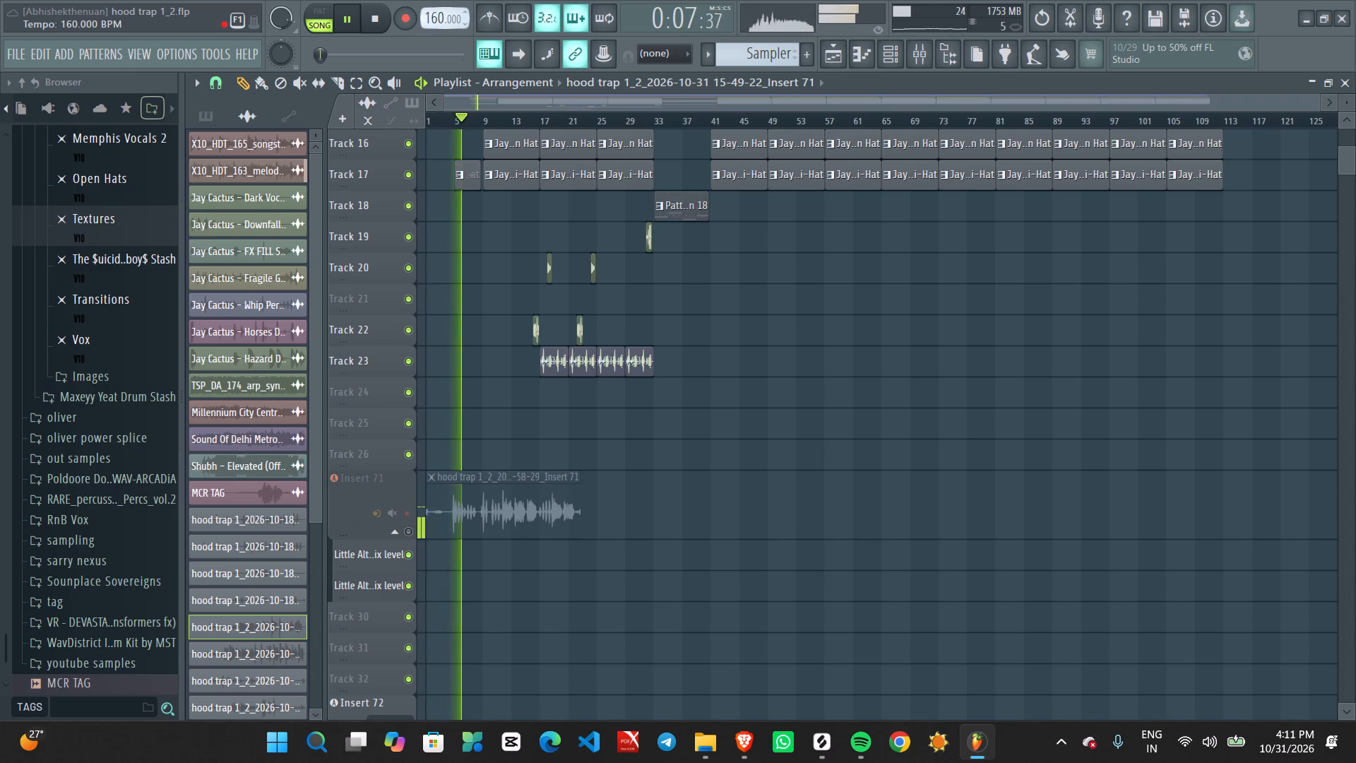
drag(441, 30, 440, 735)
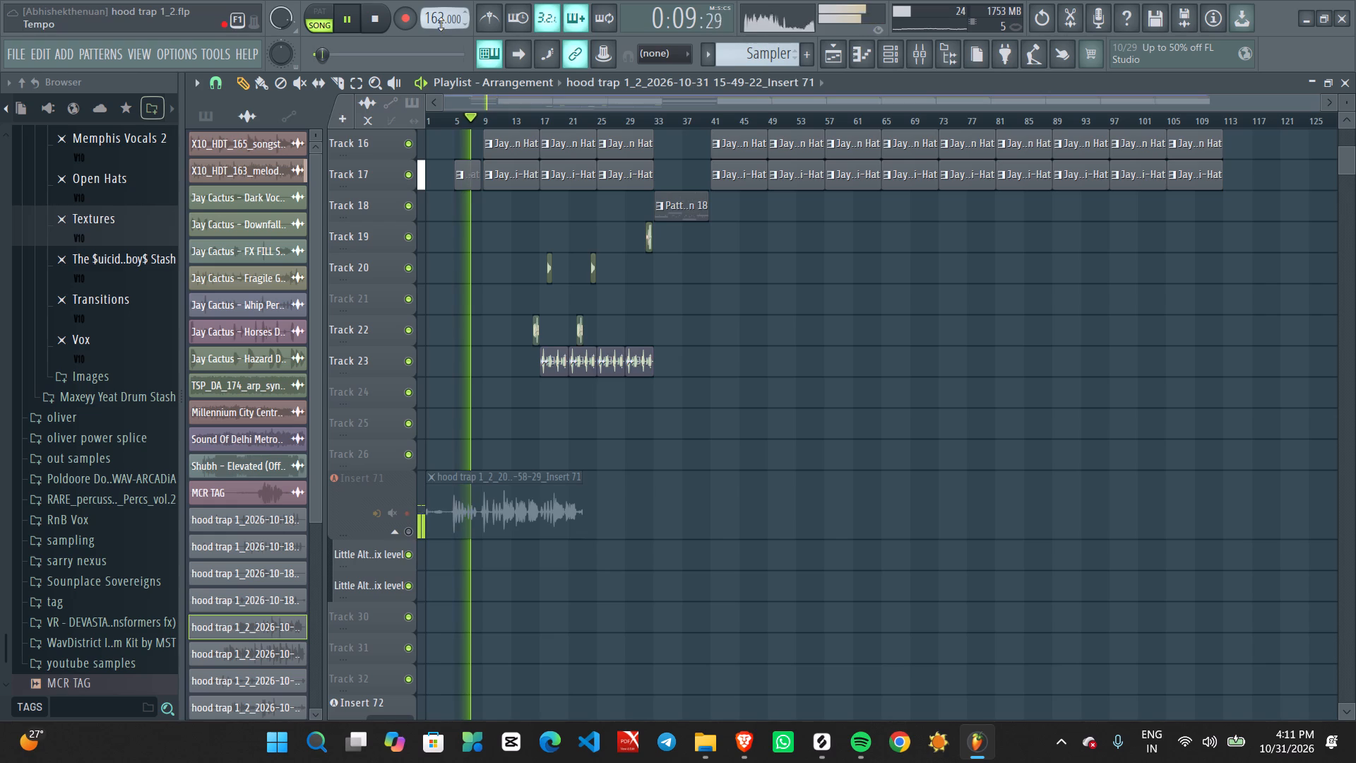
click(439, 21)
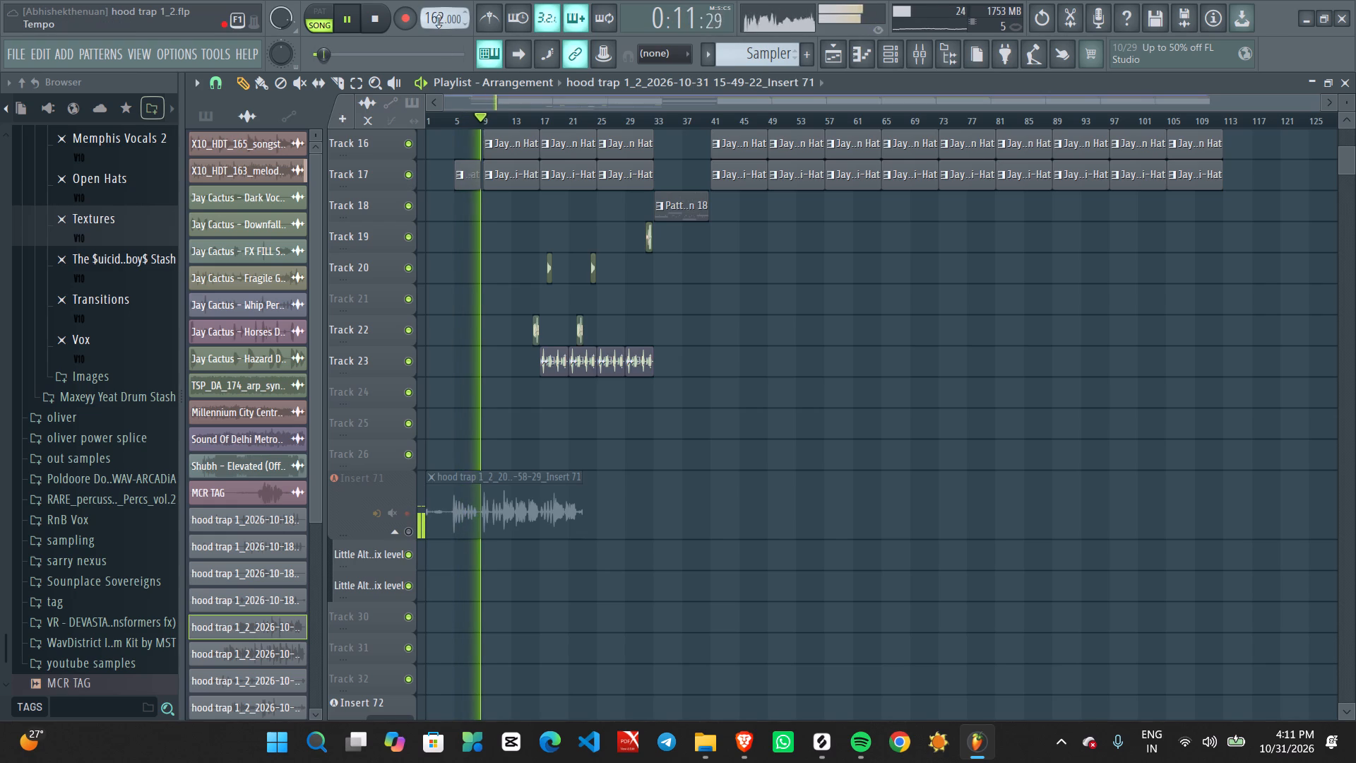
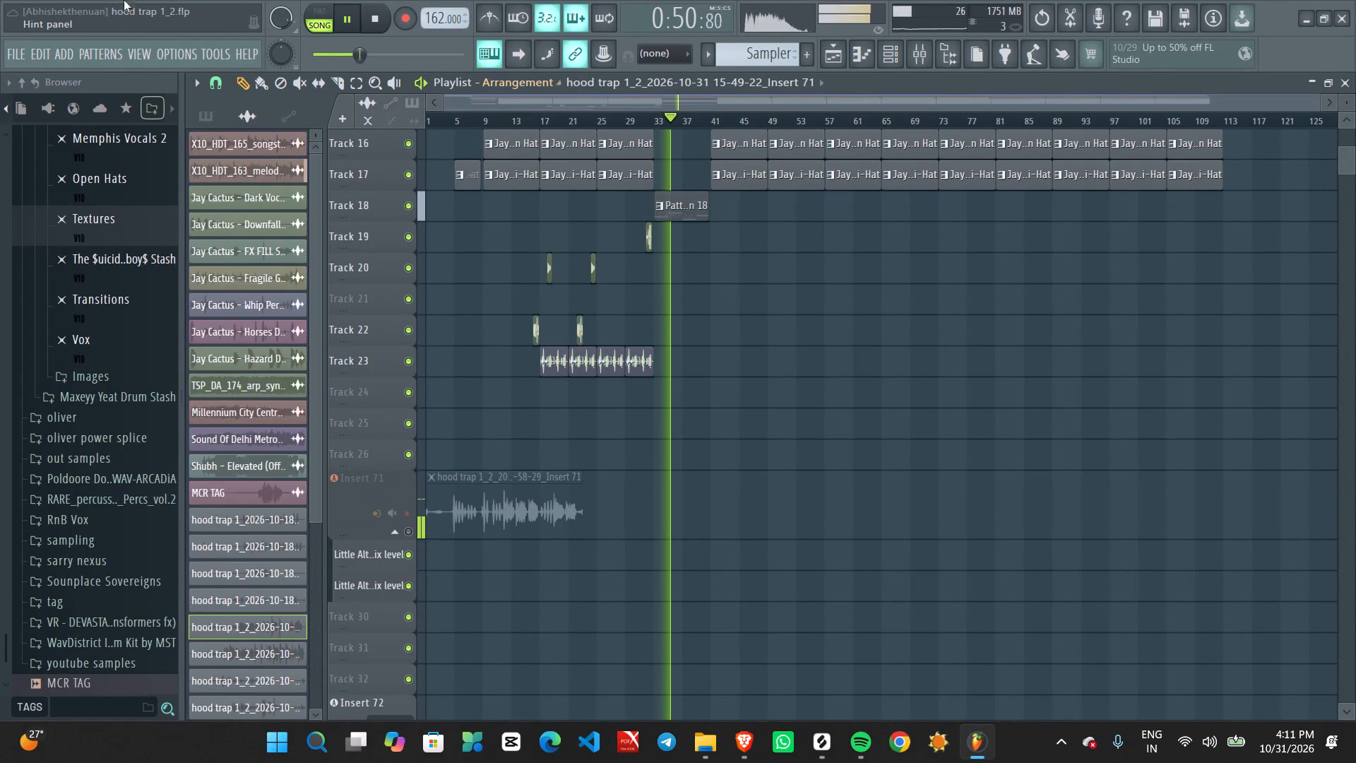
Replay the beat from just before bar 9 to audition that section at the 162 BPM tempo.
ctrl+scroll(555, 280, up, 2)
ctrl+scroll(614, 270, down, 7)
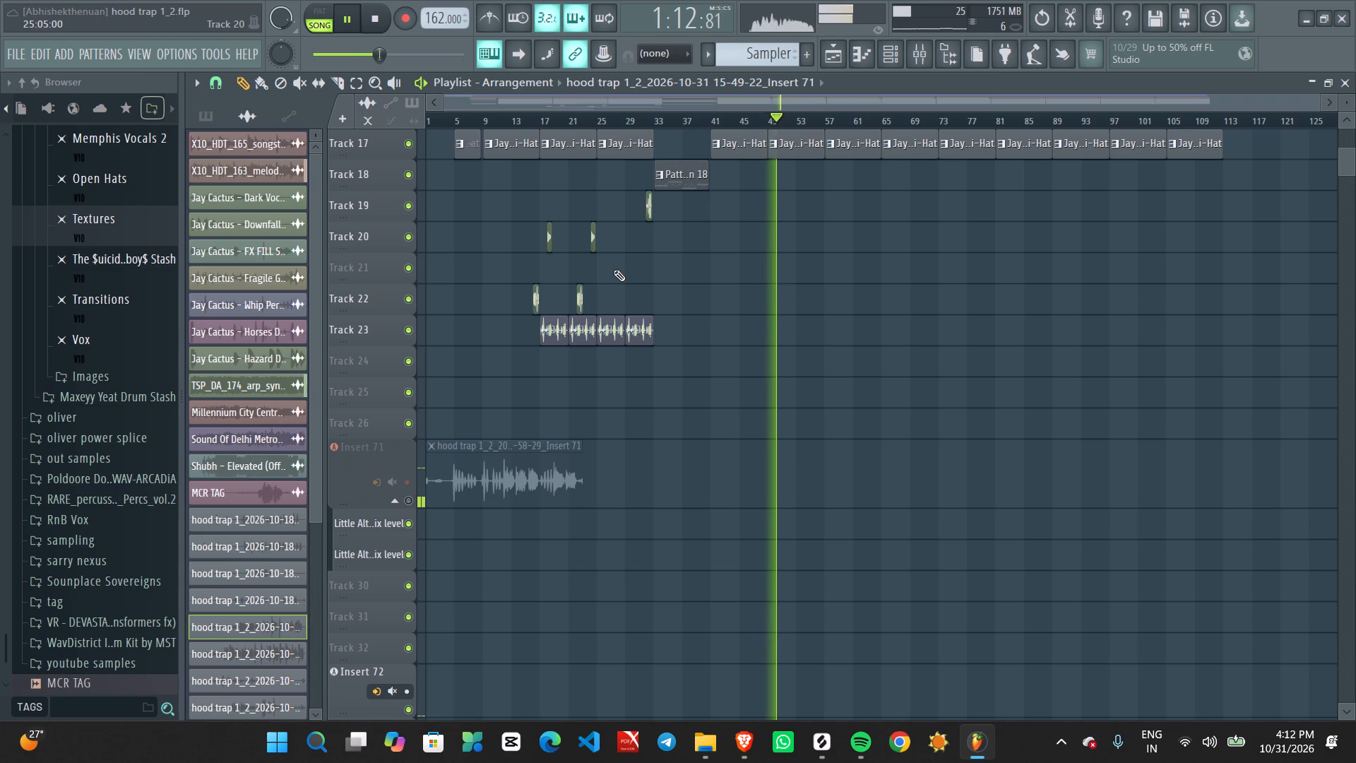
click(483, 117)
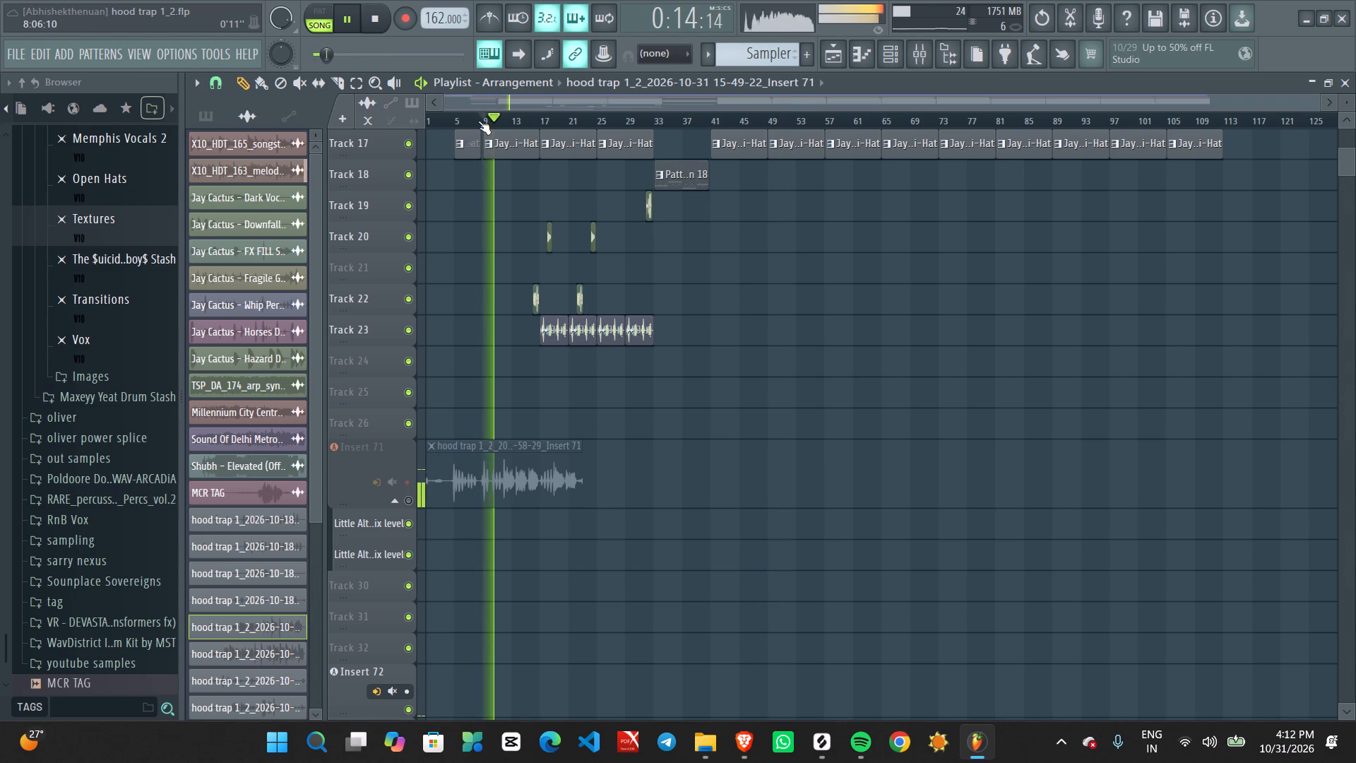
click(480, 120)
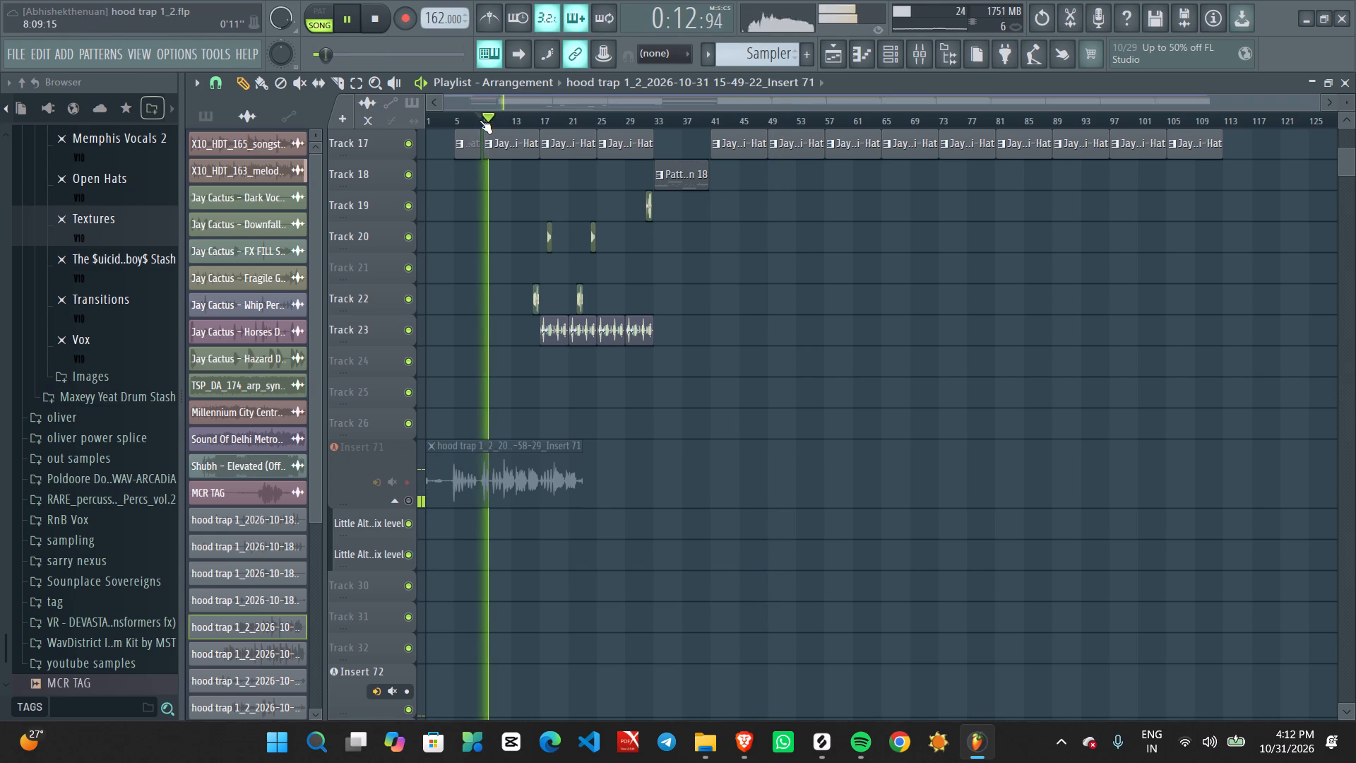
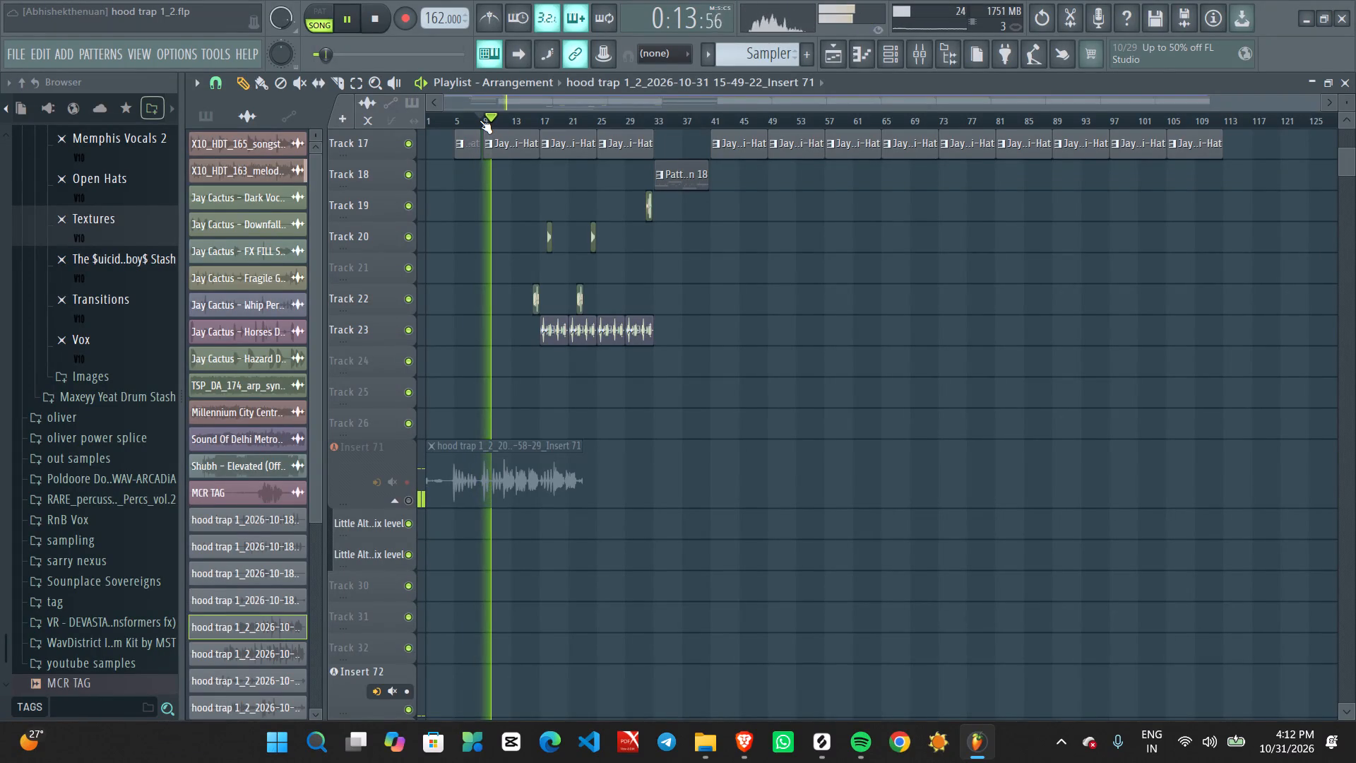
Stop the playback of the arrangement, ending the audition of the section around bar 9.
key(space)
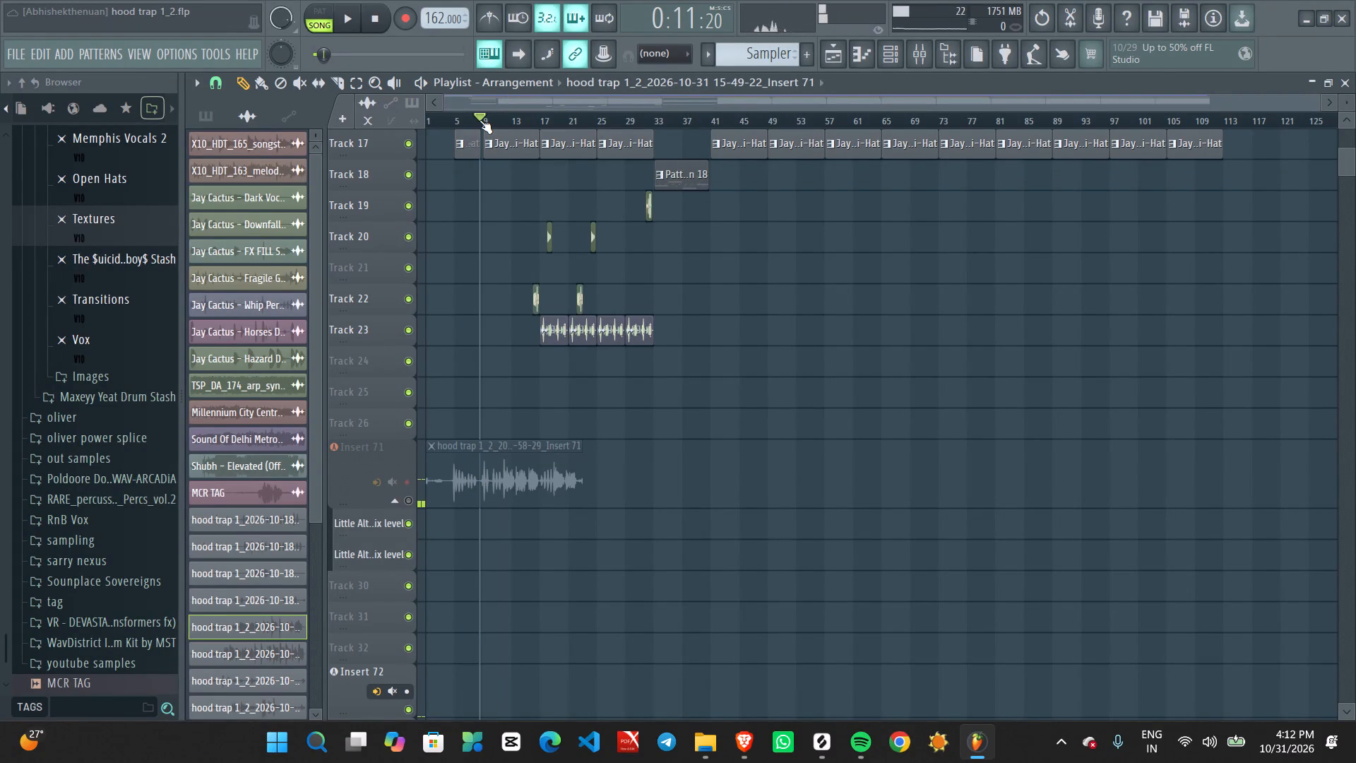
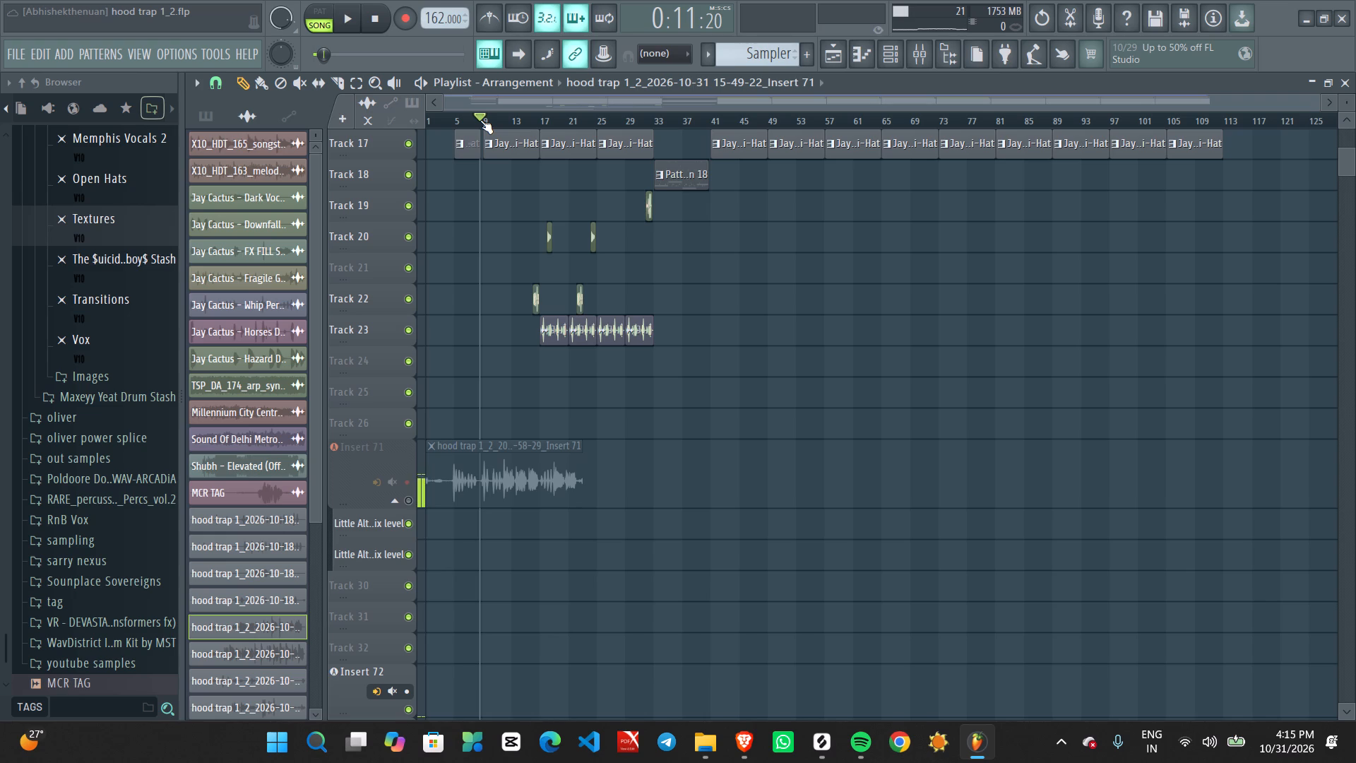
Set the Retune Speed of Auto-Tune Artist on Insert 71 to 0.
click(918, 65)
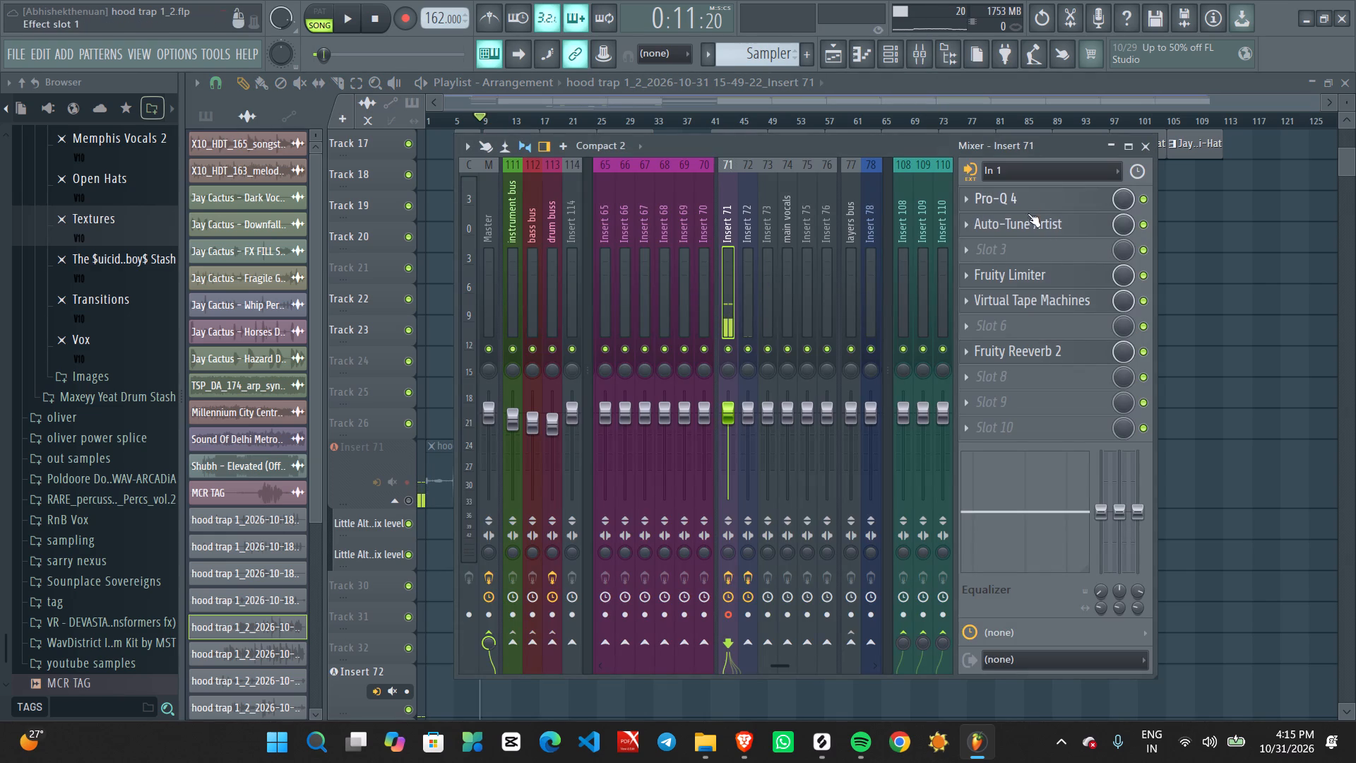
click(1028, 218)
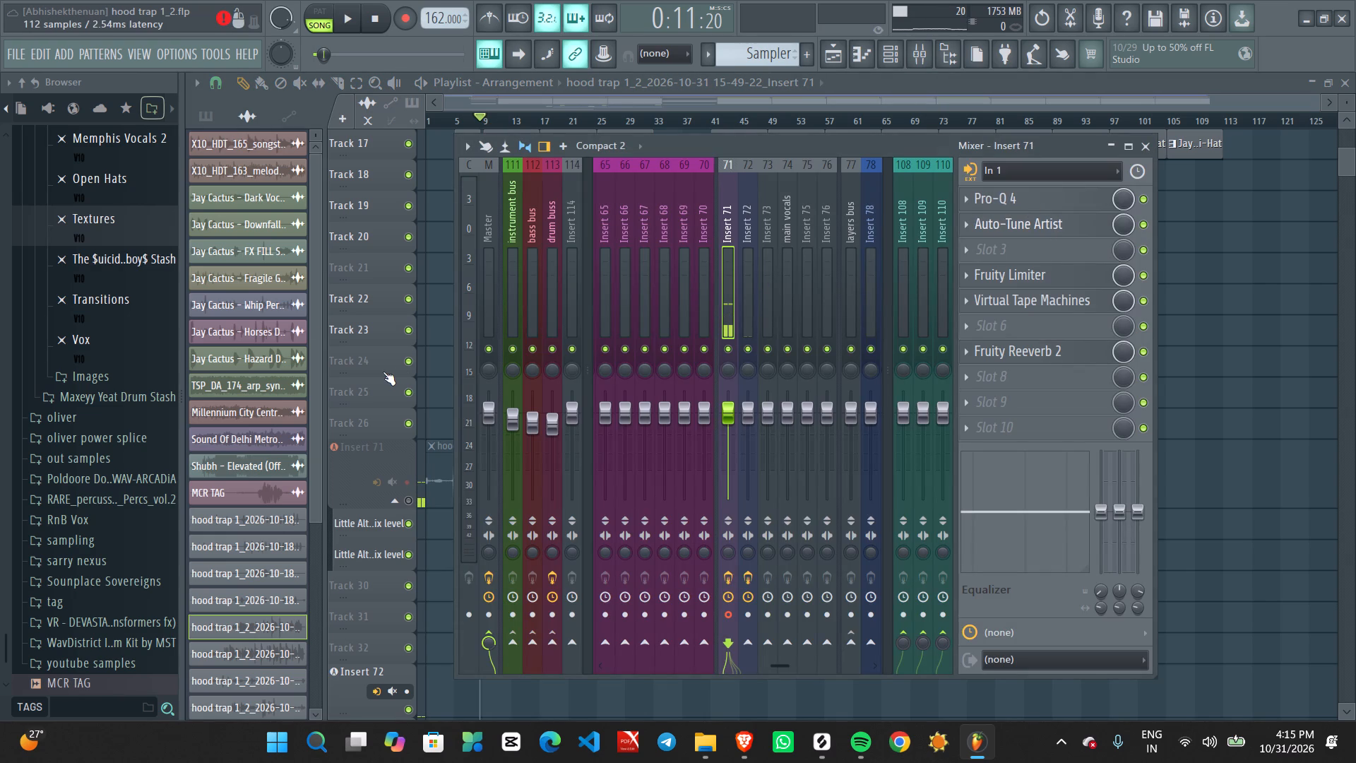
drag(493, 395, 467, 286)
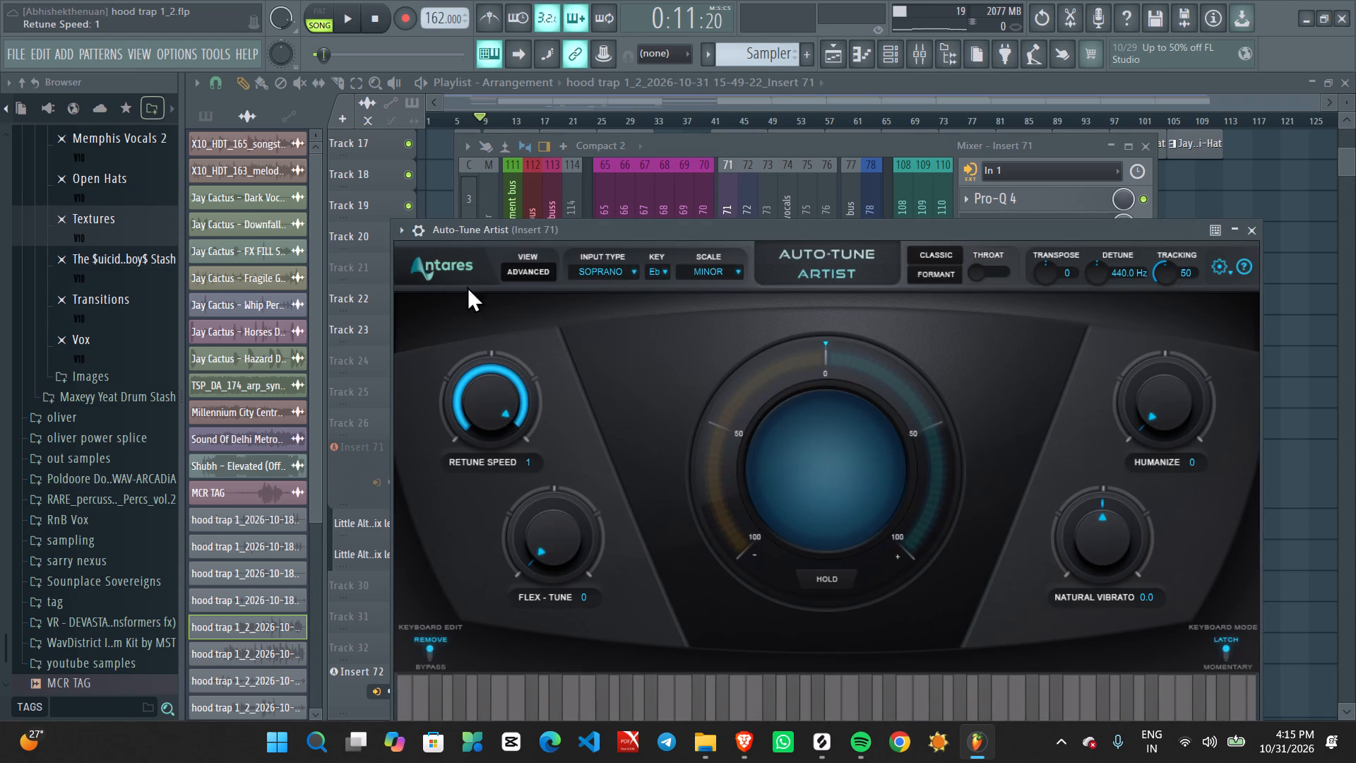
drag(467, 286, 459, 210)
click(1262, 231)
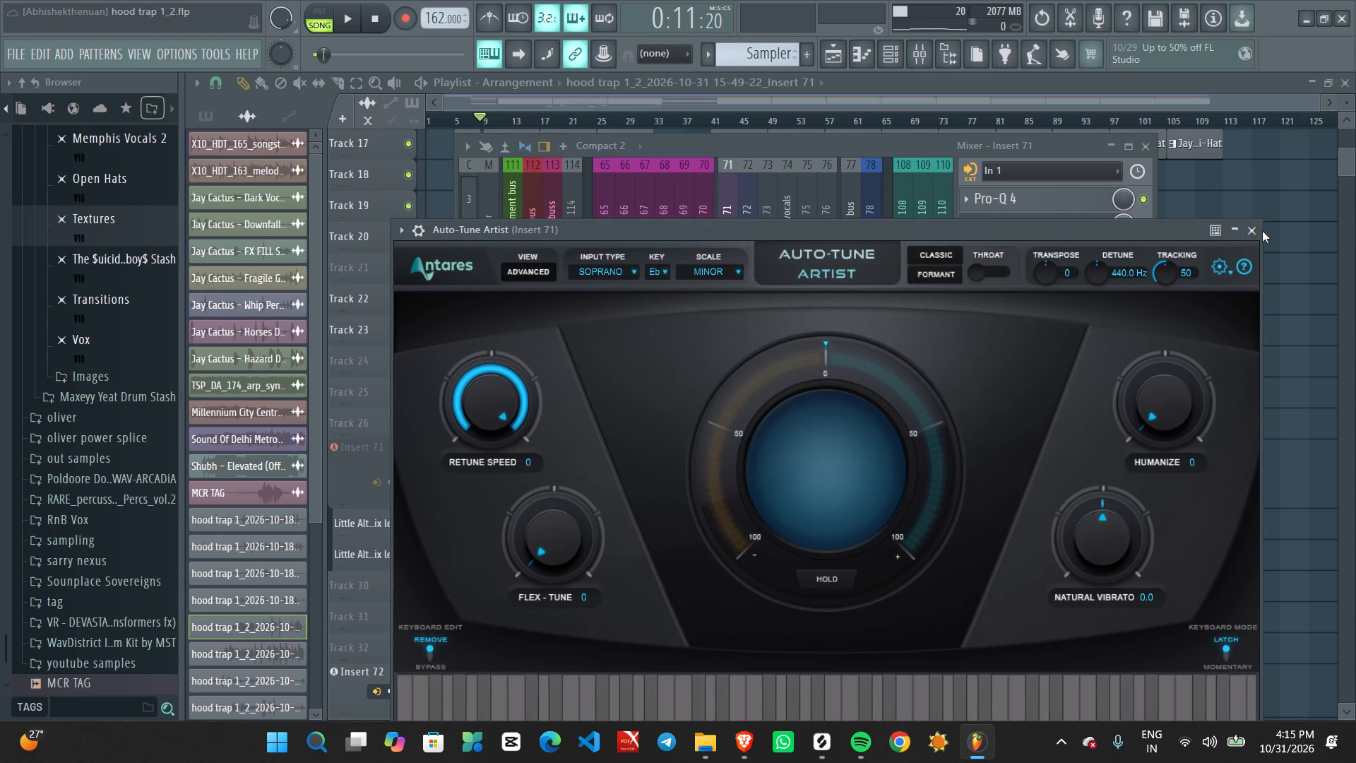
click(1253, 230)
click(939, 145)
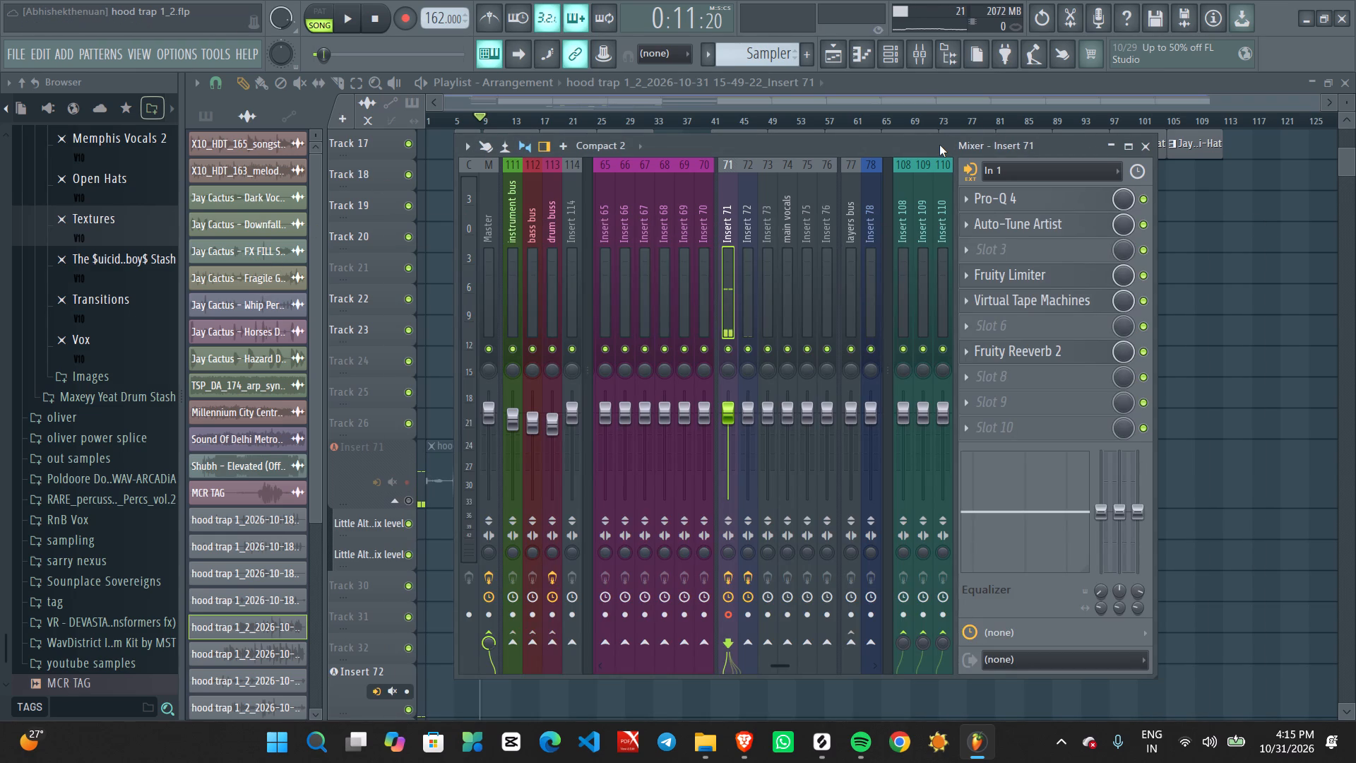
Return to the playlist and briefly play the arrangement from around bar 9.
click(839, 54)
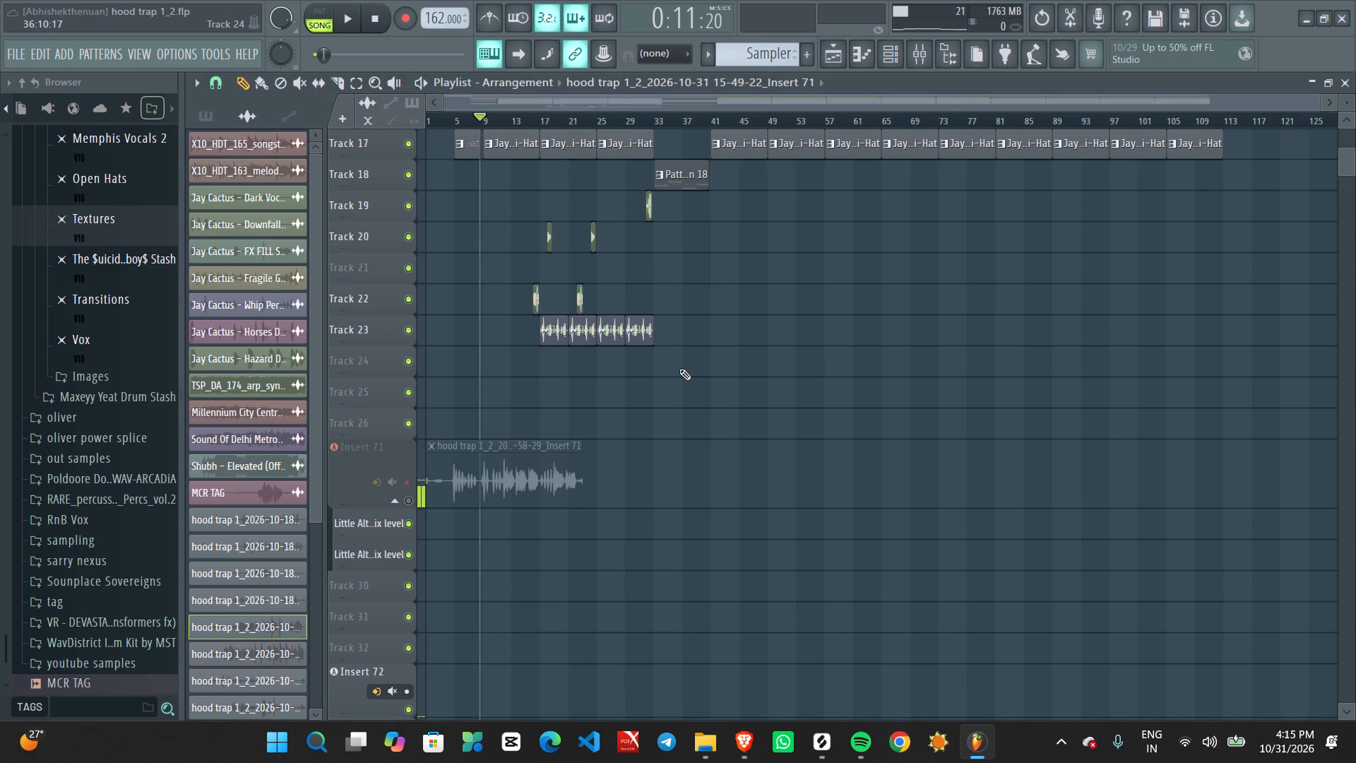
key(space)
key(space)
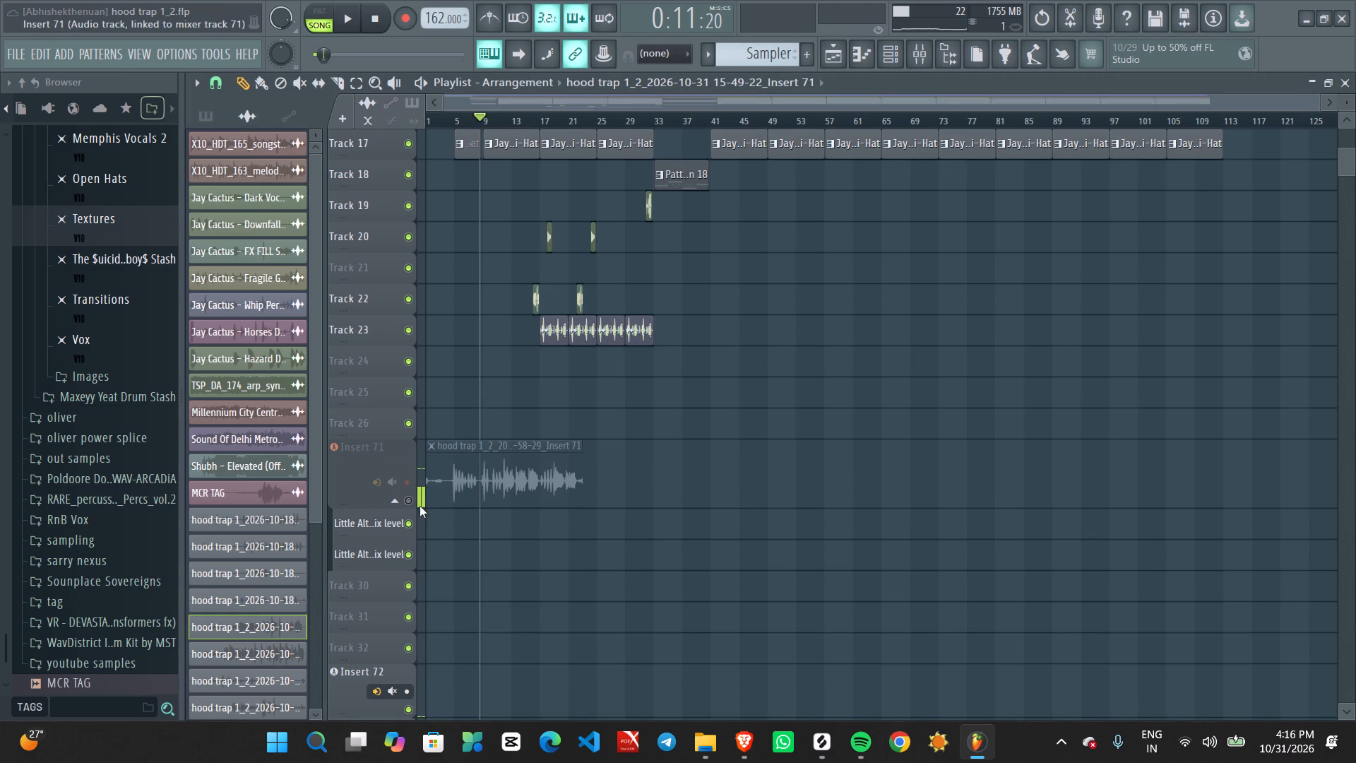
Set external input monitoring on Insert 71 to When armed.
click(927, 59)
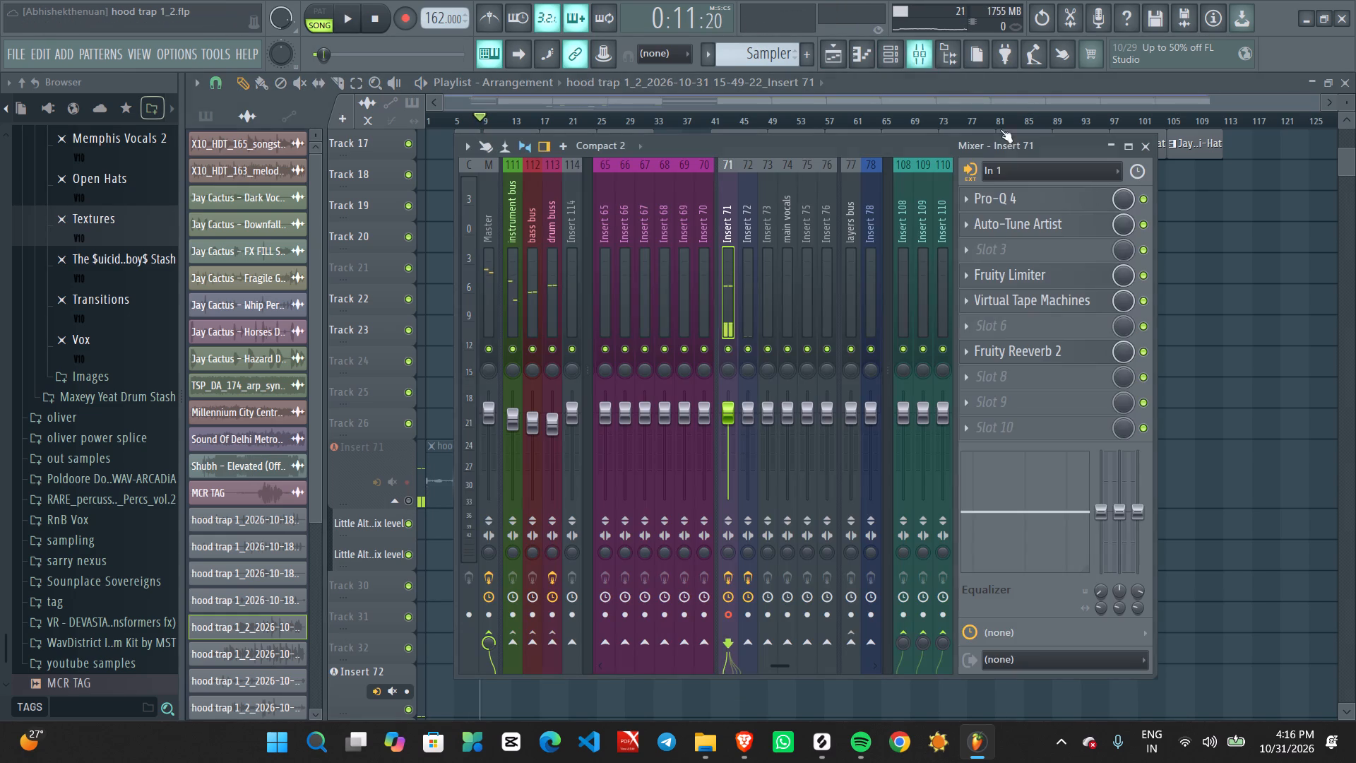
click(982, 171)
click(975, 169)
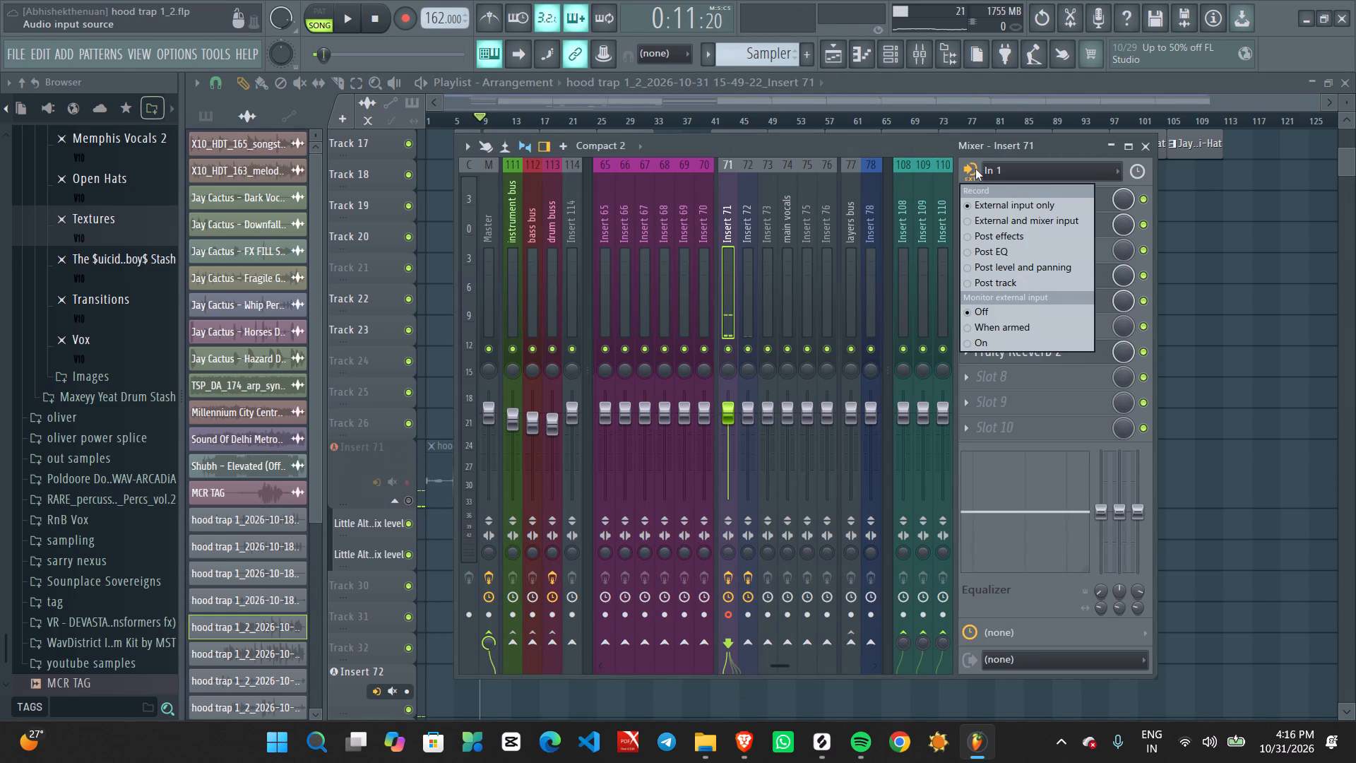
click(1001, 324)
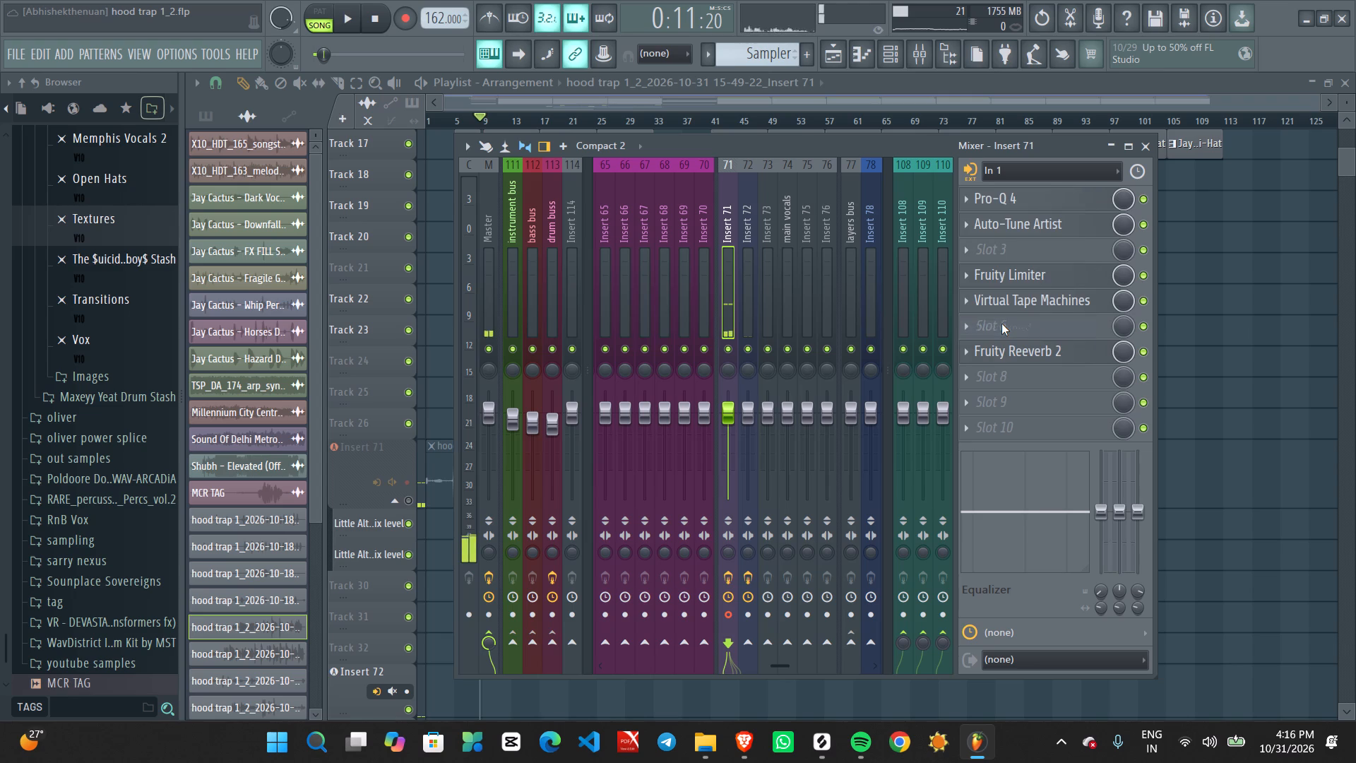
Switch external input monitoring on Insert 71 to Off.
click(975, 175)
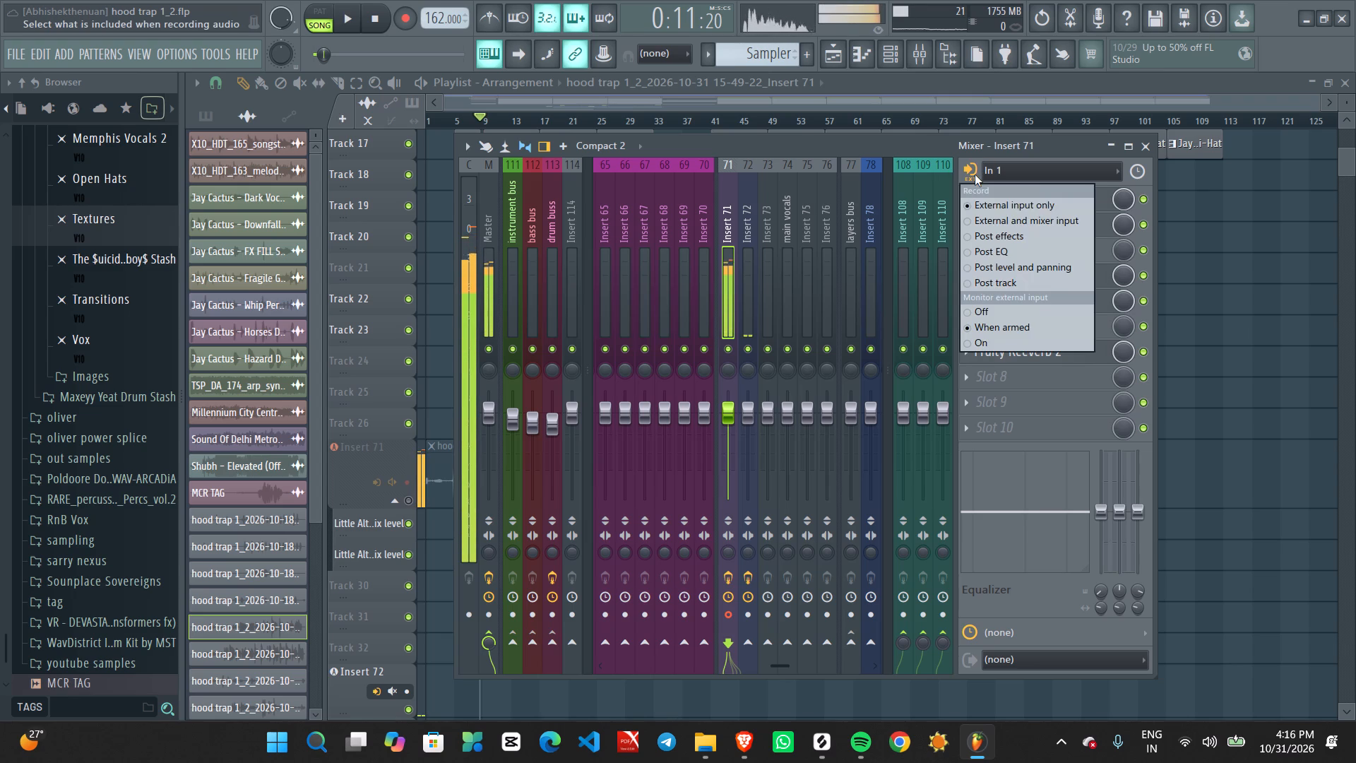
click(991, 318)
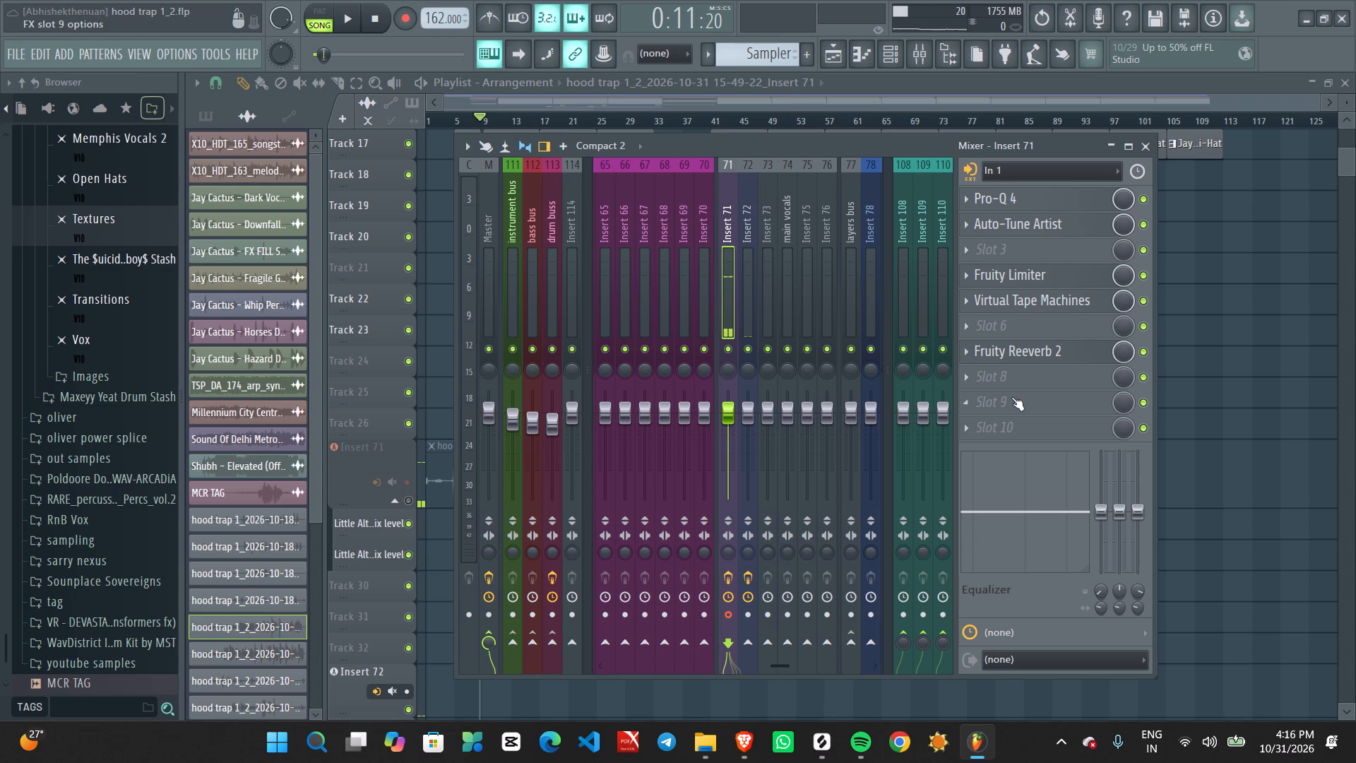
Check Fruity Reeverb 2 on Insert 71 and set the track's external input monitoring to When armed.
click(1028, 359)
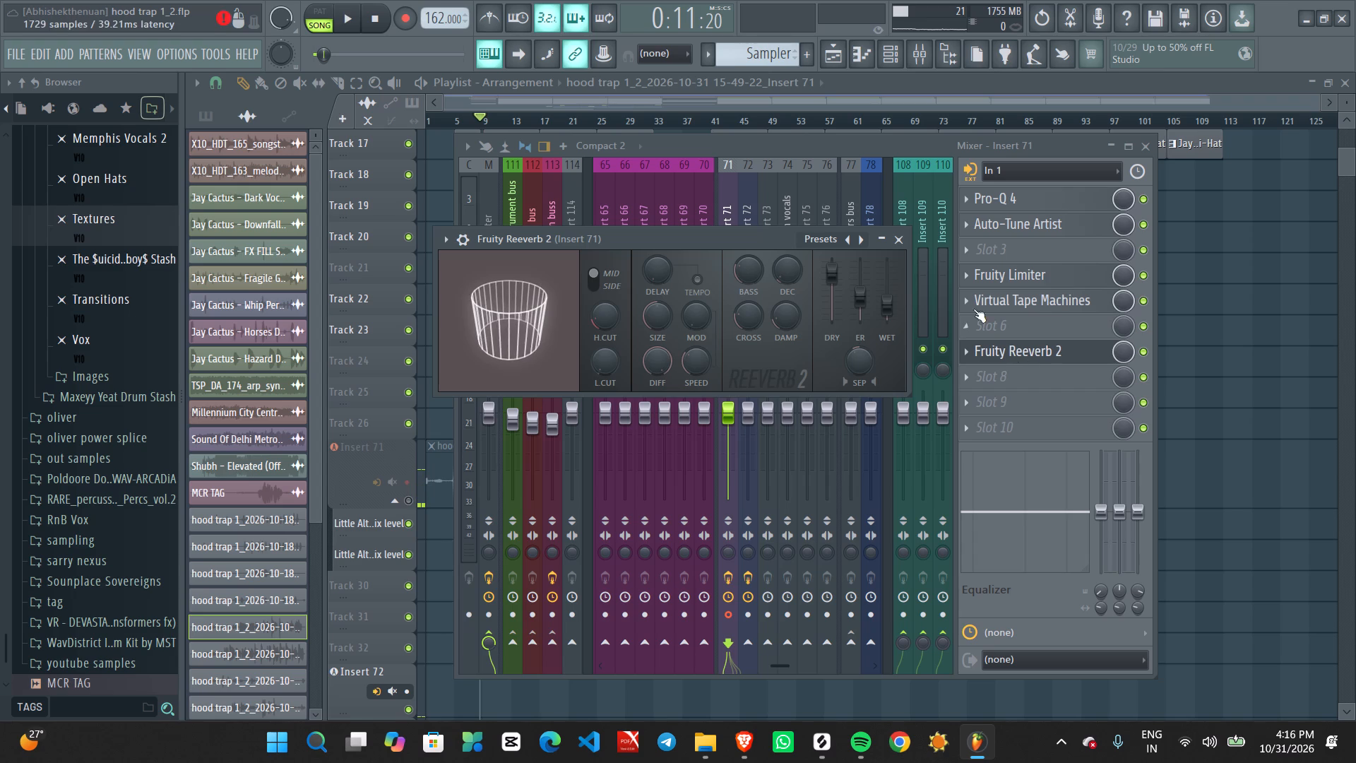
click(961, 171)
click(997, 330)
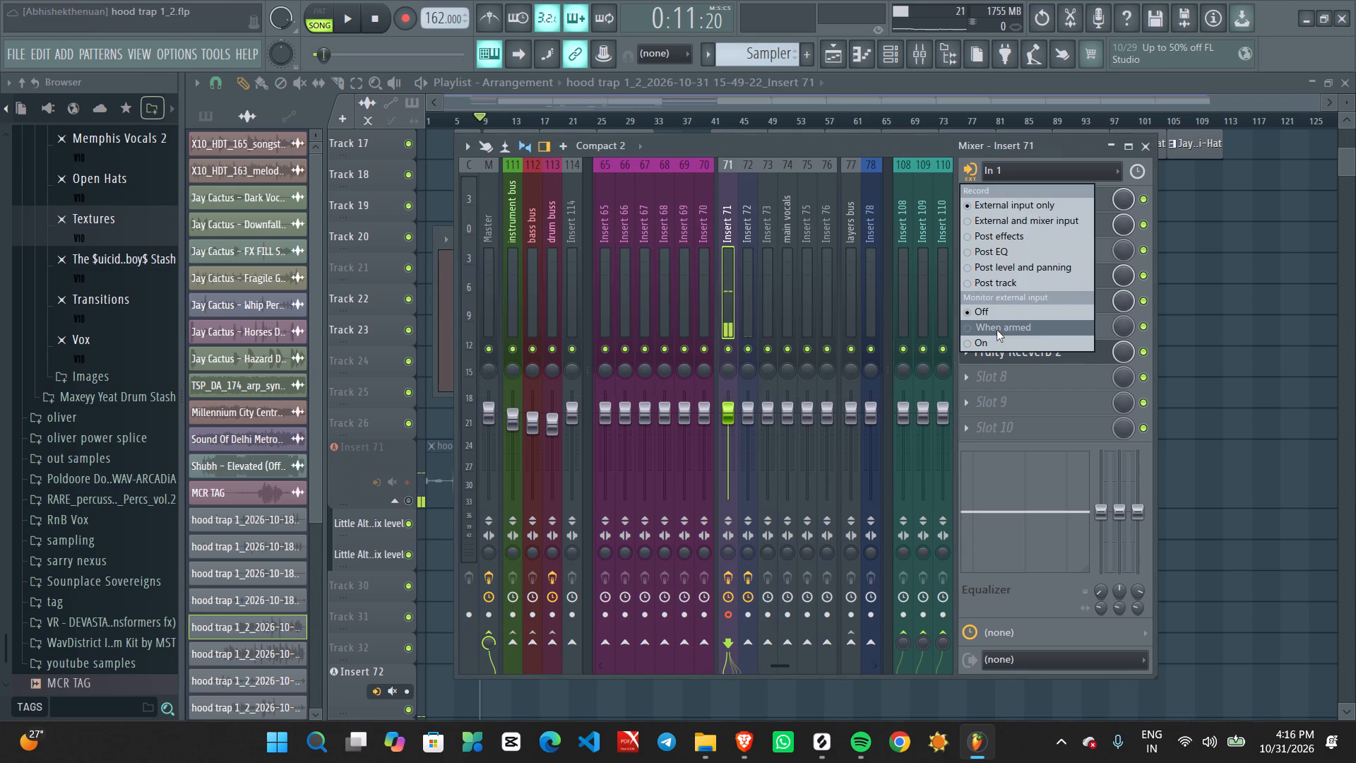
Check how Auto-Tune Artist on Insert 71 reacts to the live vocal input.
click(1054, 218)
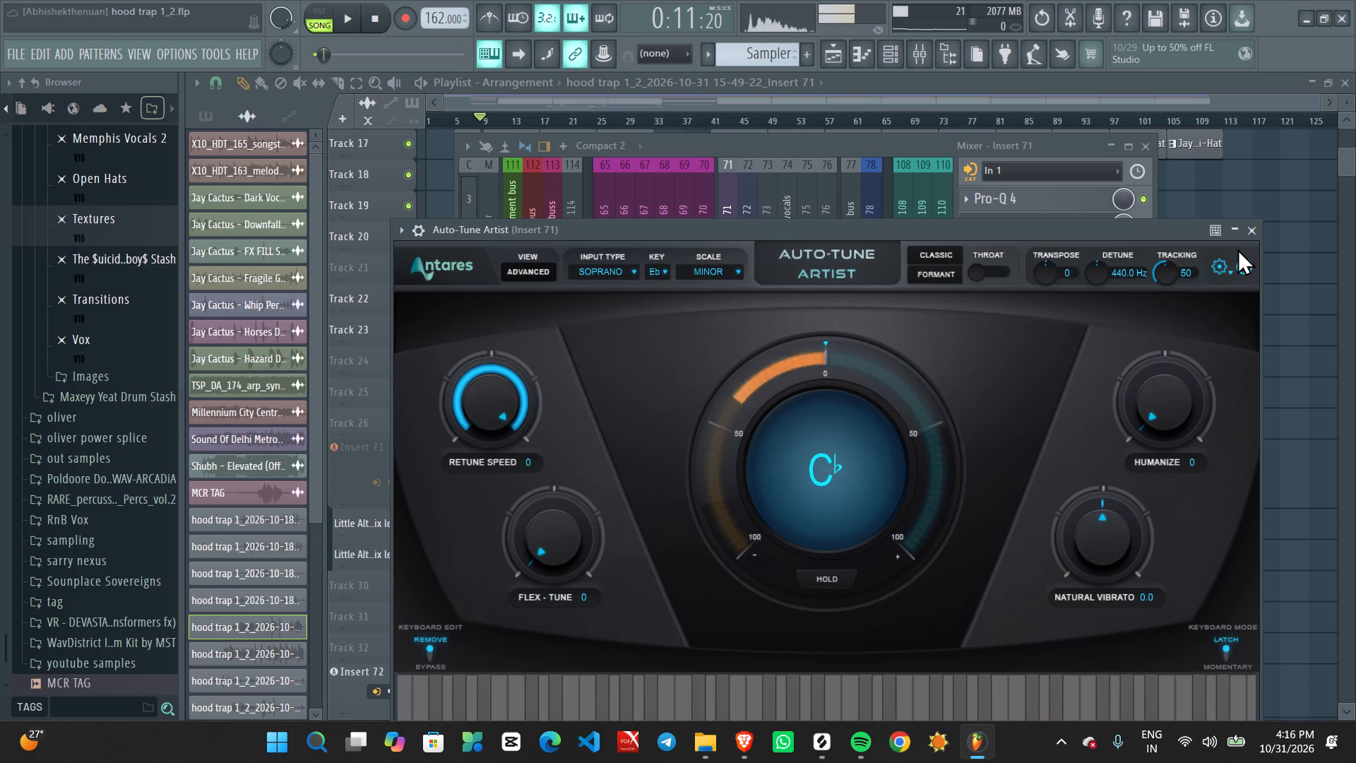
click(1258, 235)
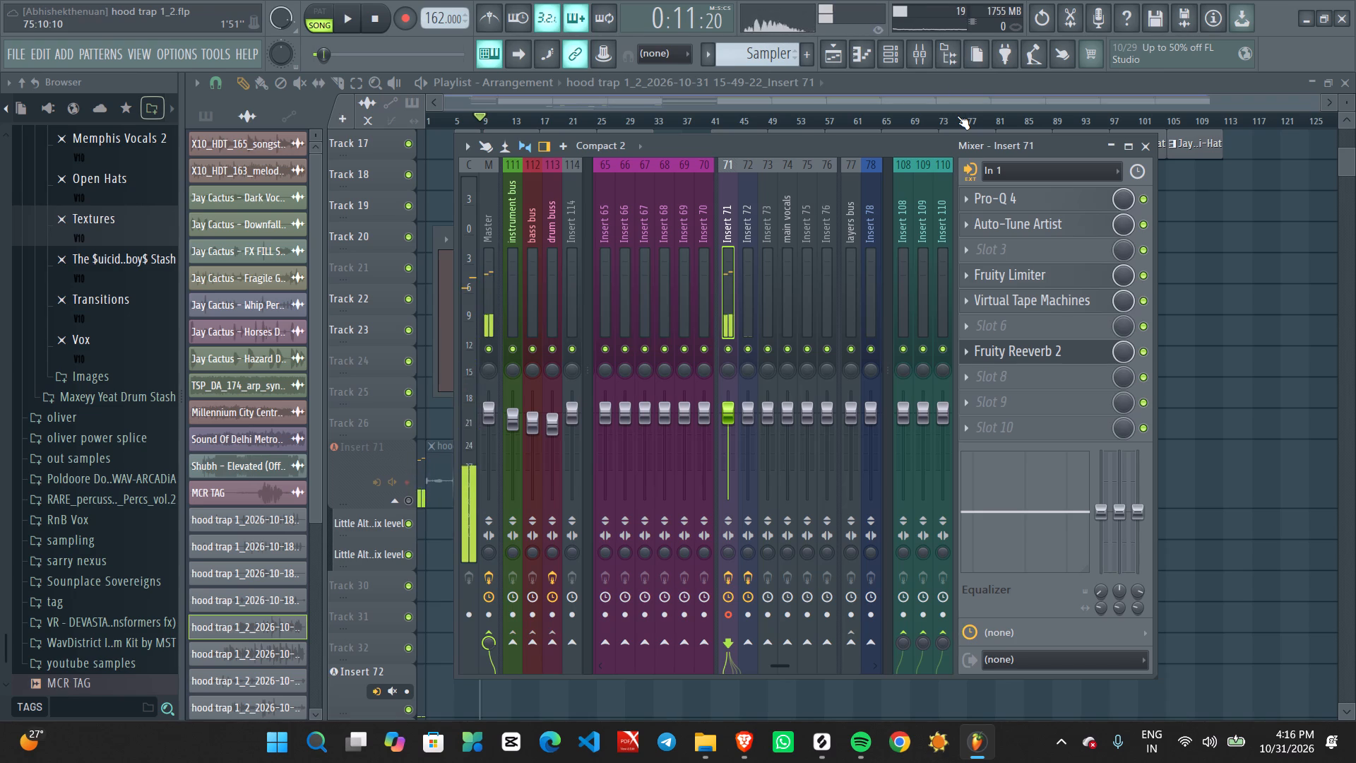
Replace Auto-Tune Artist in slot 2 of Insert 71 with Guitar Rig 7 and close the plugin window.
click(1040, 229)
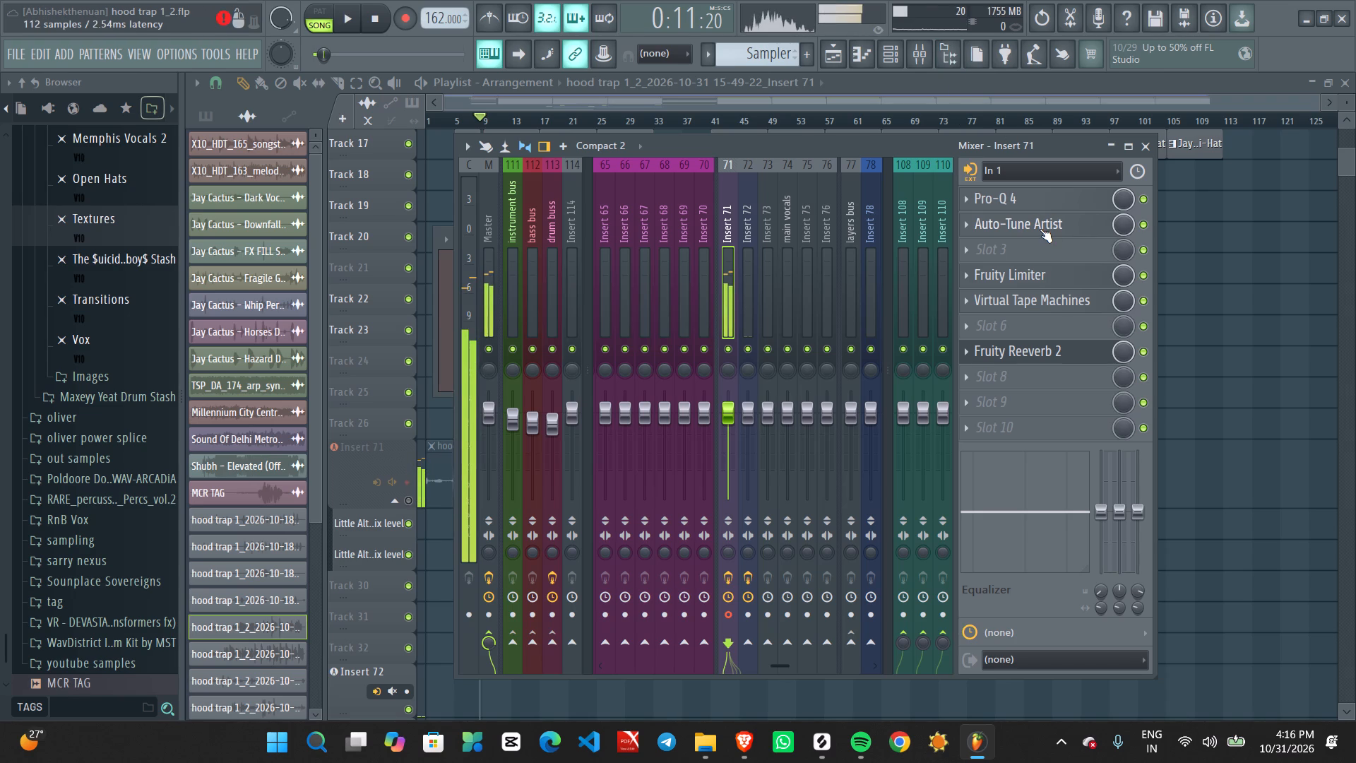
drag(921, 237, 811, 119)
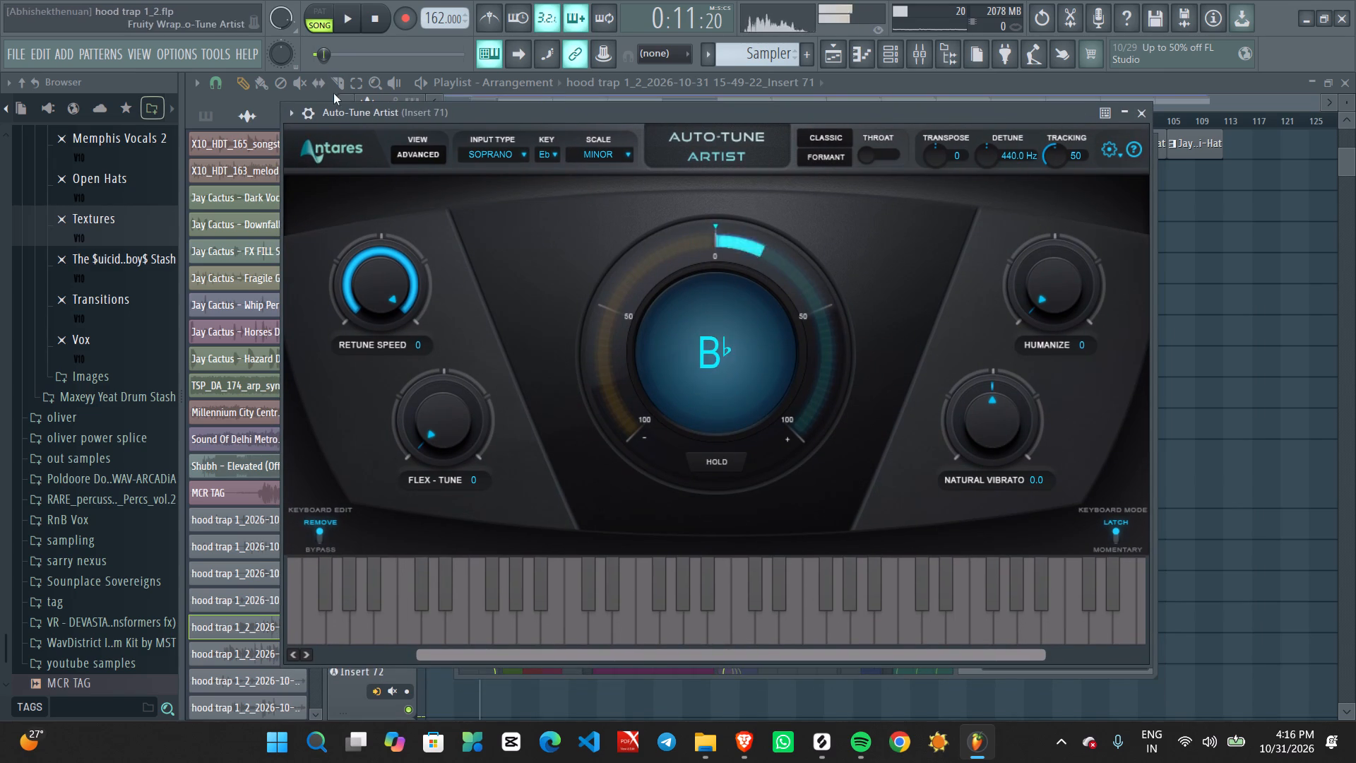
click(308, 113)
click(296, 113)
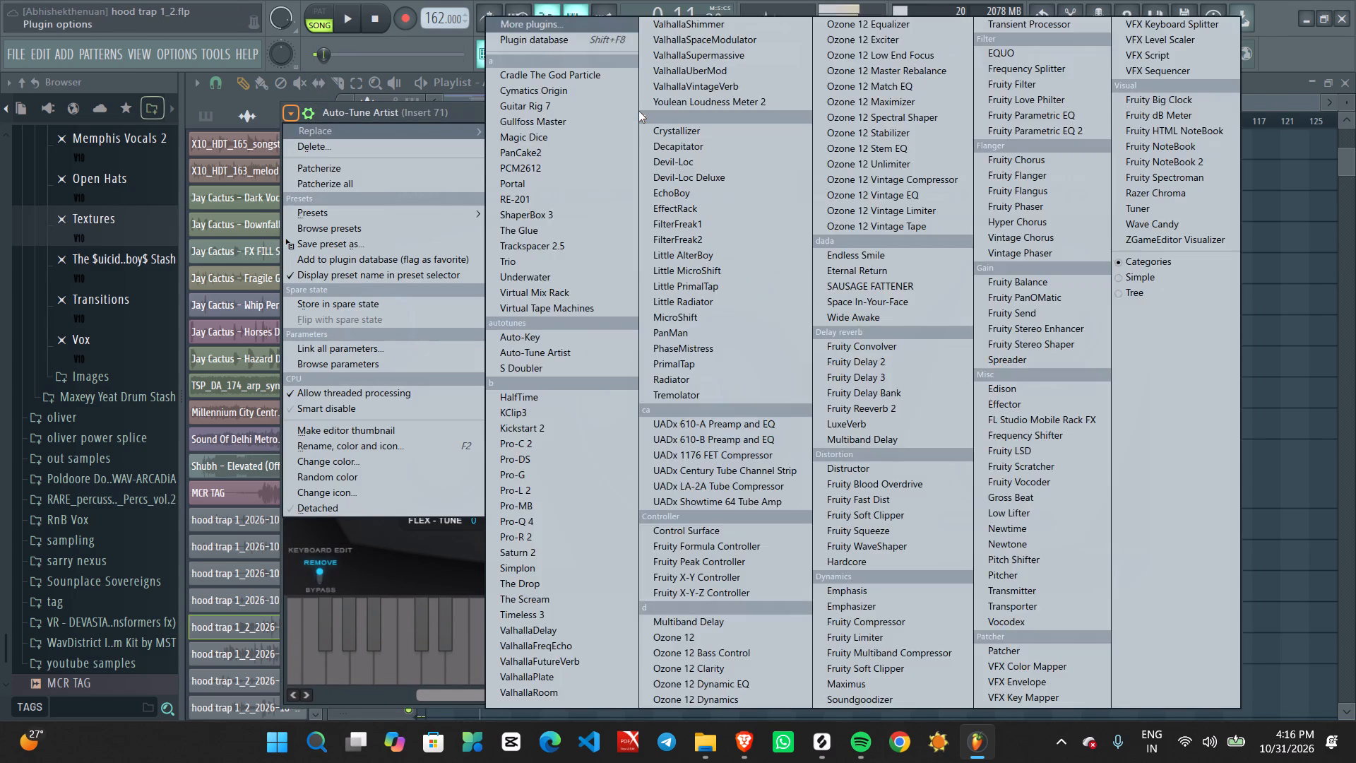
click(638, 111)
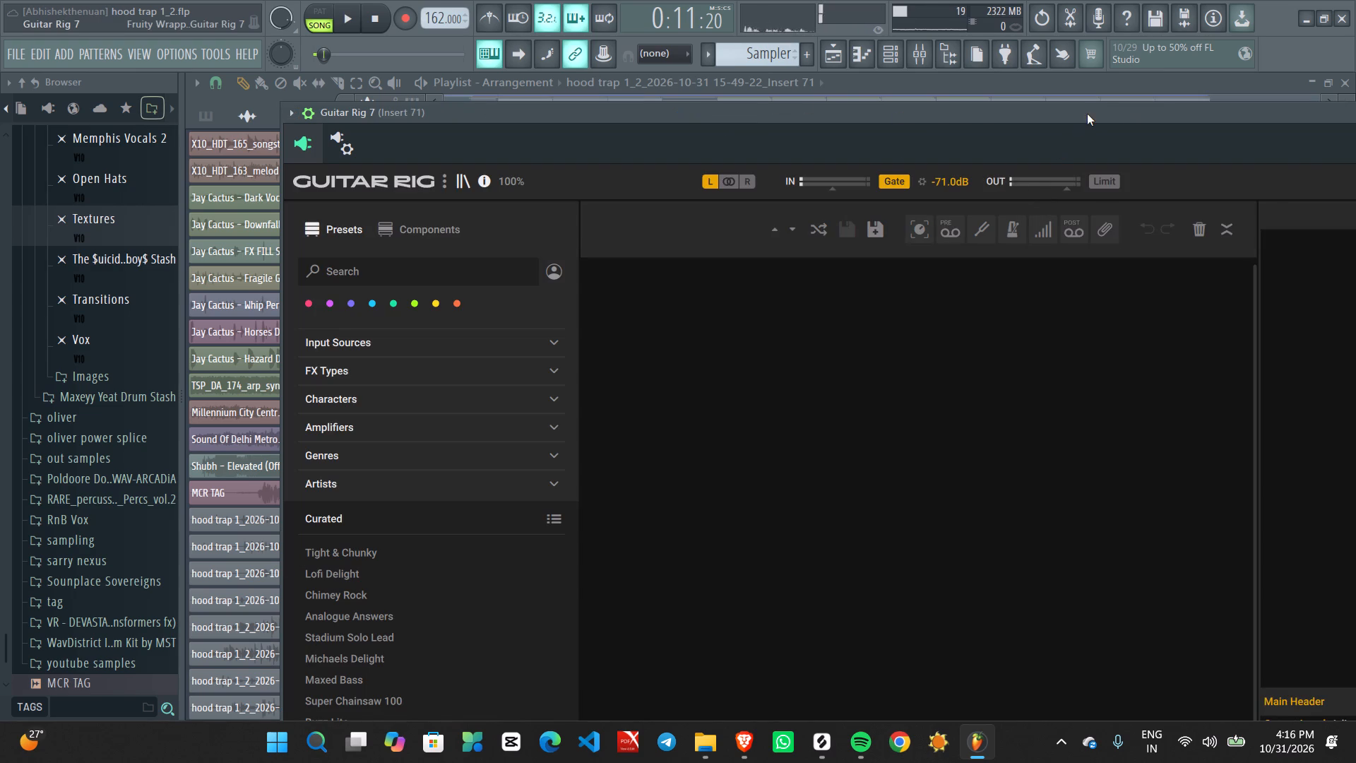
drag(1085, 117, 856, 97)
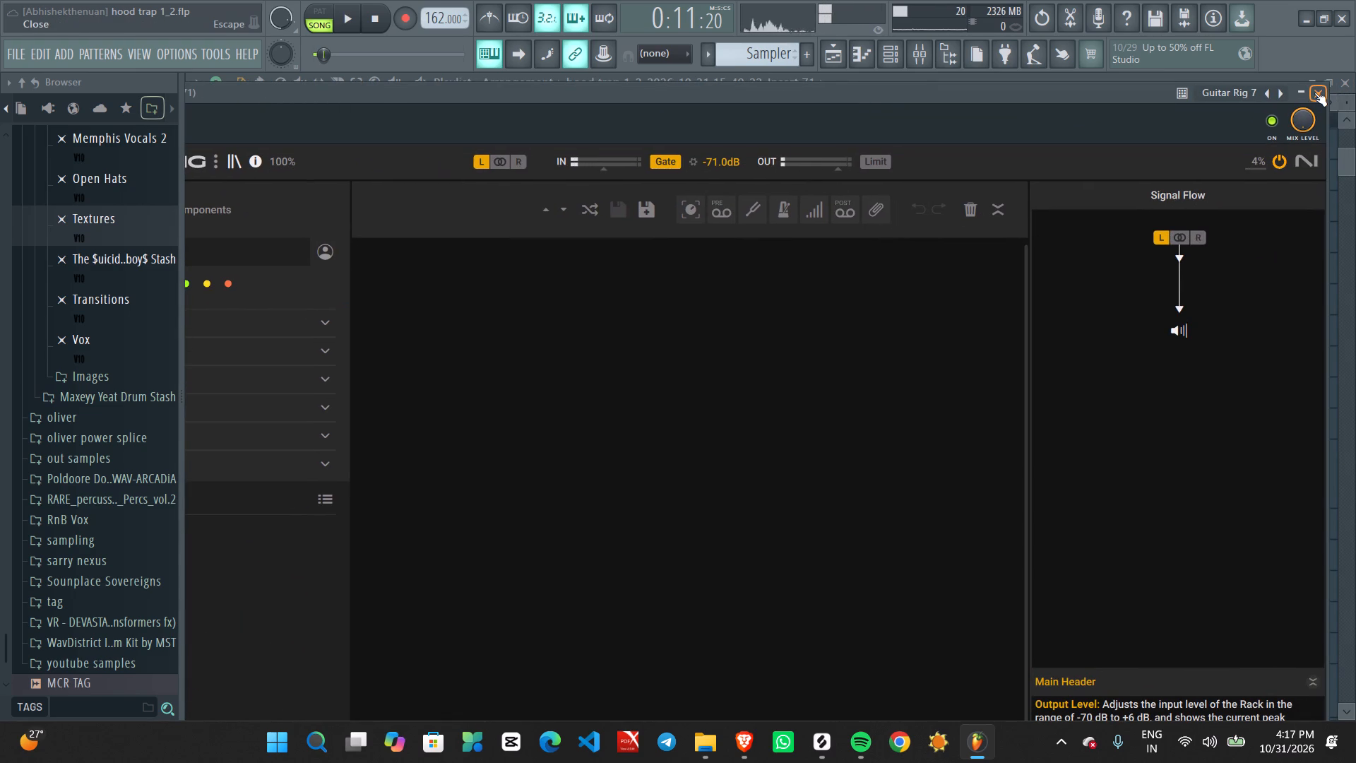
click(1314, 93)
Load a new Auto-Tune Artist into slot 3 of Insert 71 and close its window.
click(965, 225)
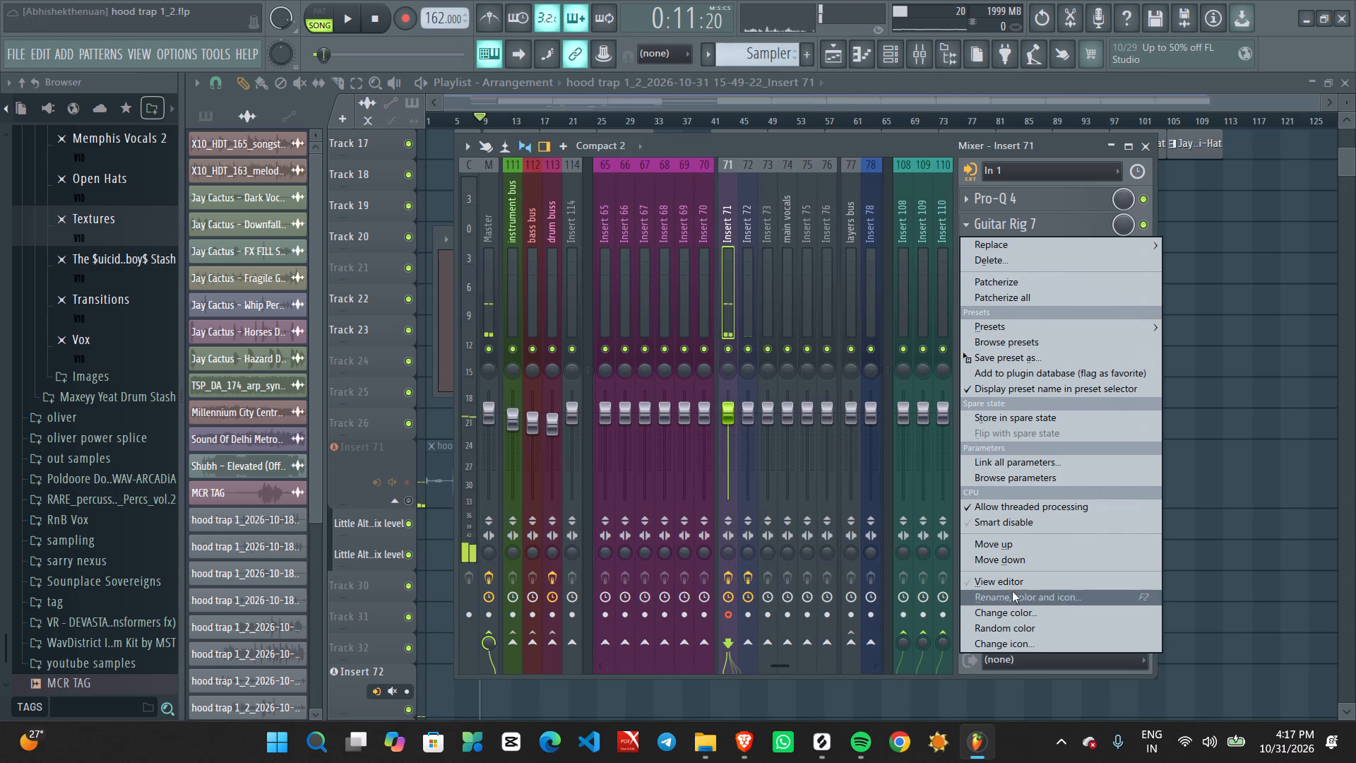
click(992, 228)
click(980, 247)
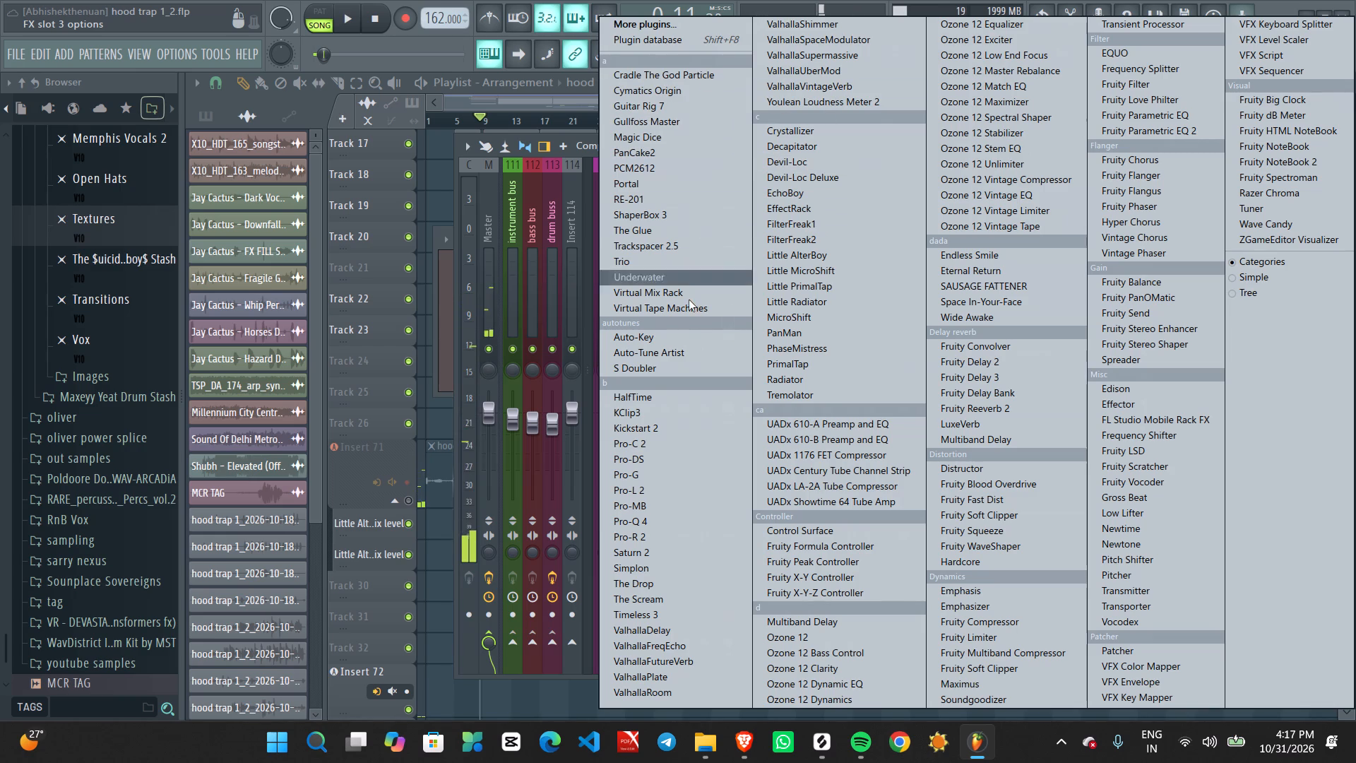
click(679, 350)
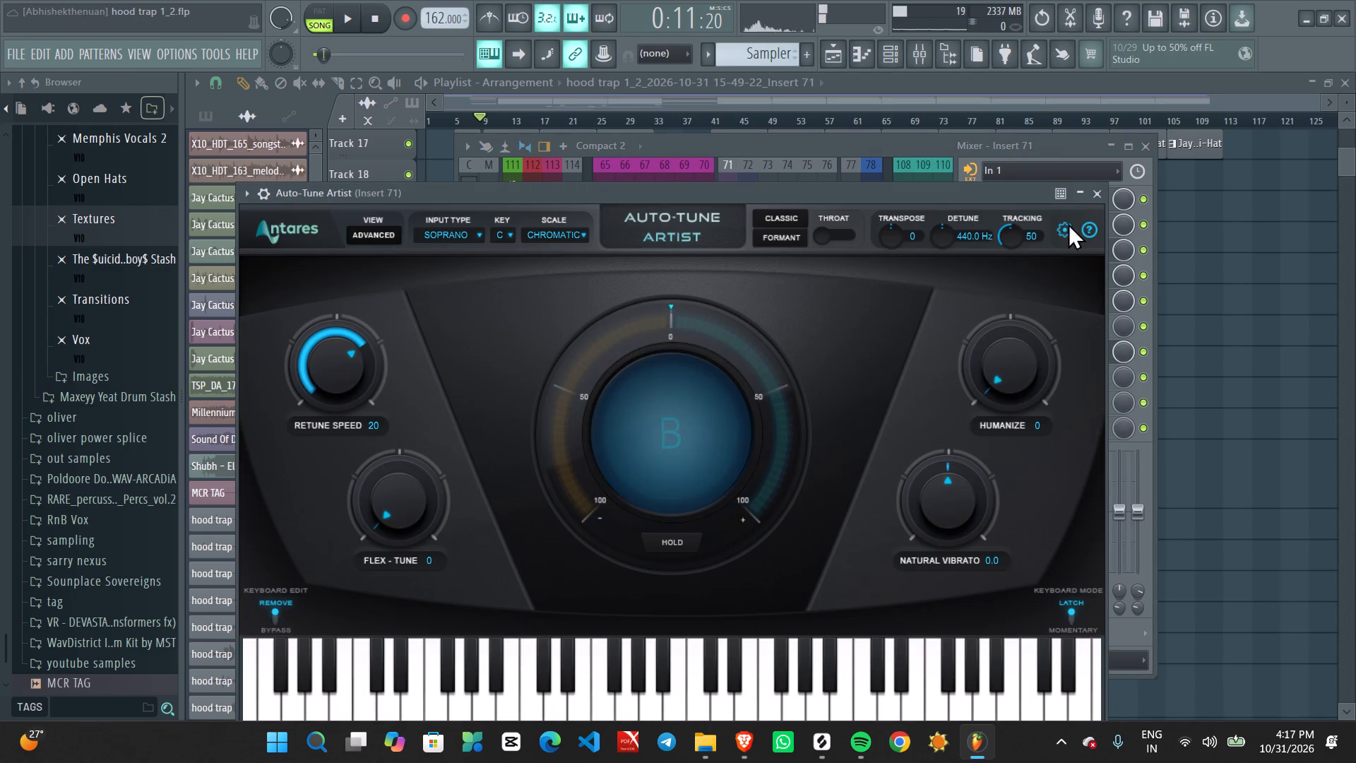
click(1095, 196)
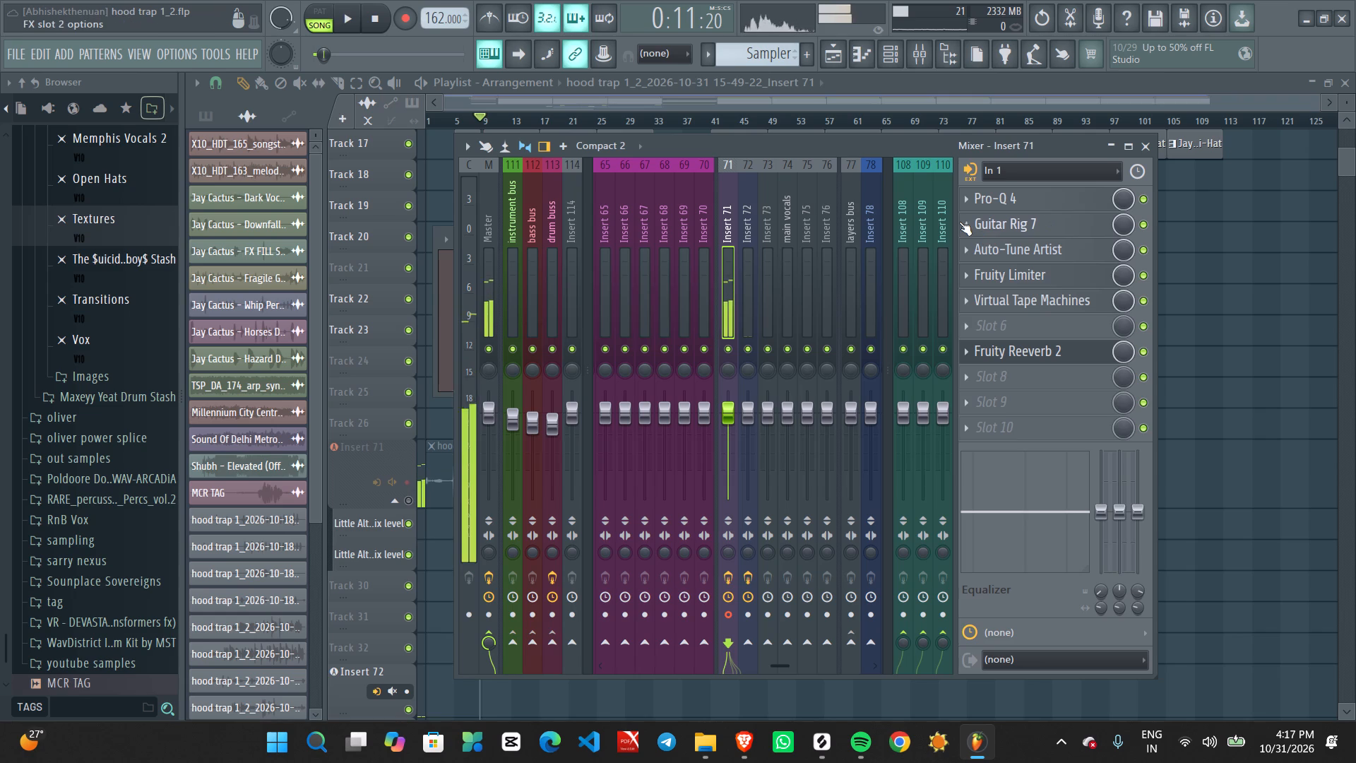
Delete Guitar Rig 7 from slot 2 of Insert 71.
click(959, 220)
click(985, 259)
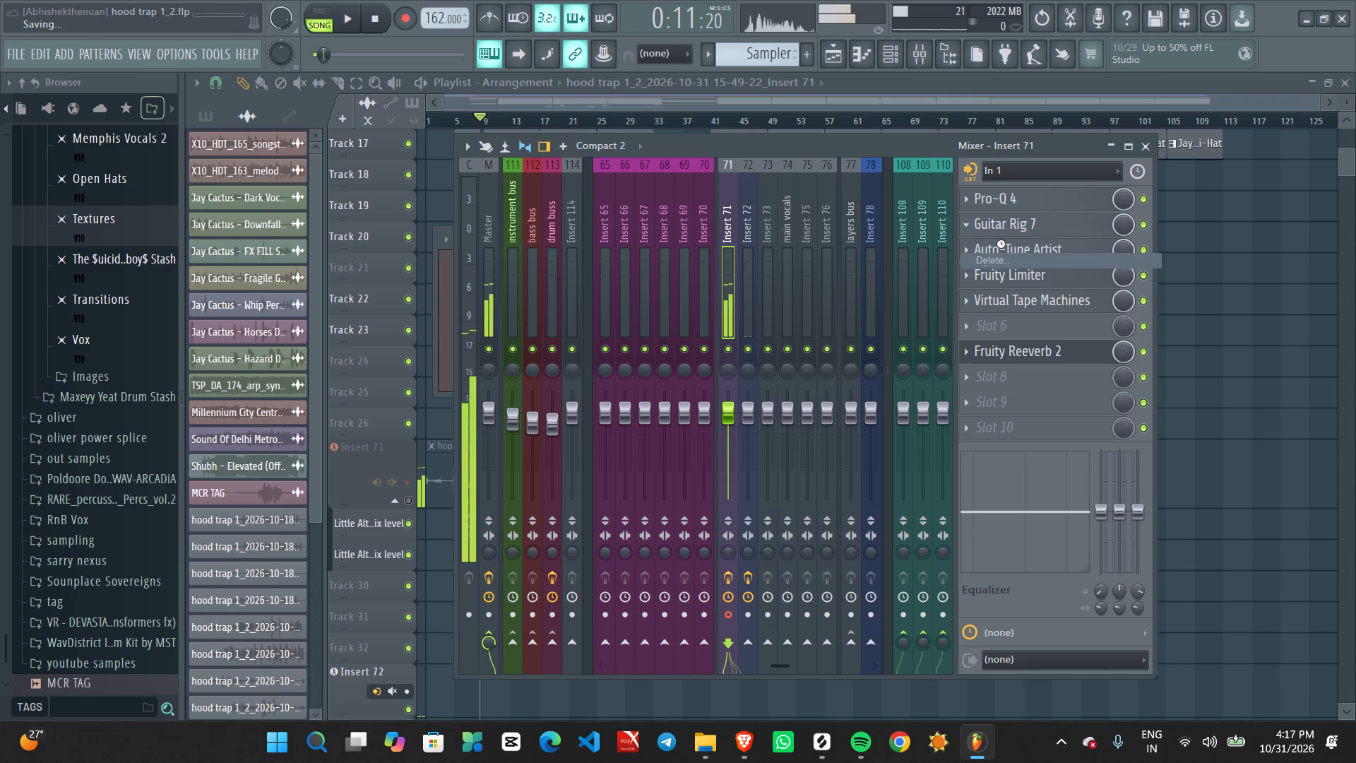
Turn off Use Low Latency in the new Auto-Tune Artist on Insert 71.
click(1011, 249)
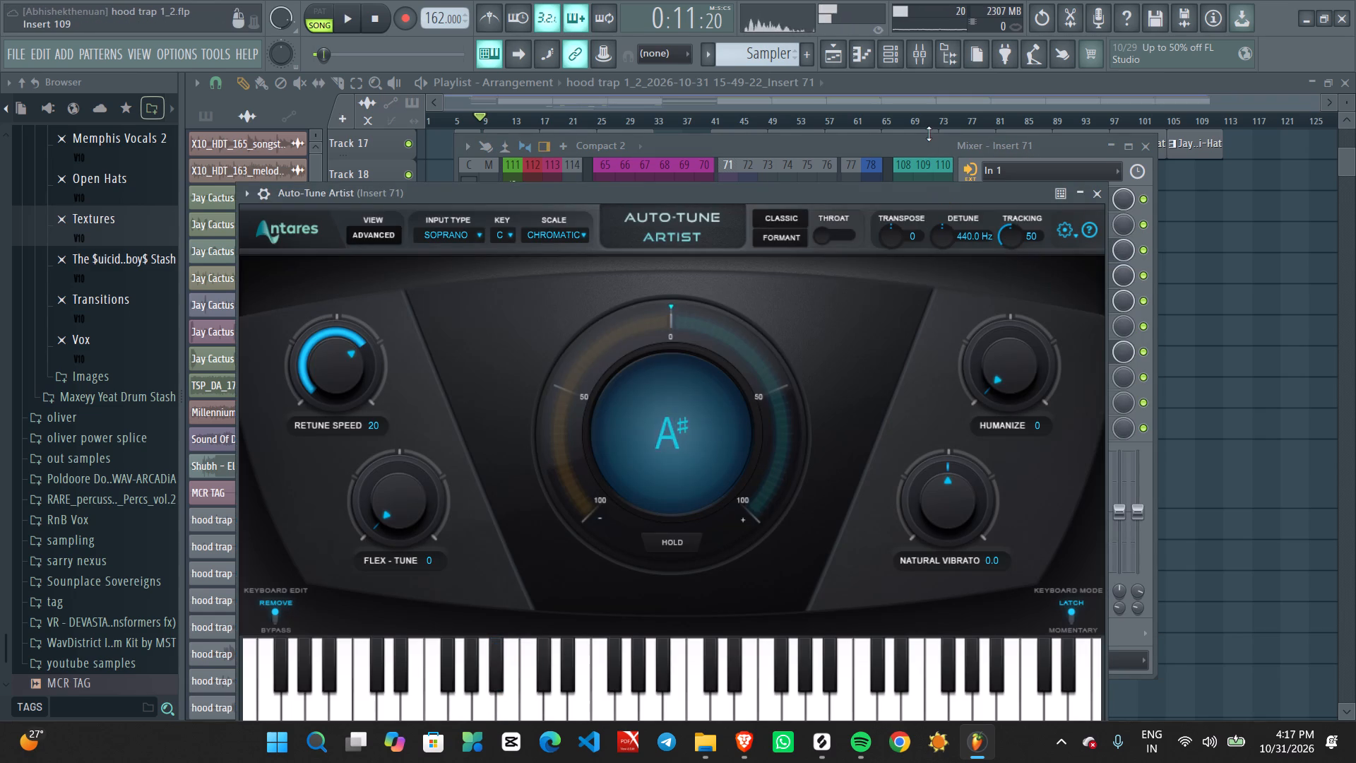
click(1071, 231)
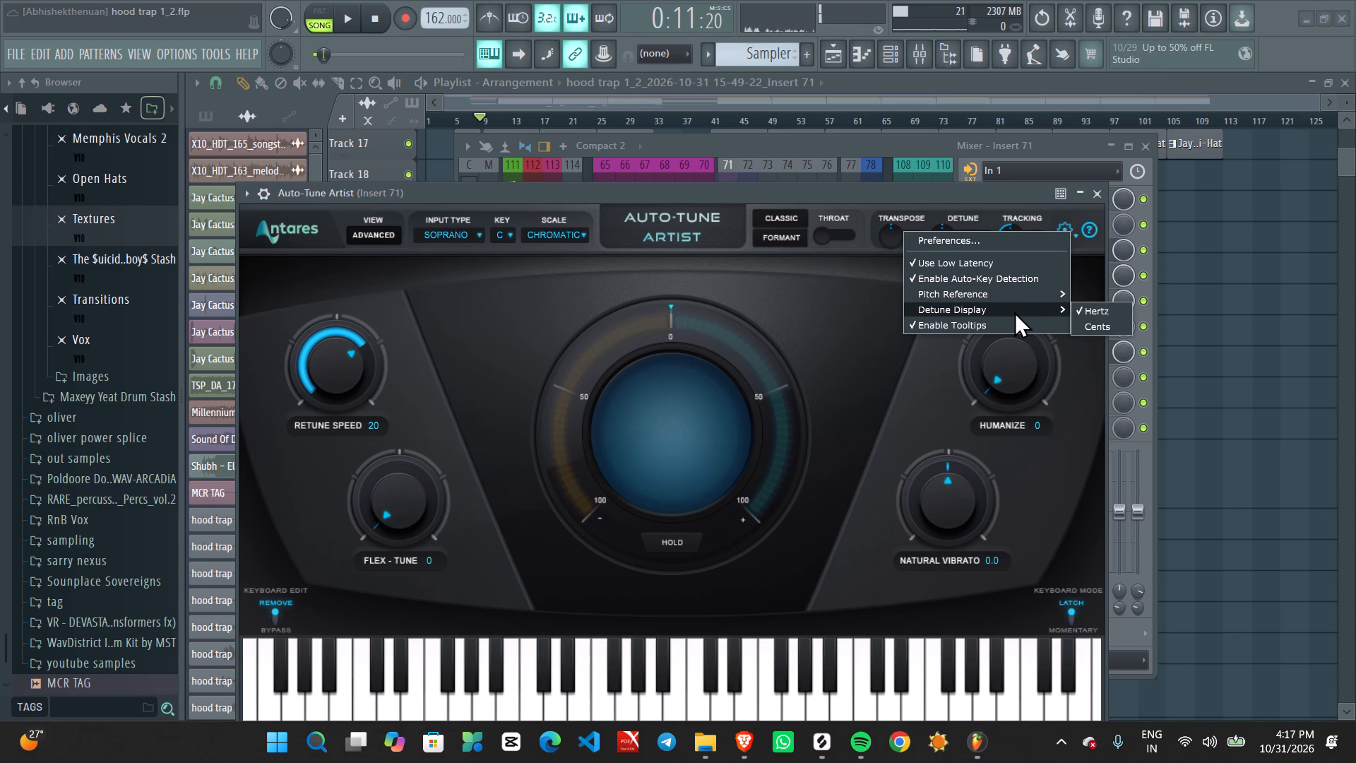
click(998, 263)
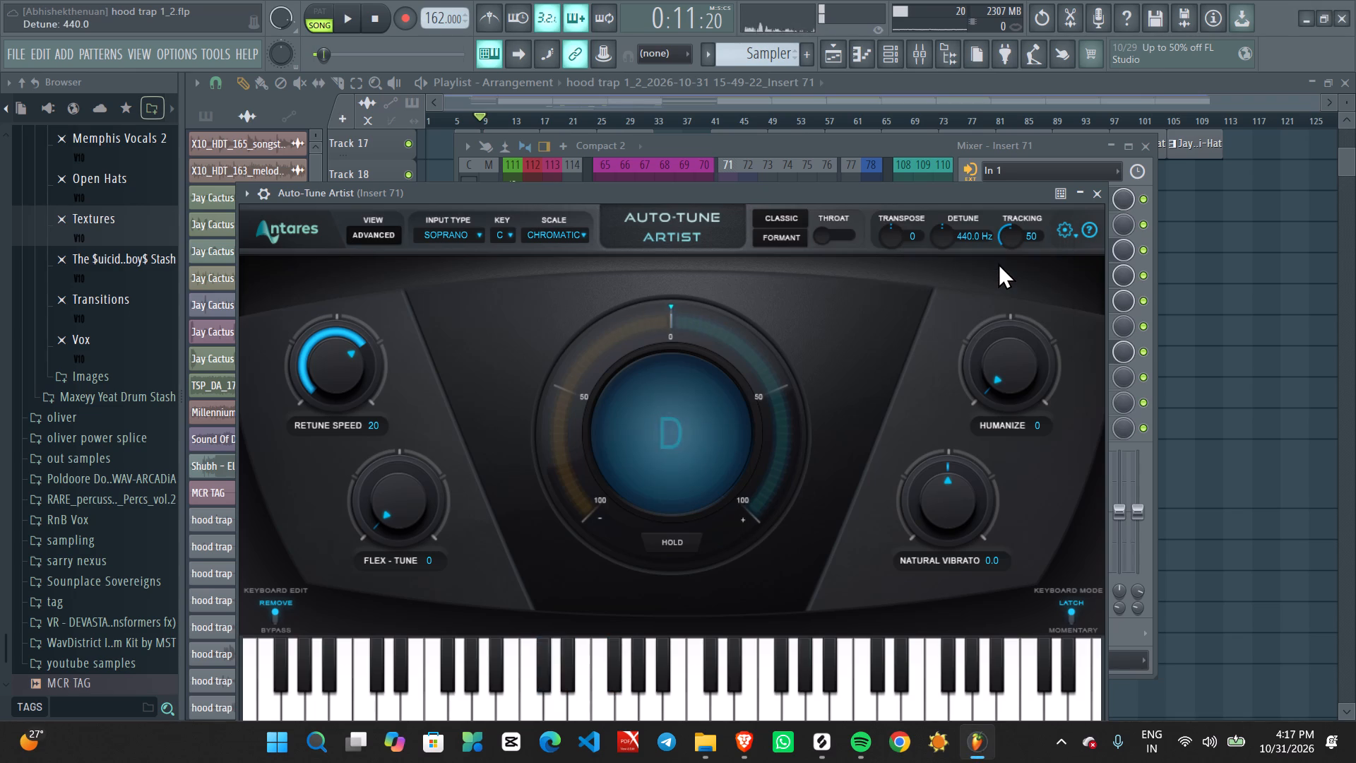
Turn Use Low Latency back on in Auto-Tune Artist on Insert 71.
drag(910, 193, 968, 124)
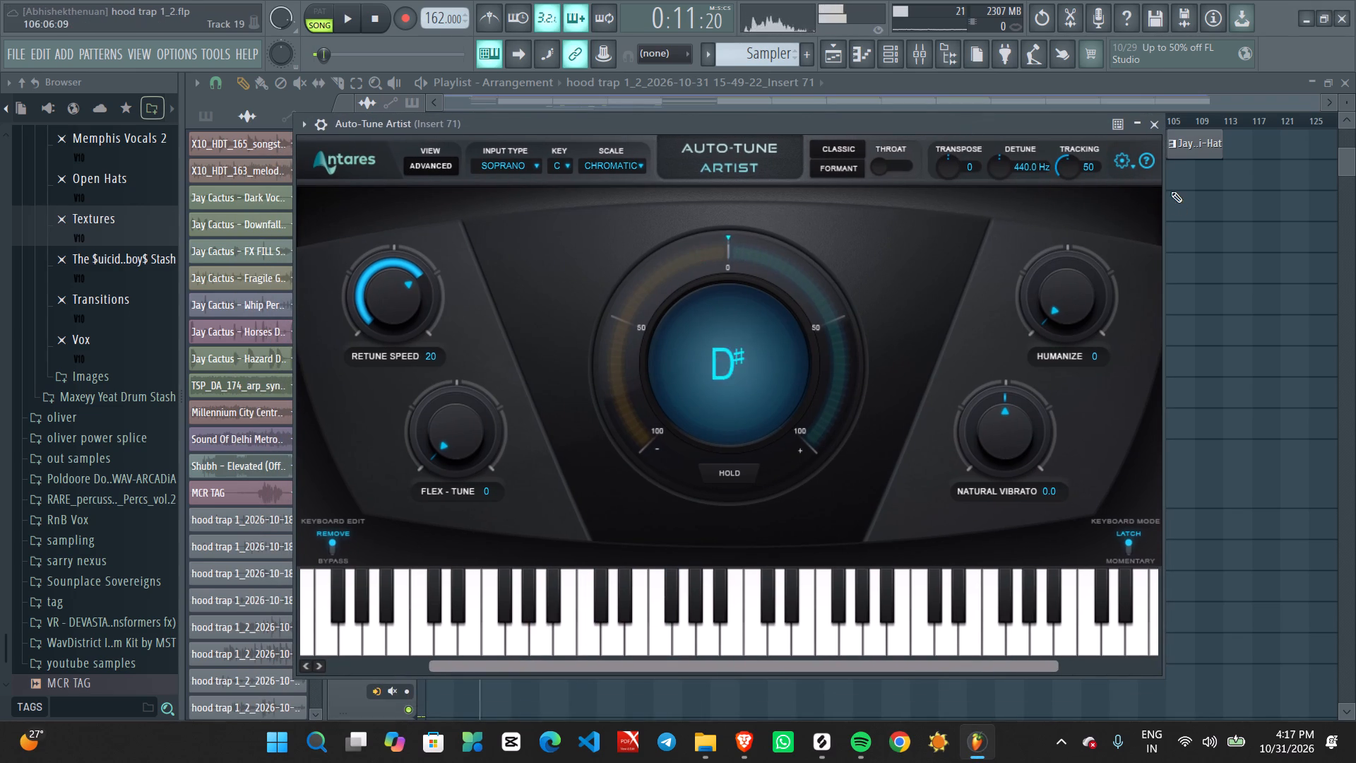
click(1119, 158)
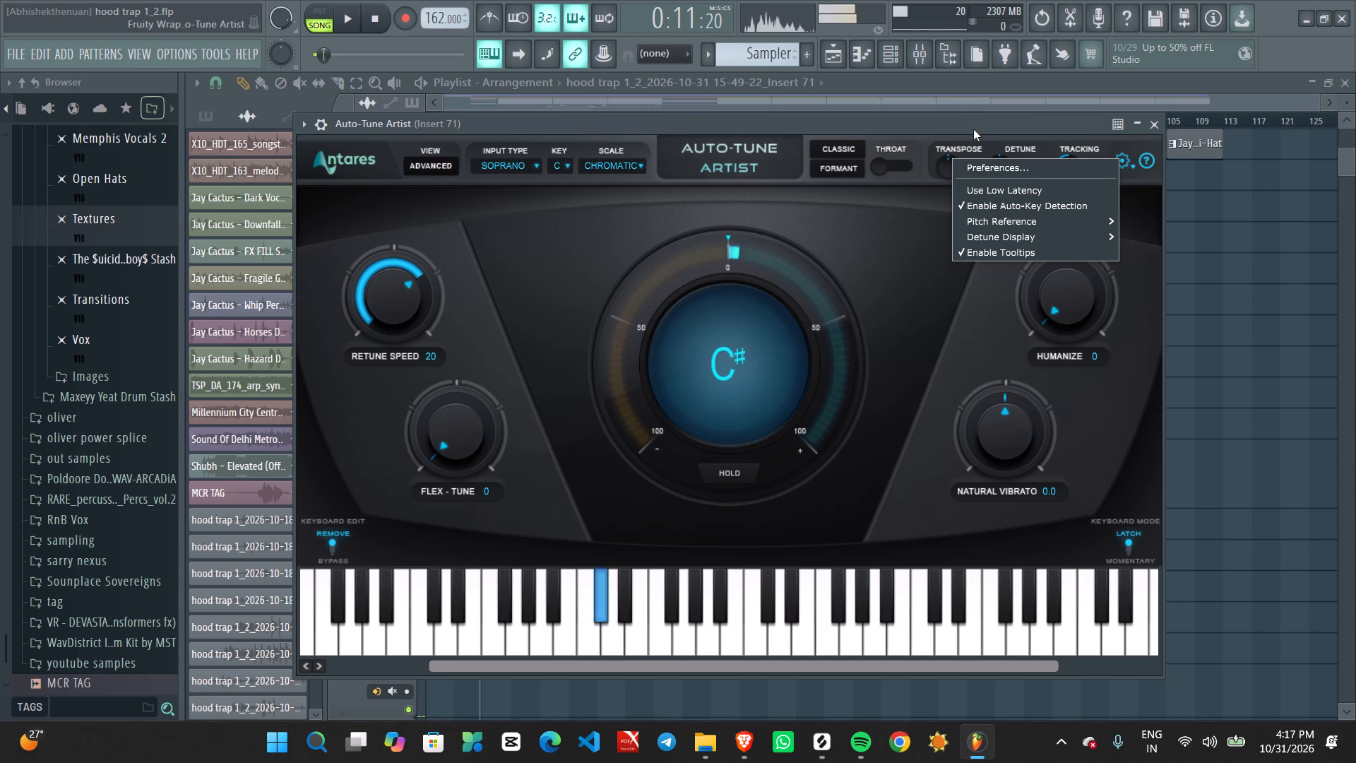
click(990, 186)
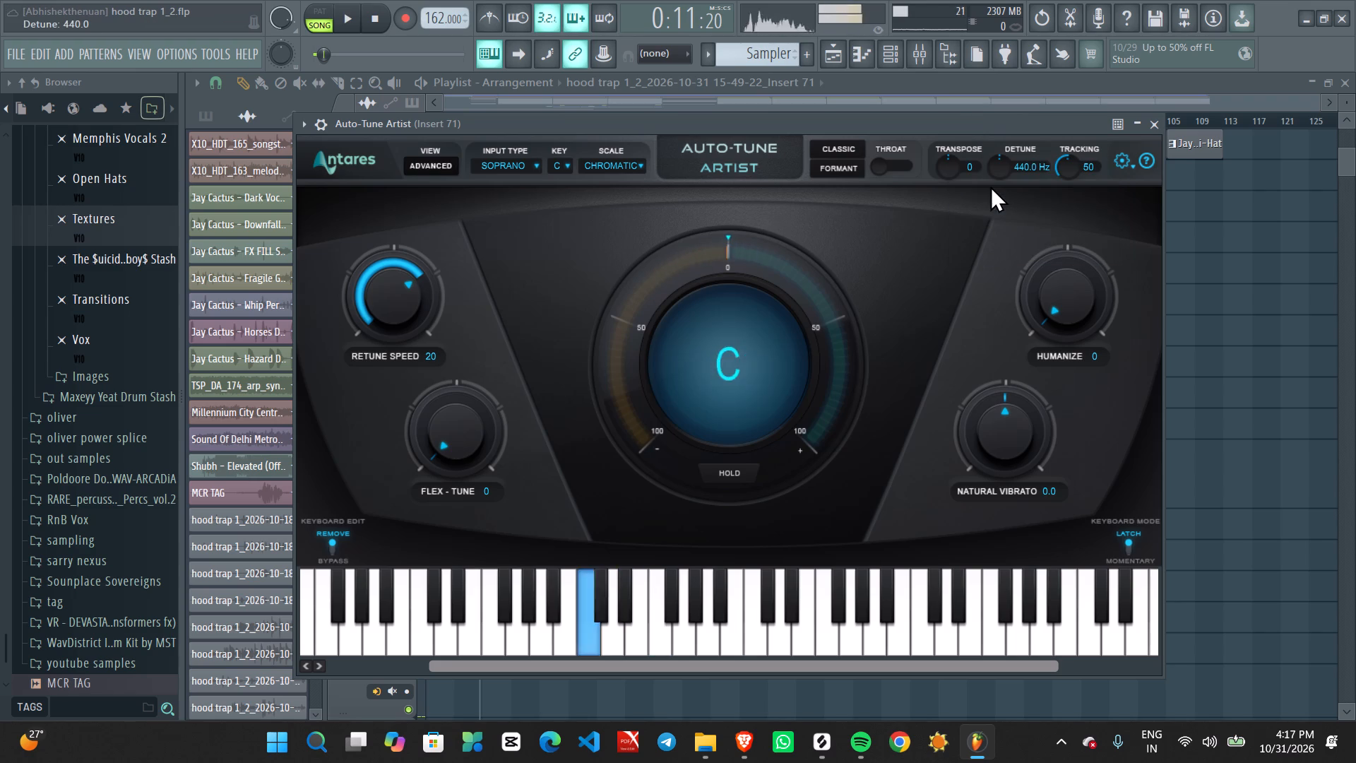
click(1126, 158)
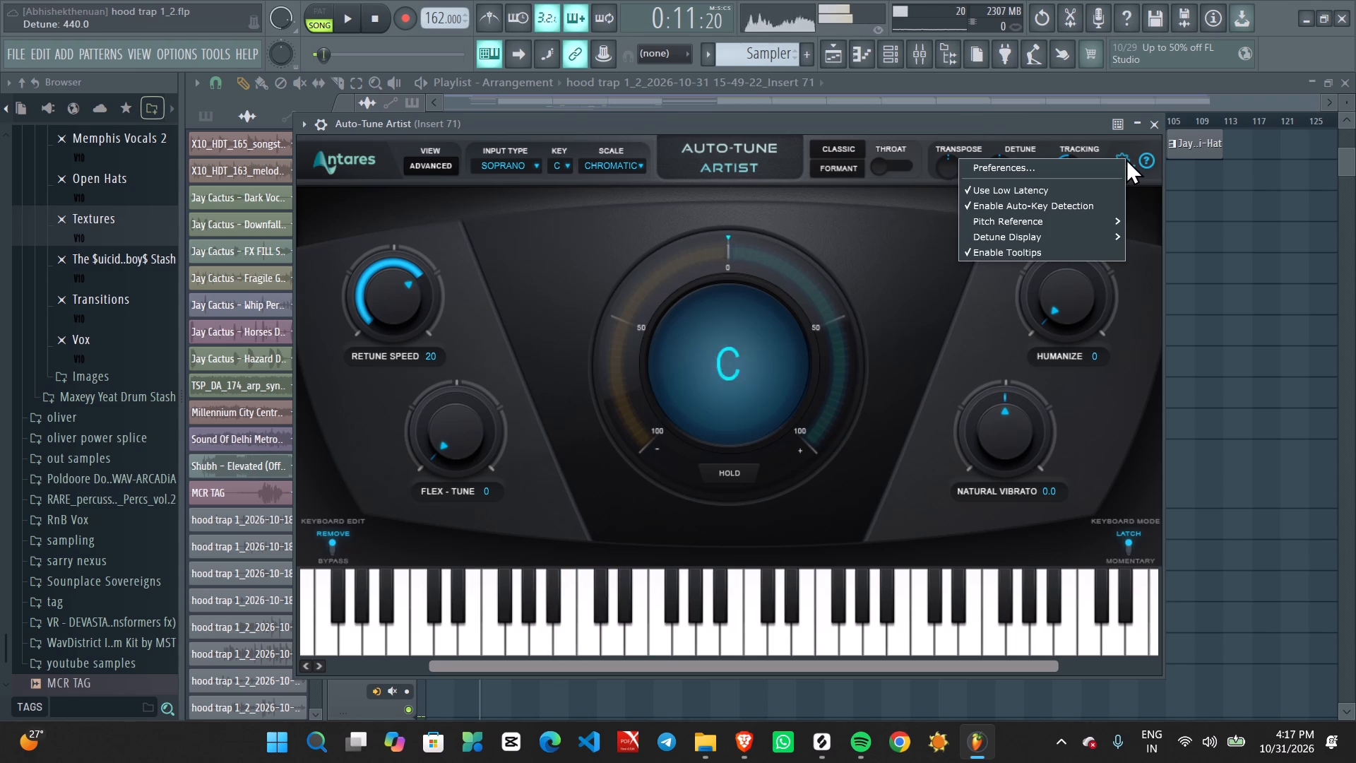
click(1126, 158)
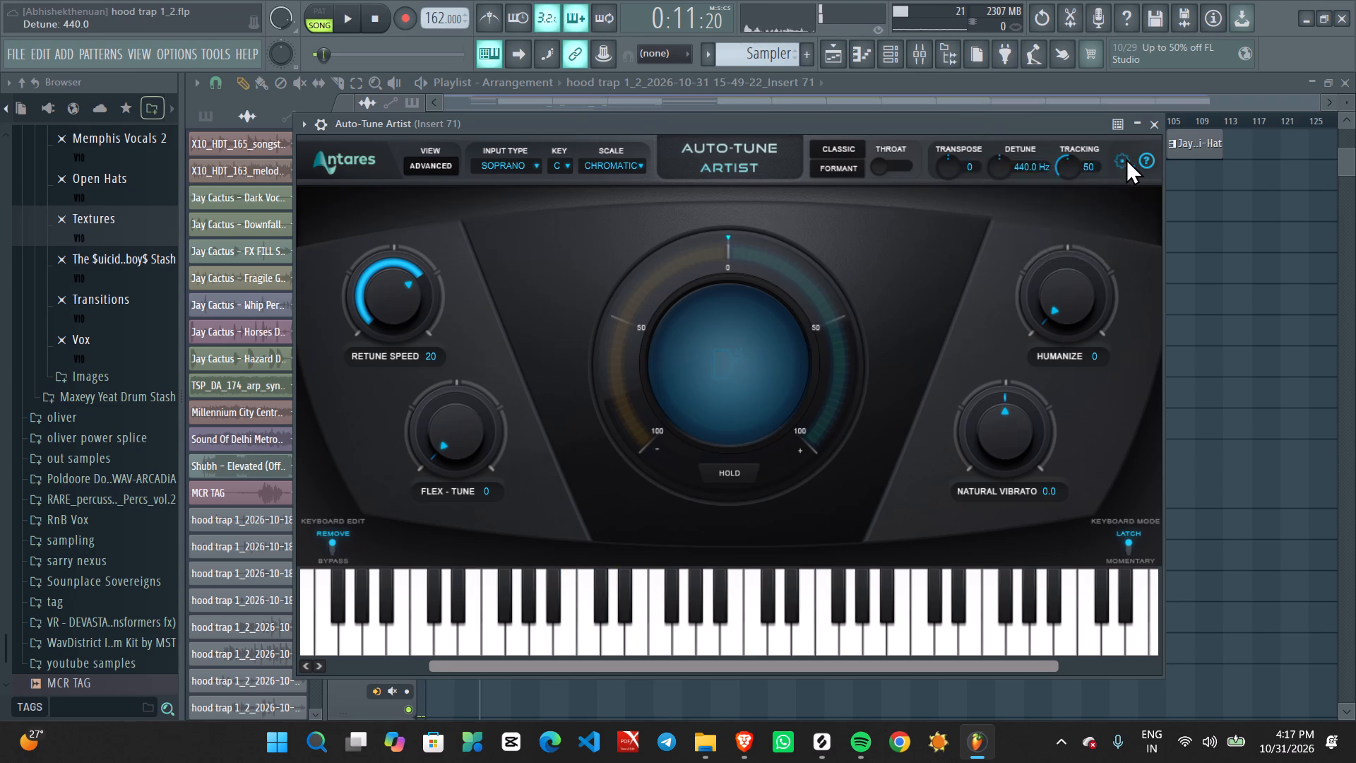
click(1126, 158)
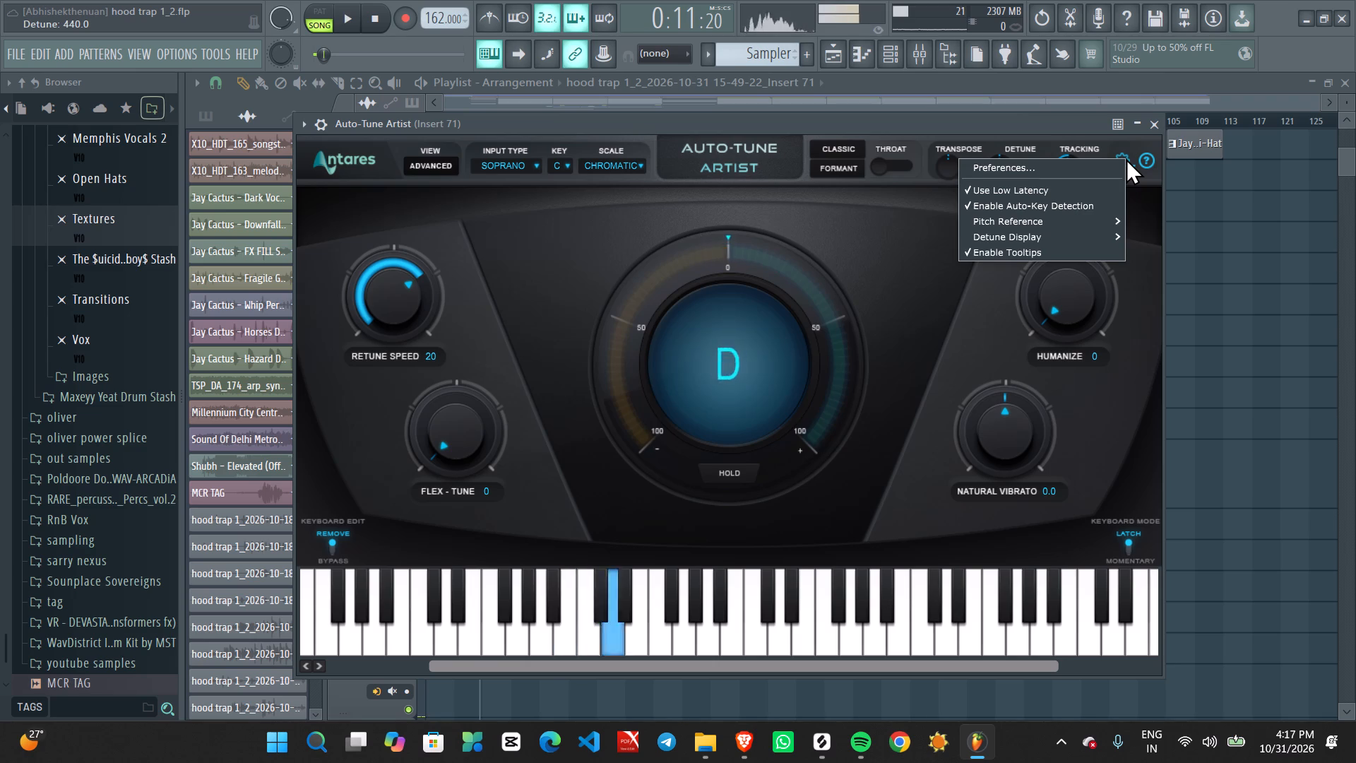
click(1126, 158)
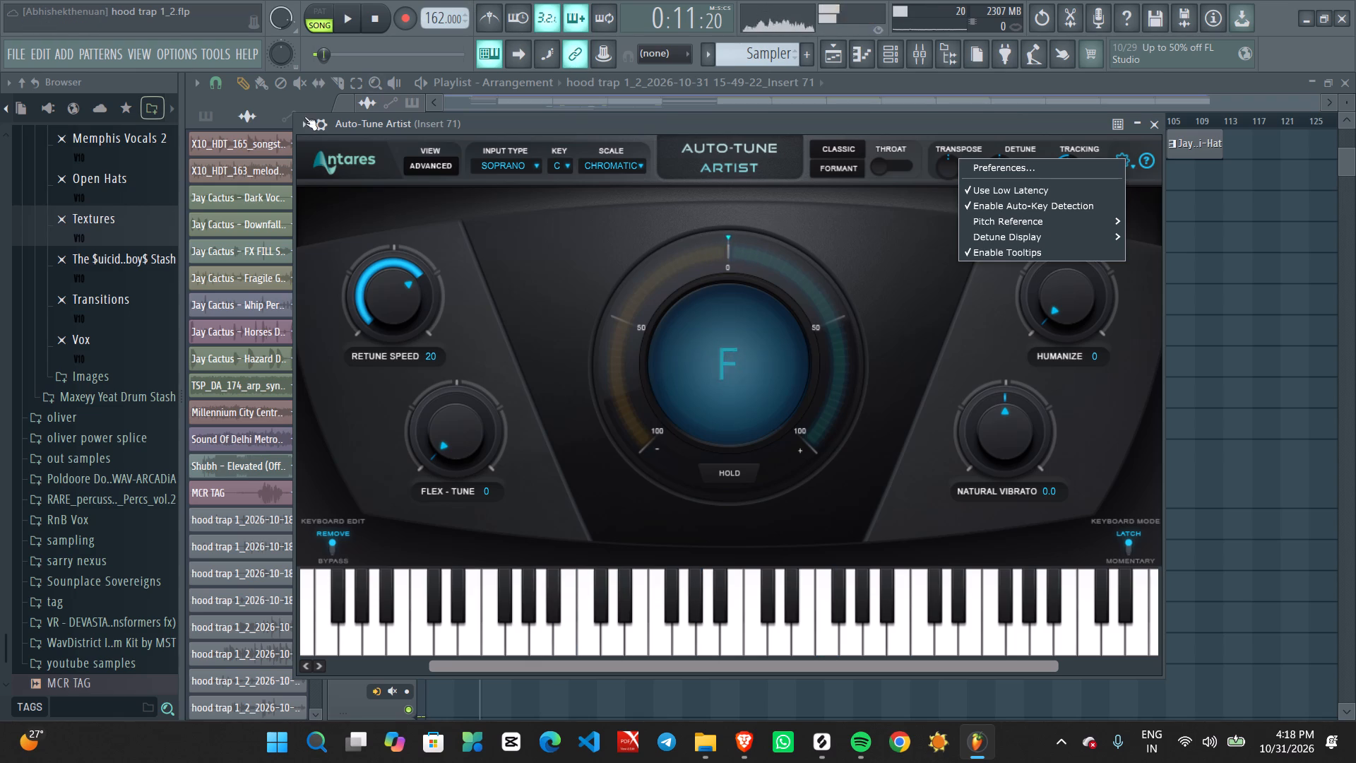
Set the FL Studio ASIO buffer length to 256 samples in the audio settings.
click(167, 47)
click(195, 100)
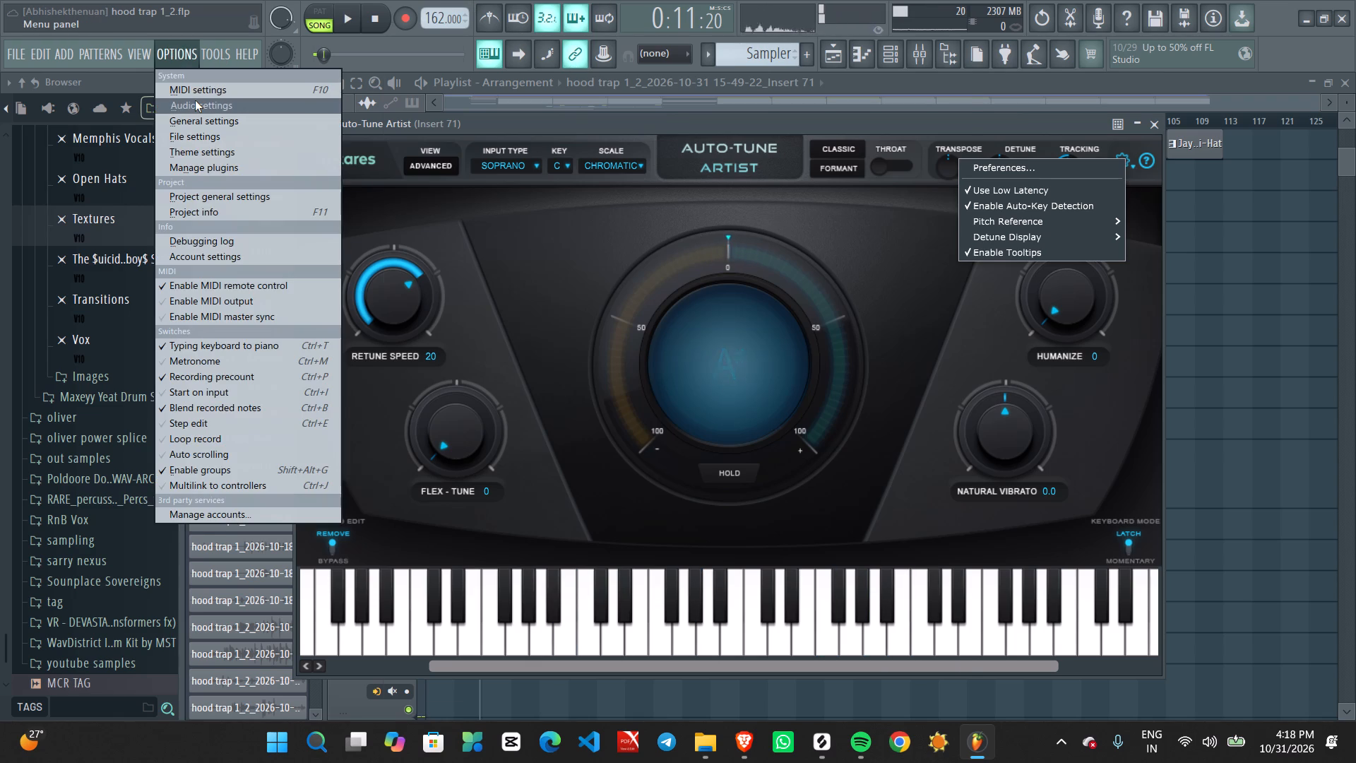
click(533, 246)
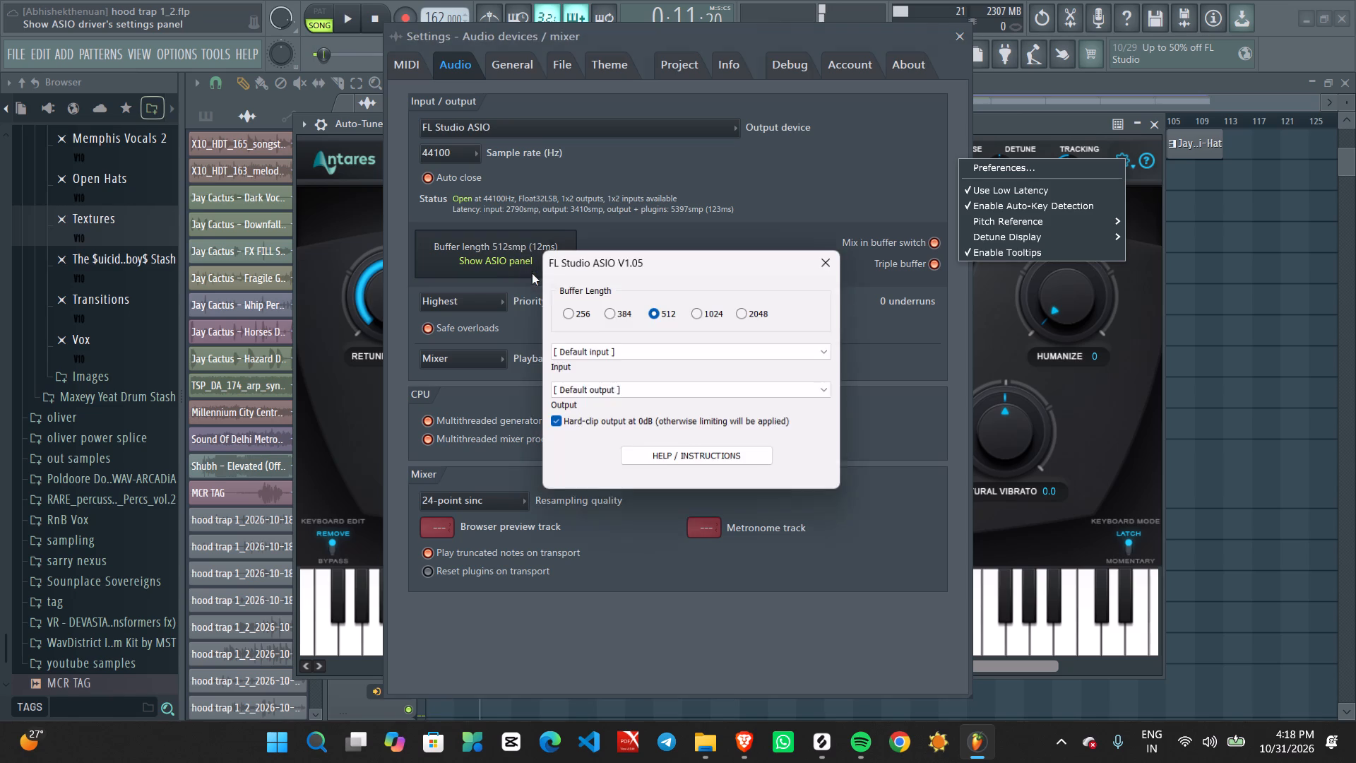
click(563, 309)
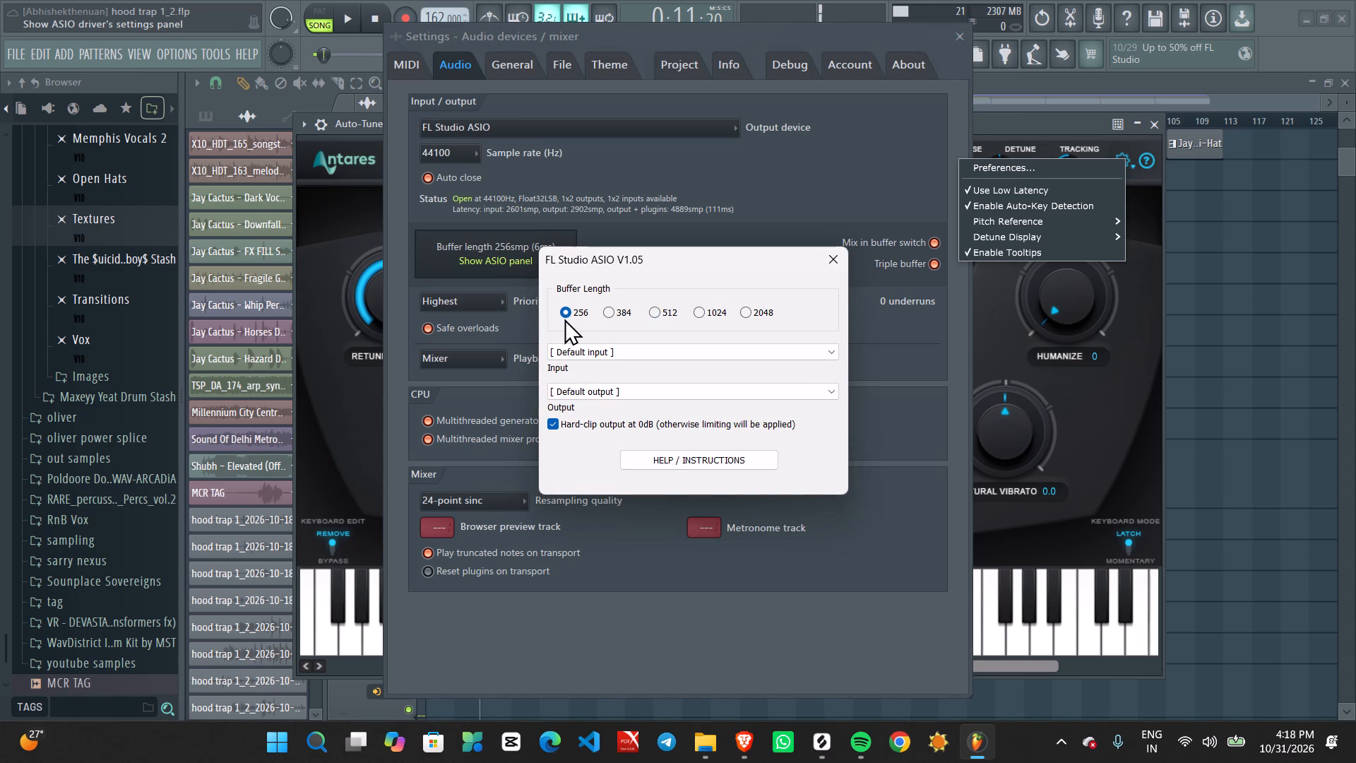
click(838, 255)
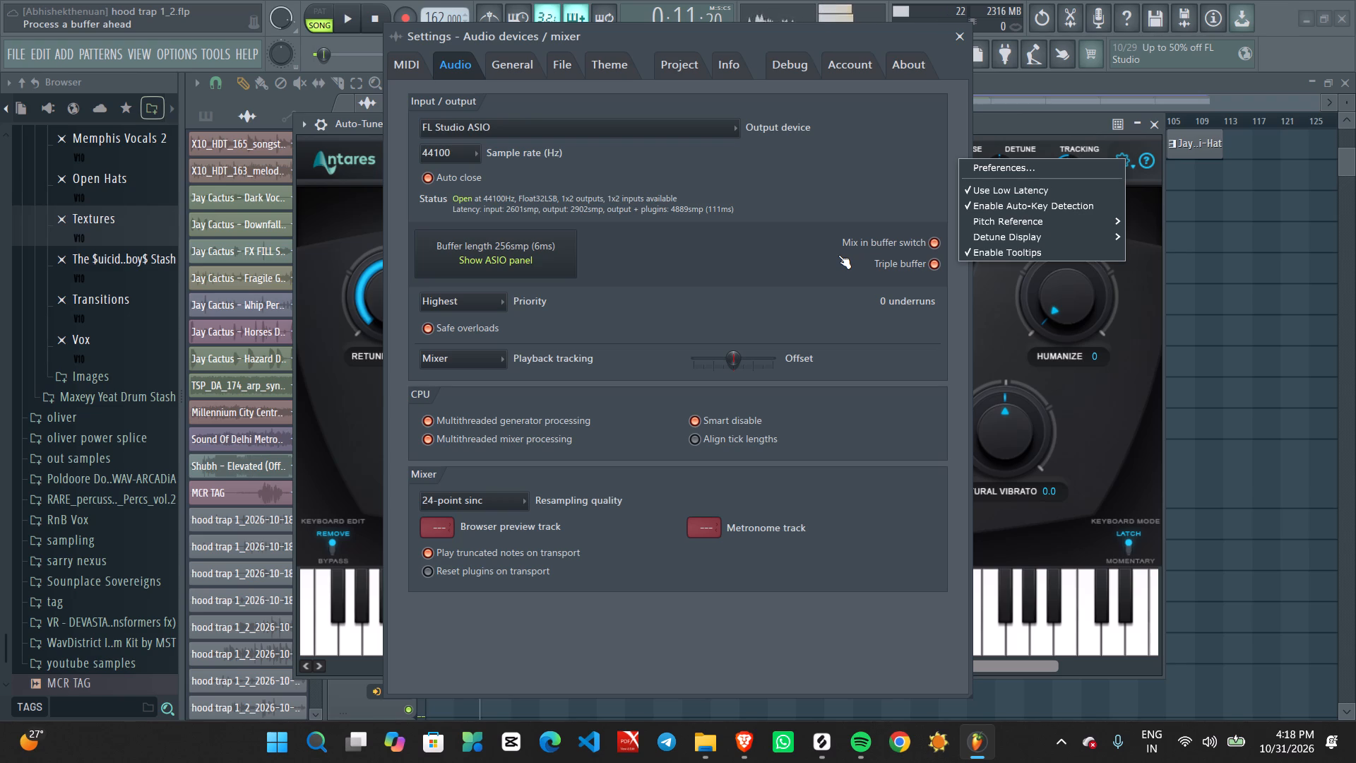
Set the FL Studio ASIO buffer length to 384 samples and close the audio settings.
click(531, 263)
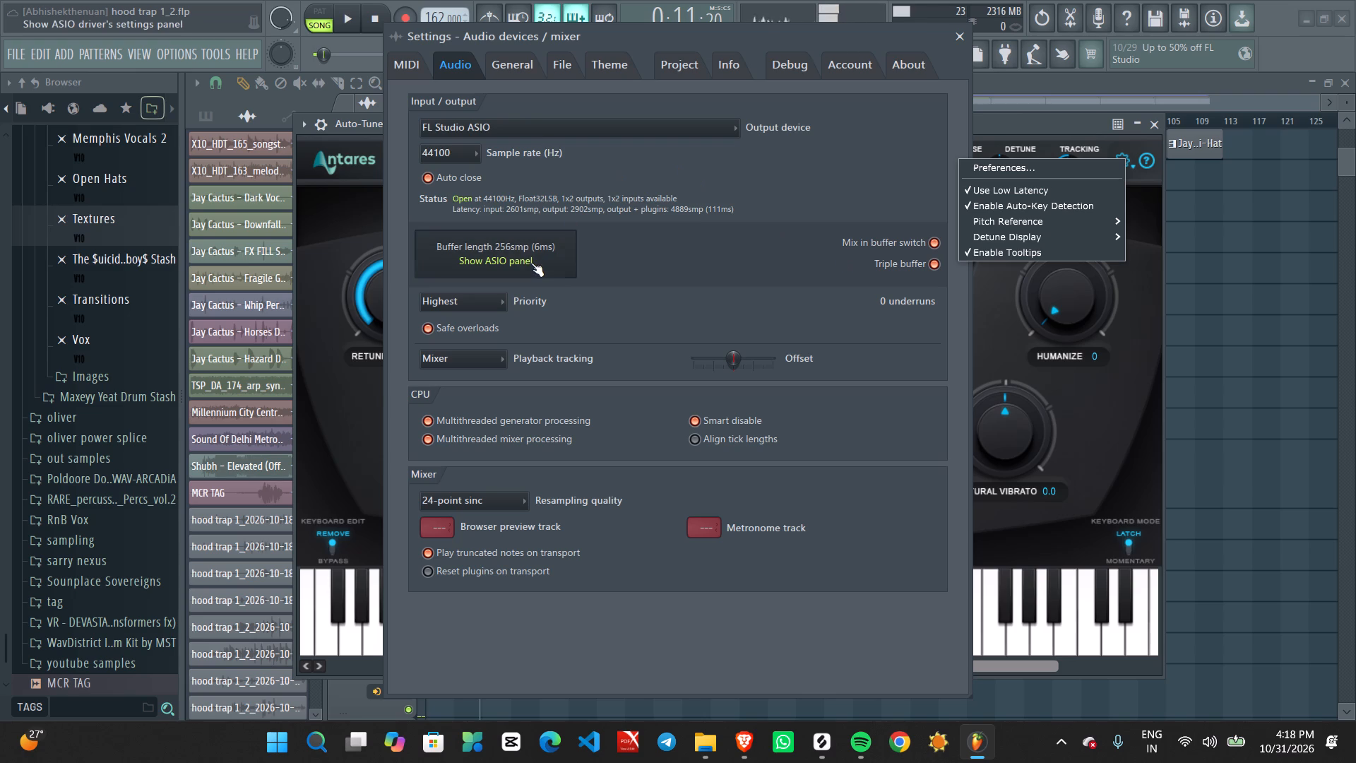
click(609, 332)
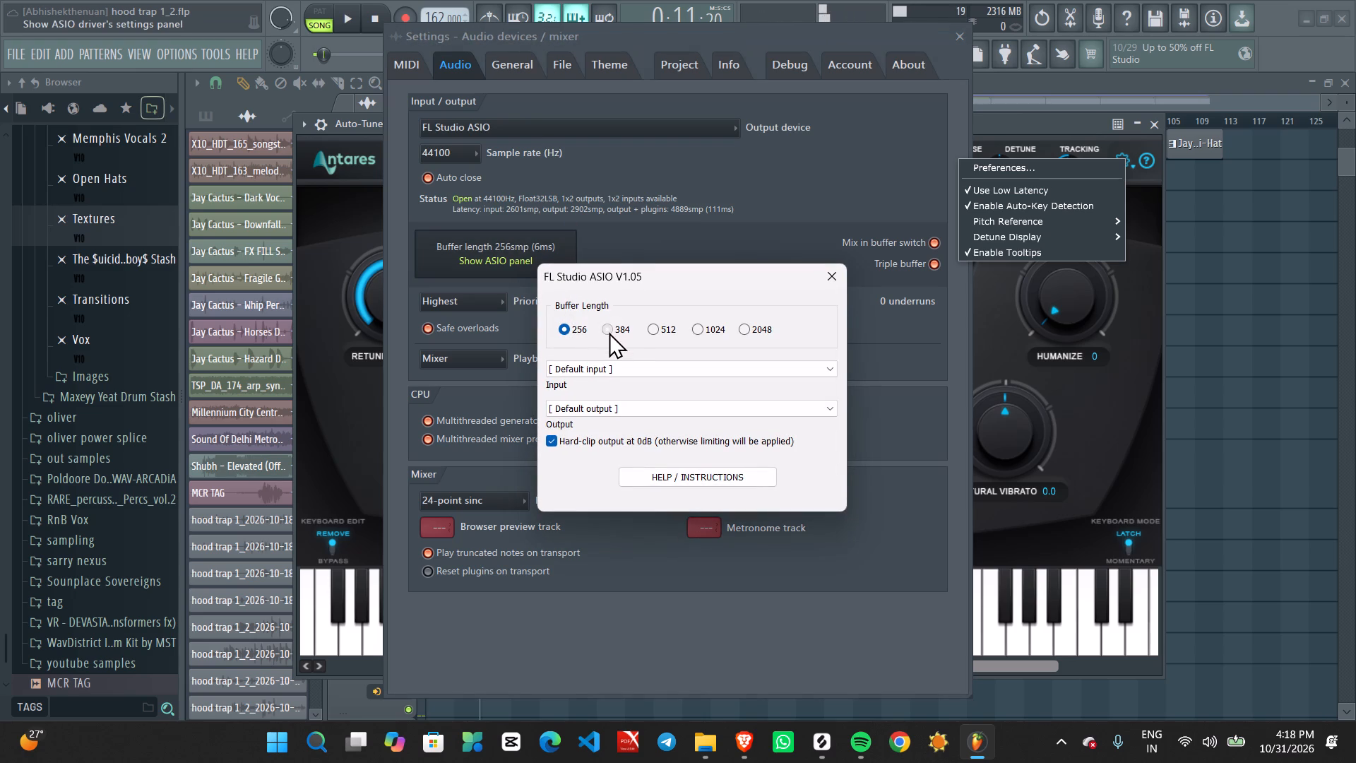
click(835, 271)
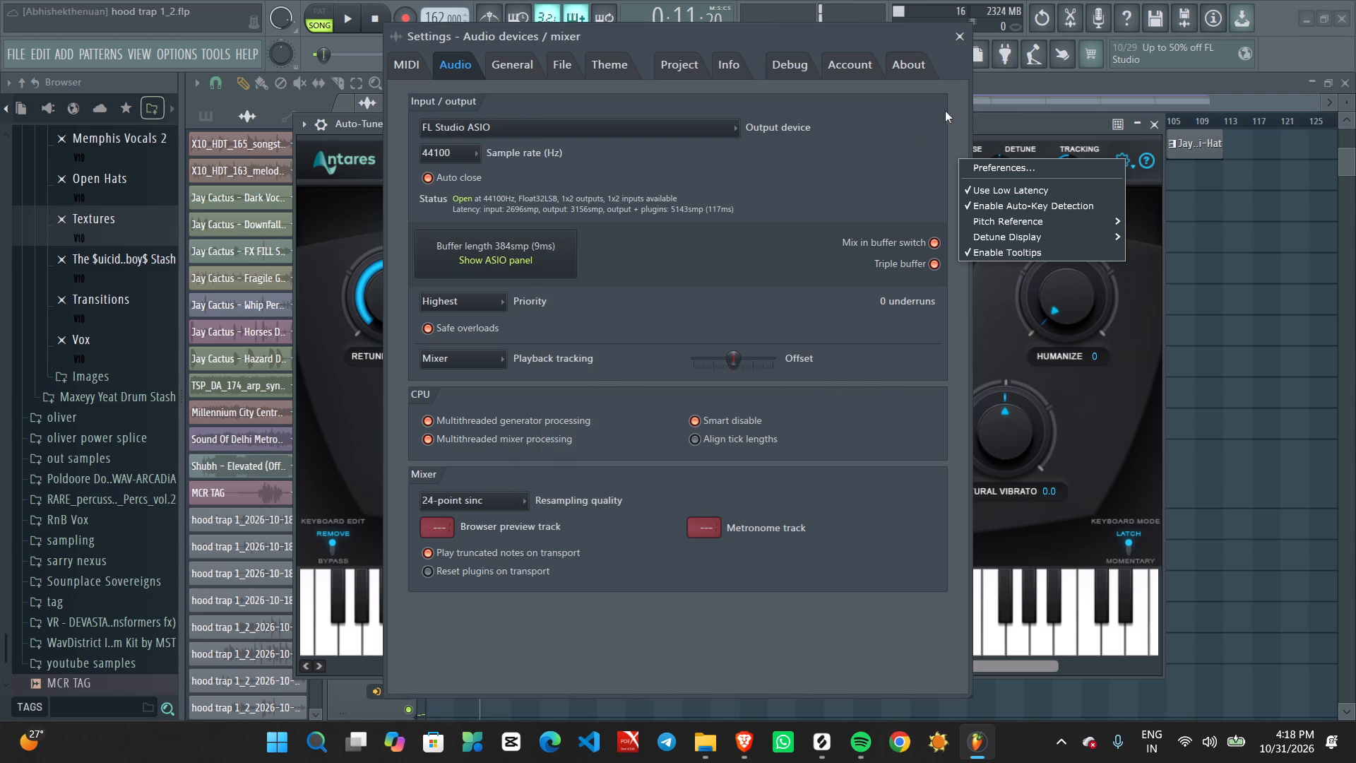
click(963, 32)
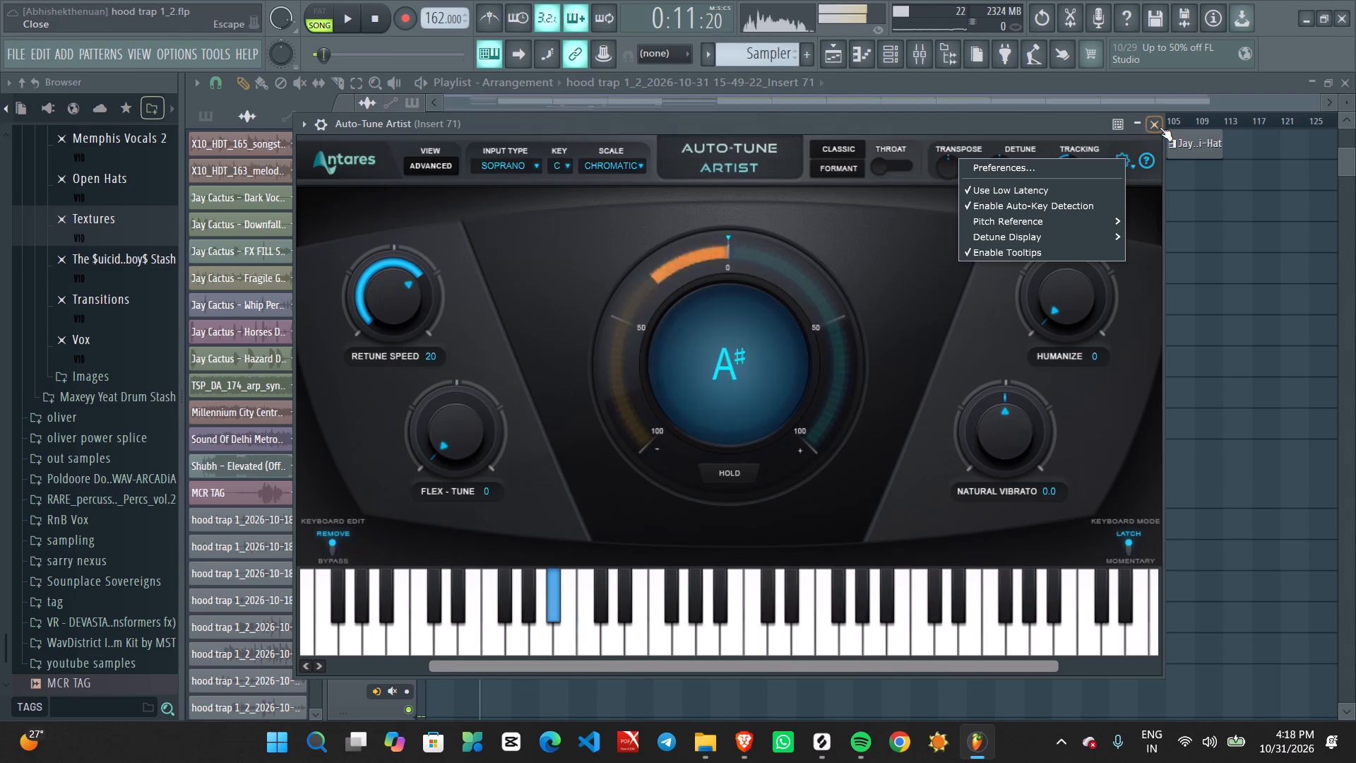
Close the Auto-Tune Artist window on Insert 71 and return to the playlist.
click(1160, 127)
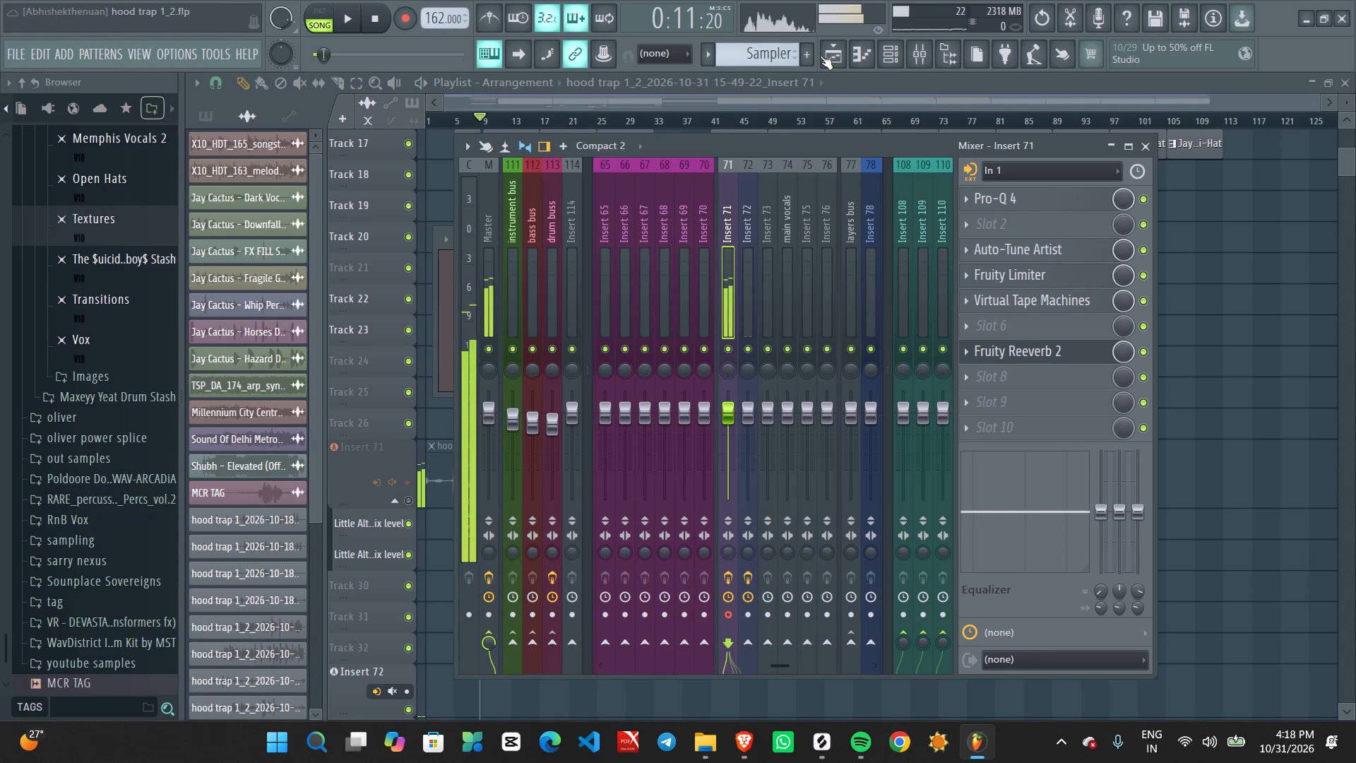
click(822, 57)
Move the song position back to bar 1 in the playlist.
scroll(593, 422, down, 1)
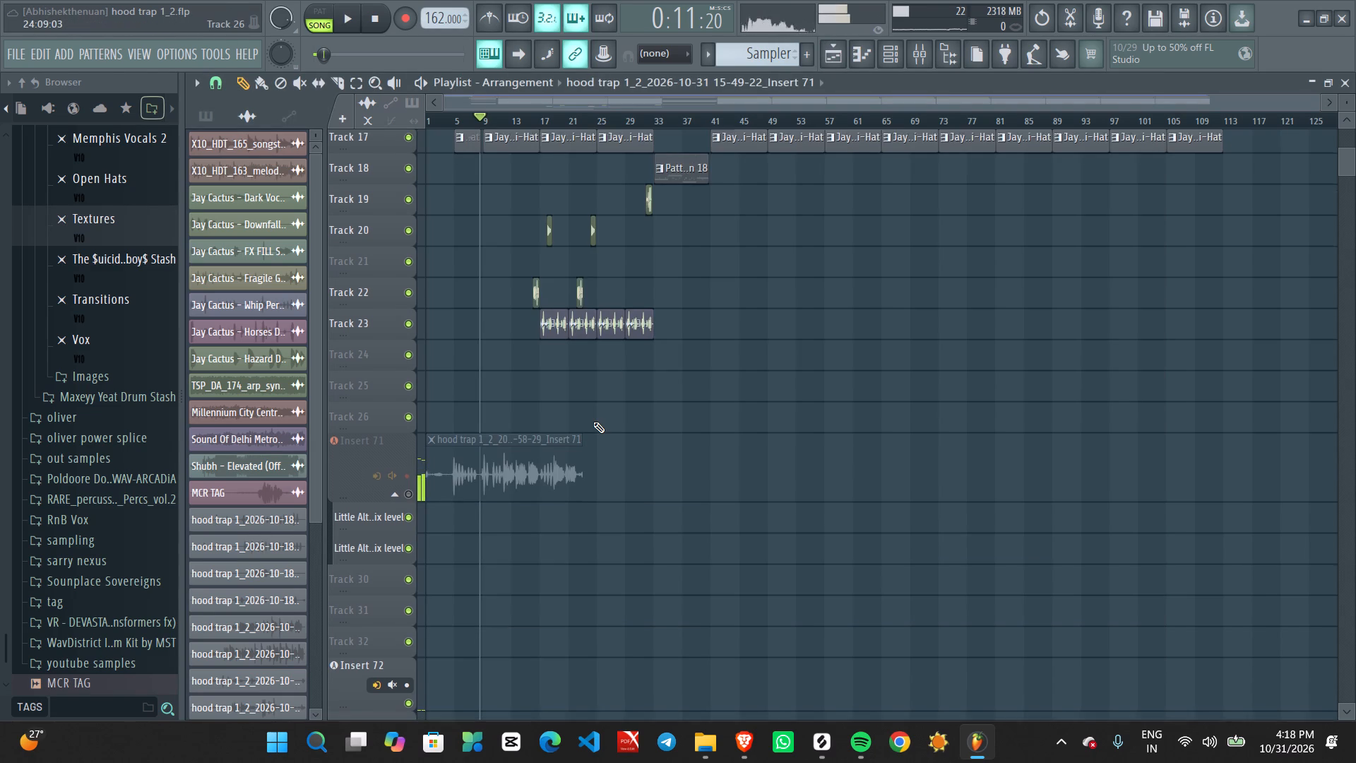
scroll(593, 422, down, 1)
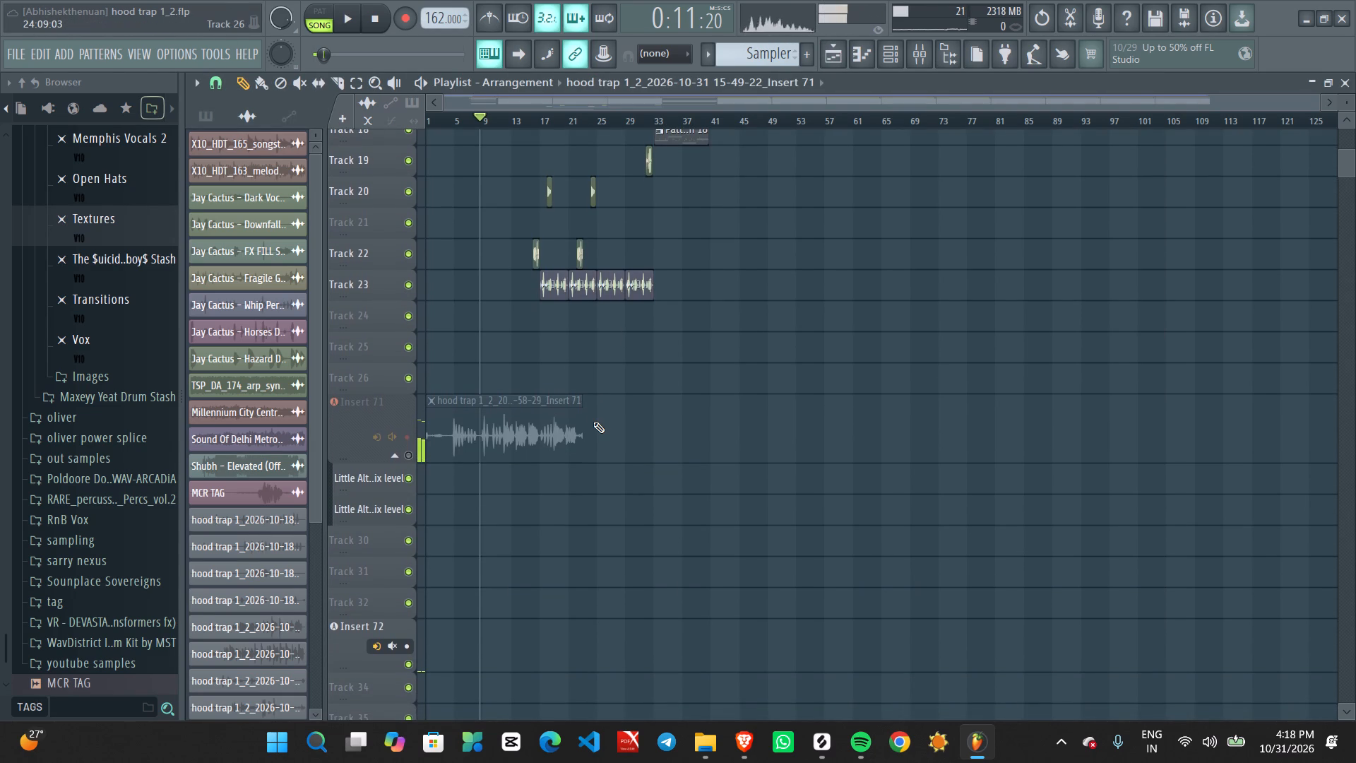
scroll(593, 422, down, 1)
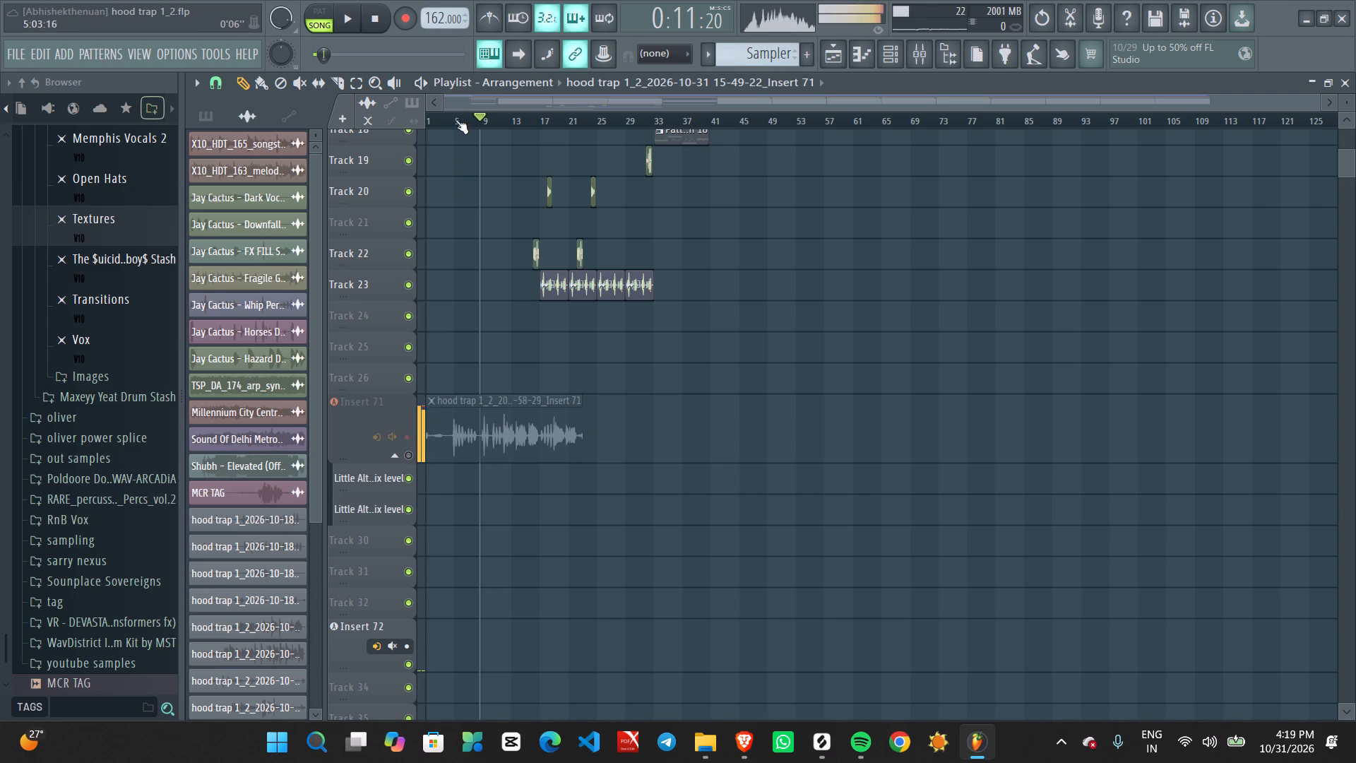
drag(453, 120, 398, 128)
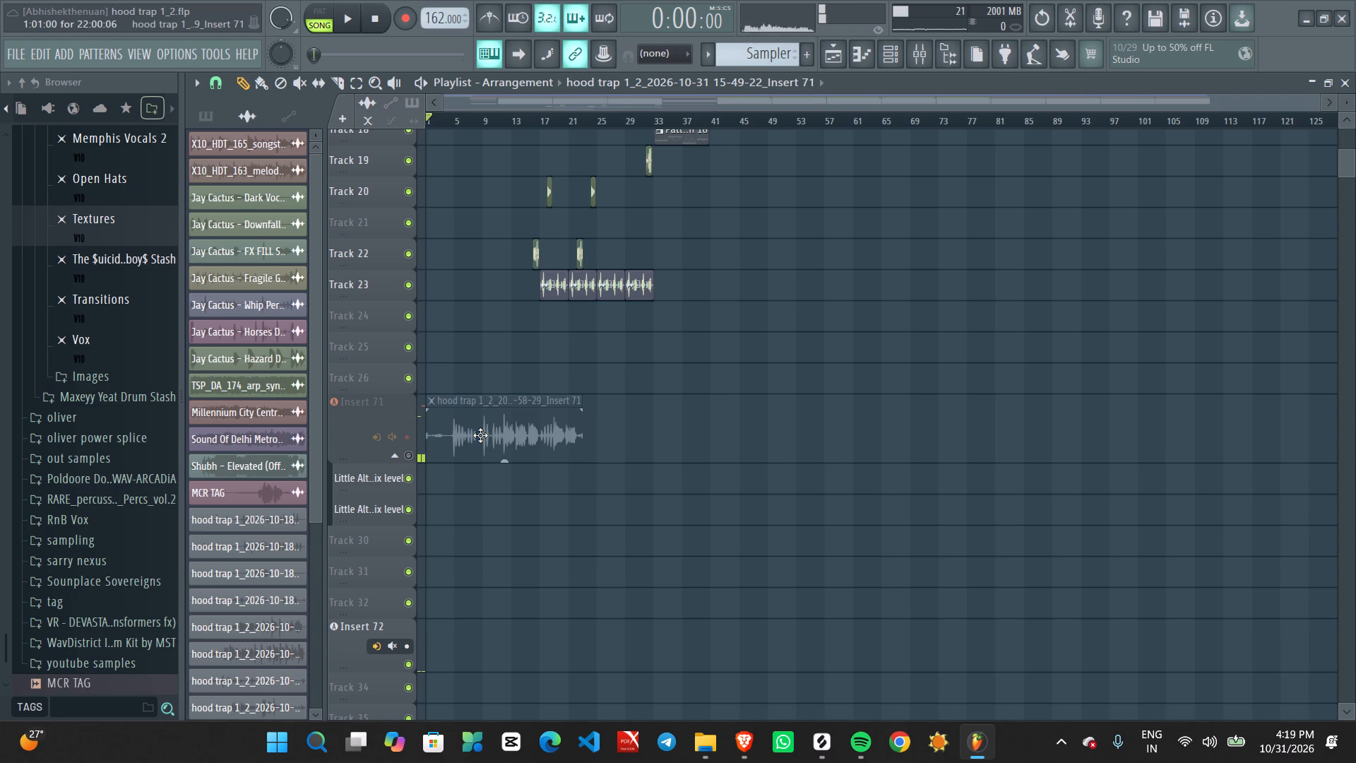
Enlarge the Little AlterBoy - Mix level track, move the Insert 71 vocal clip one step later and down onto it, and mute that track.
drag(371, 488, 385, 544)
ctrl+drag(484, 372, 542, 492)
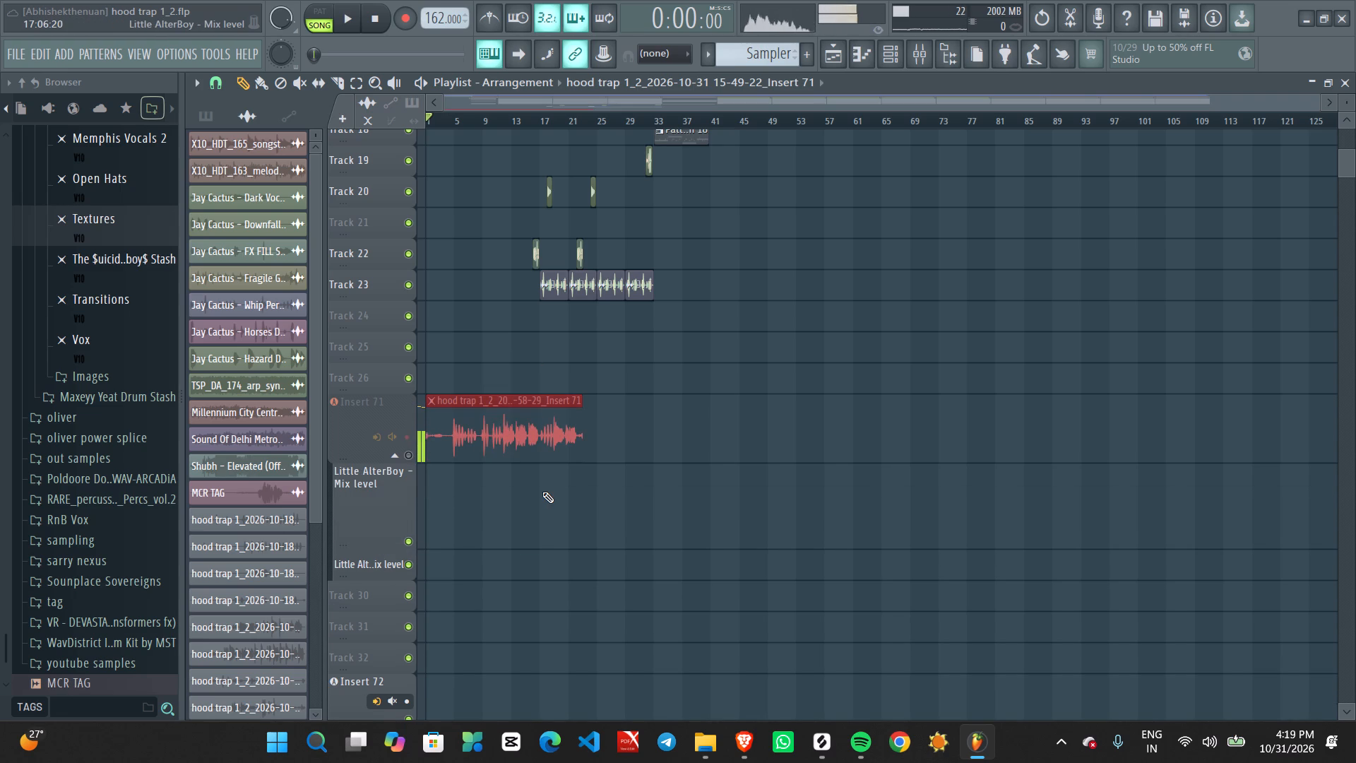
key(shift+Right)
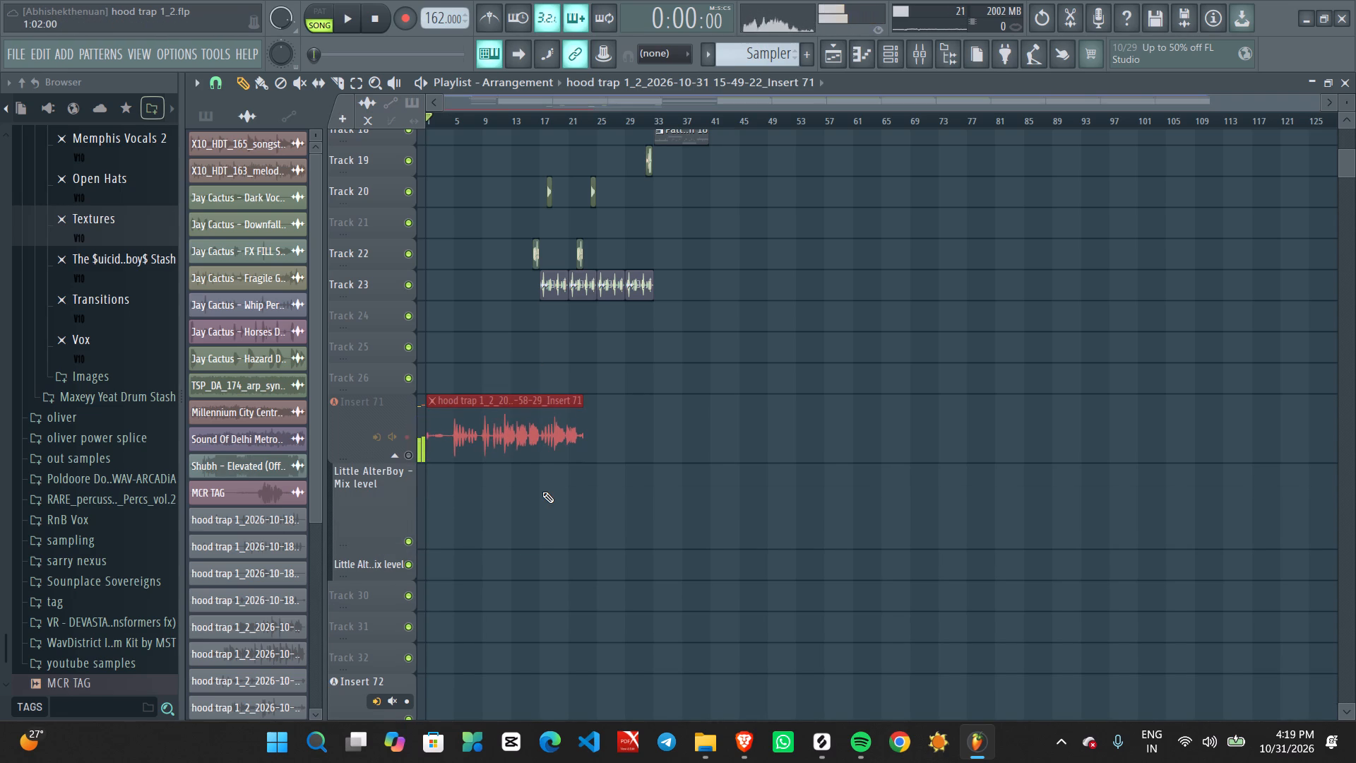
key(shift+Down)
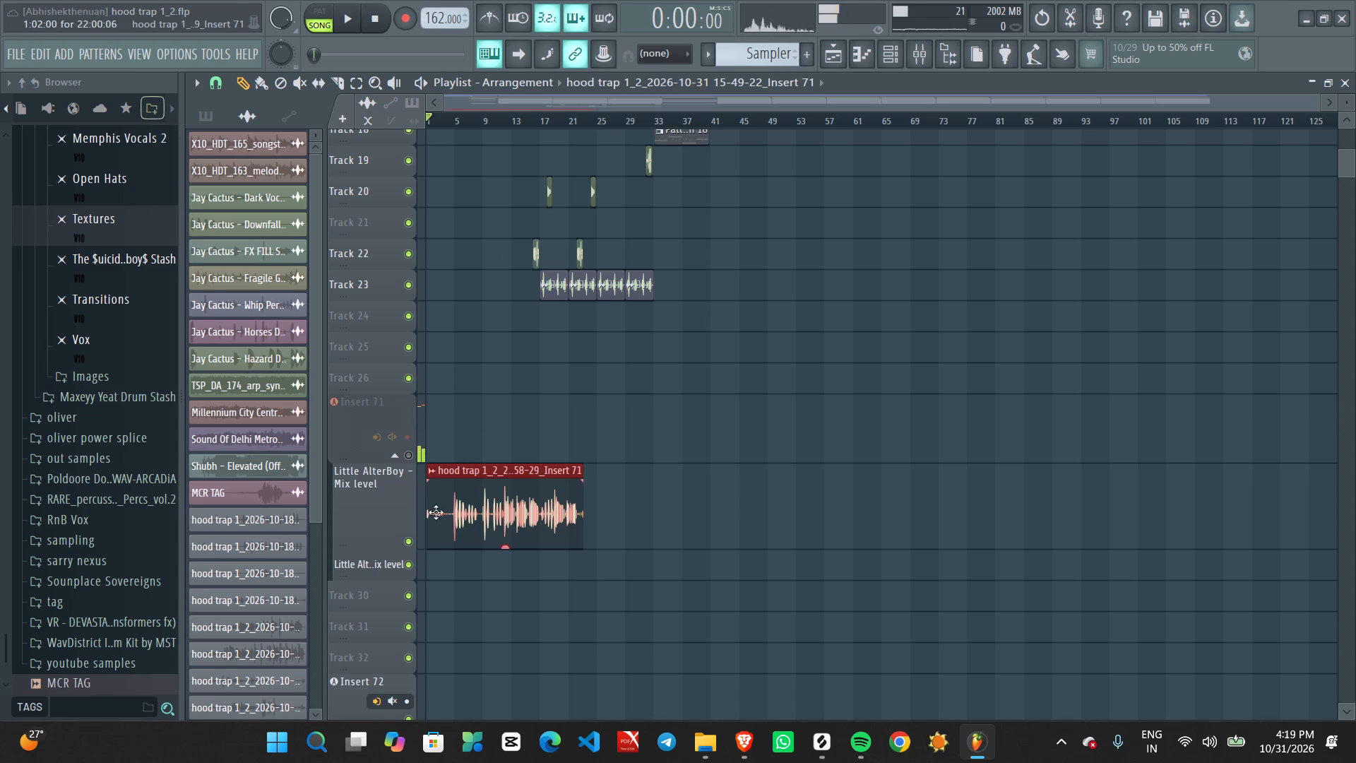
click(409, 546)
Start song playback from bar 1 with recording enabled and unmute the Insert 71 track.
key(space)
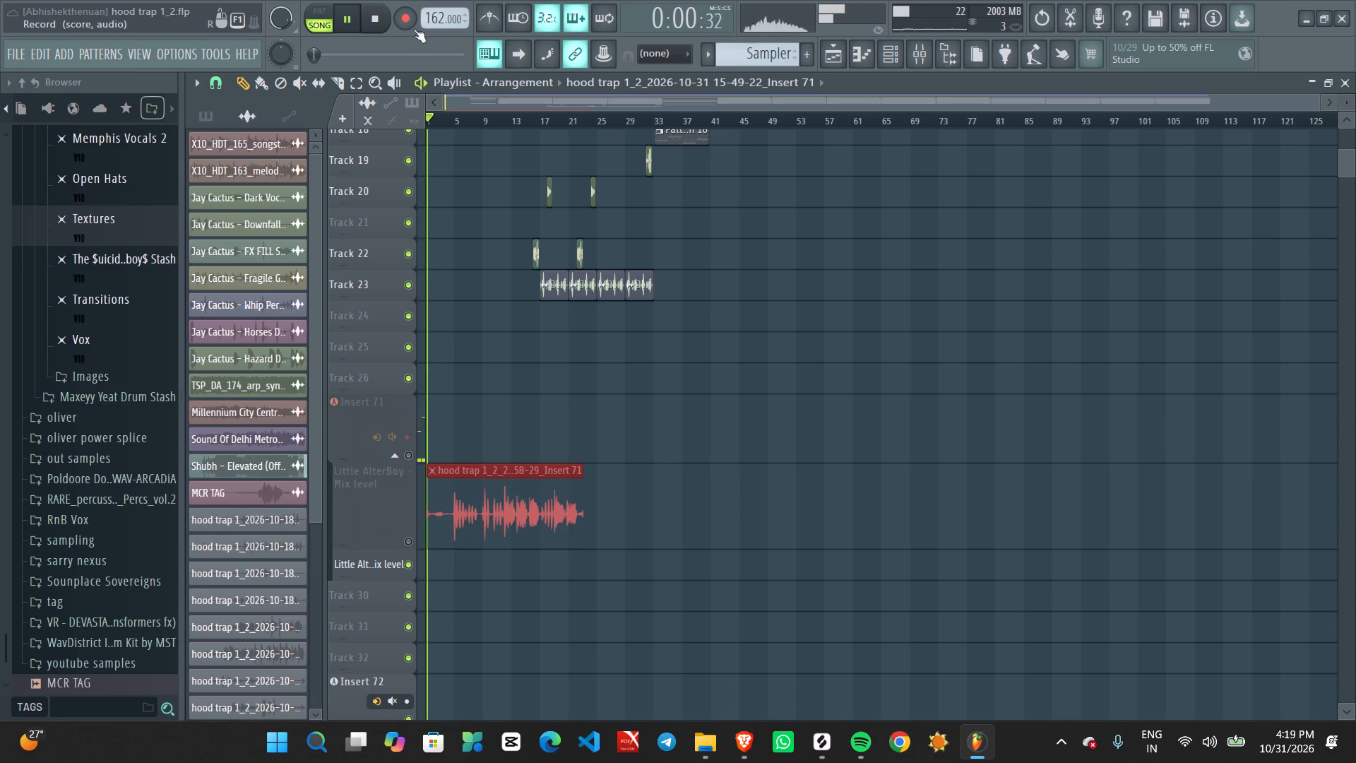
click(412, 25)
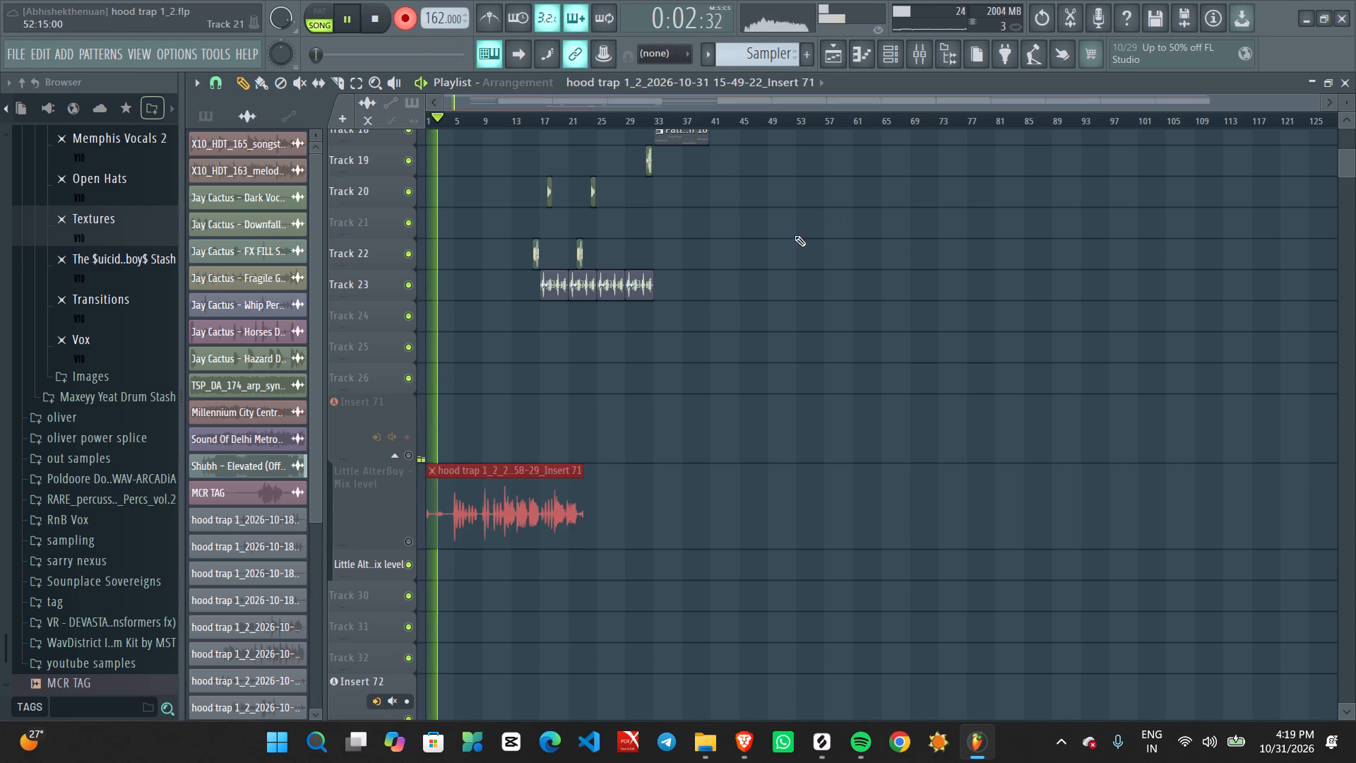
click(406, 456)
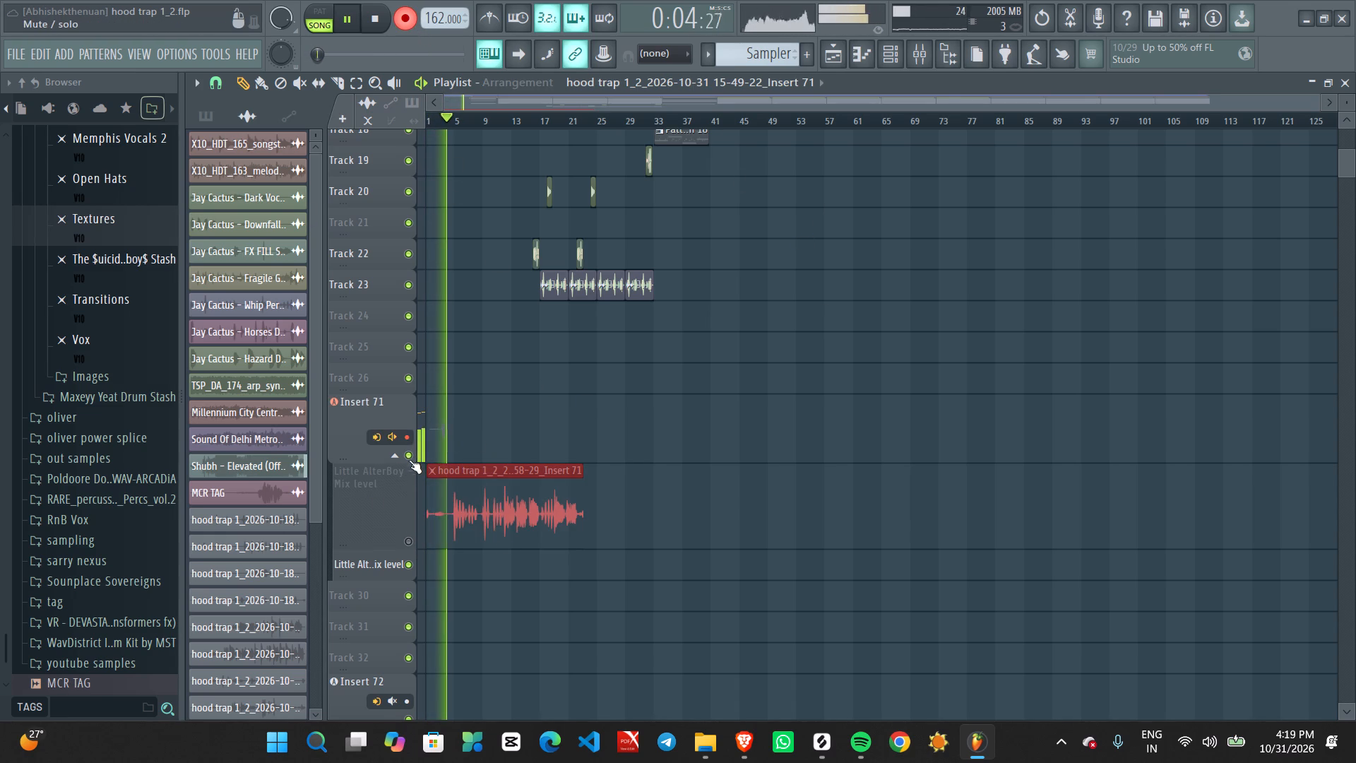
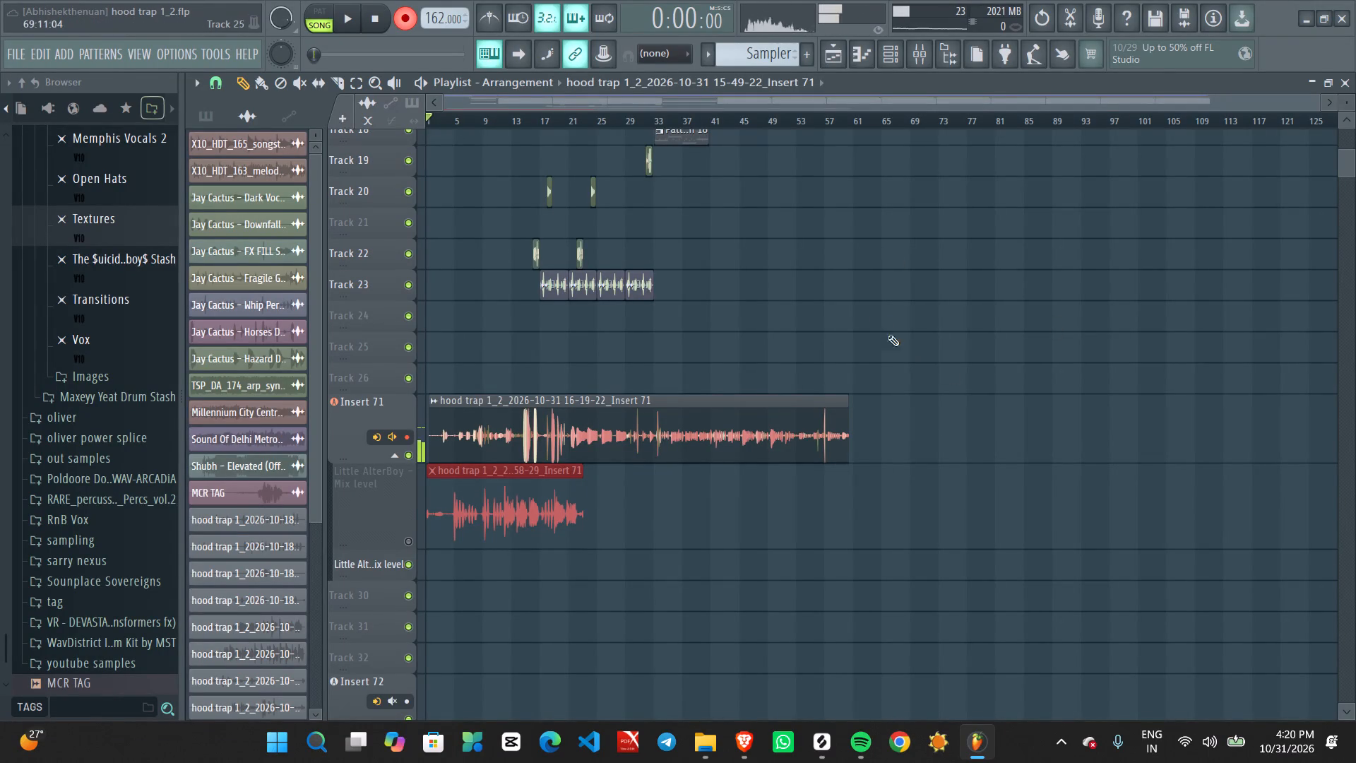
Disarm recording and play back the new Insert 71 vocal take from around bar 18.
click(404, 20)
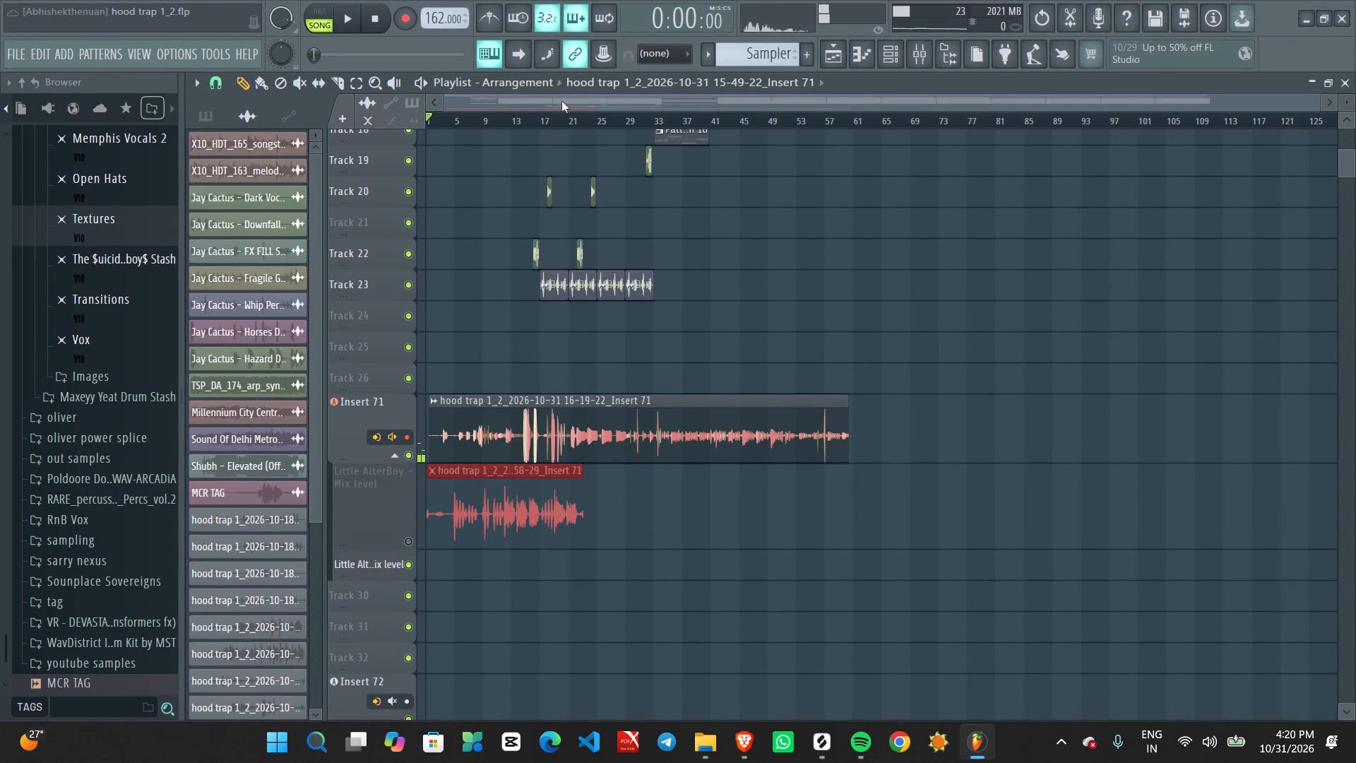
click(552, 123)
key(space)
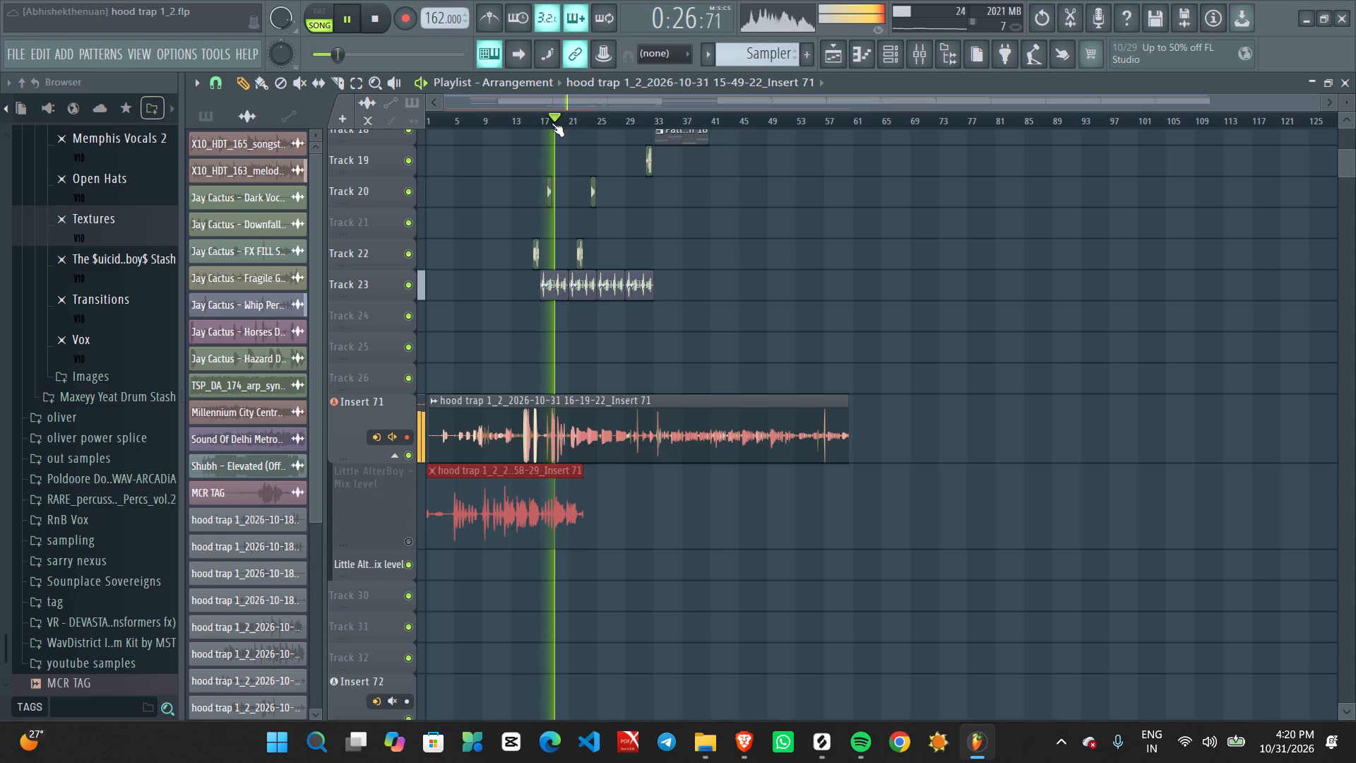
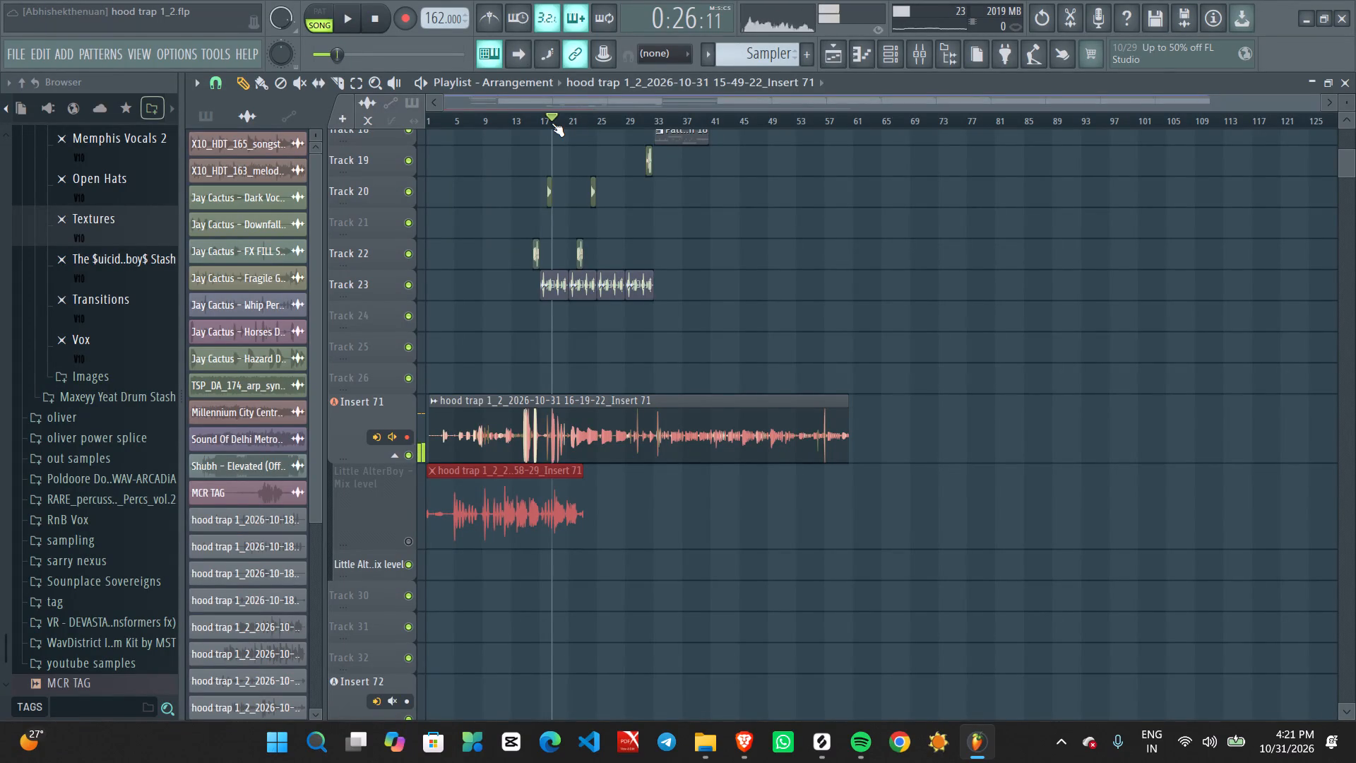
Set external input monitoring to Off for the Insert 71 mixer track, then close the mixer.
click(911, 54)
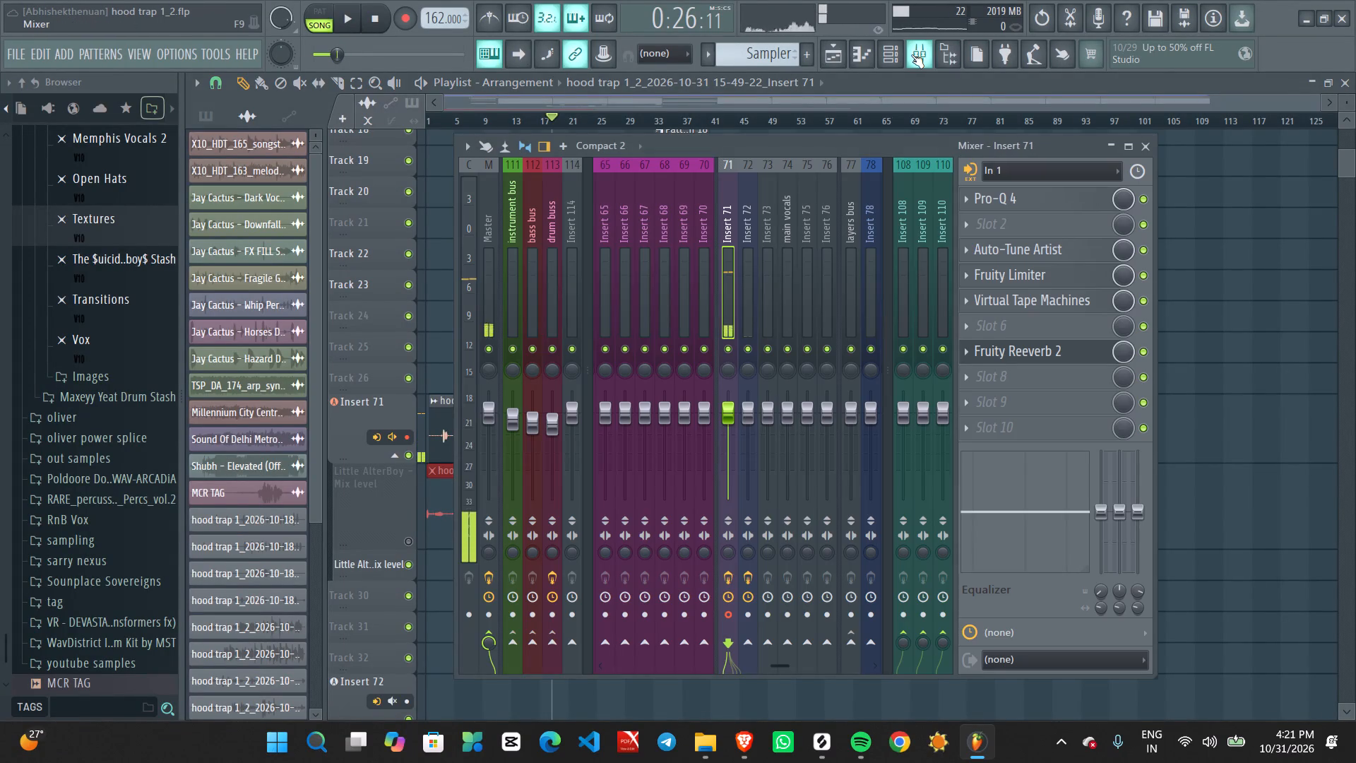
click(967, 178)
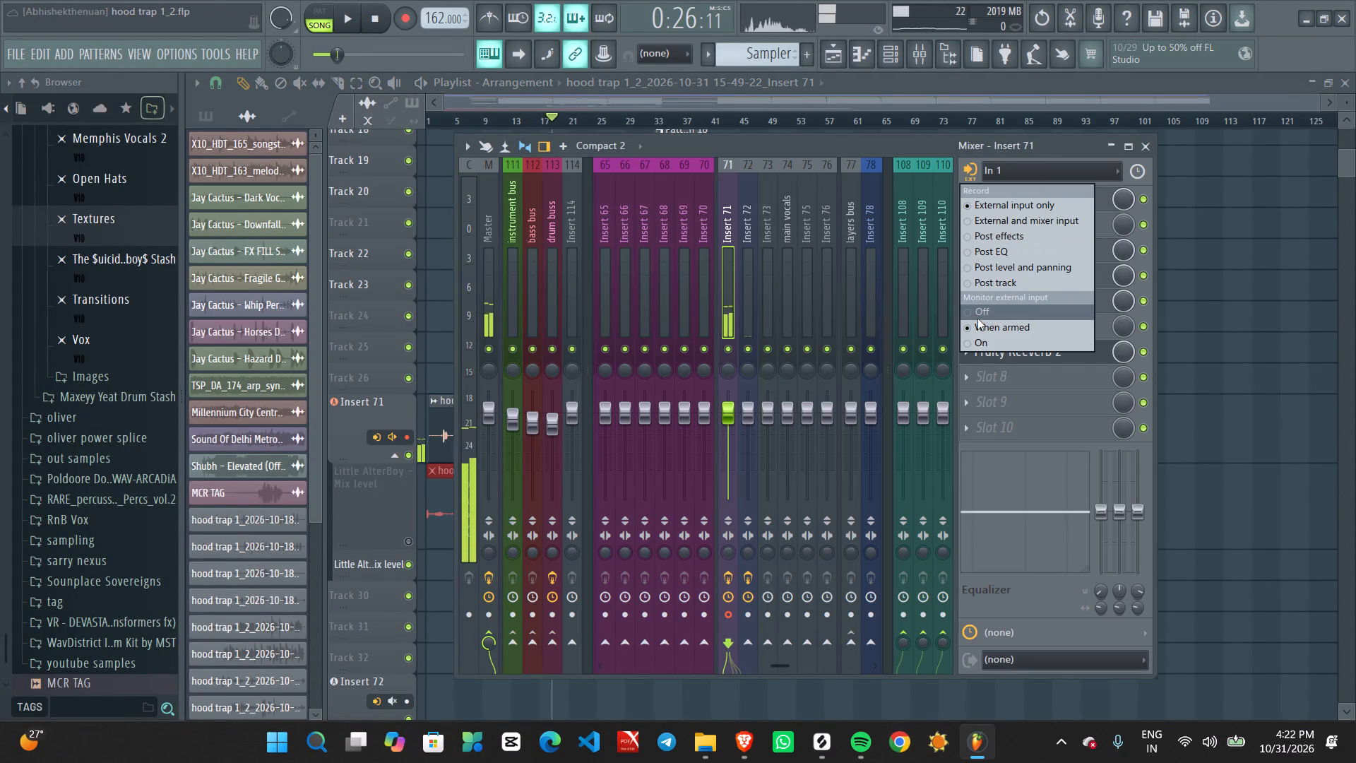
click(979, 319)
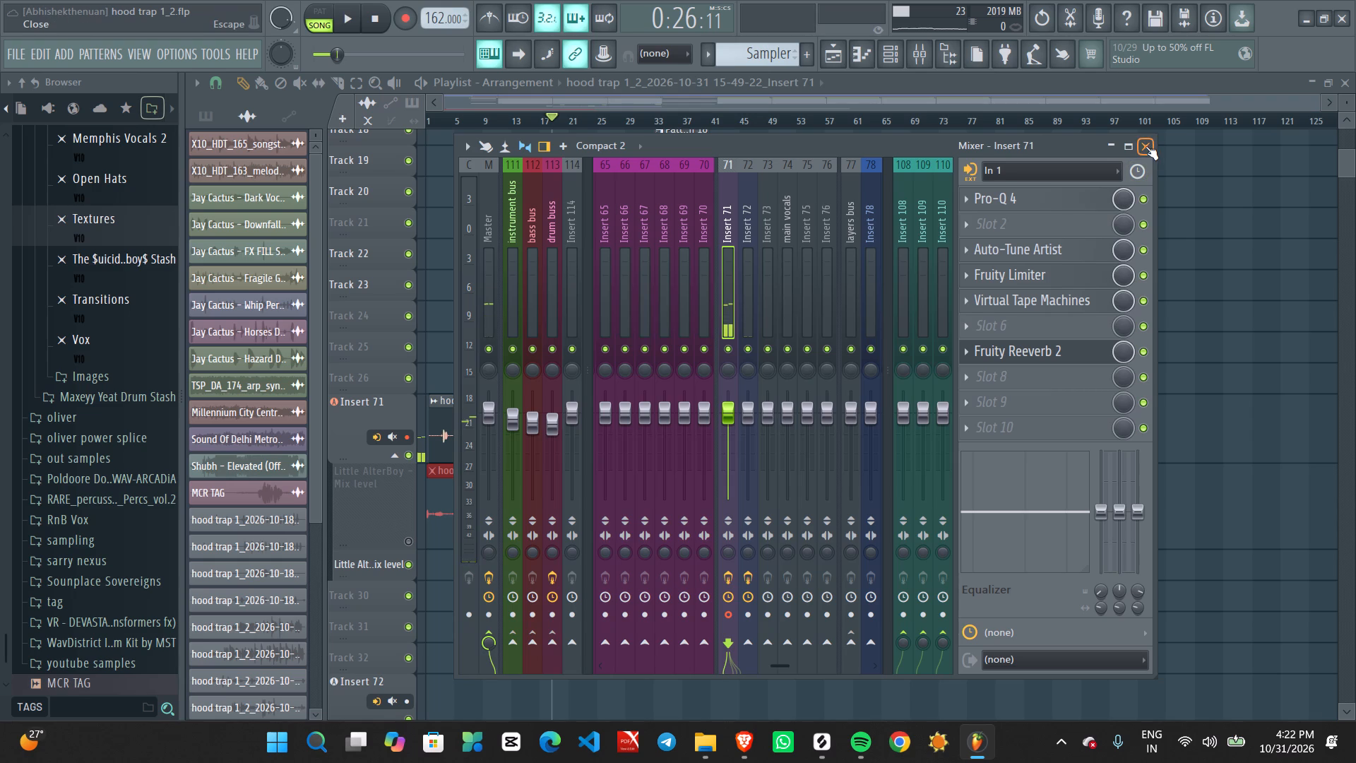
click(1146, 146)
Return the song position to the very start of the arrangement.
ctrl+scroll(686, 383, down, 4)
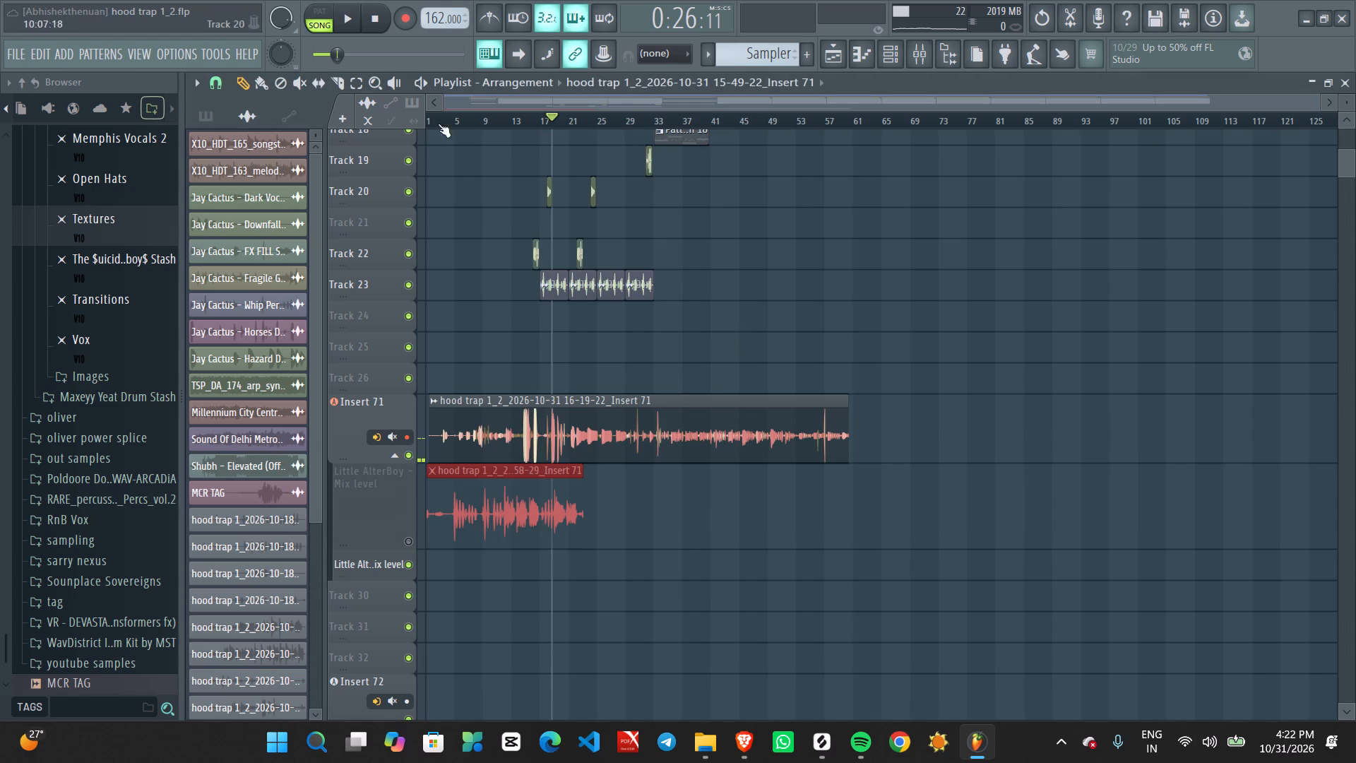
drag(443, 120, 401, 114)
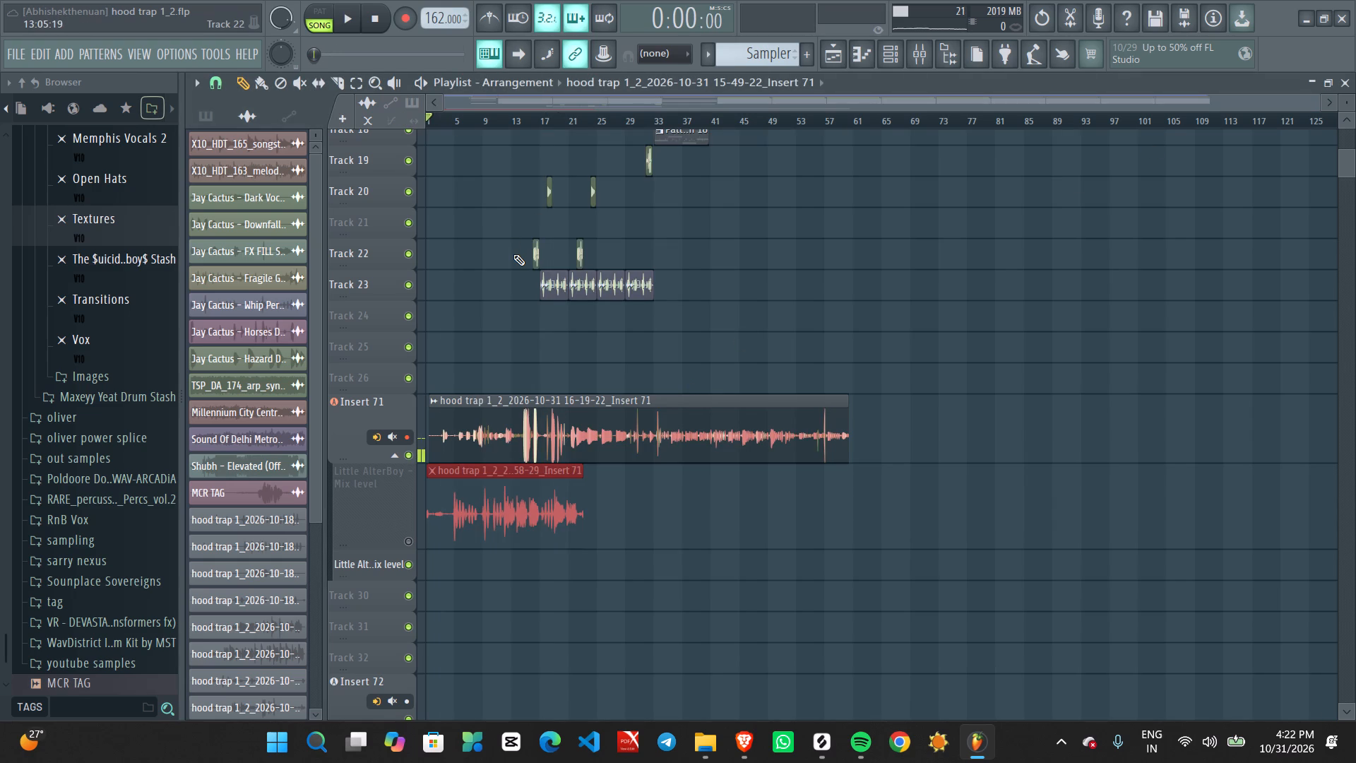
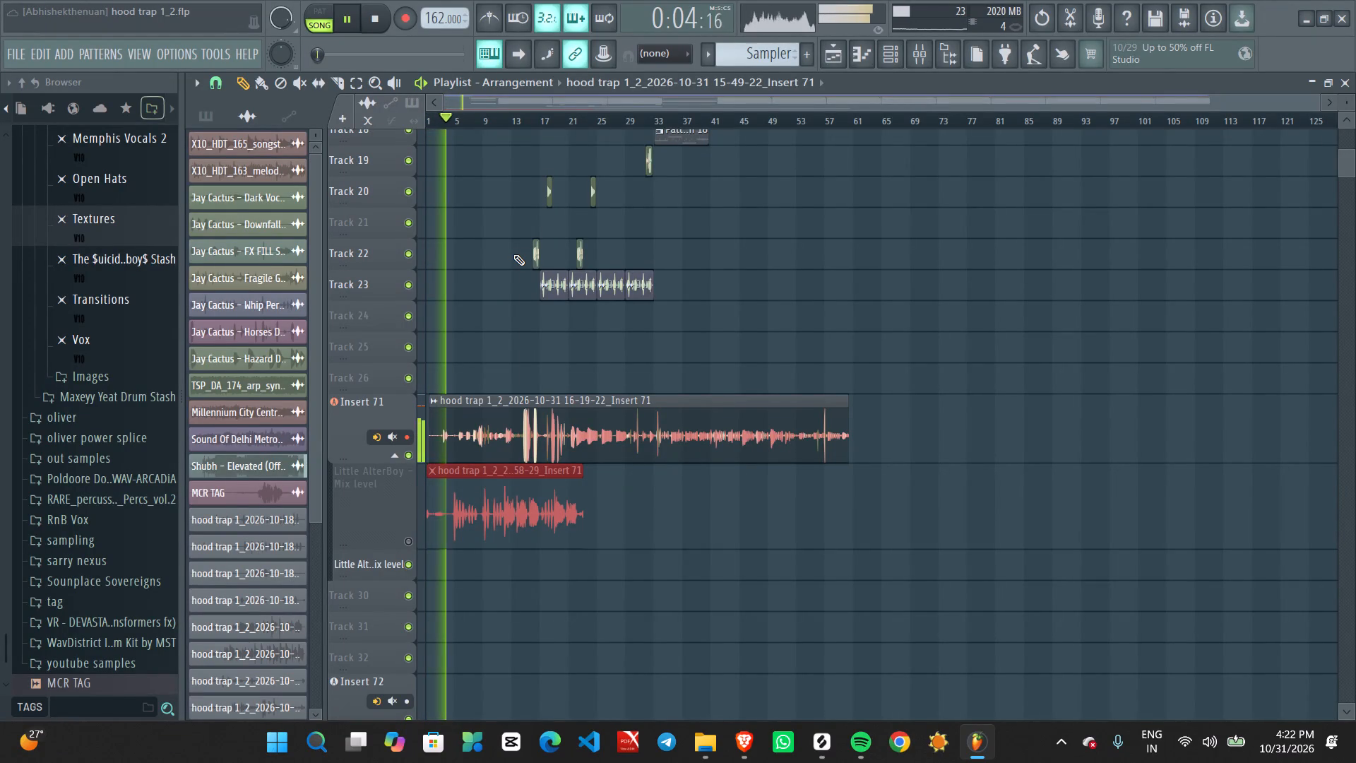
Mute the Insert 71 playlist track holding the recorded vocal take.
click(408, 453)
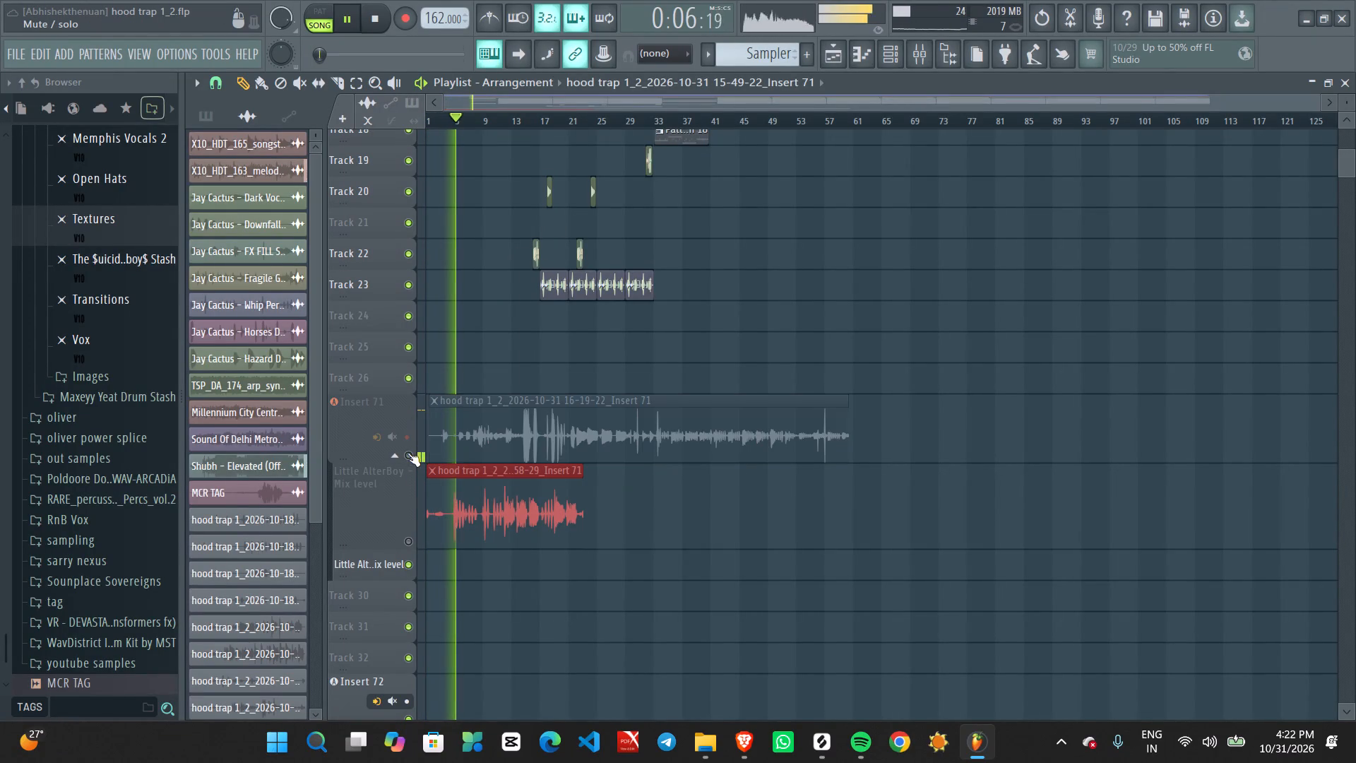
Check the recording source and external input monitoring options of the Insert 71 mixer track, then minimize the mixer.
click(912, 54)
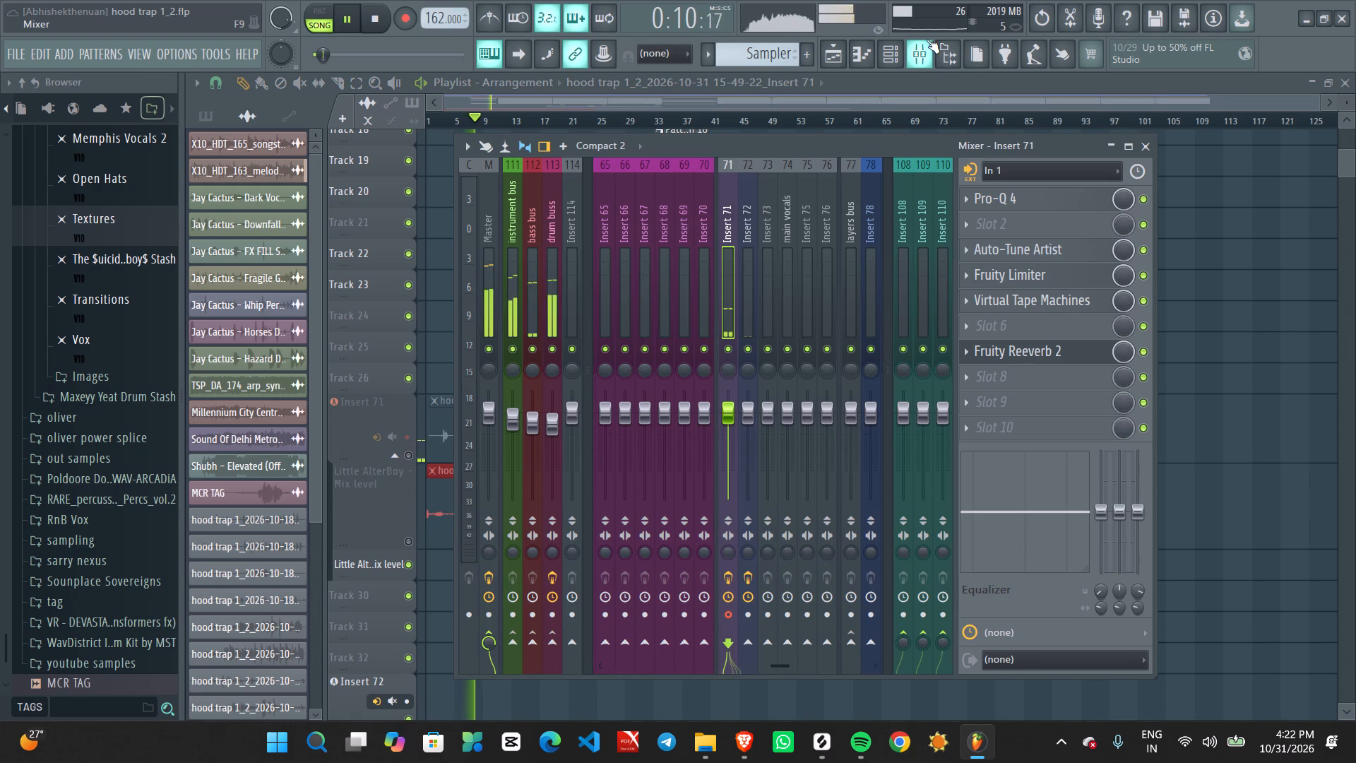
click(970, 172)
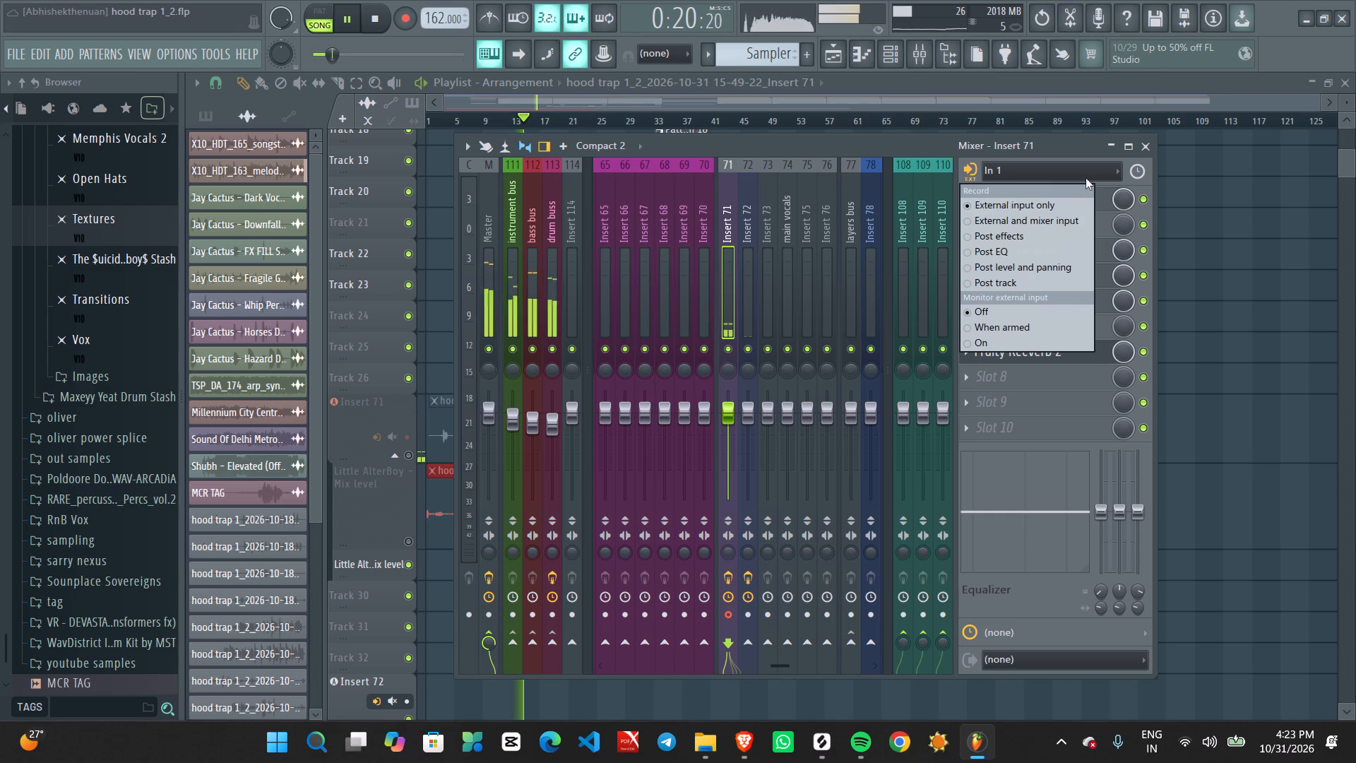
click(1091, 153)
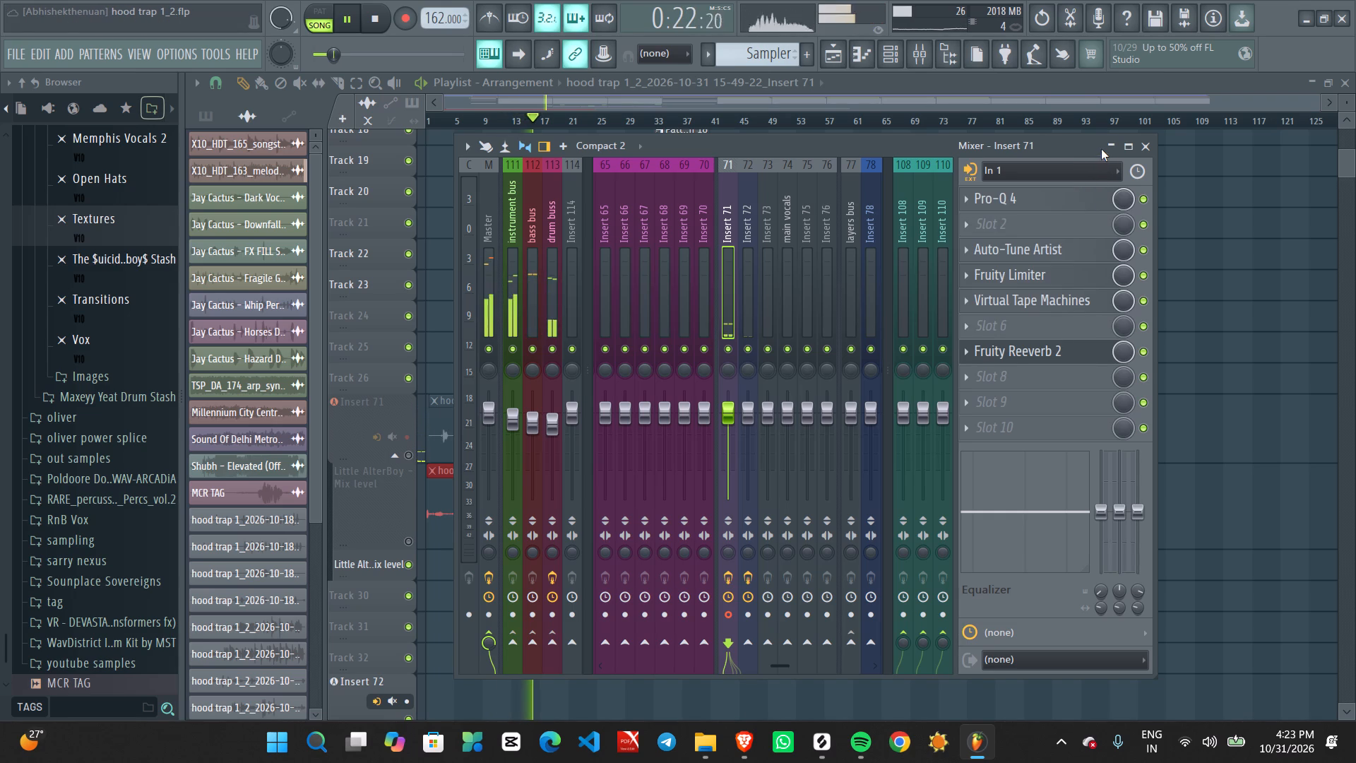
click(1107, 146)
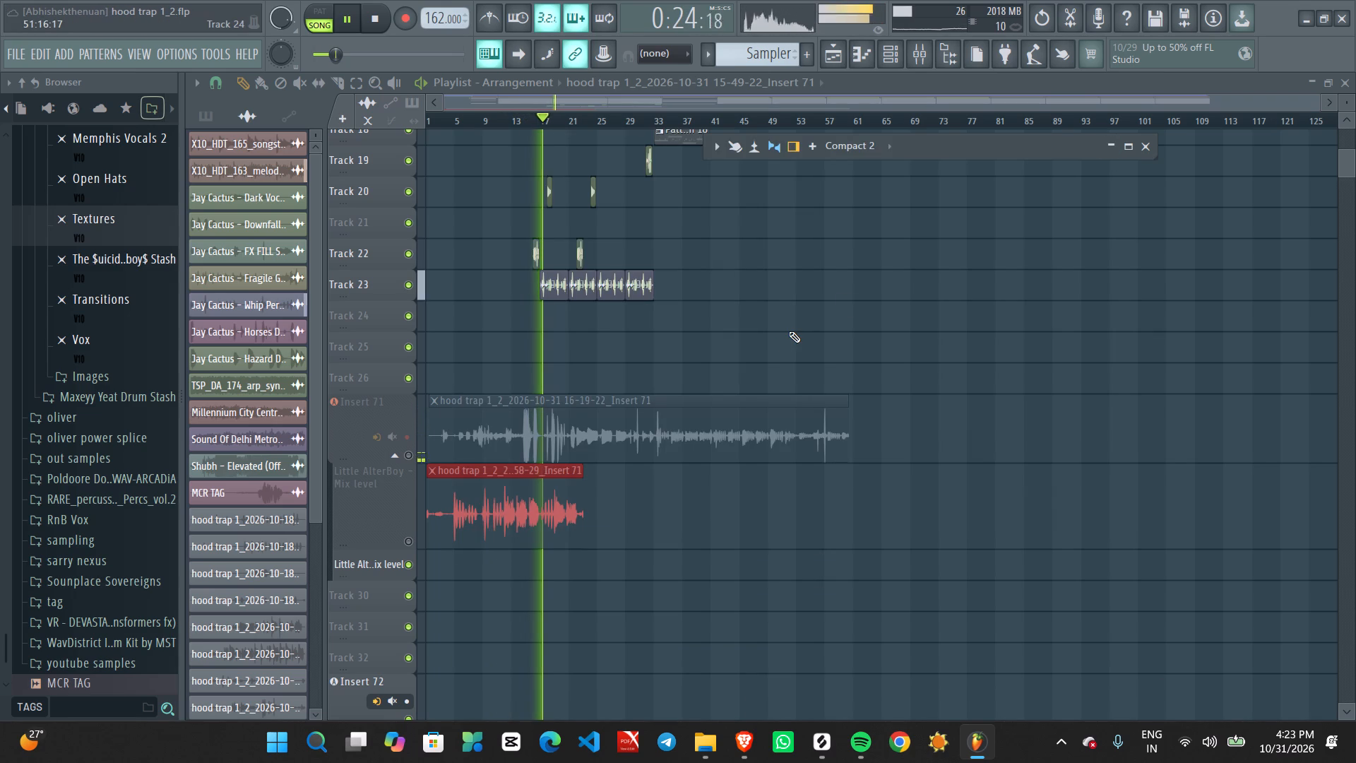
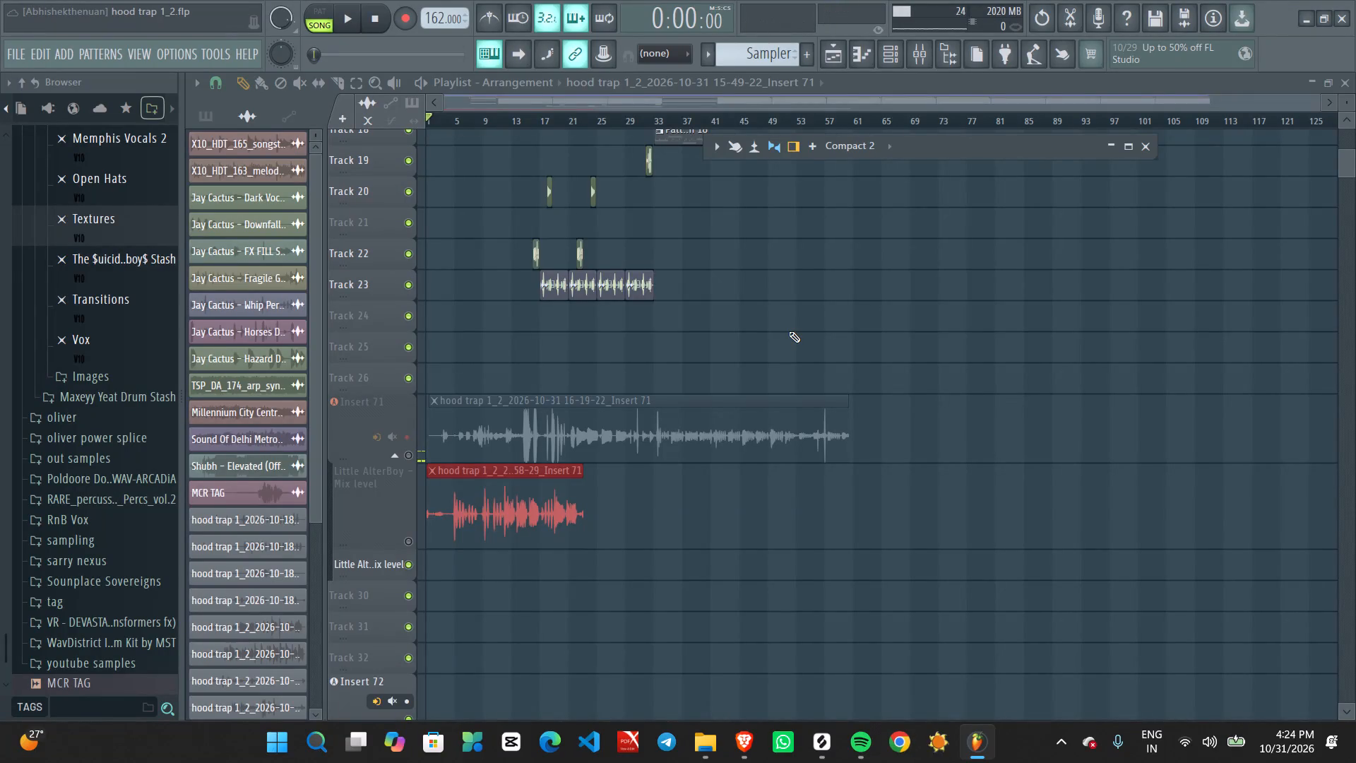
Play the arrangement with the Insert 71 vocal take muted, auditioning it from around bars 20, 15 and 9.
key(space)
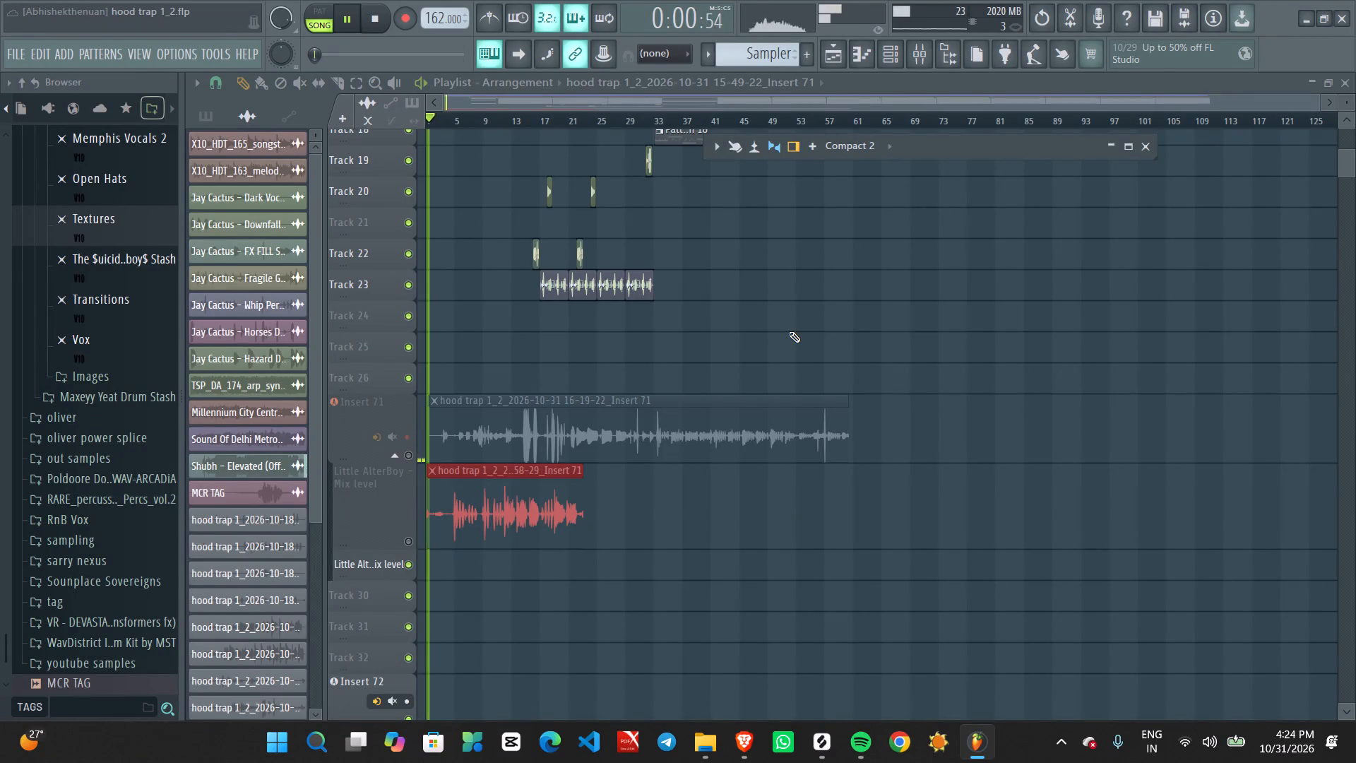
click(561, 121)
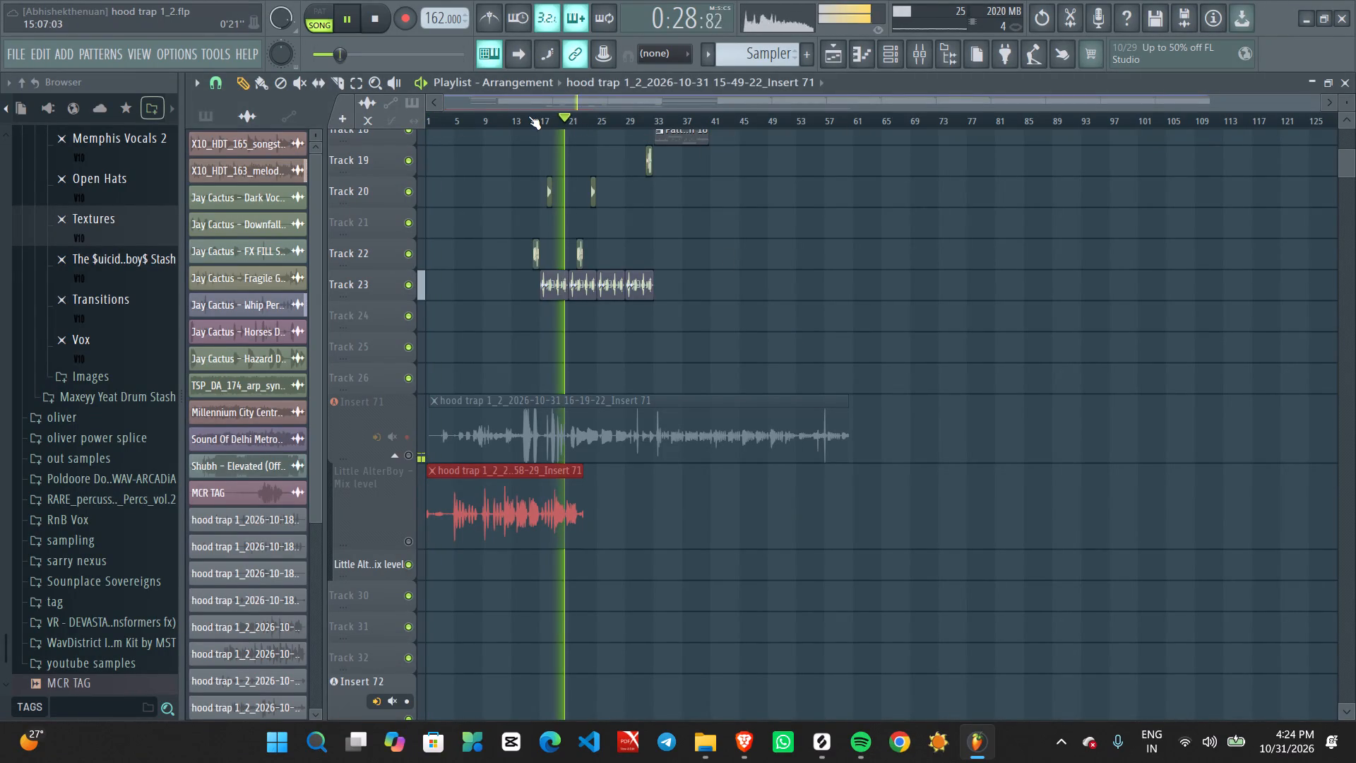
click(527, 116)
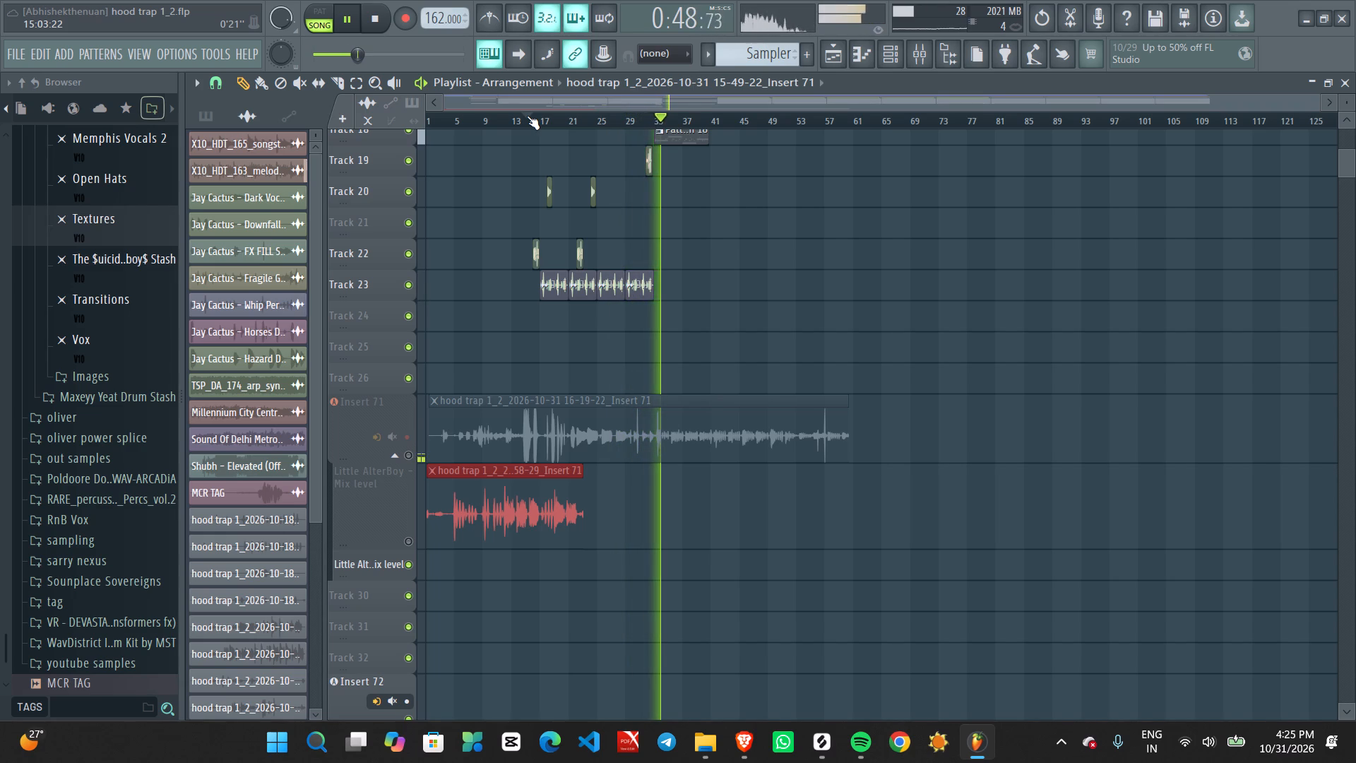
click(485, 124)
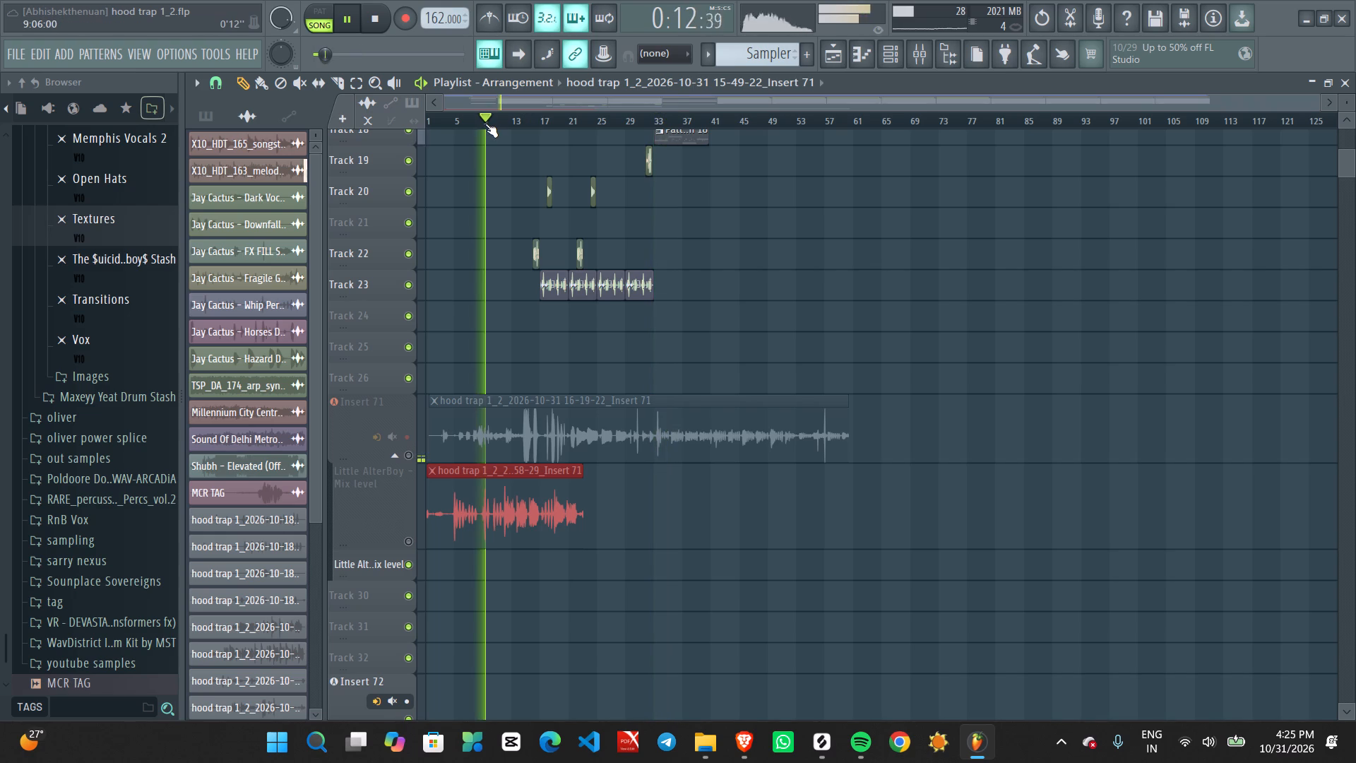
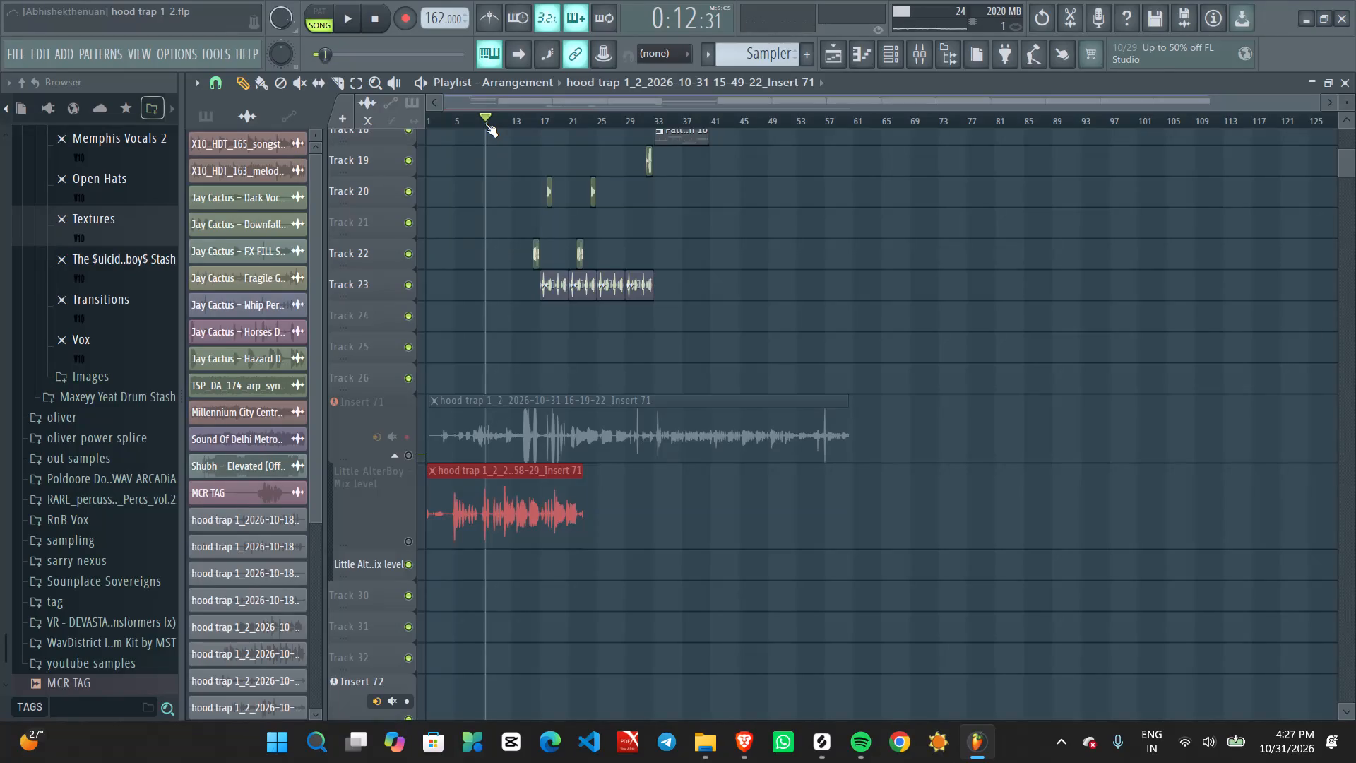
Audition a brief moment of the arrangement from around bar 9 with the Insert 71 vocal take muted, and stop playback.
key(space)
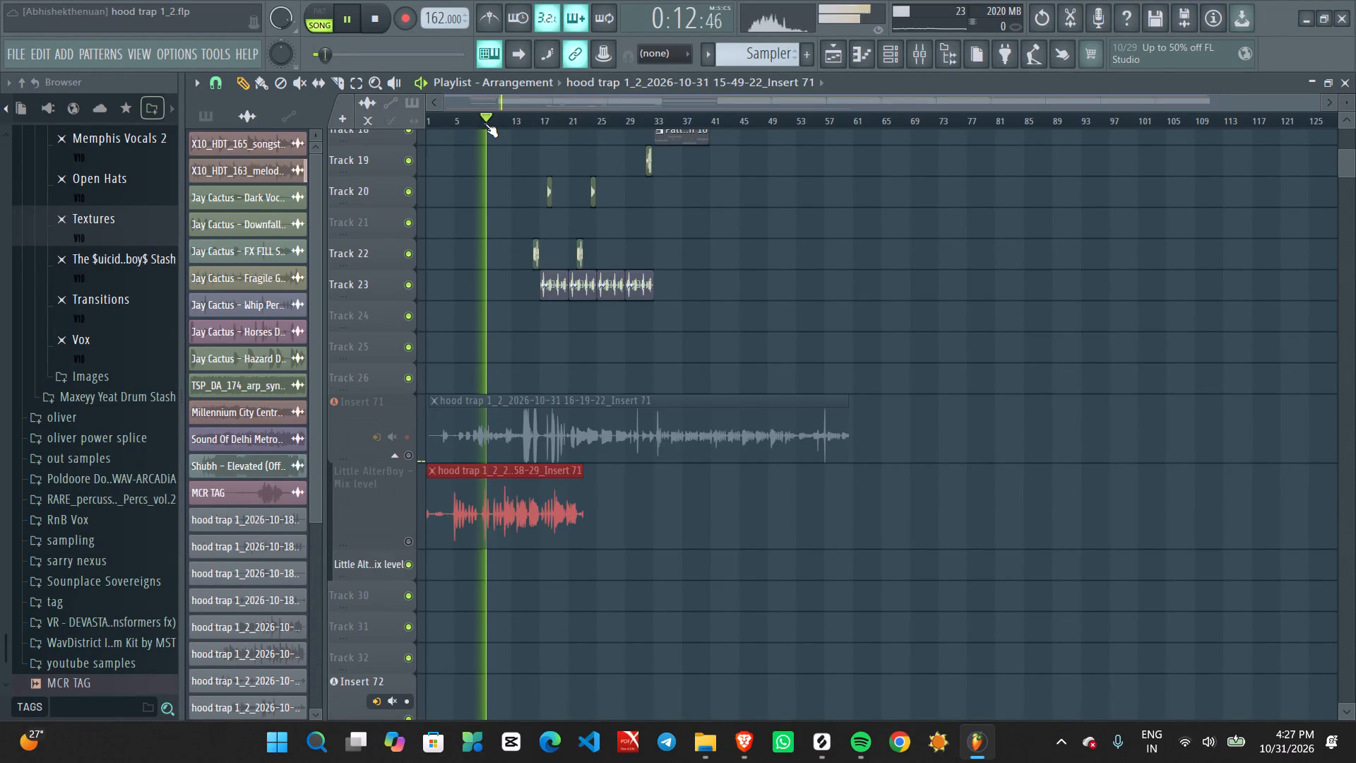
key(space)
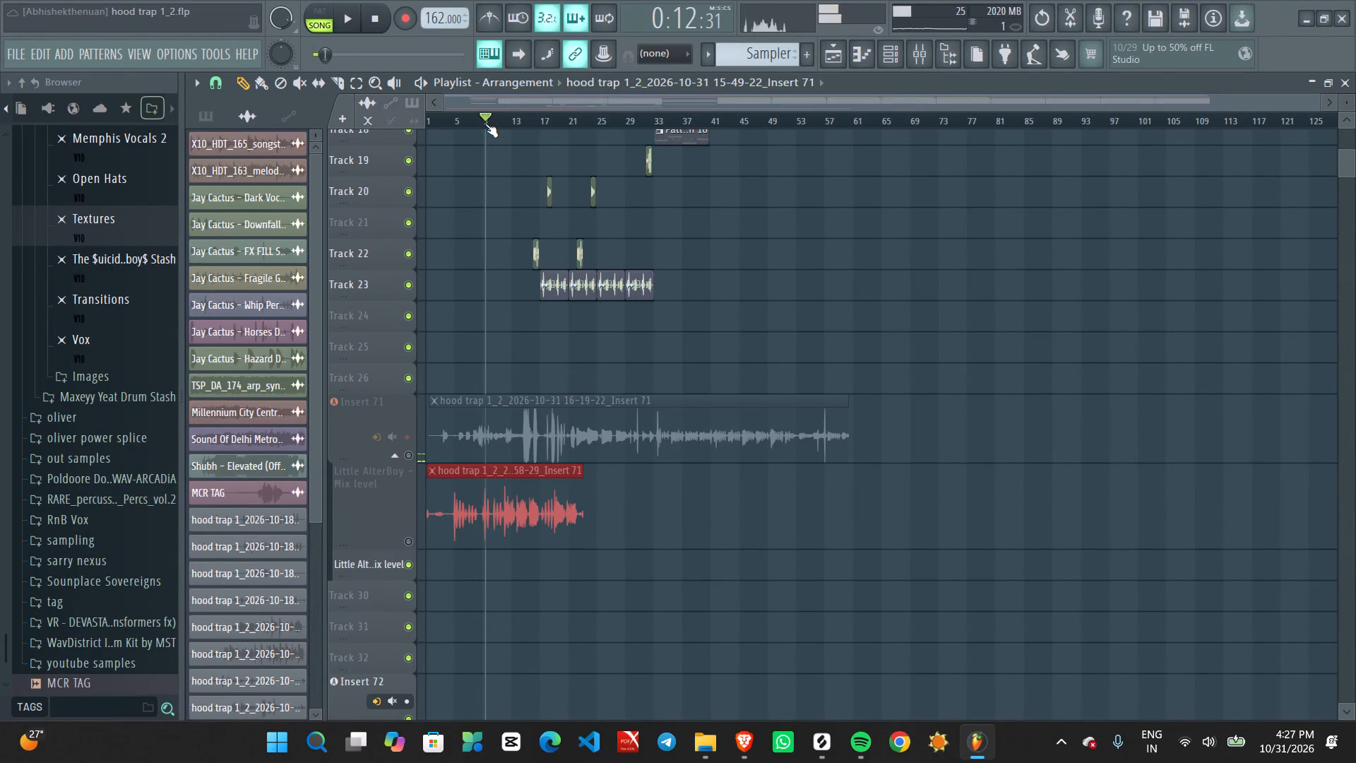
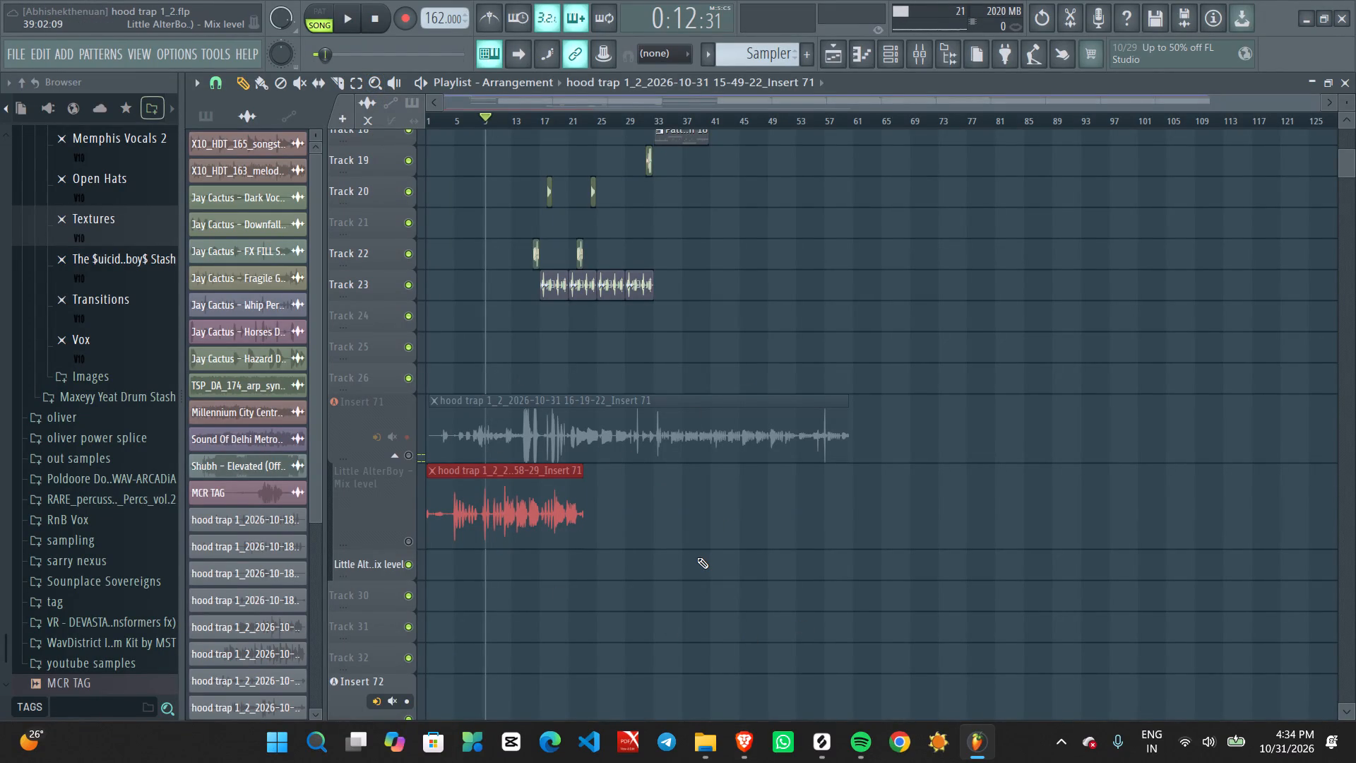
Delete the two recorded vocal clips, one on the Insert 71 track and one on the muted Little AlterBoy track below it.
right_click(619, 437)
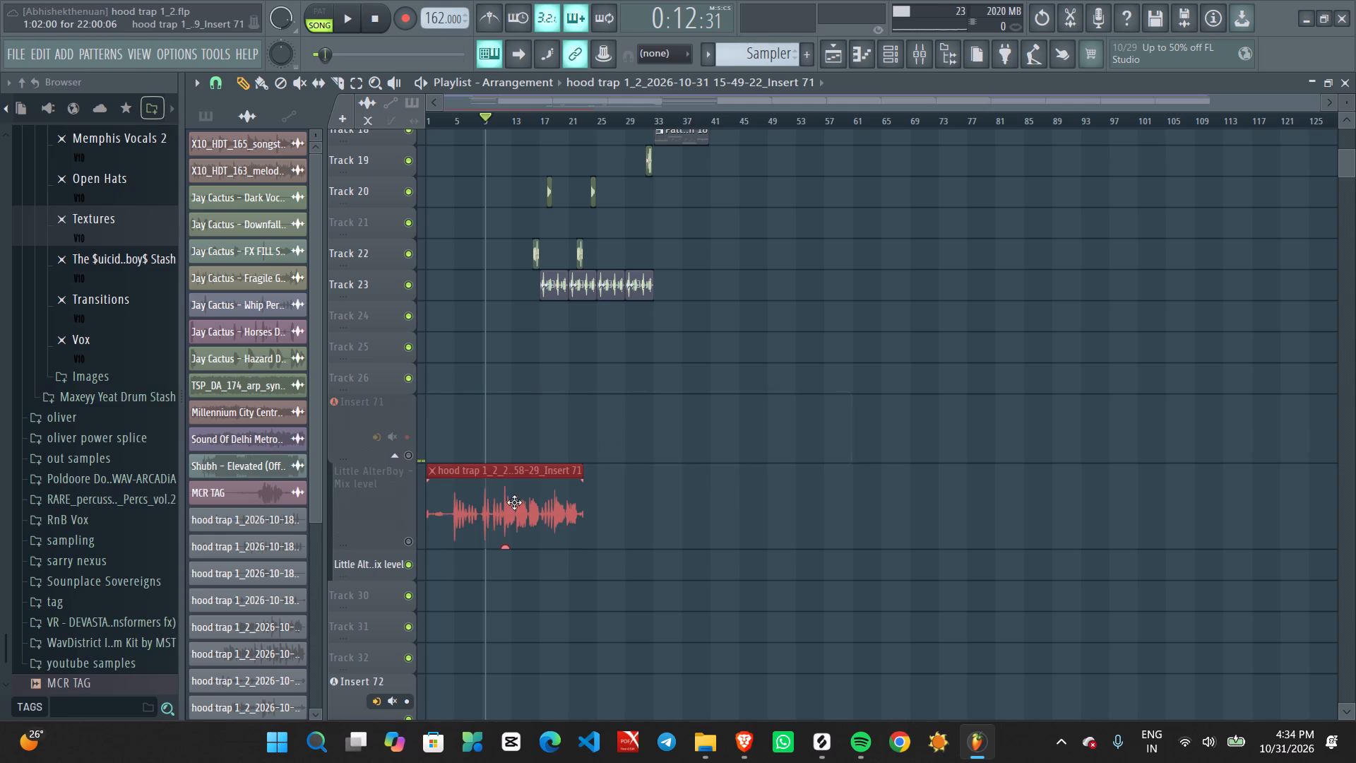
right_click(514, 502)
Unmute the Insert 71 track and return the playback position to the start of the song.
click(408, 453)
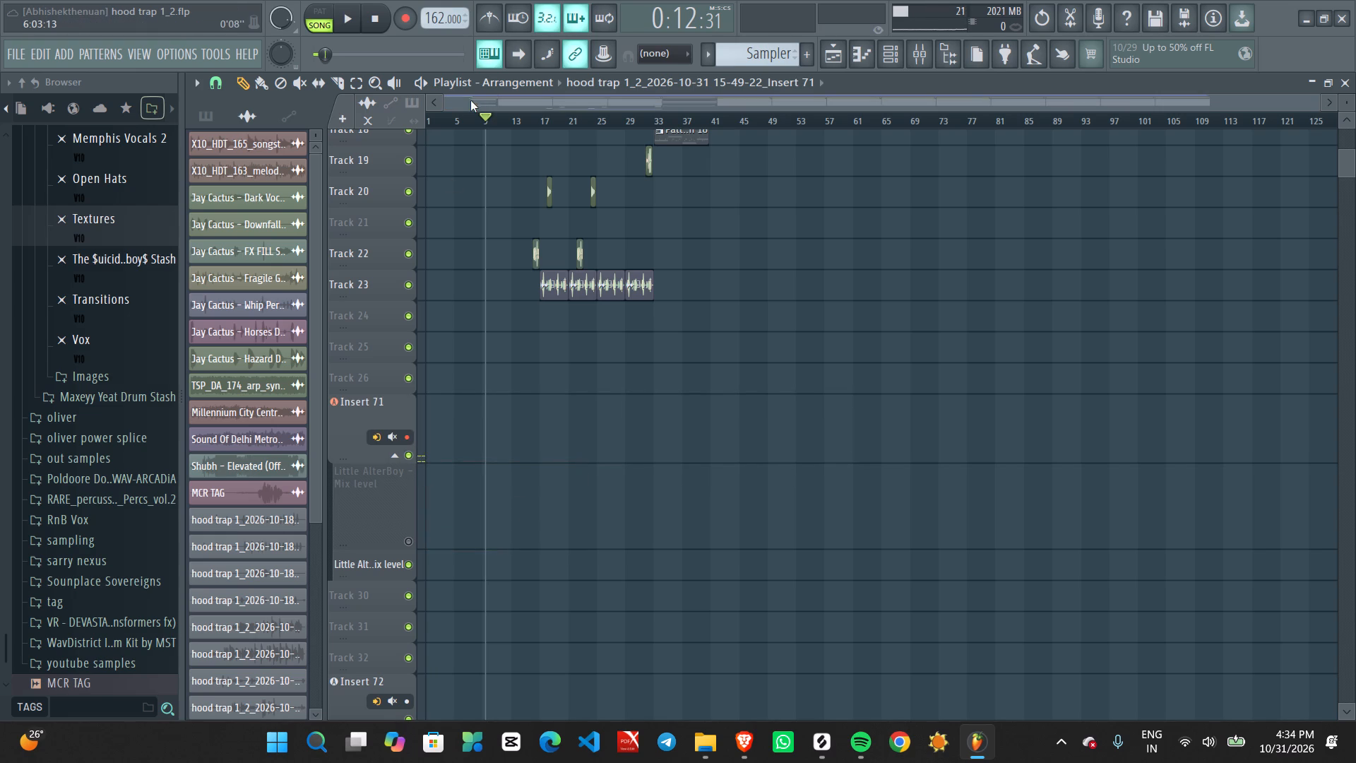
drag(441, 121, 347, 122)
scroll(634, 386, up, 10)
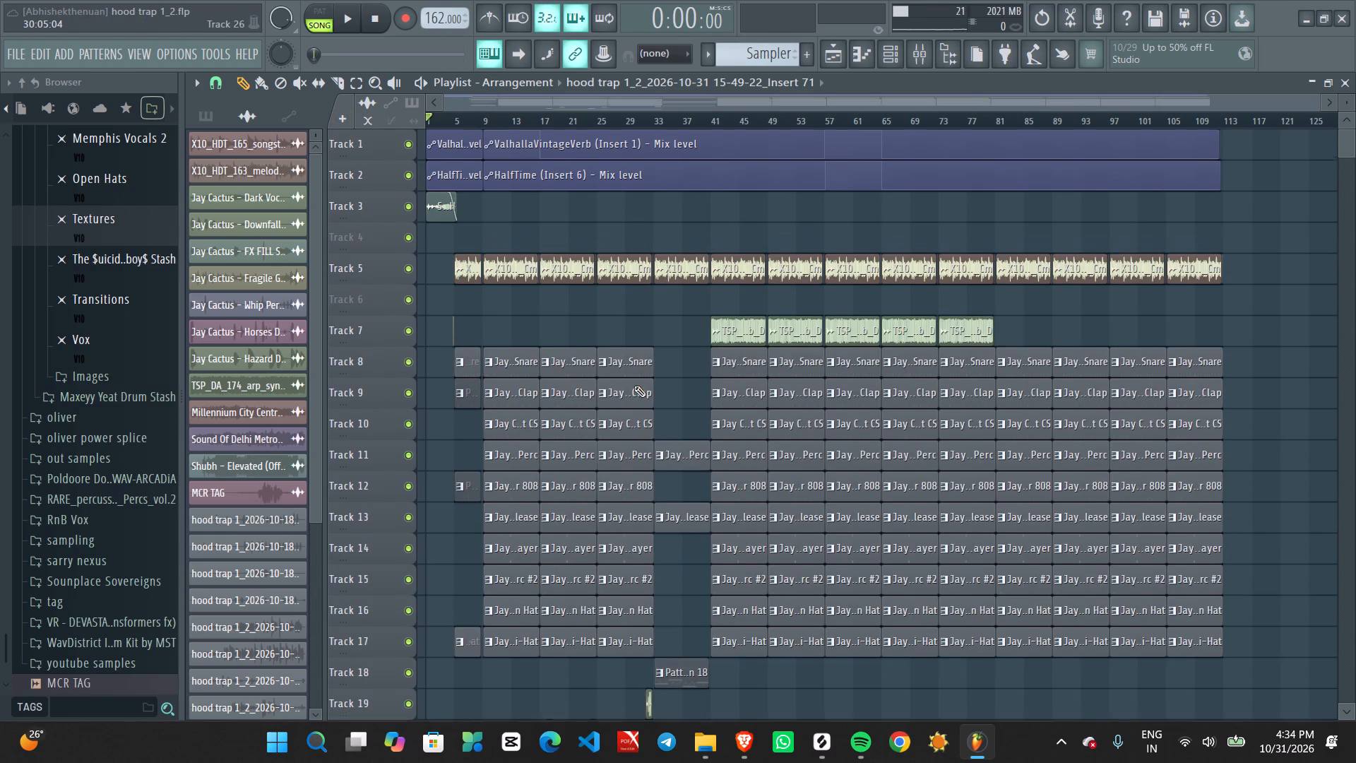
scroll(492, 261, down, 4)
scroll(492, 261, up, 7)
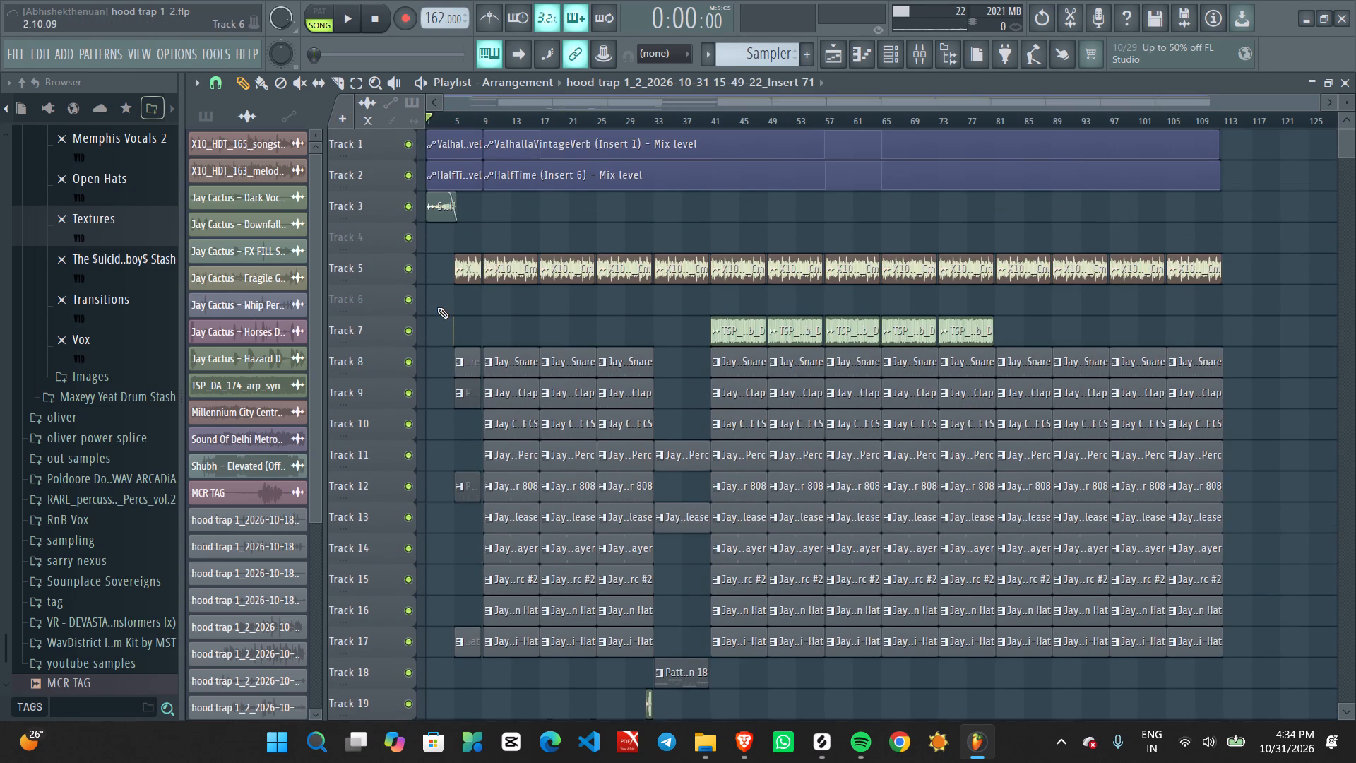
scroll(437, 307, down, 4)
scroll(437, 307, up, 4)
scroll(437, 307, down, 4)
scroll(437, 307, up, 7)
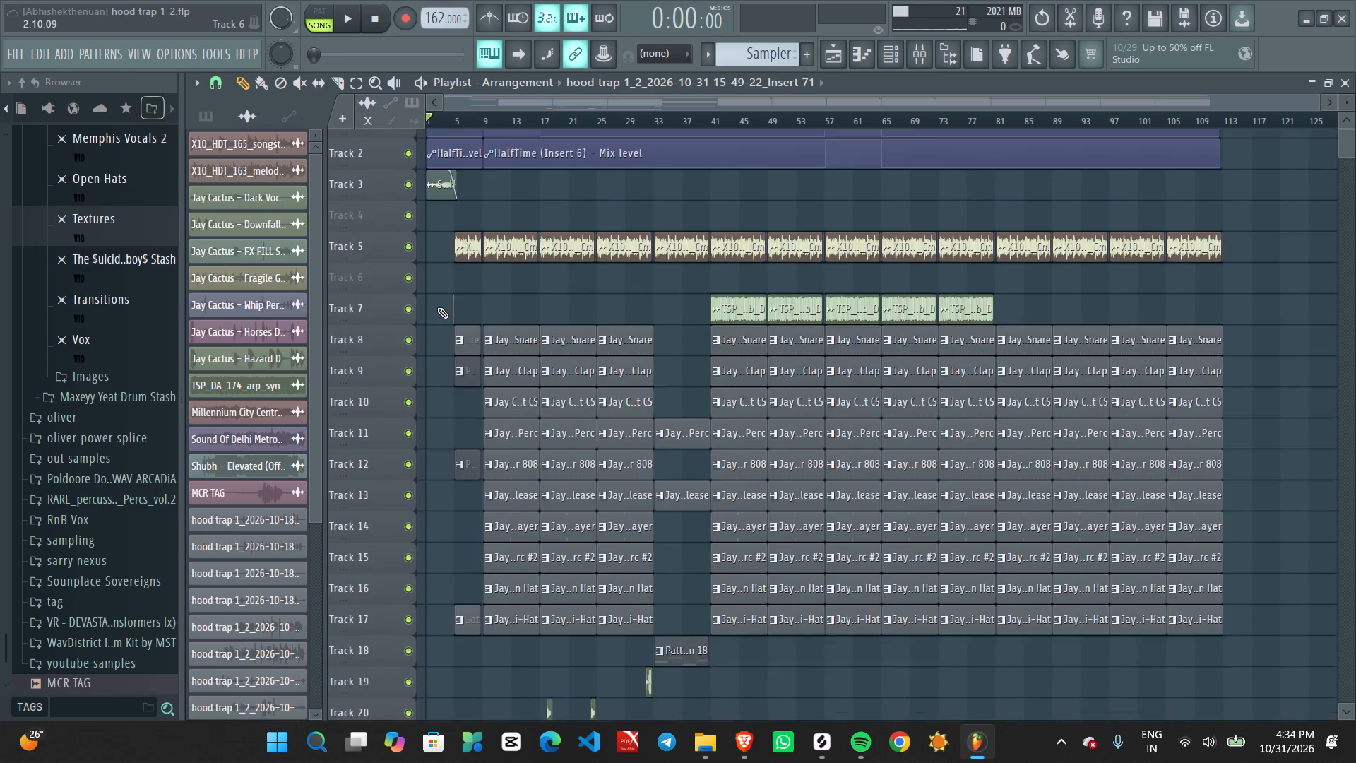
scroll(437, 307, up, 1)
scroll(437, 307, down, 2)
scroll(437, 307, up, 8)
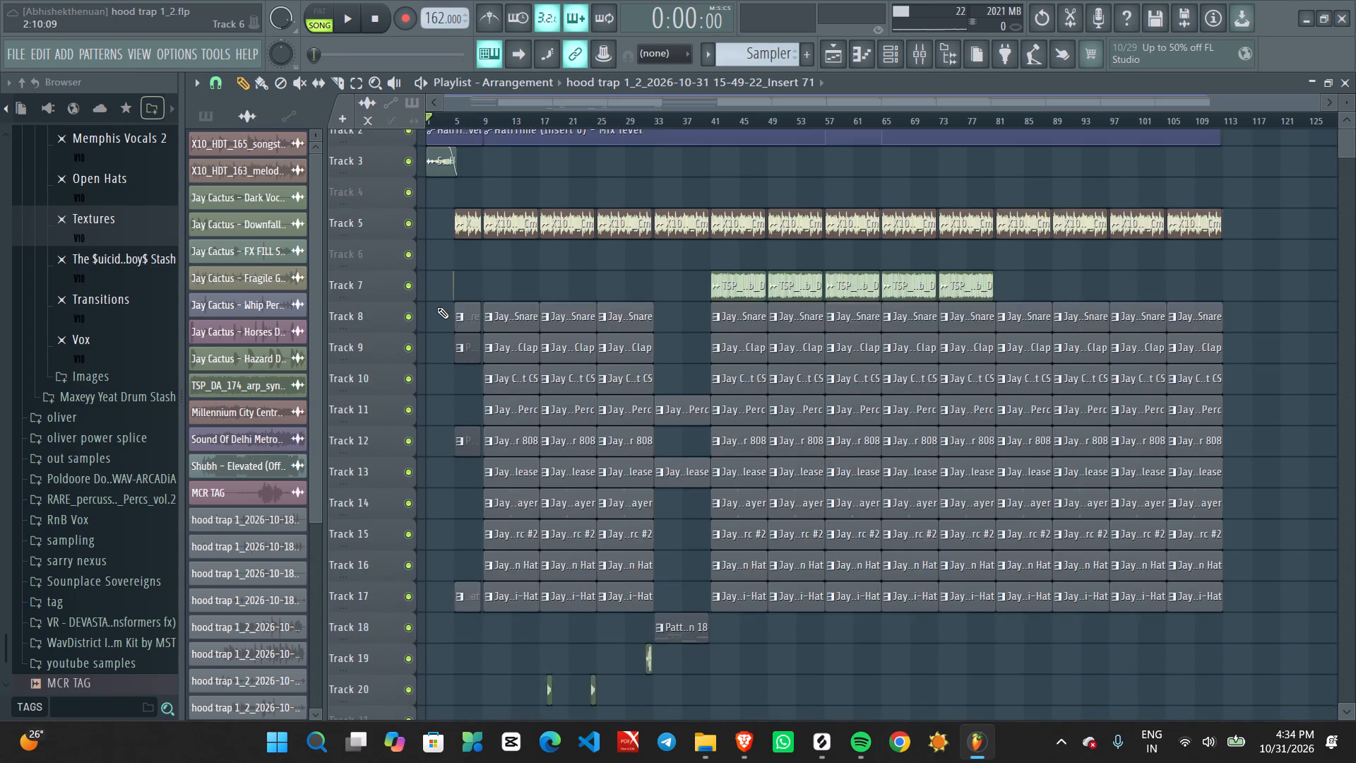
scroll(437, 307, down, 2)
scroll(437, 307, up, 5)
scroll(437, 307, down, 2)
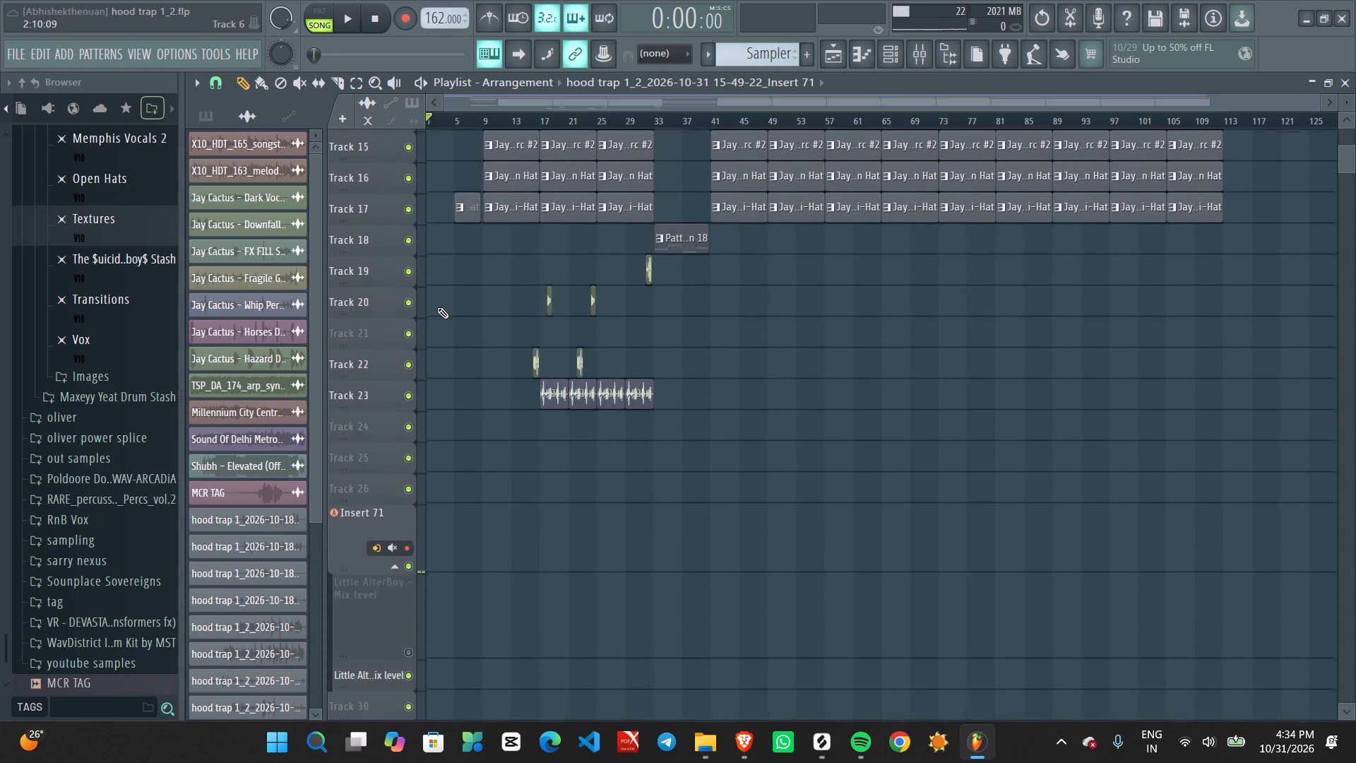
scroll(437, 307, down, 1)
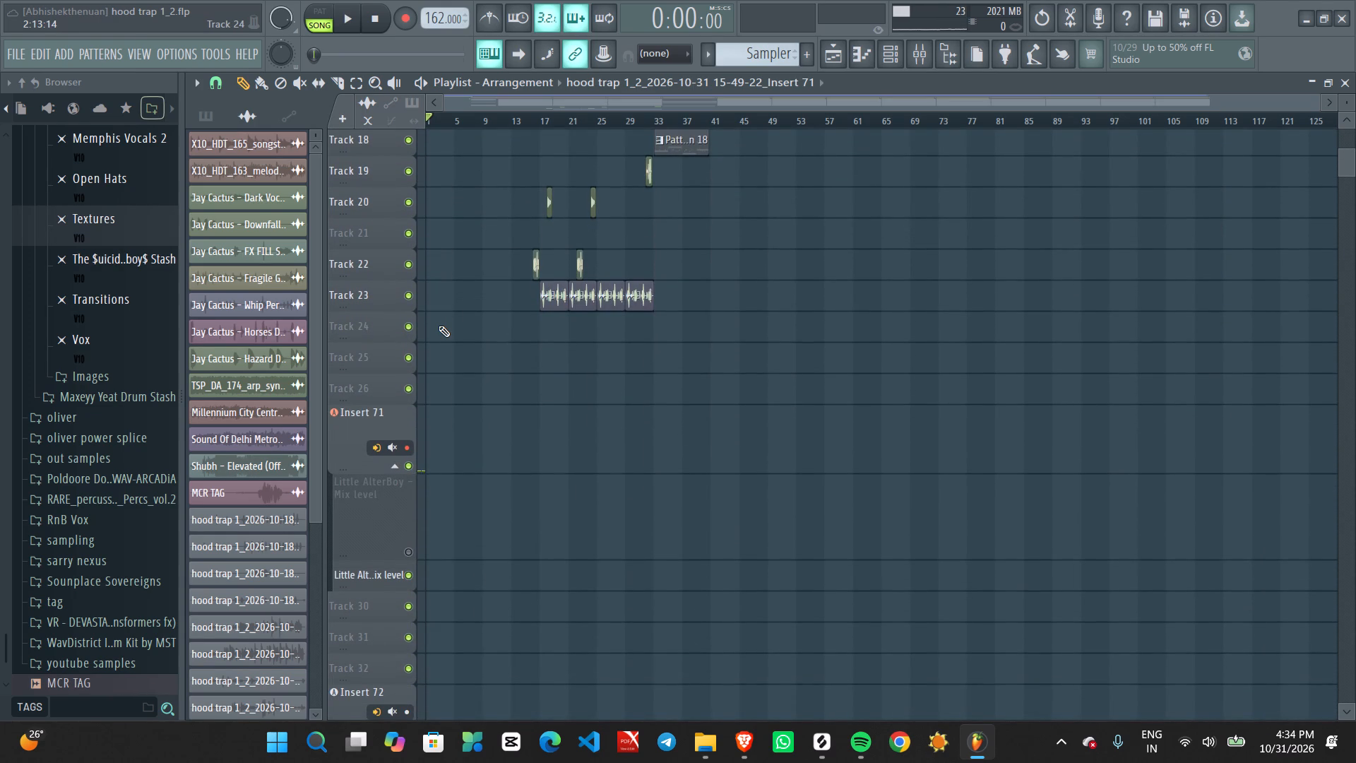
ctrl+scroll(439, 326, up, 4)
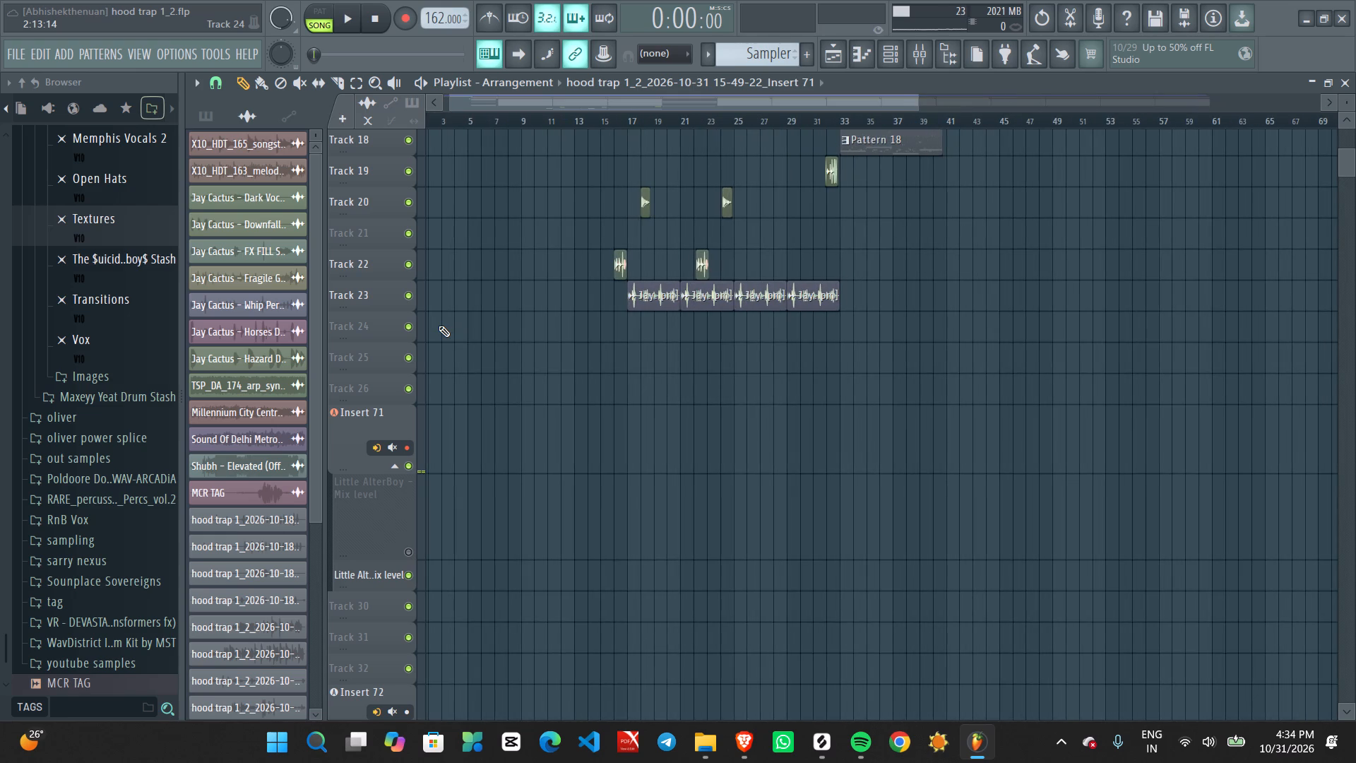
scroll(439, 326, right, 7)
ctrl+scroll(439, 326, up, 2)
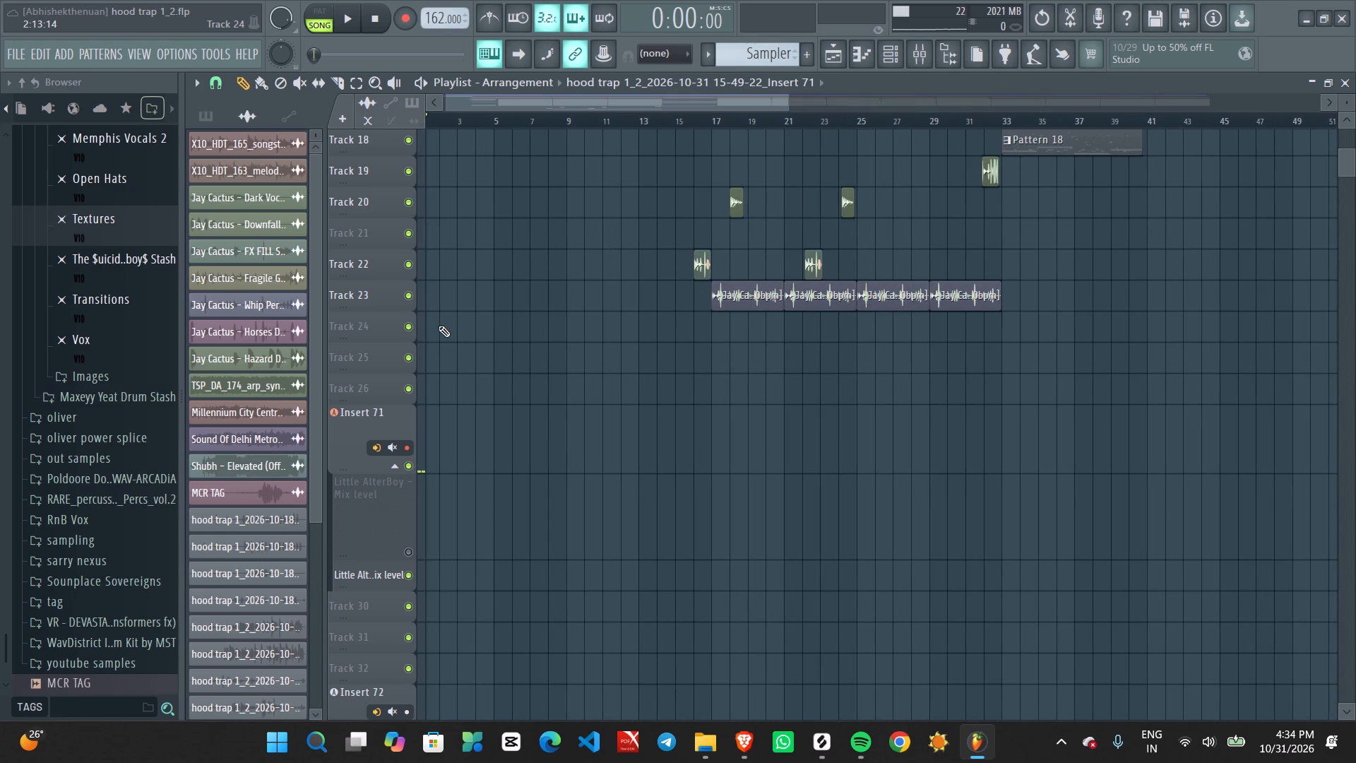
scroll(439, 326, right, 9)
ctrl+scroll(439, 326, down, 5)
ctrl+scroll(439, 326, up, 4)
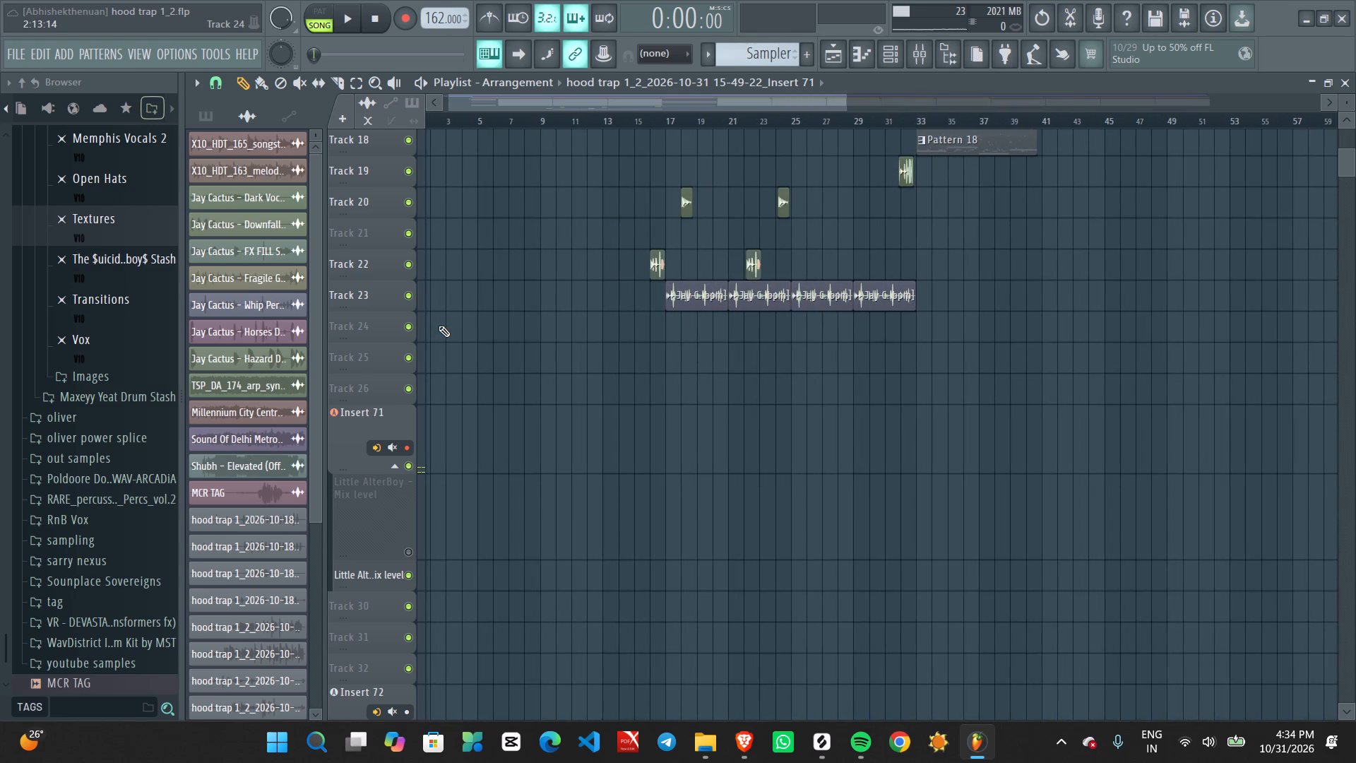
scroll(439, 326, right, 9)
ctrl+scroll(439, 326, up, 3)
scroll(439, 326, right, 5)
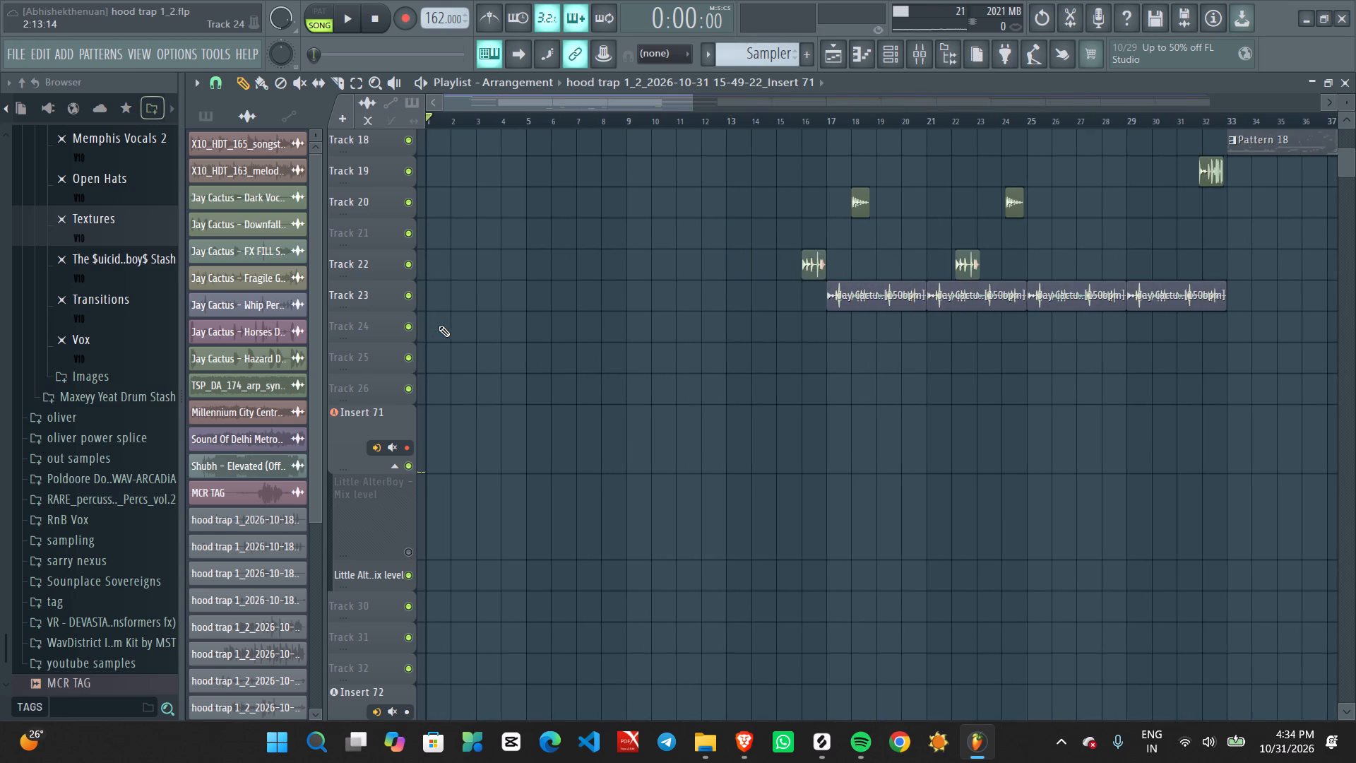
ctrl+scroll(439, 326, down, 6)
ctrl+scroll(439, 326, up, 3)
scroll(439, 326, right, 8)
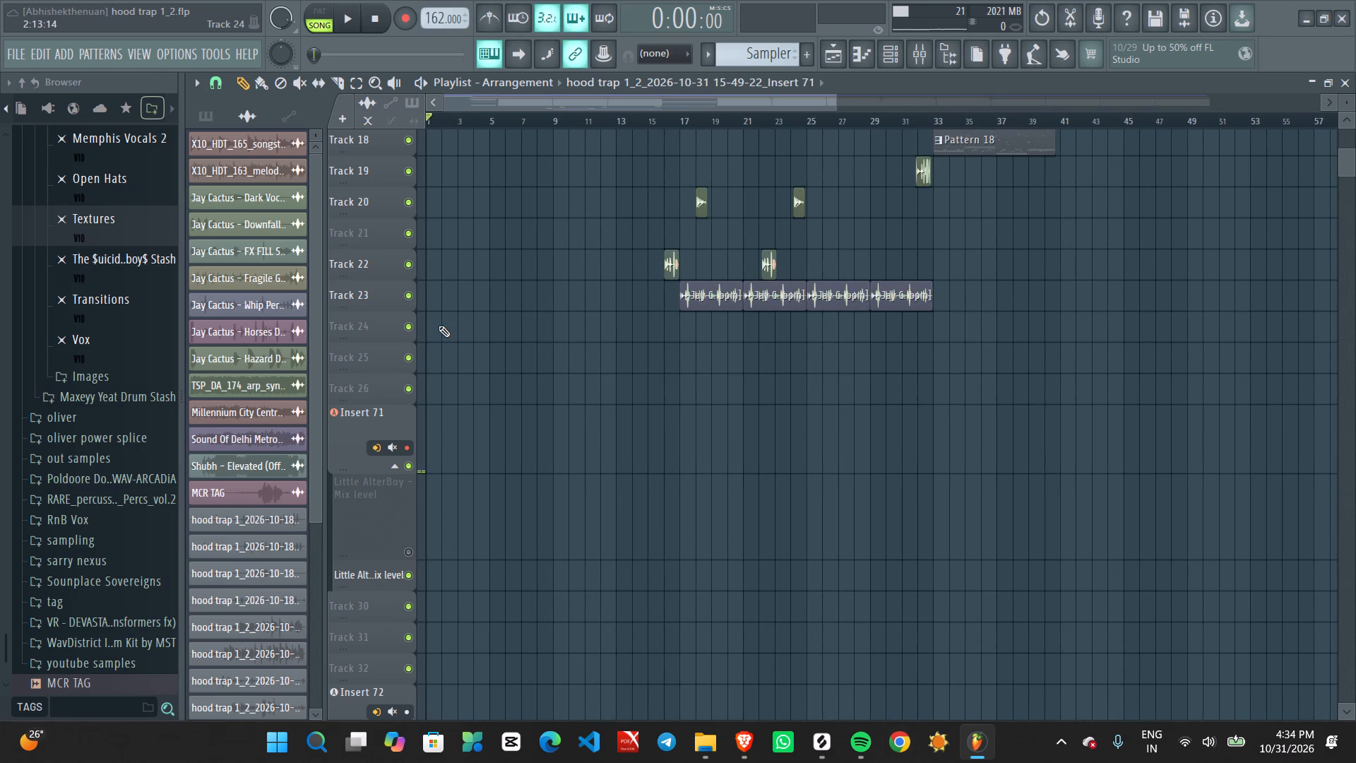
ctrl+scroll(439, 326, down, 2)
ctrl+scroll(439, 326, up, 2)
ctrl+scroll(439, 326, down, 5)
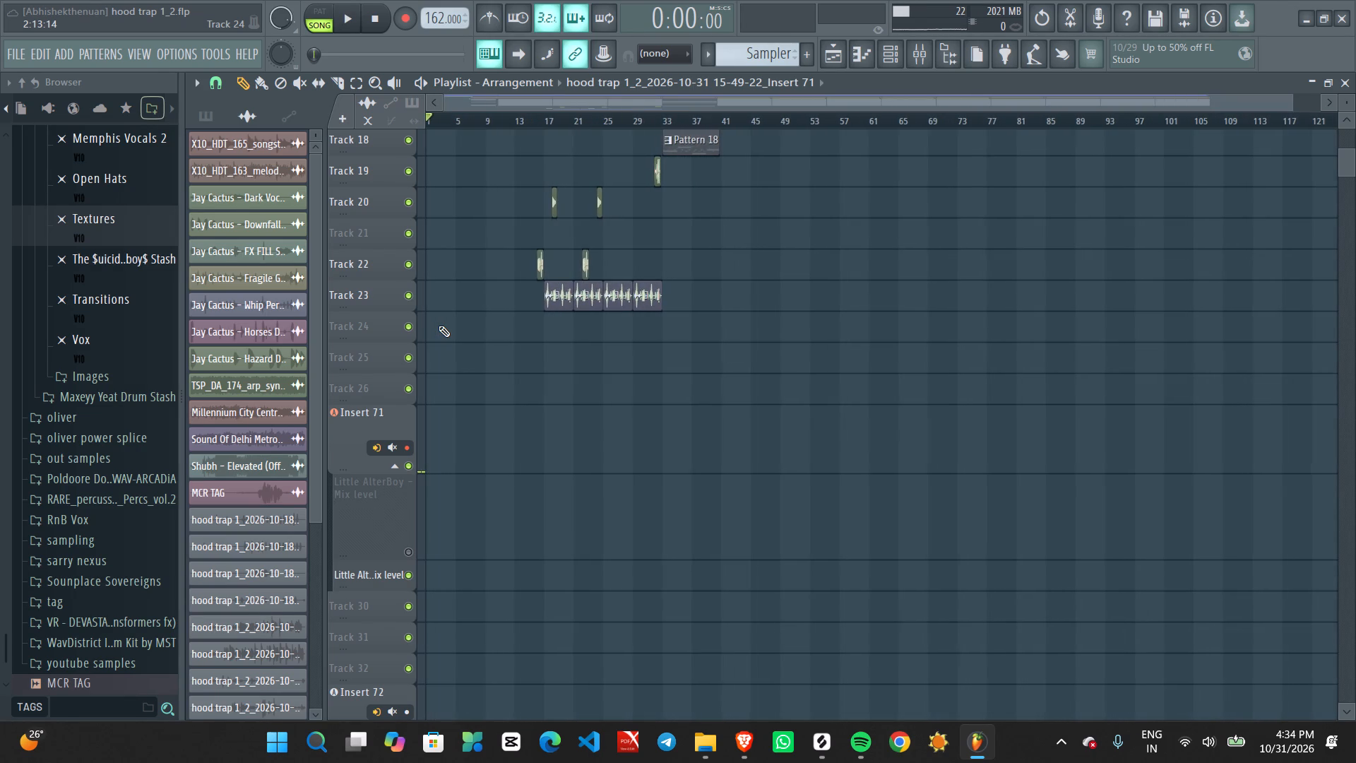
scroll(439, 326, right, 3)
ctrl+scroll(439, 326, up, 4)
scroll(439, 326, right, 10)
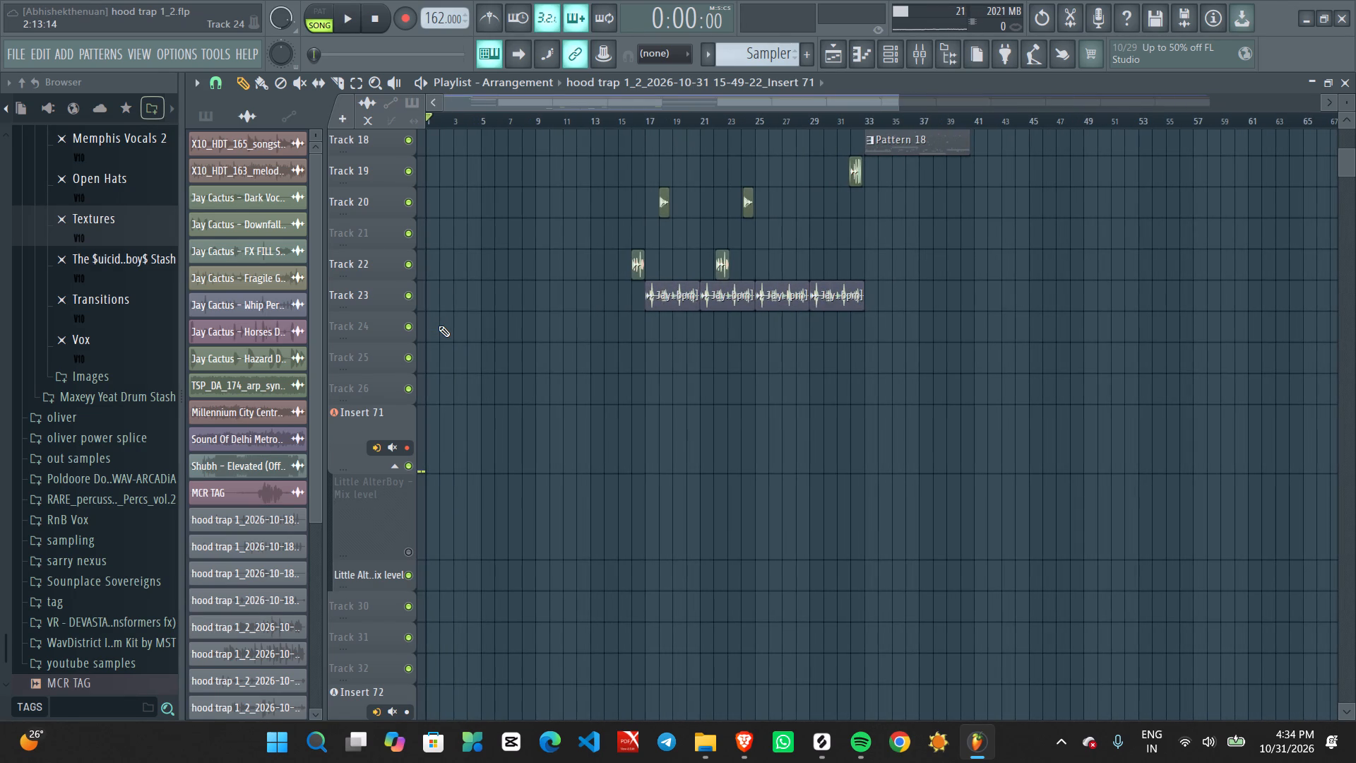
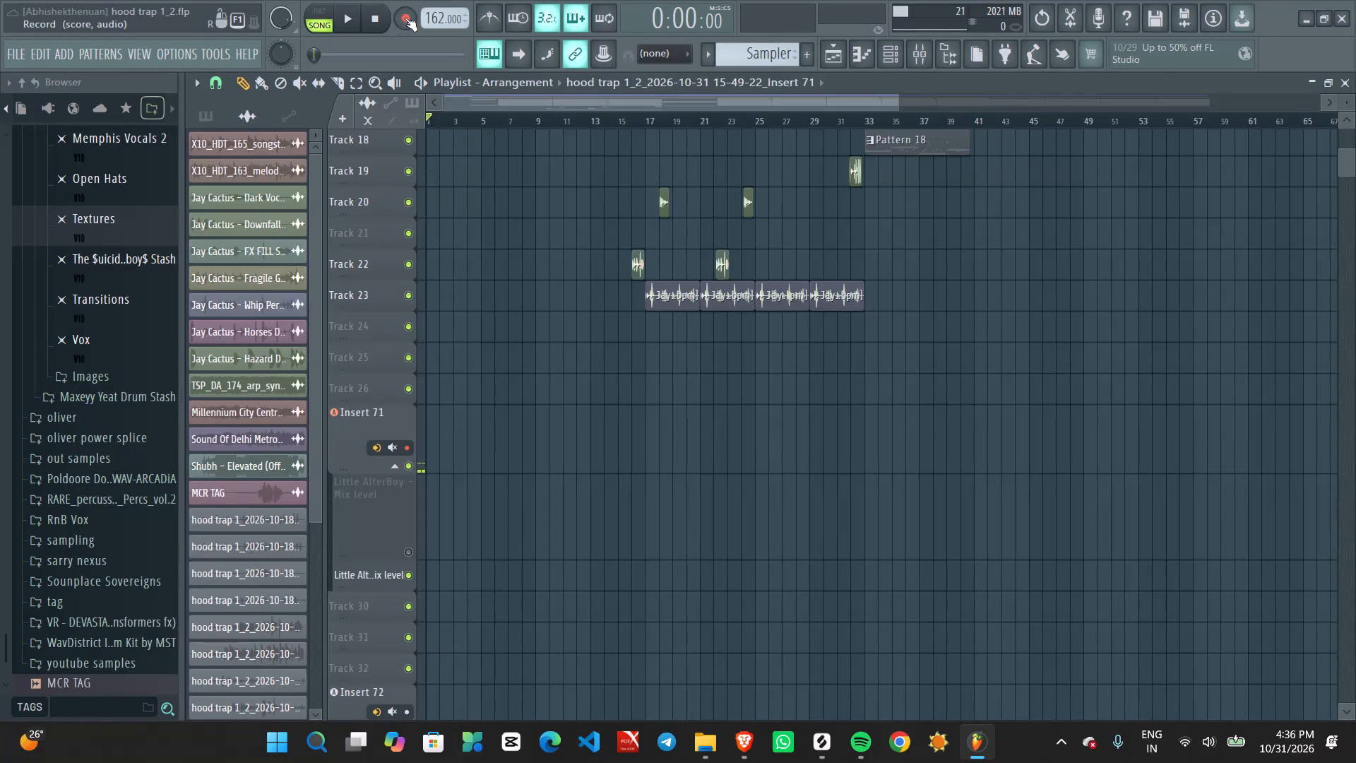
Arm the project for recording.
click(405, 18)
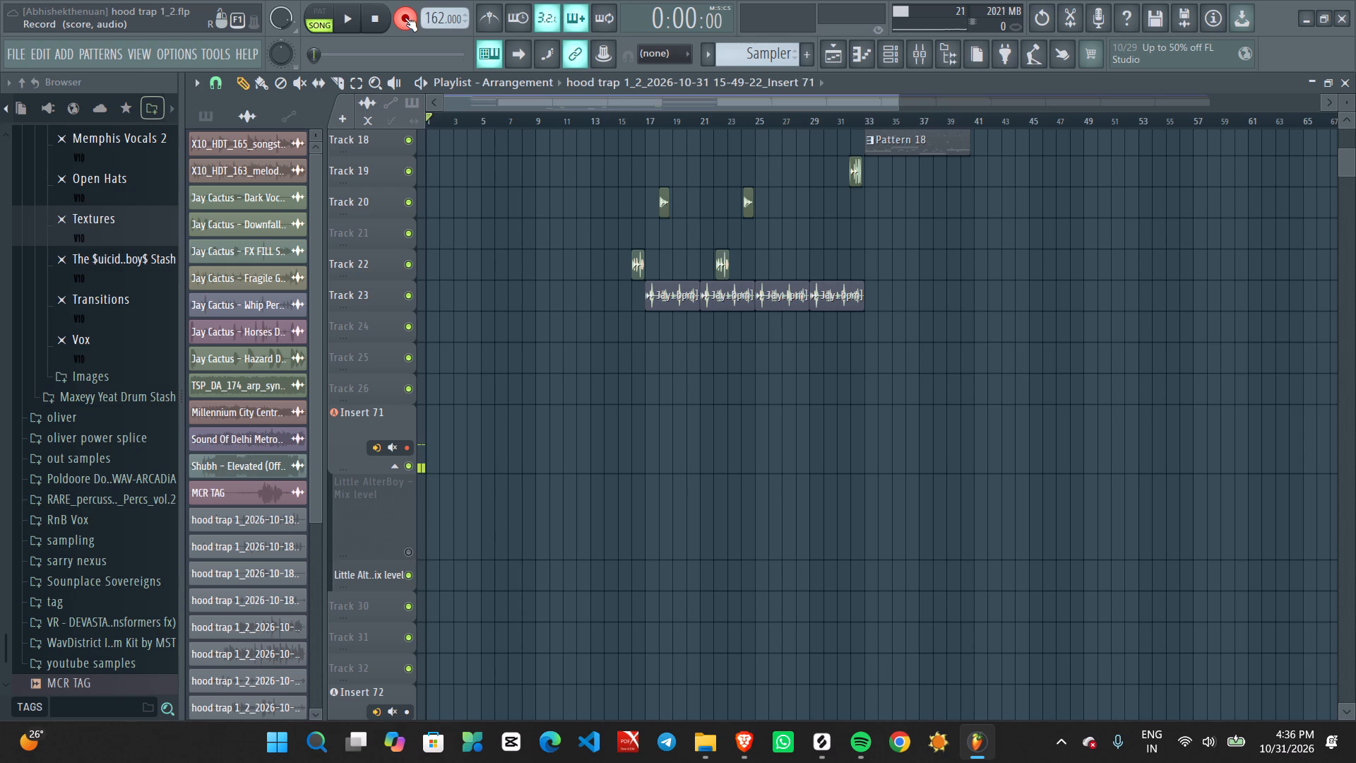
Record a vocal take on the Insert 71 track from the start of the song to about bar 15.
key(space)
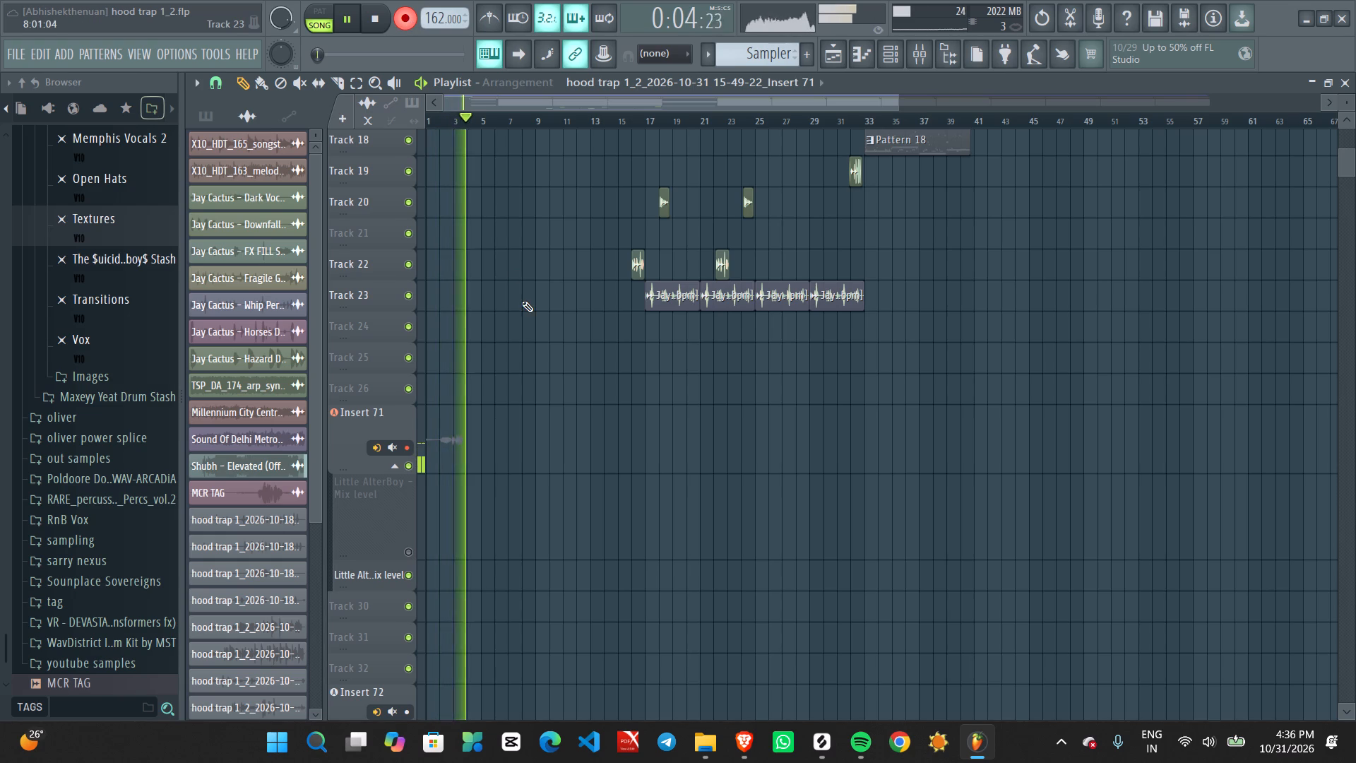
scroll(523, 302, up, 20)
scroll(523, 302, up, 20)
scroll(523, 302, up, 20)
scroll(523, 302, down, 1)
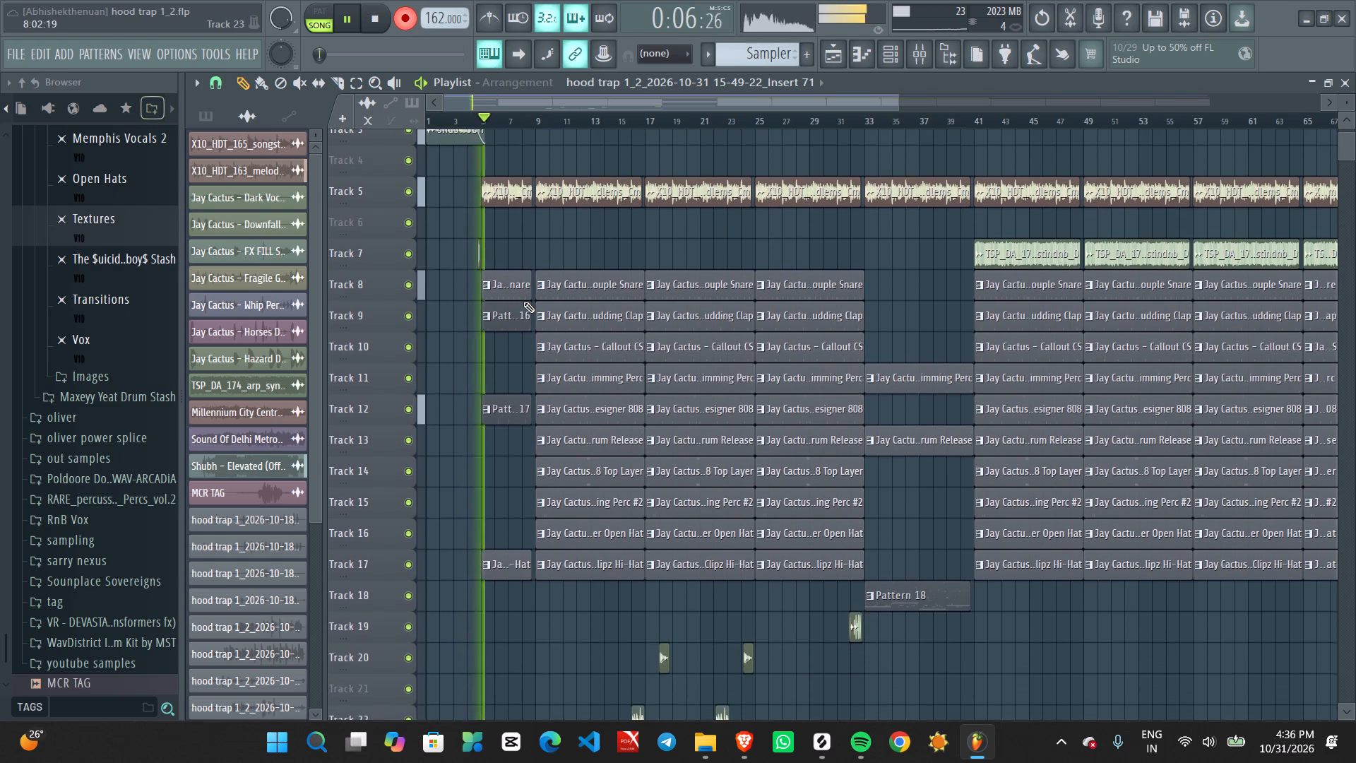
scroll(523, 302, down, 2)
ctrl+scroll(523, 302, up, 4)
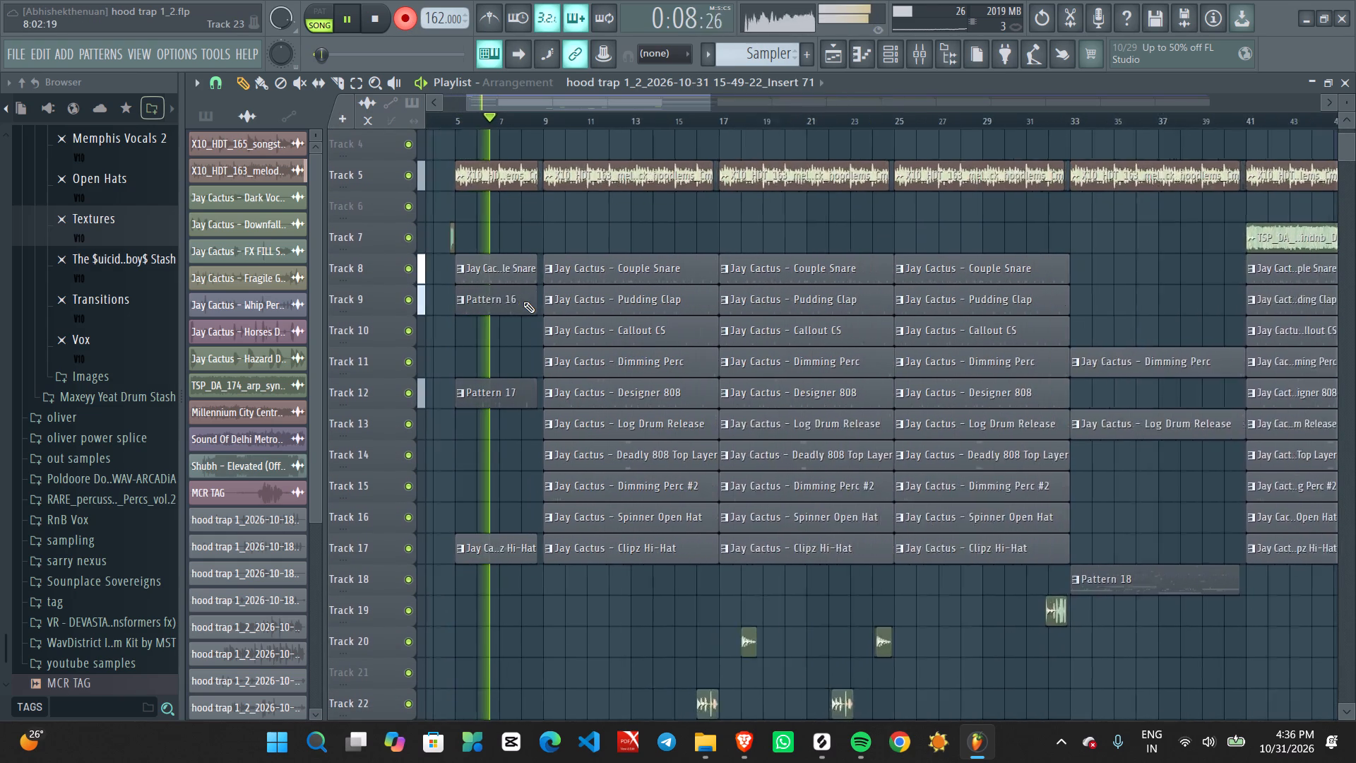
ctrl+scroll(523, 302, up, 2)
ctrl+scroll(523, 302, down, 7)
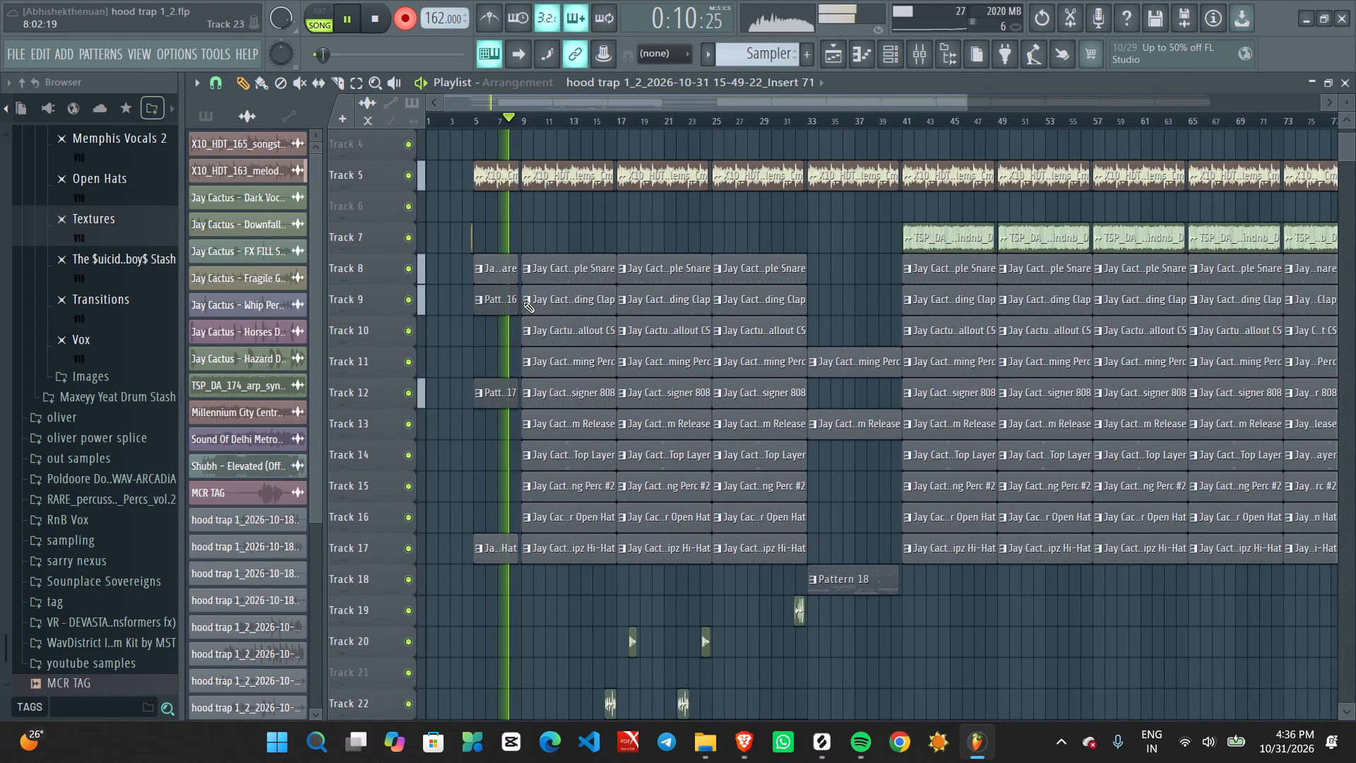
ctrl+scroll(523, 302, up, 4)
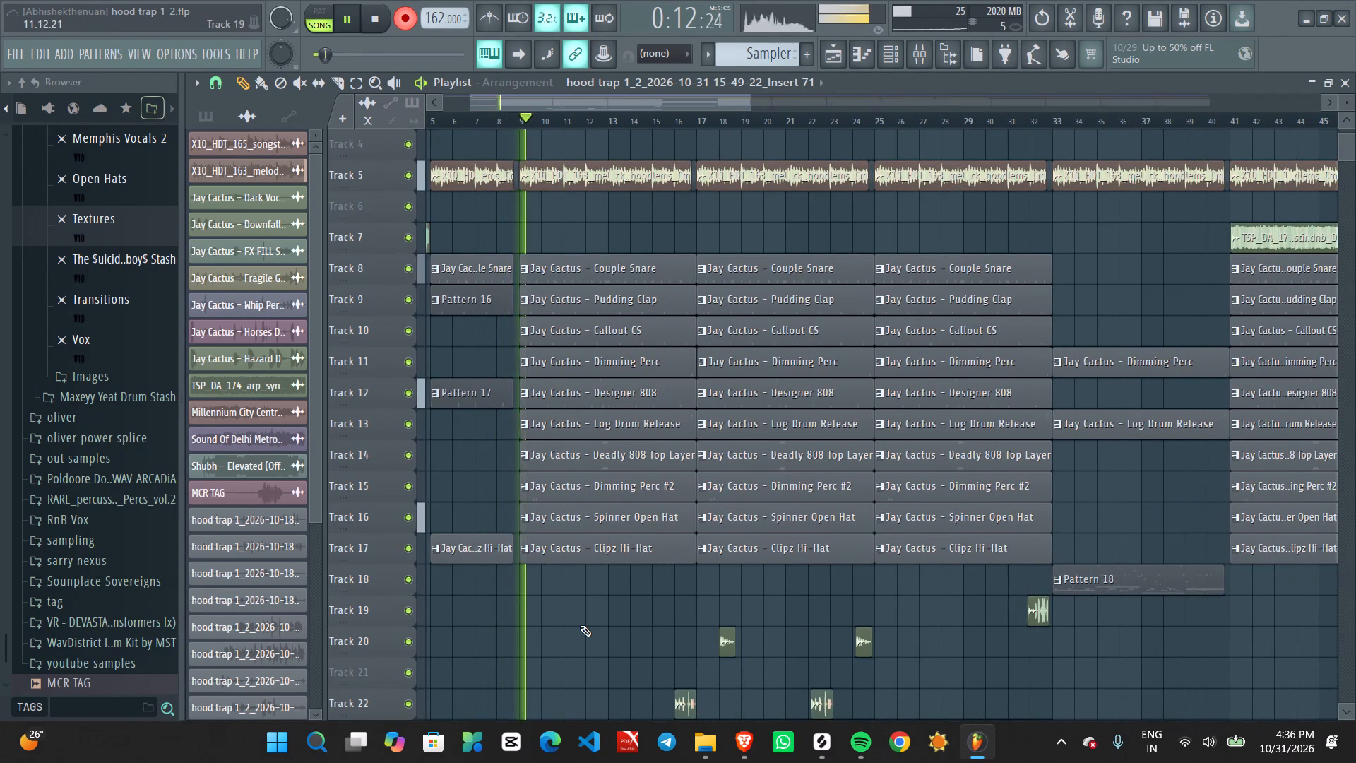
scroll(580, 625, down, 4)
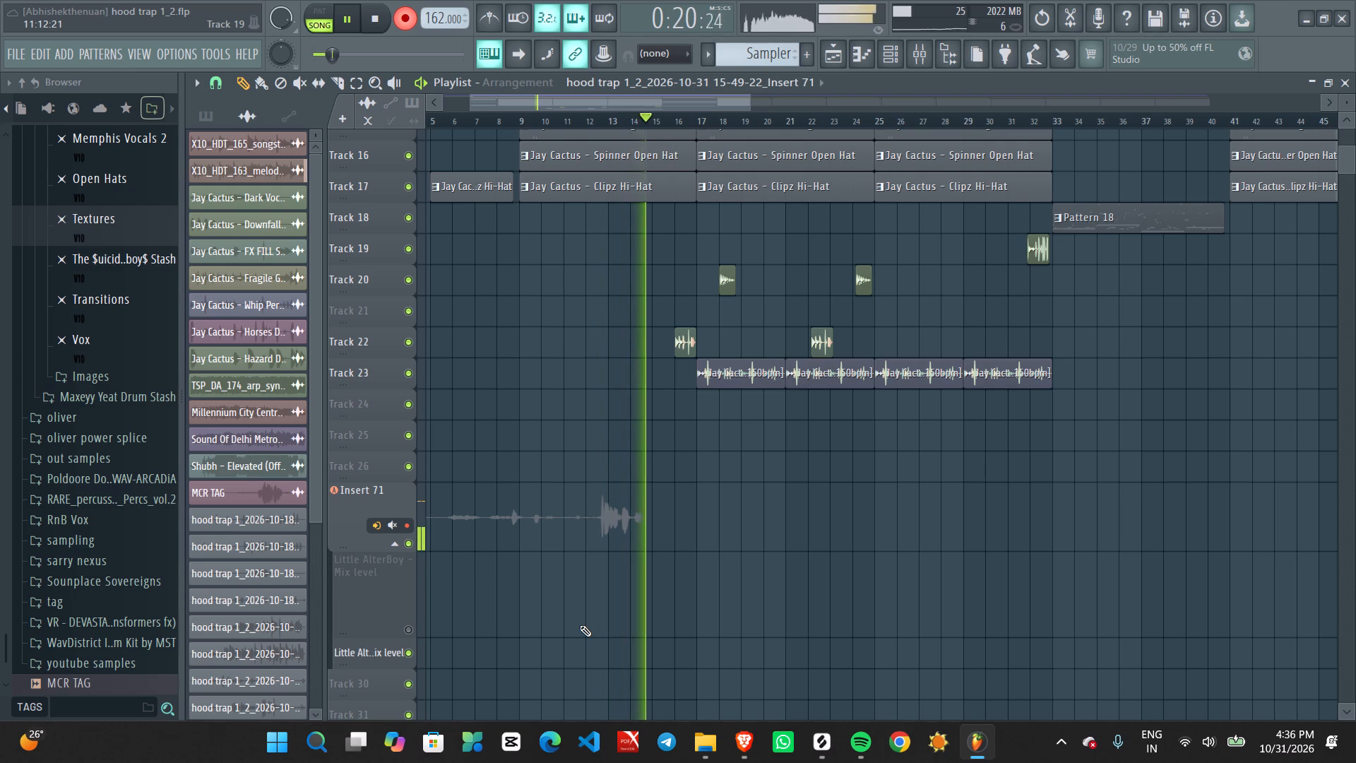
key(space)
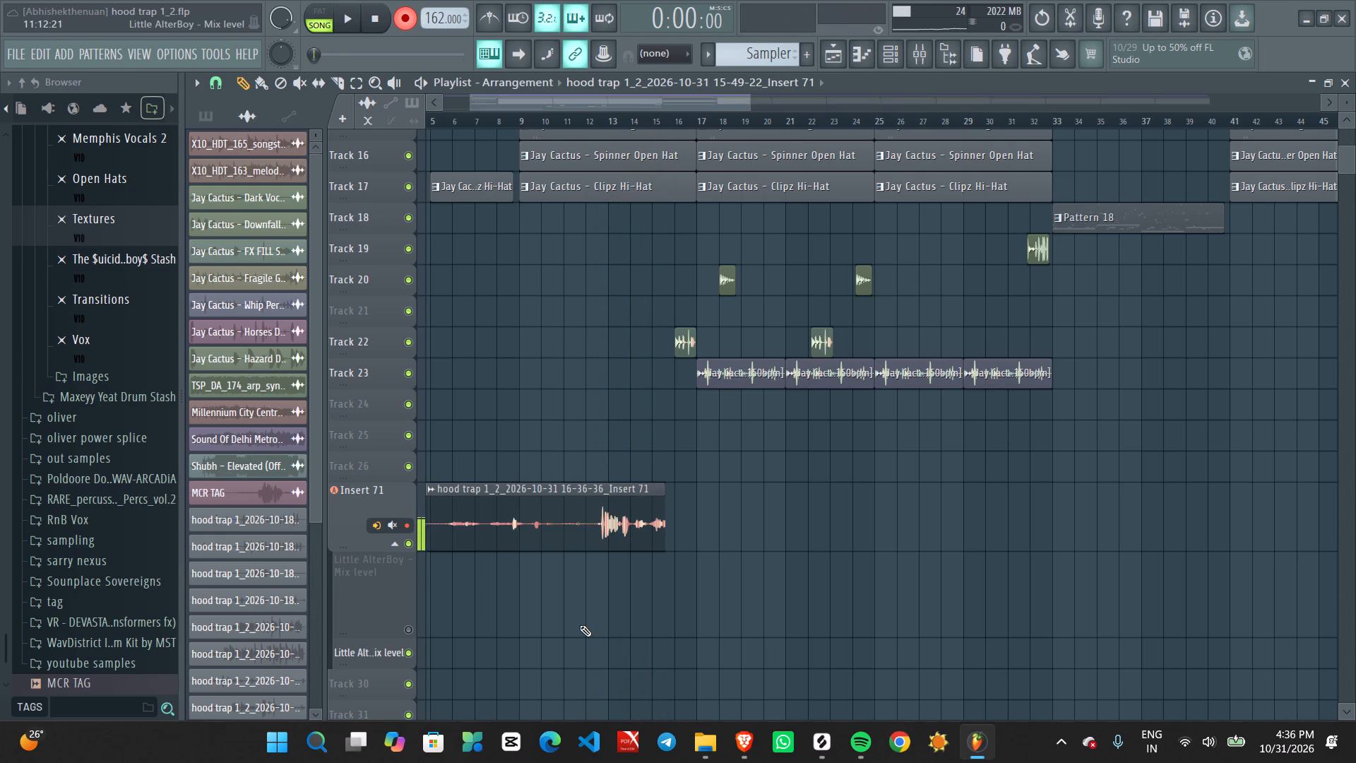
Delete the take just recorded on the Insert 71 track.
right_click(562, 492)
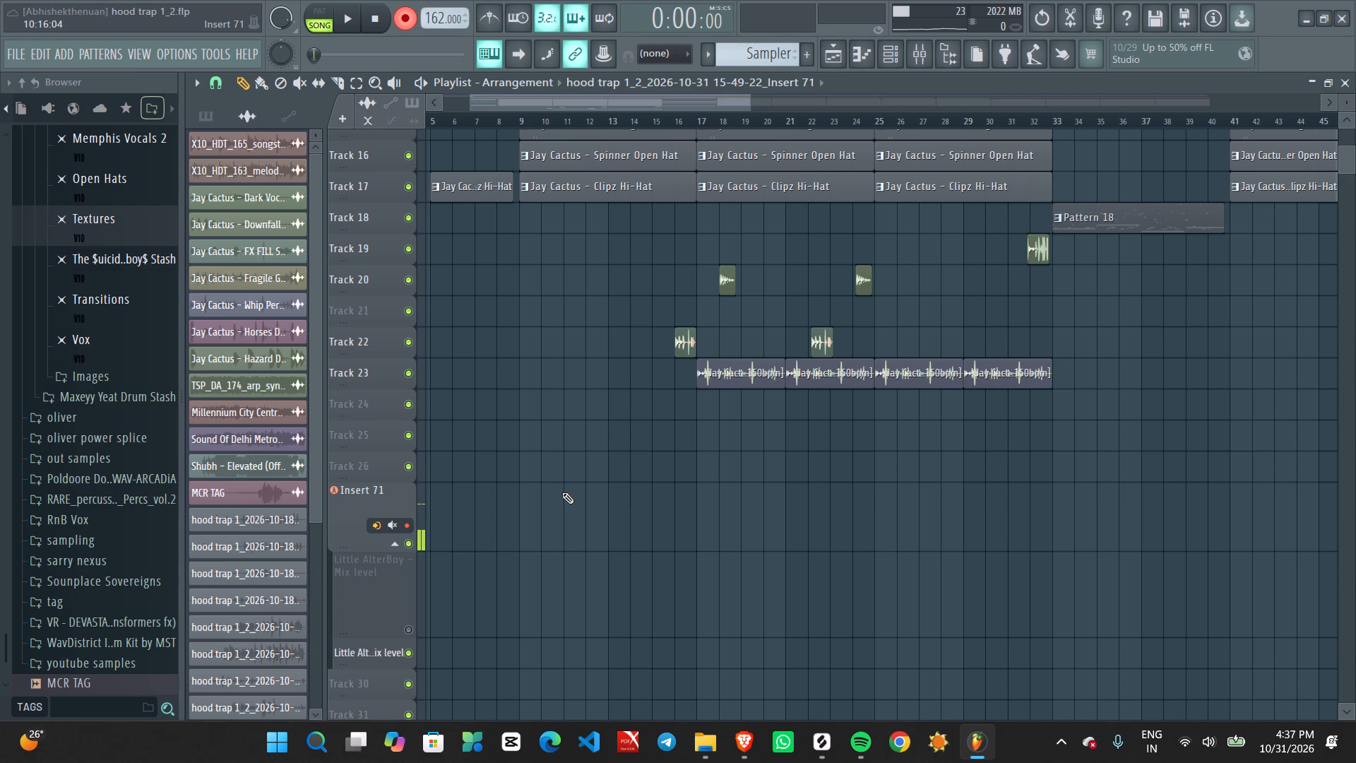
Record a new vocal take on the Insert 71 track from the start of the song to about bar 21.
key(space)
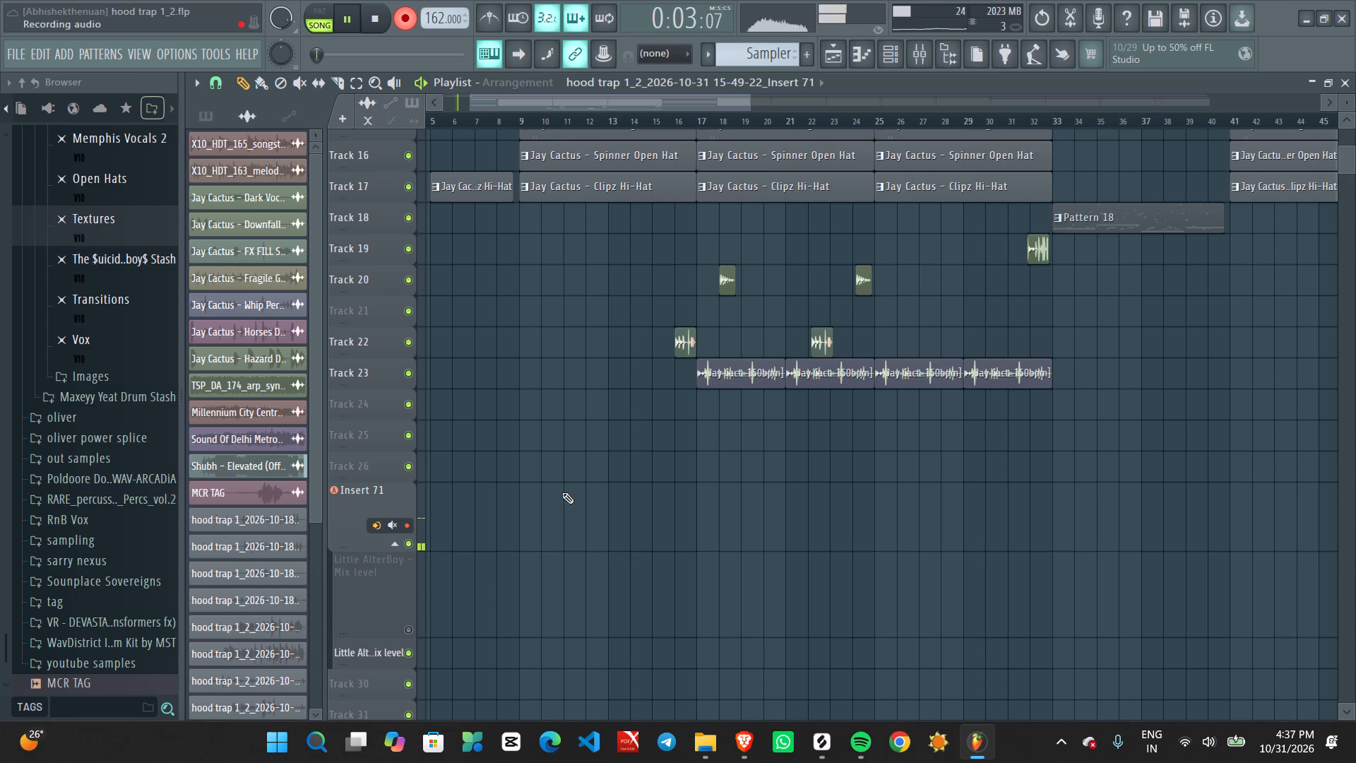
ctrl+scroll(562, 492, down, 3)
ctrl+scroll(562, 492, up, 3)
scroll(562, 492, right, 4)
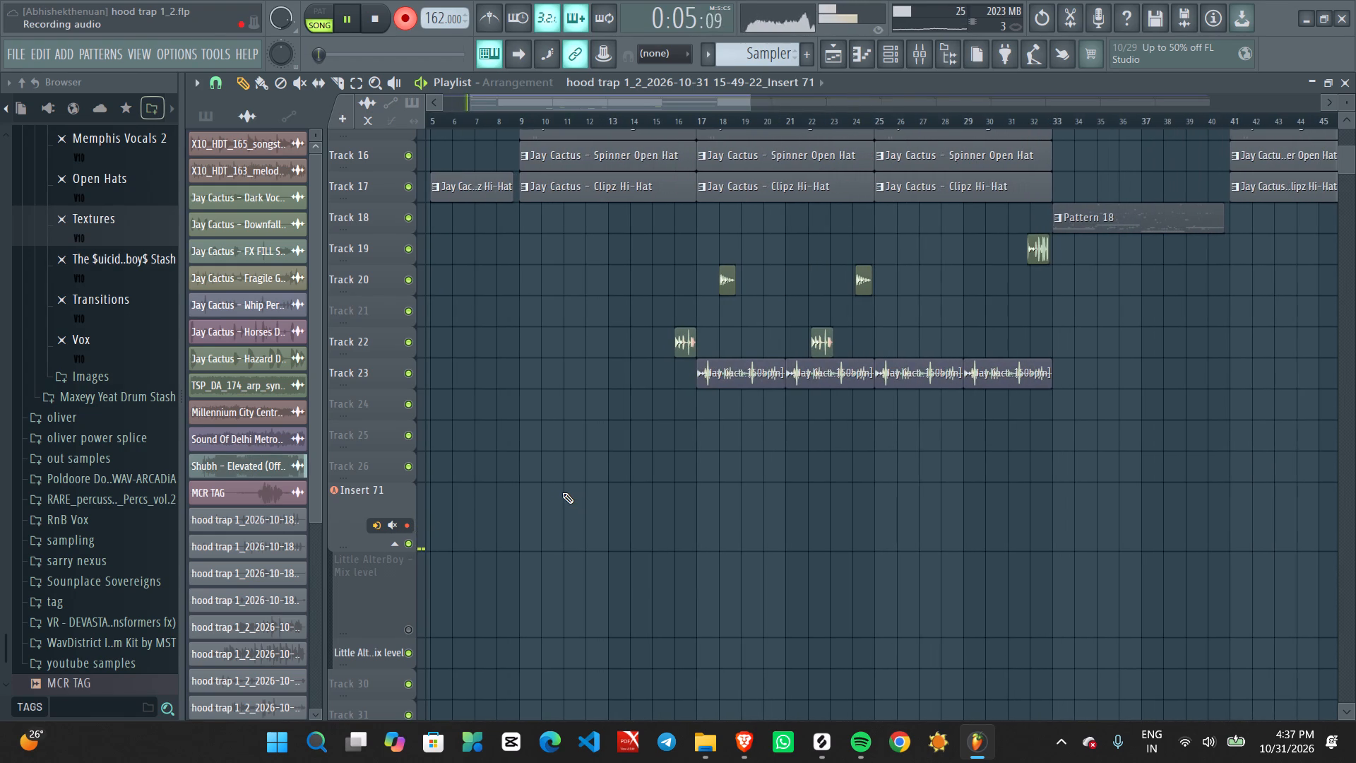
scroll(562, 492, right, 3)
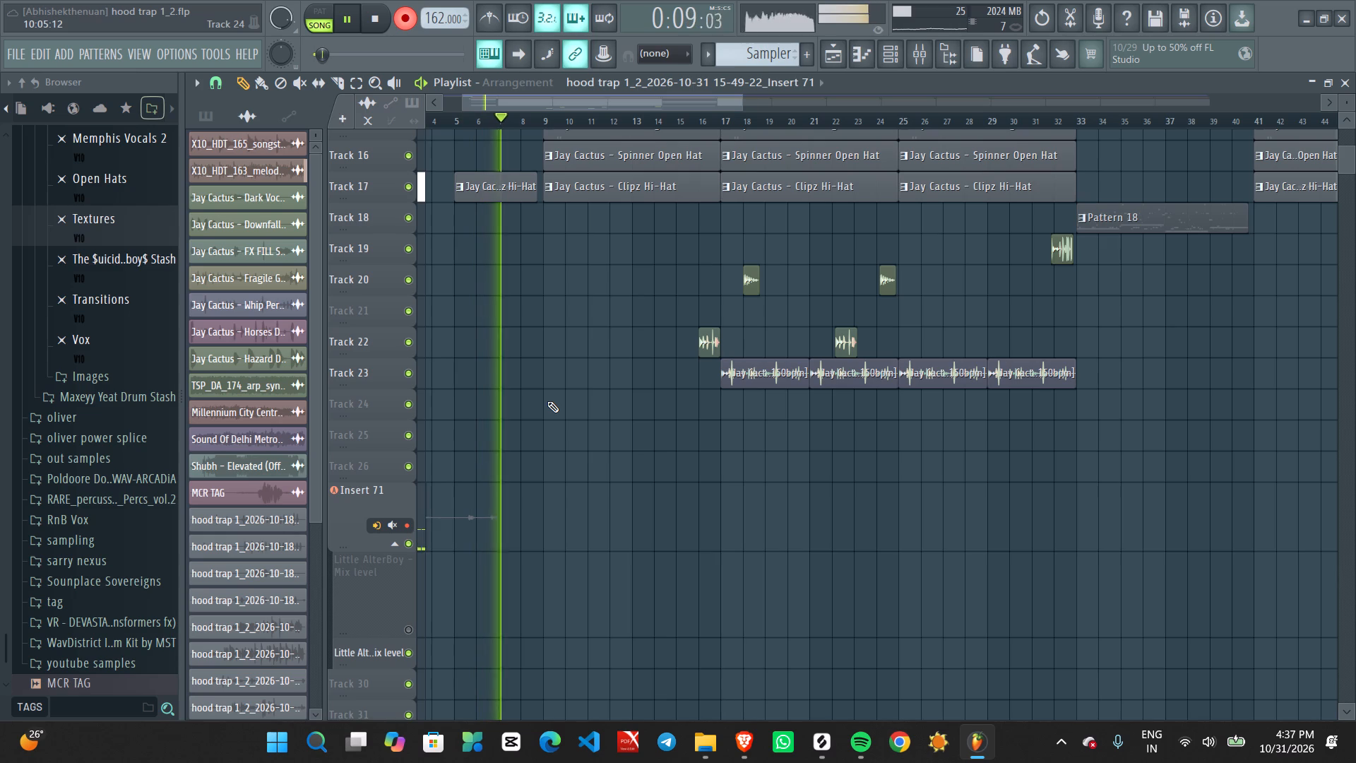
scroll(547, 401, left, 1)
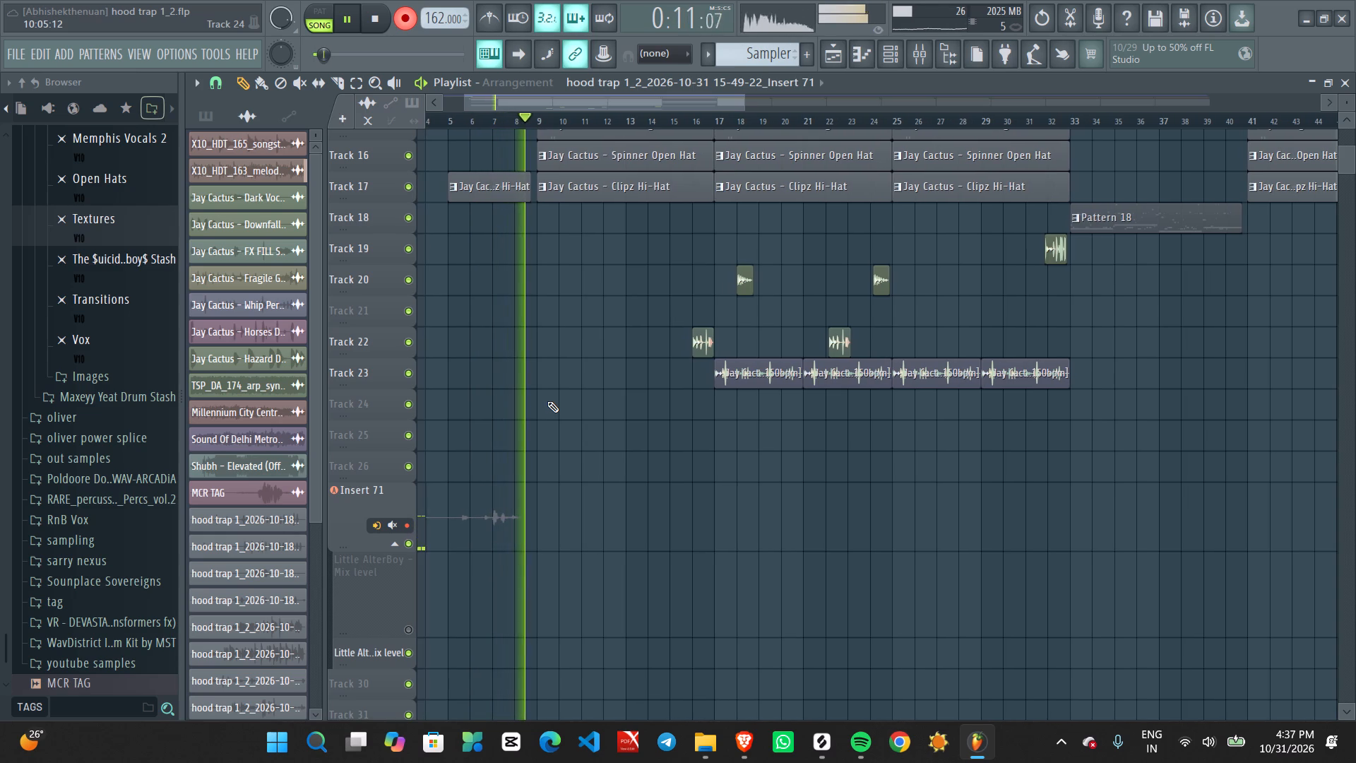
scroll(547, 401, left, 1)
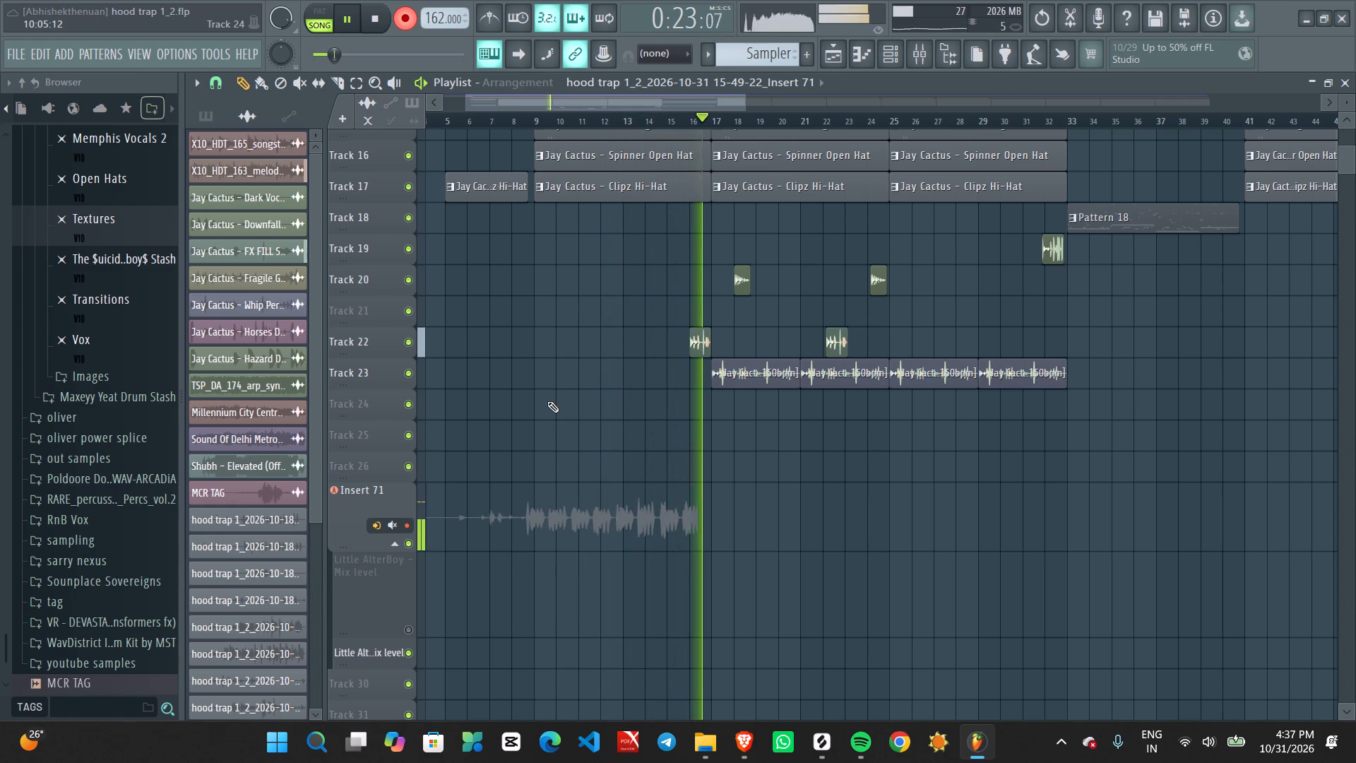
scroll(547, 401, left, 1)
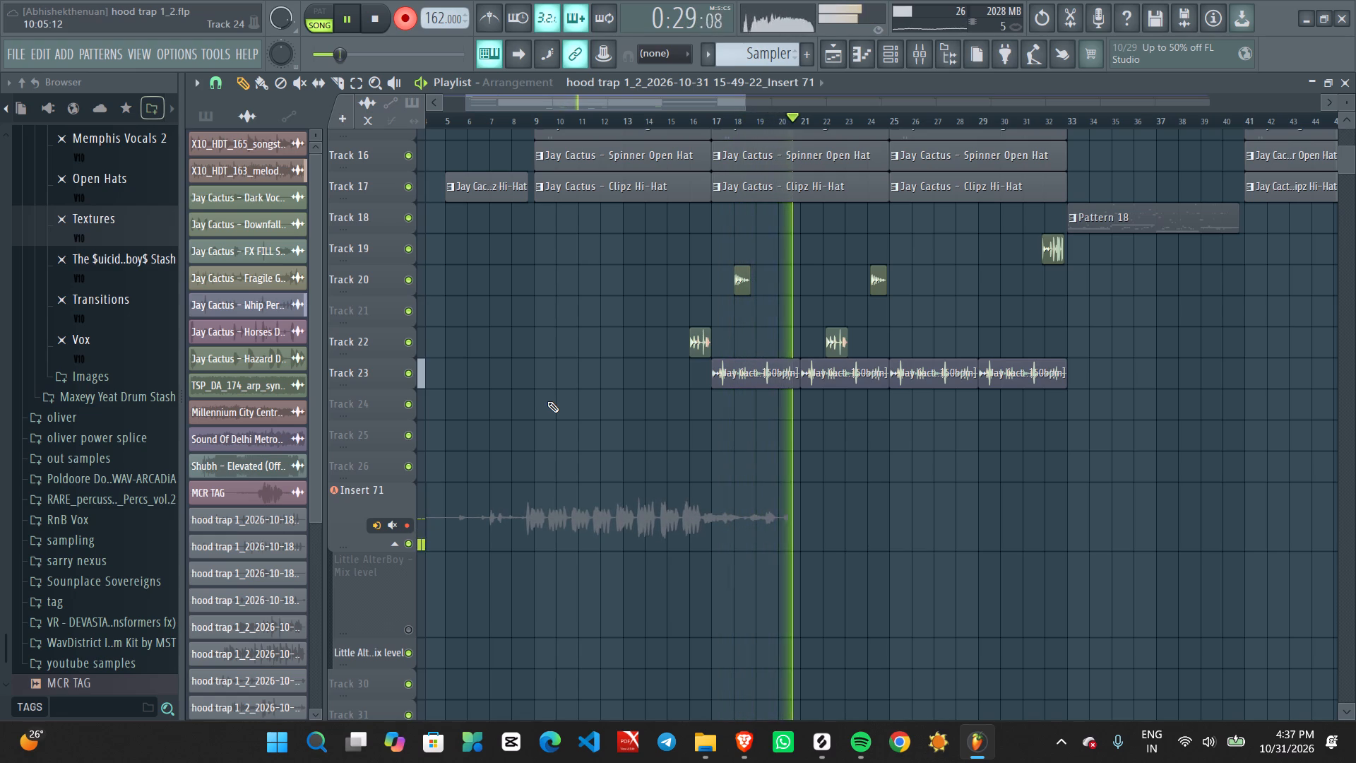
key(space)
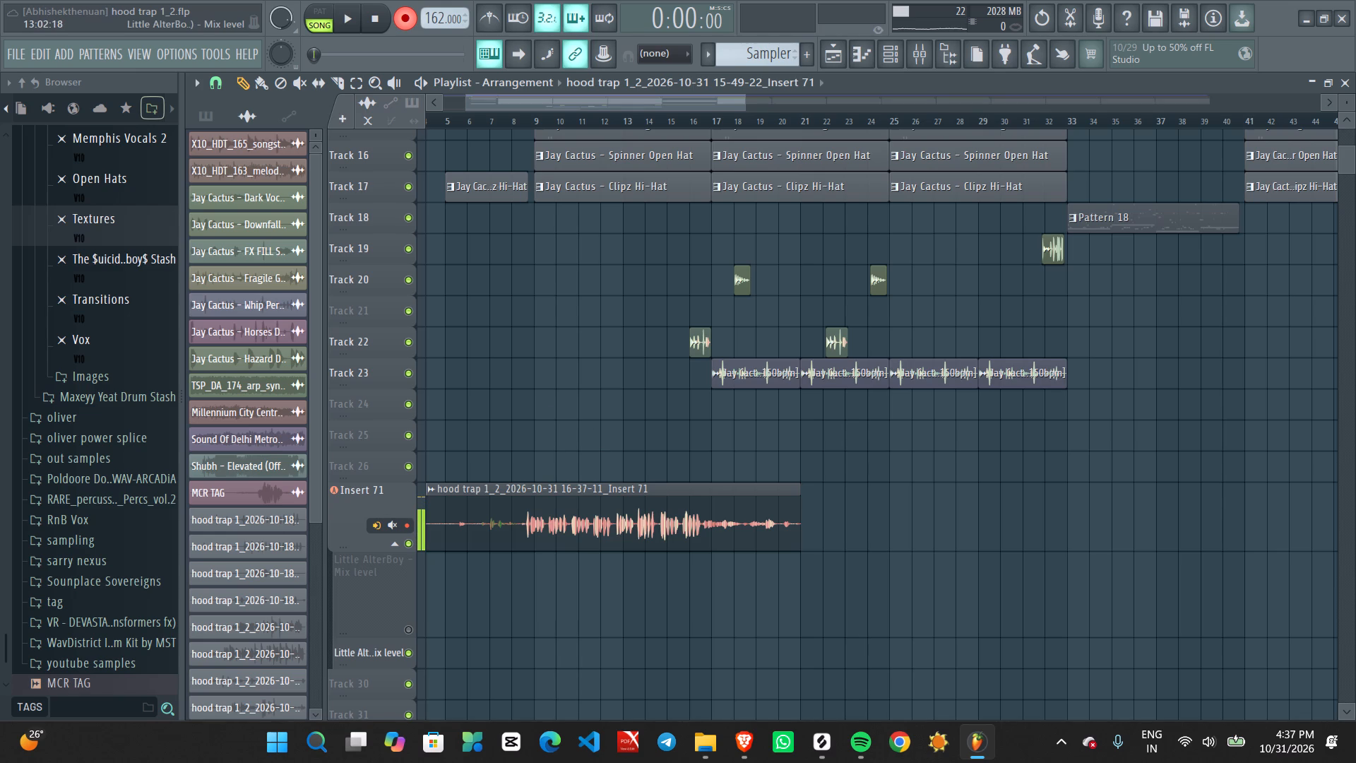
Move the recorded vocal clip from Insert 71 down to Track 30 and increase that track's height.
ctrl+drag(653, 442, 683, 557)
key(shift+Down)
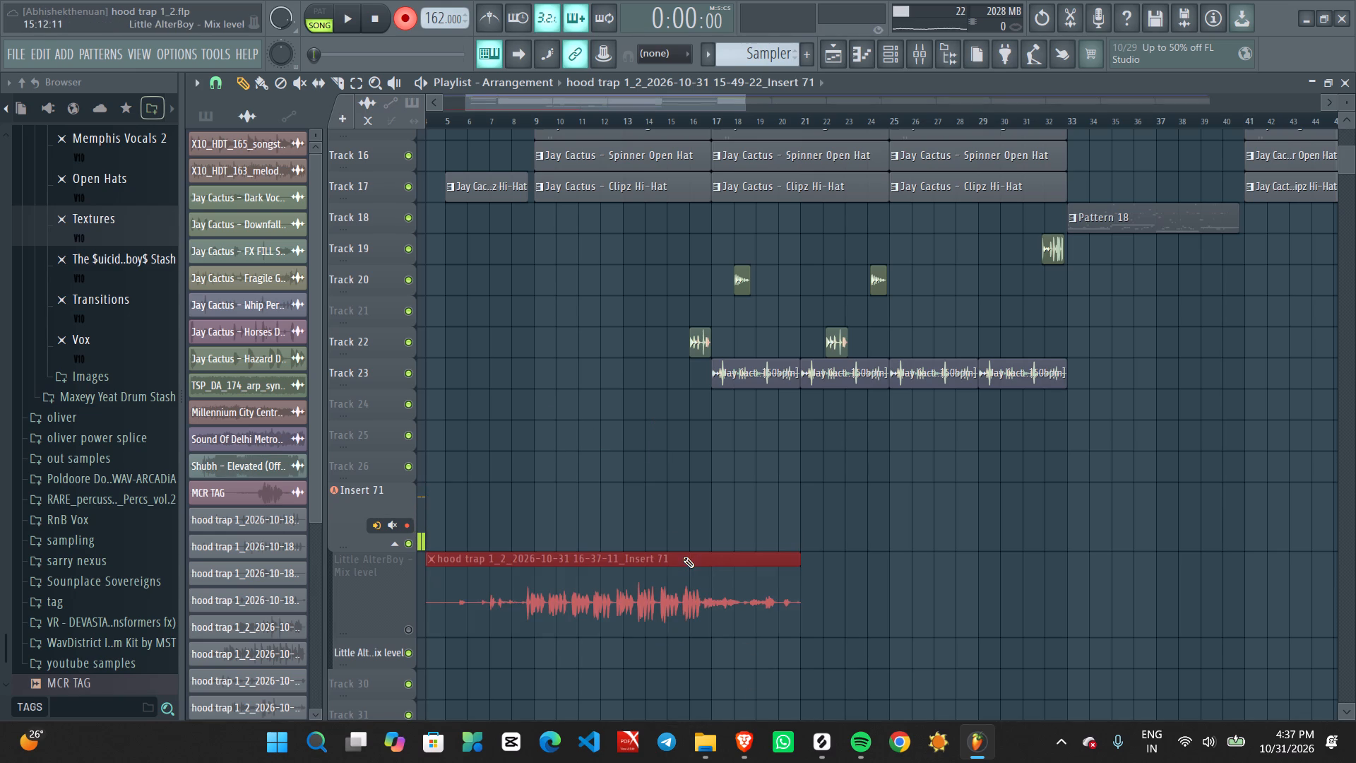
key(shift+Down)
key(shift+Down)
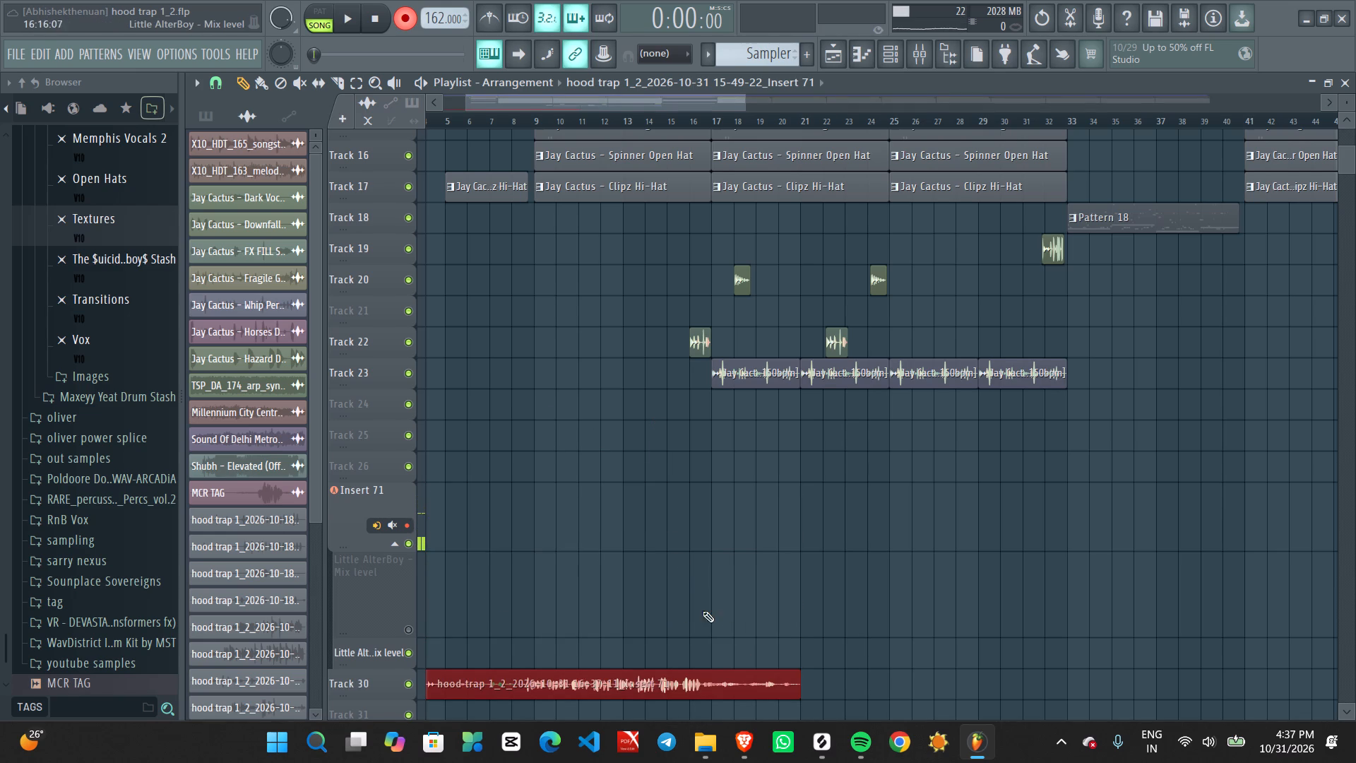
scroll(690, 607, down, 3)
drag(384, 605, 391, 644)
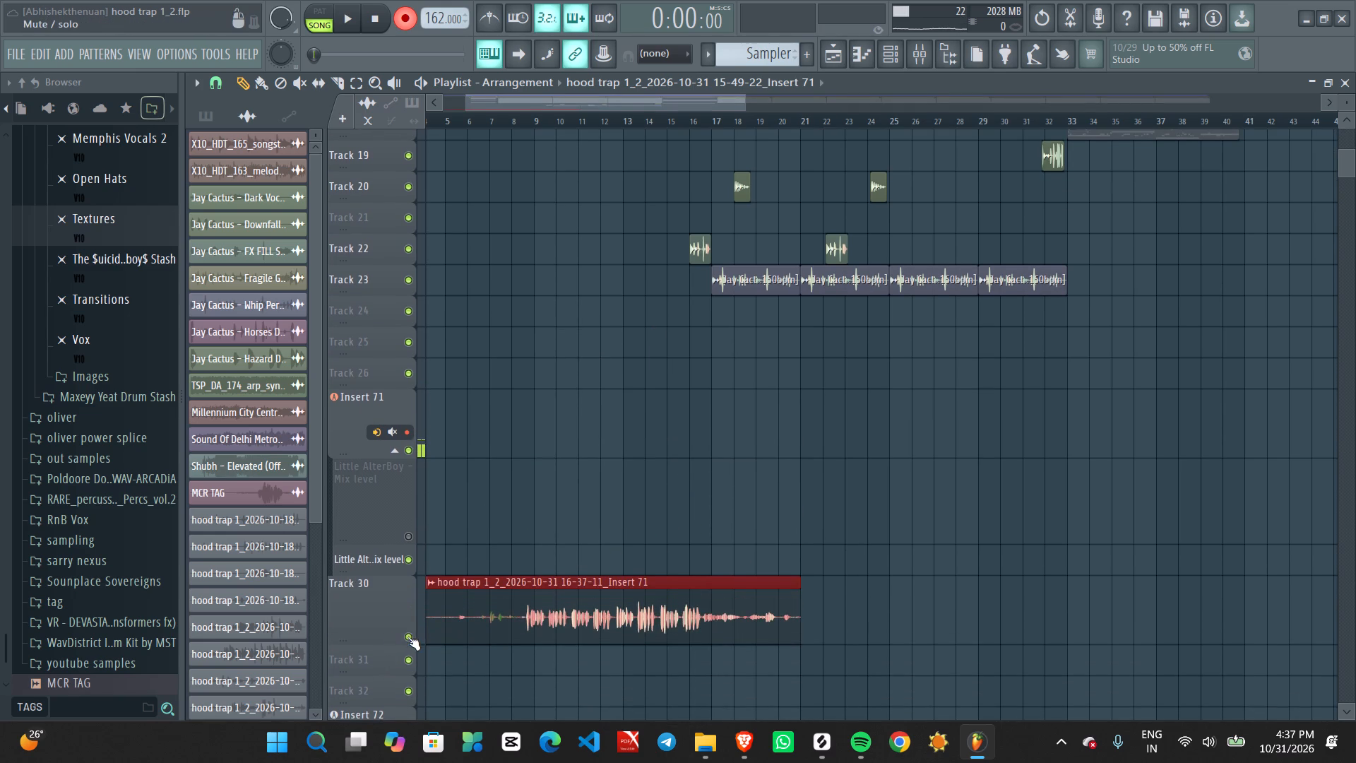
Mute Track 30, the Little AlterBoy mix level track directly above it, and Tracks 31 and 32.
click(408, 637)
click(408, 555)
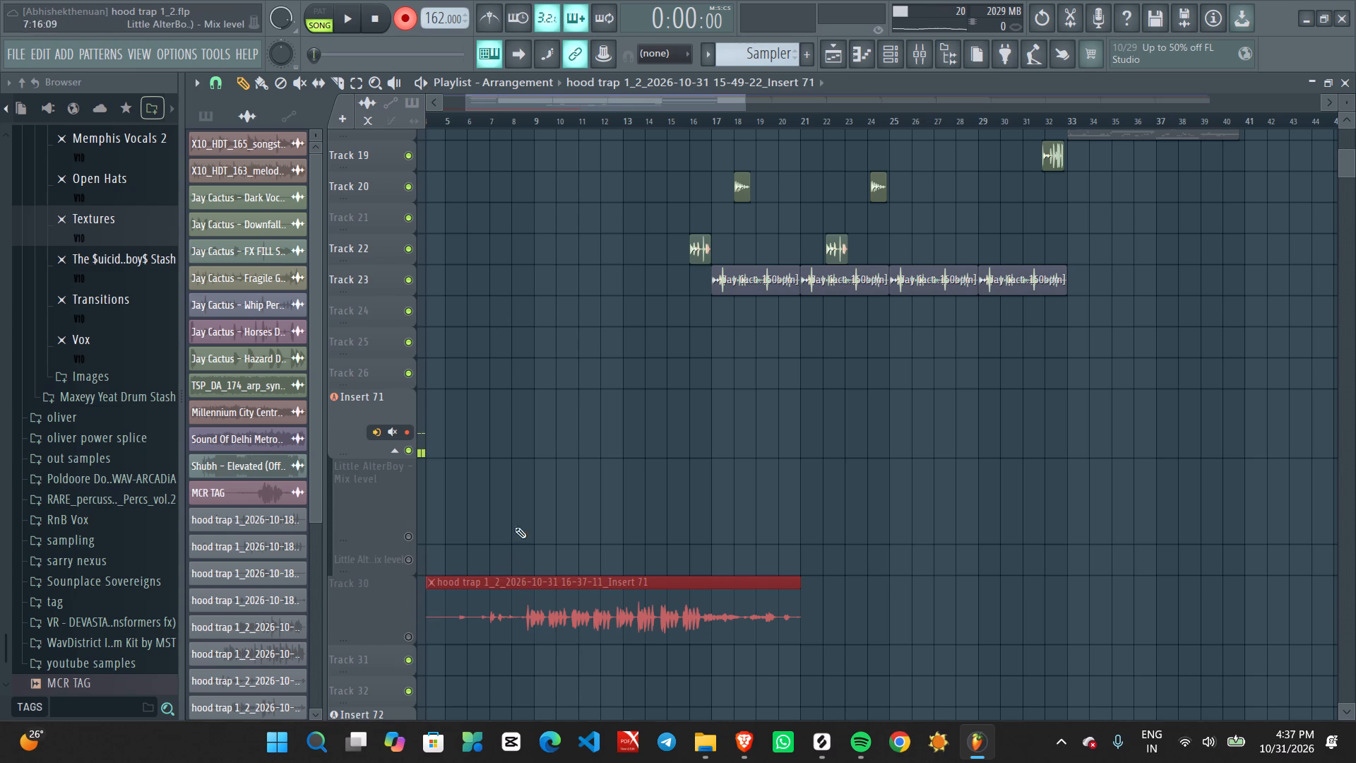
scroll(515, 516, down, 2)
click(406, 597)
click(406, 628)
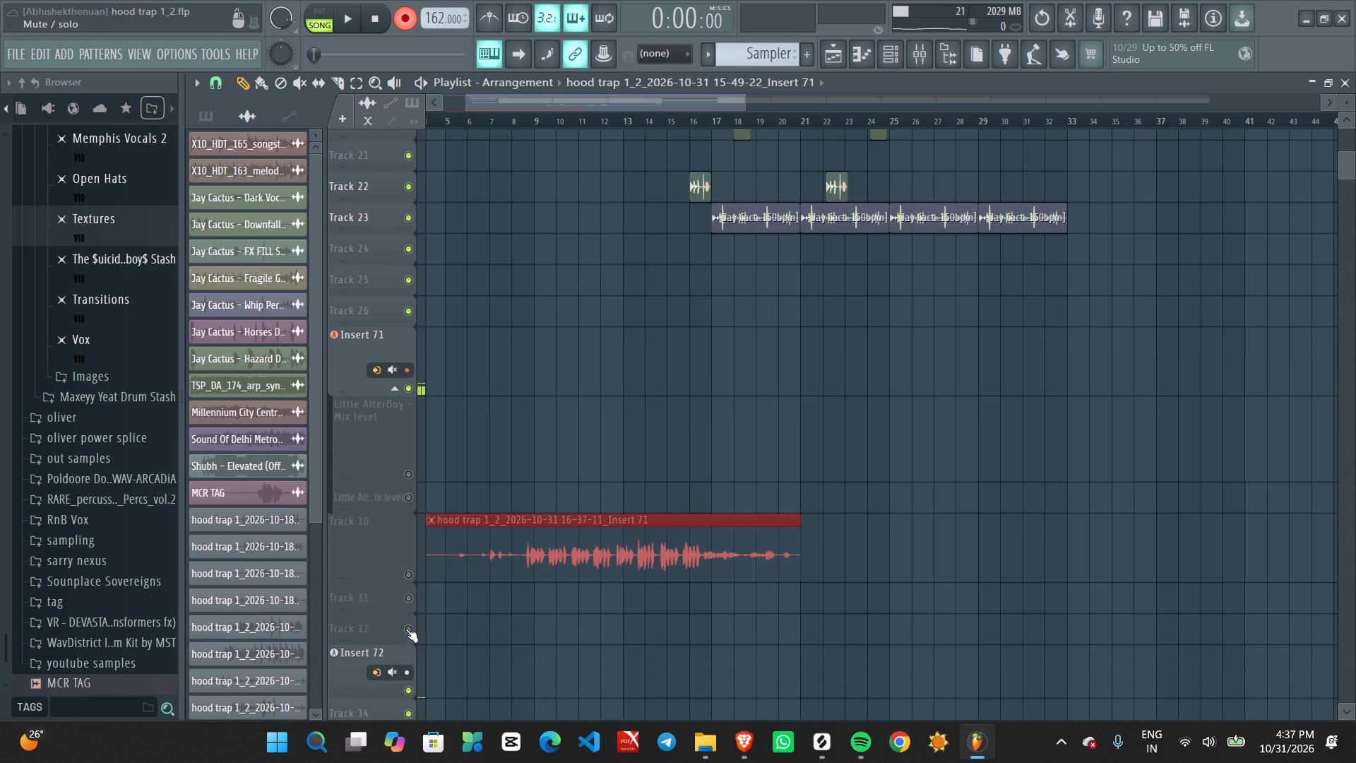
Increase the heights of Tracks 31 and 32.
drag(392, 613, 398, 634)
drag(393, 663, 396, 682)
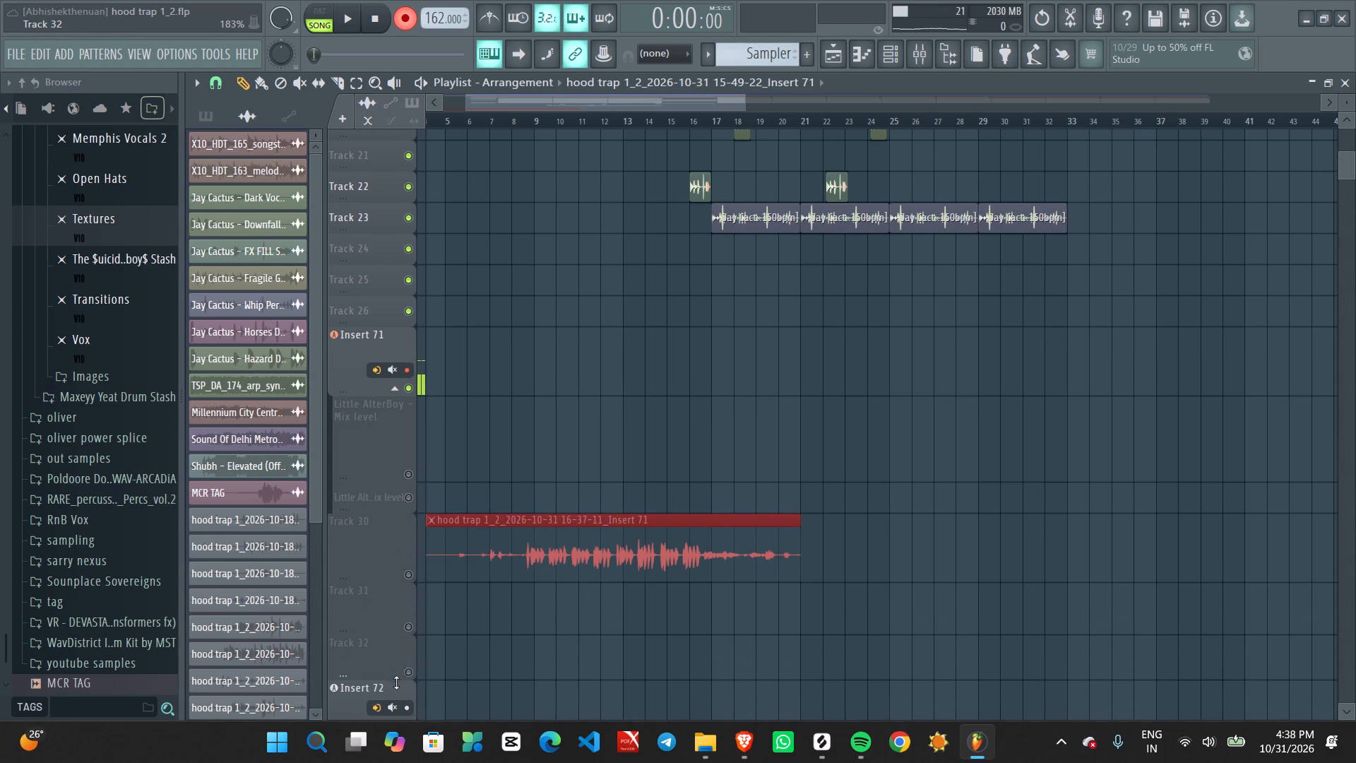
drag(396, 682, 397, 688)
Record another vocal take on the Insert 71 track from the start of the song to about bar 17.
scroll(480, 601, down, 7)
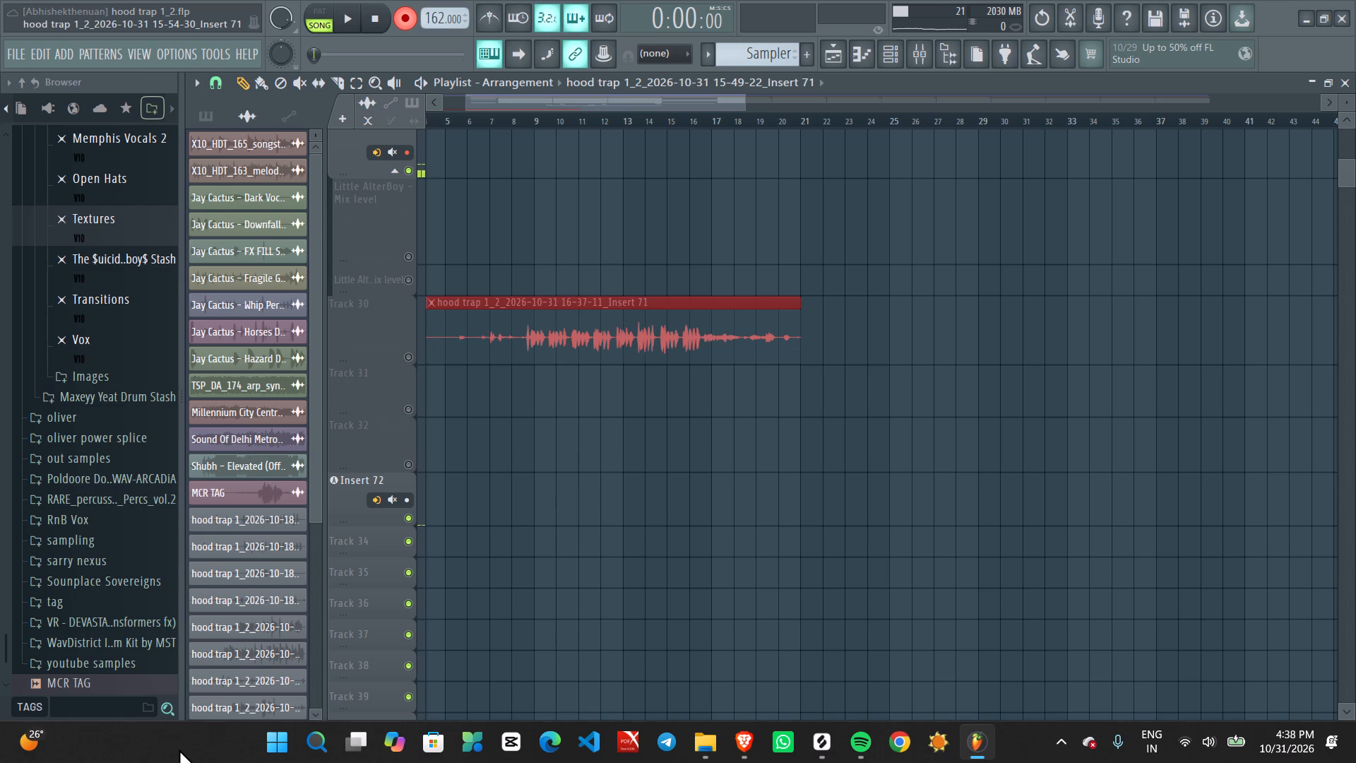
scroll(539, 131, up, 2)
scroll(497, 366, up, 4)
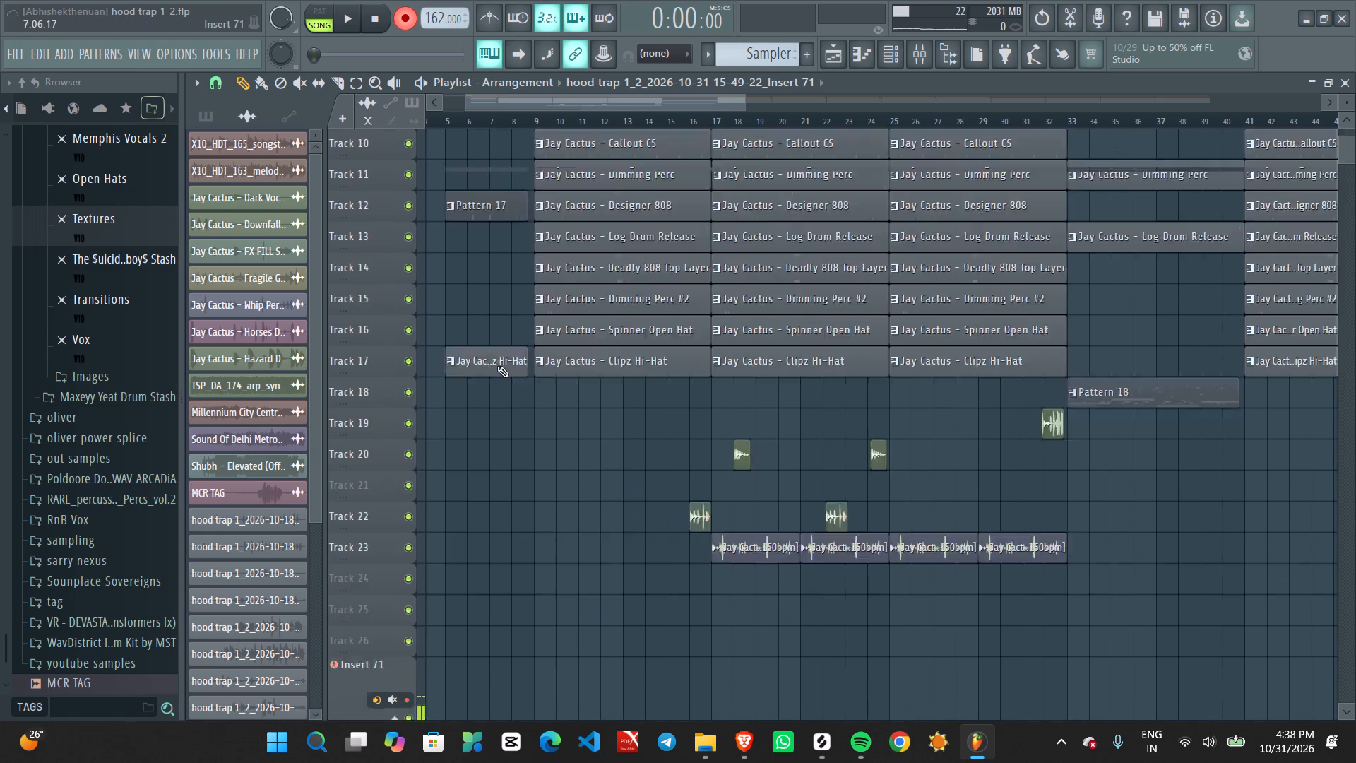
scroll(497, 366, up, 4)
scroll(497, 366, down, 4)
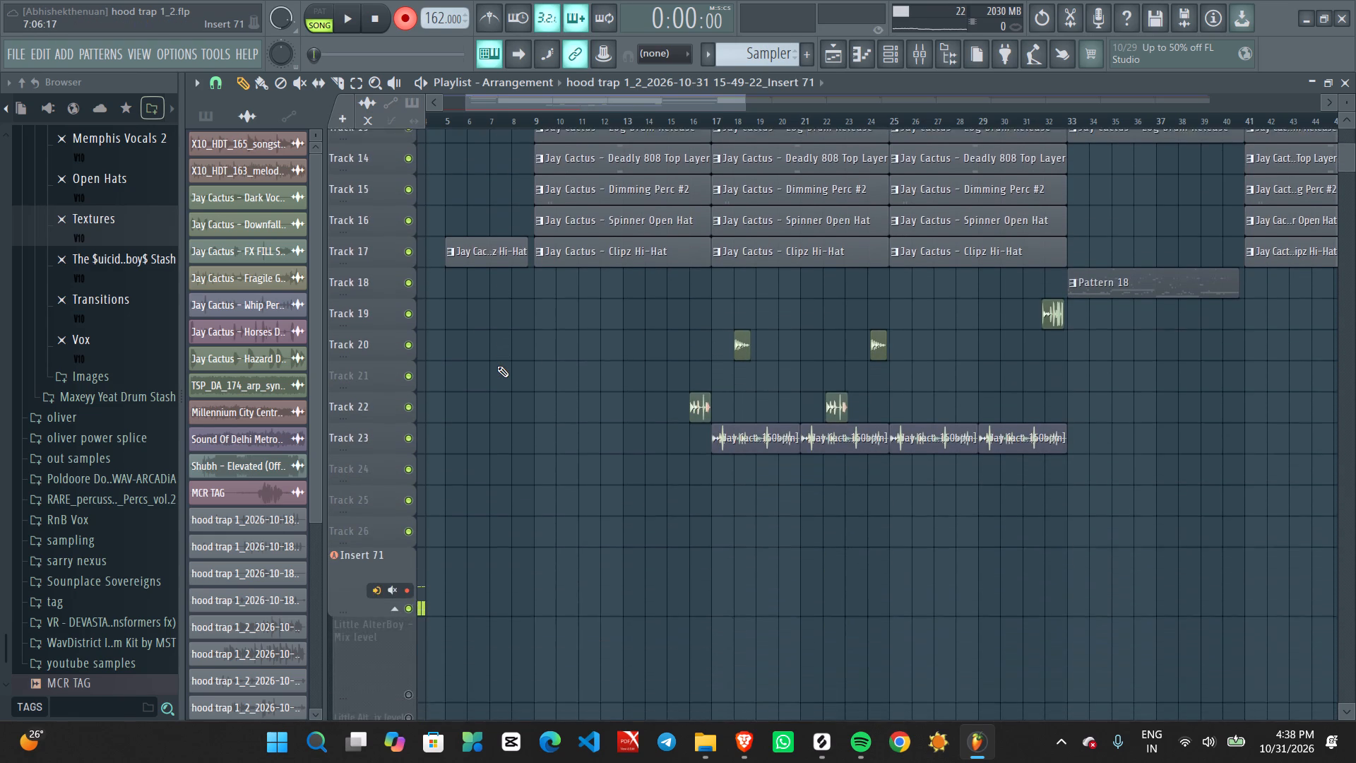
scroll(497, 366, down, 2)
ctrl+scroll(497, 366, up, 4)
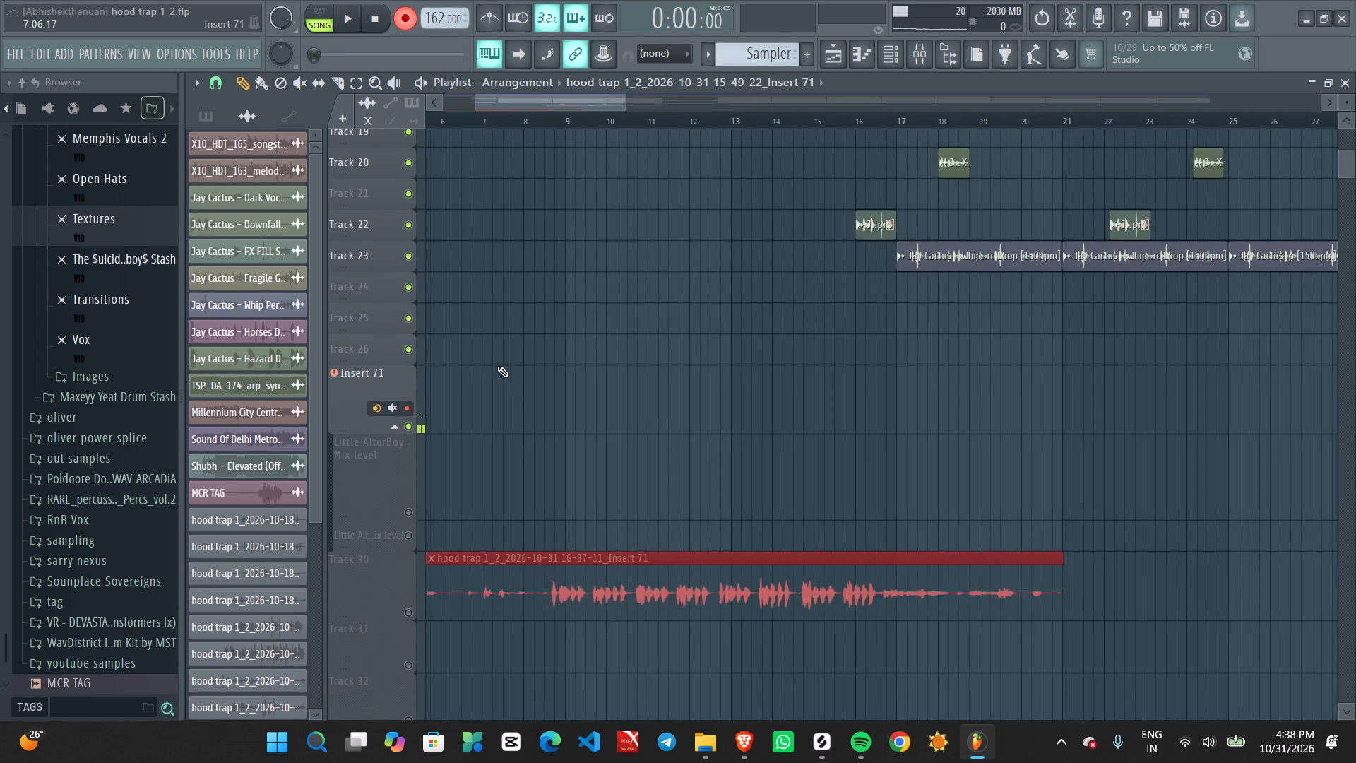
scroll(497, 366, right, 12)
ctrl+scroll(497, 366, down, 2)
ctrl+scroll(497, 366, up, 1)
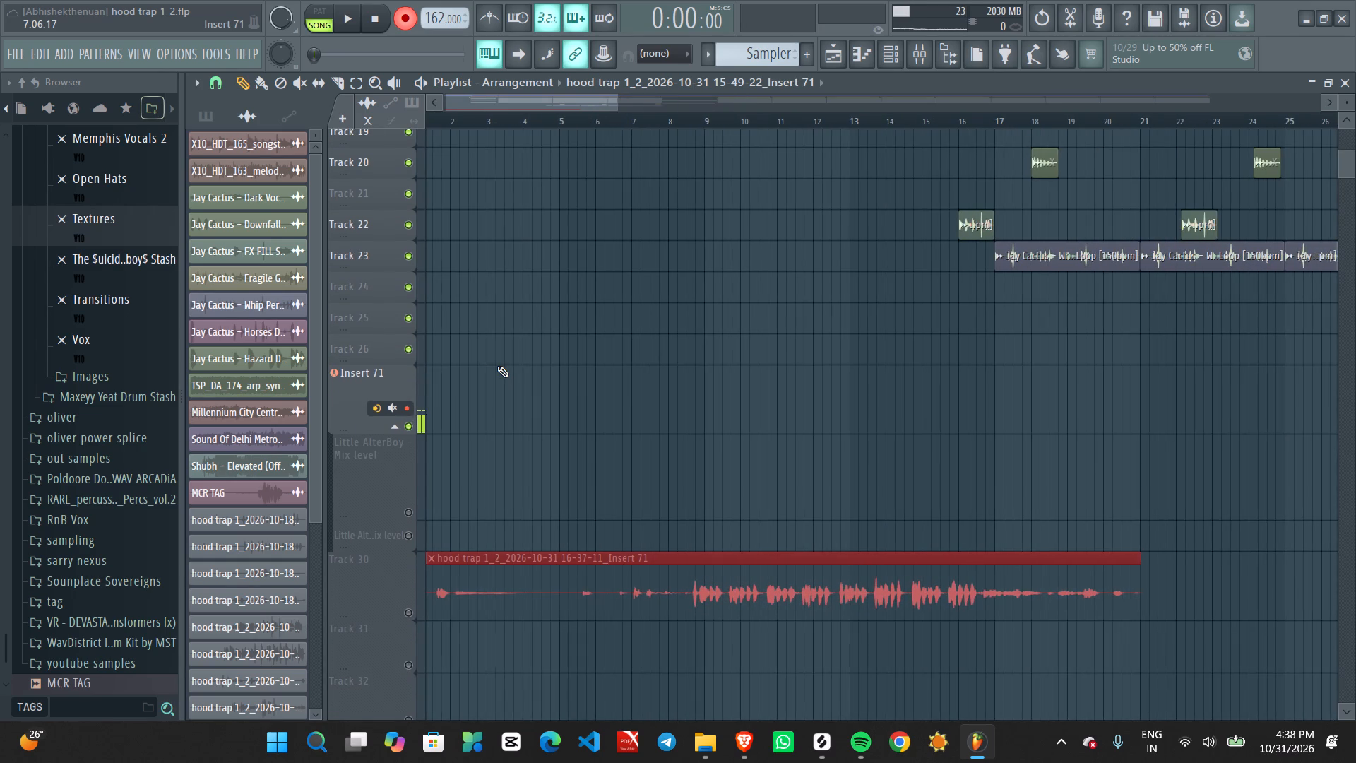
scroll(497, 366, right, 3)
ctrl+scroll(497, 366, down, 3)
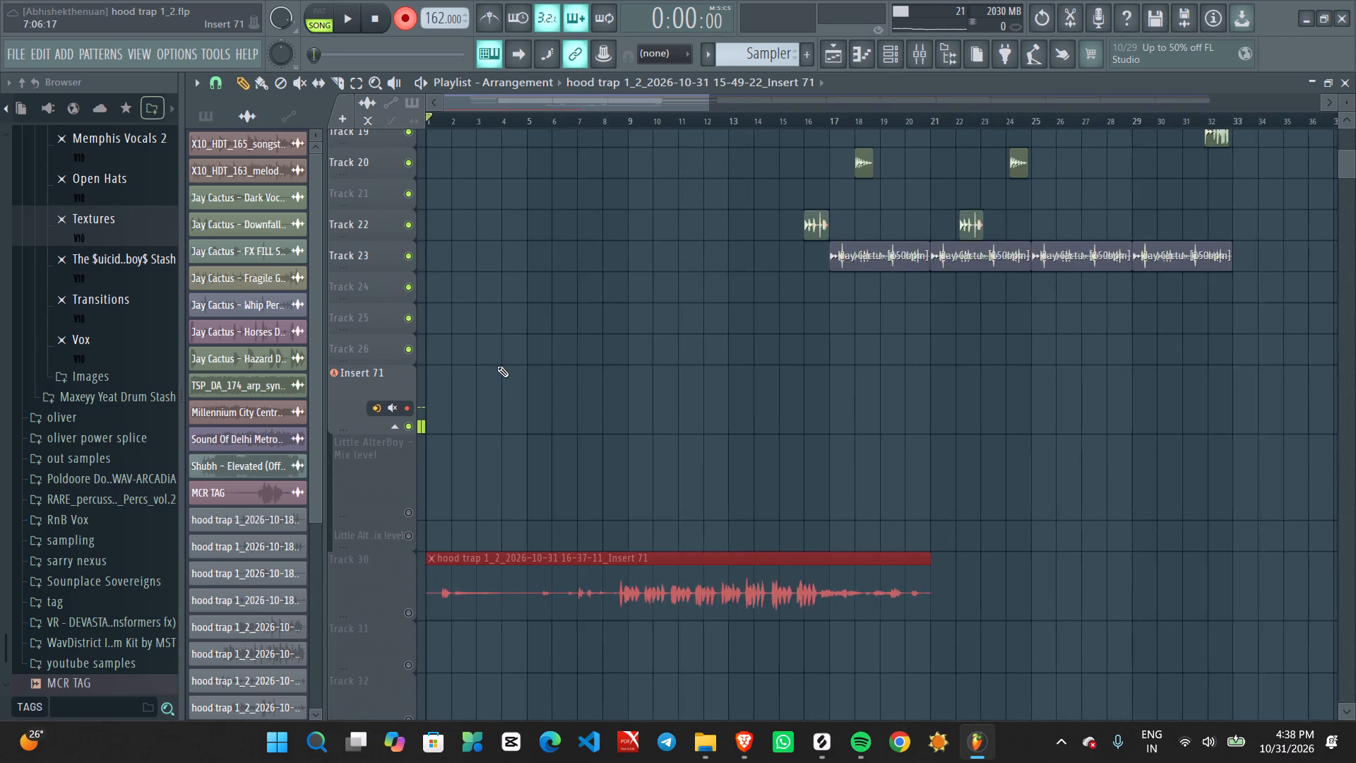
ctrl+scroll(497, 366, up, 3)
scroll(497, 366, right, 4)
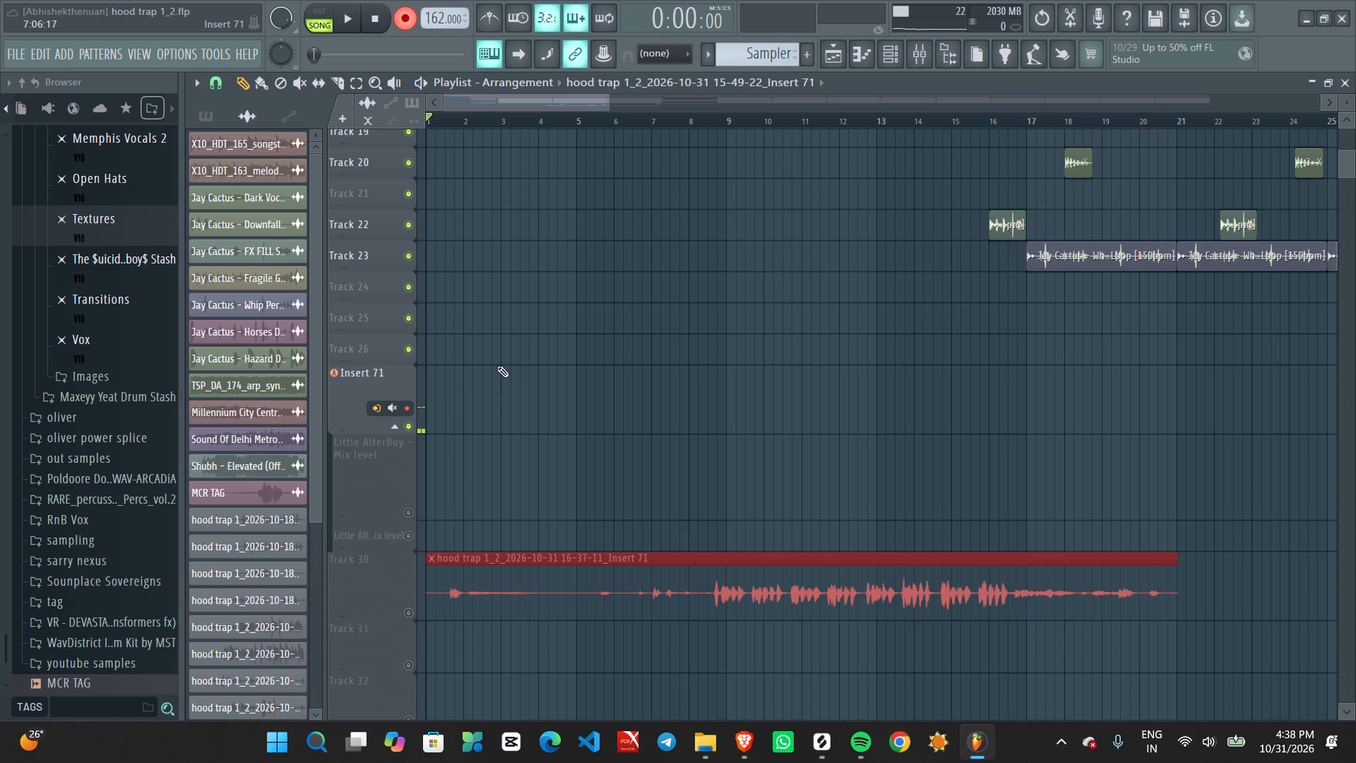
key(space)
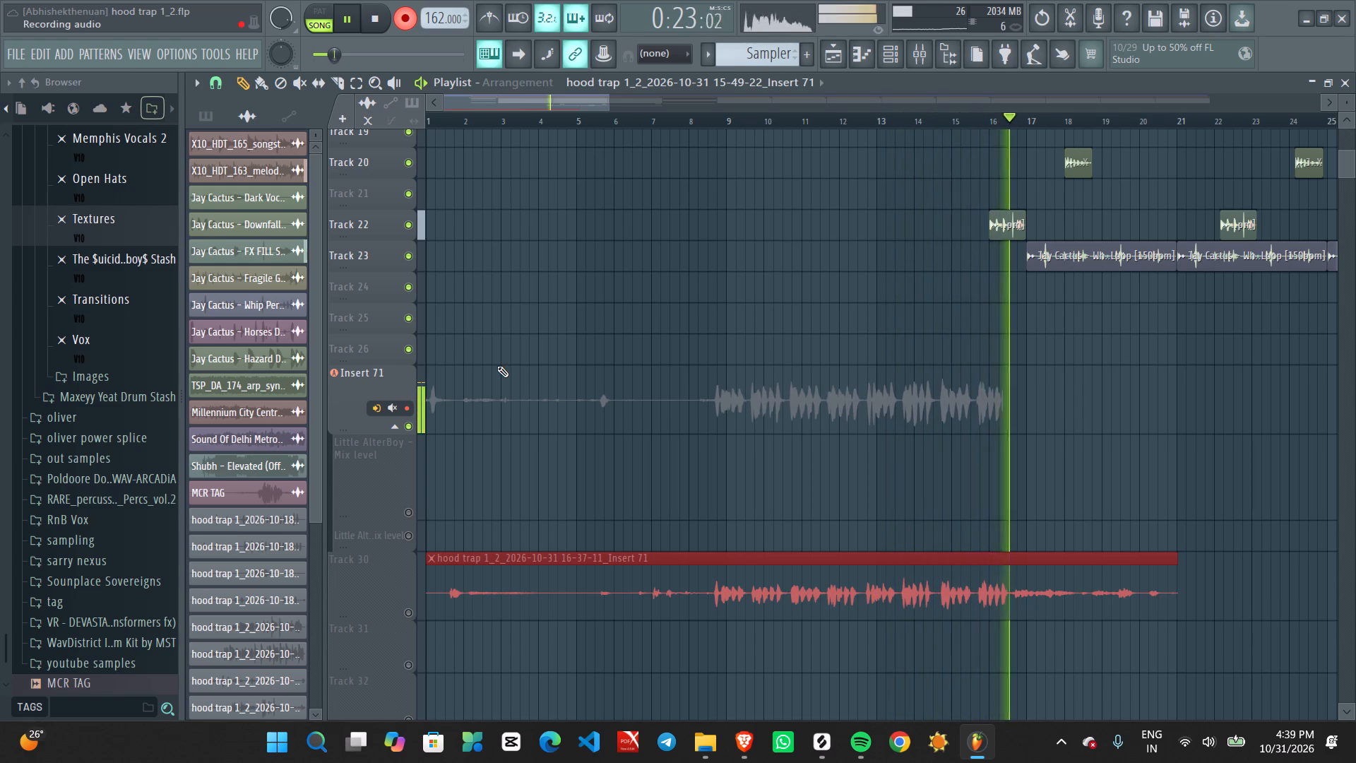
key(space)
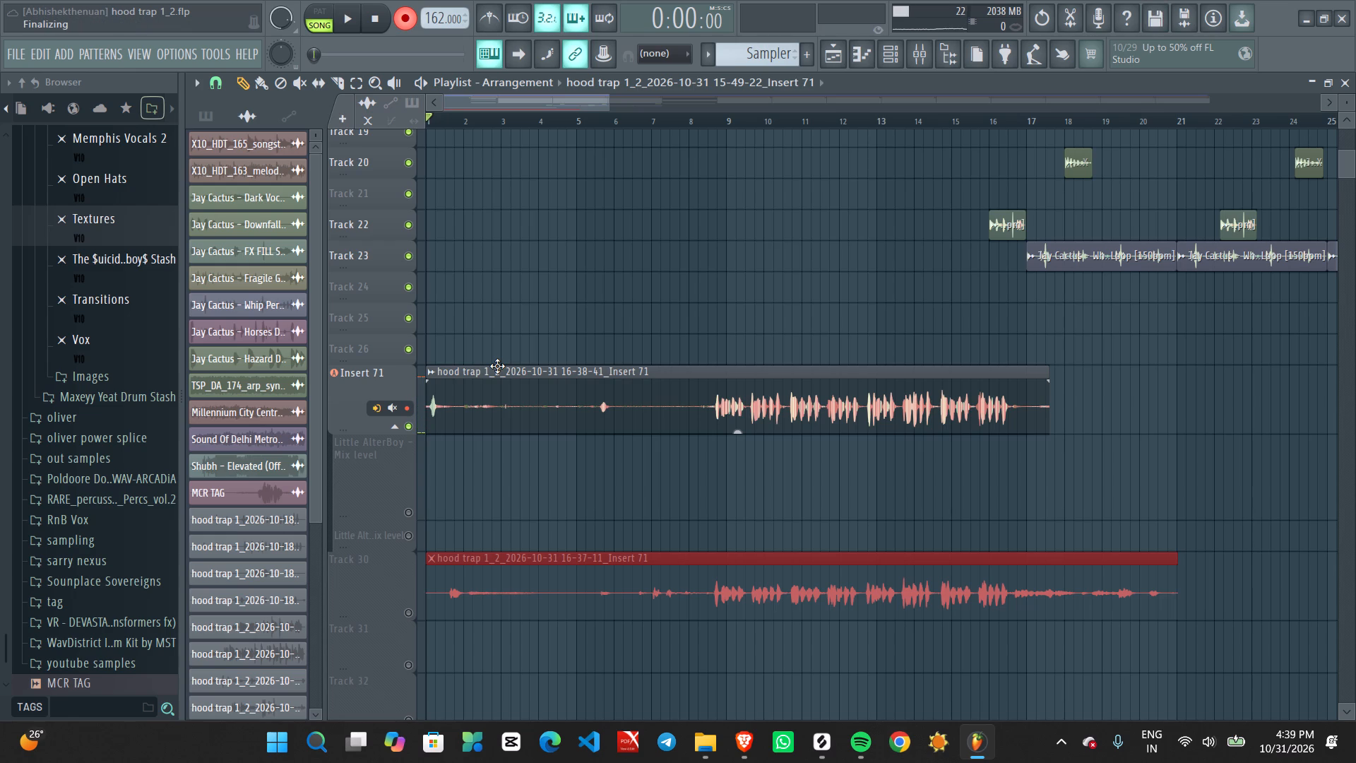
Start playback from the beginning of the song and disarm recording to review the new take.
key(space)
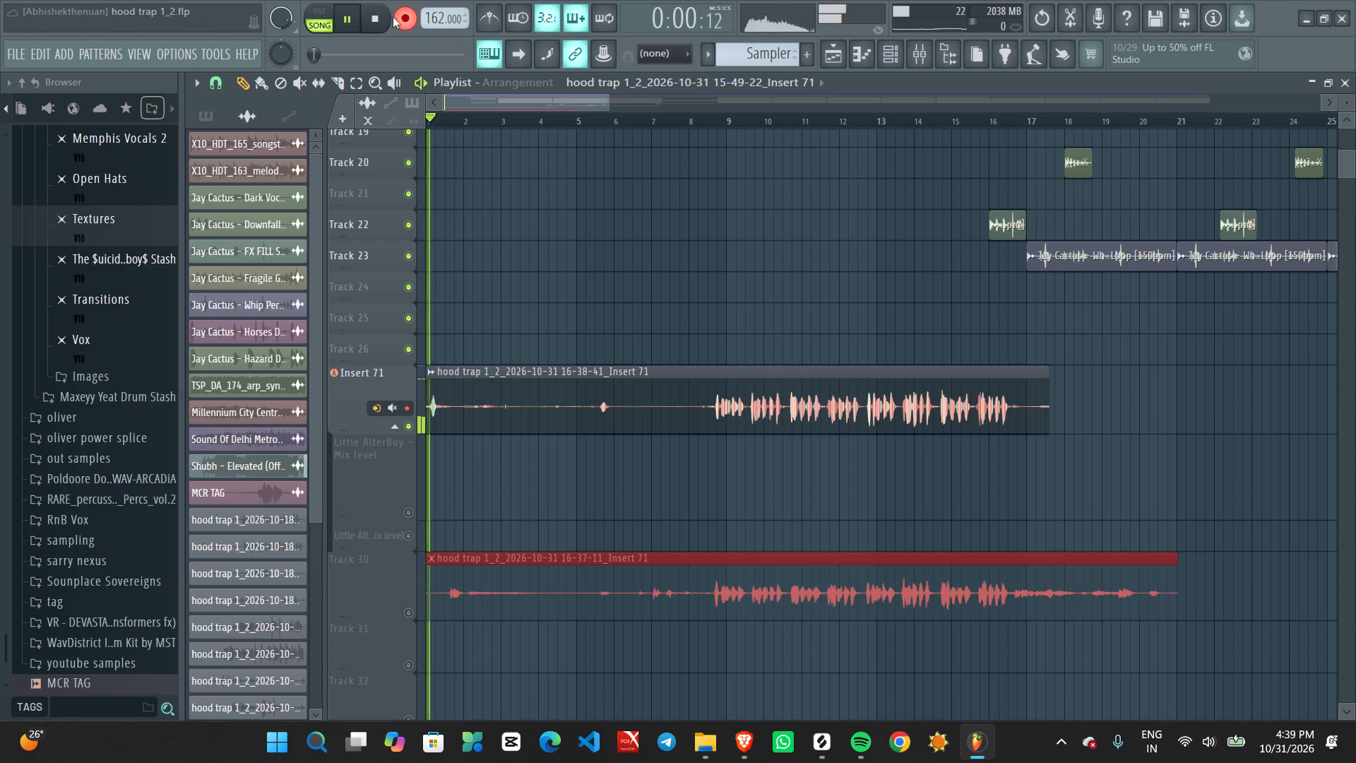
click(399, 13)
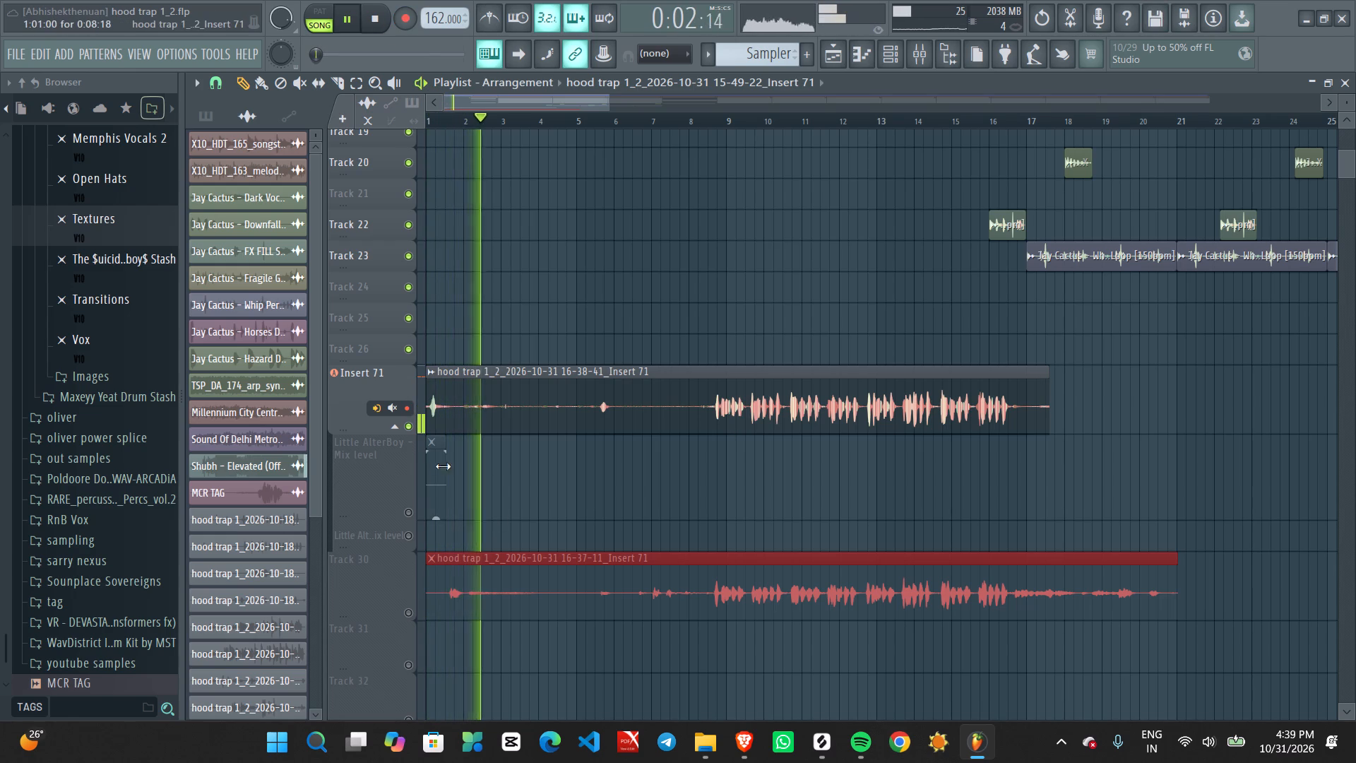
Delete the short stray clip at the start of the muted Little AlterBoy mix level track below Insert 71.
right_drag(452, 473, 449, 475)
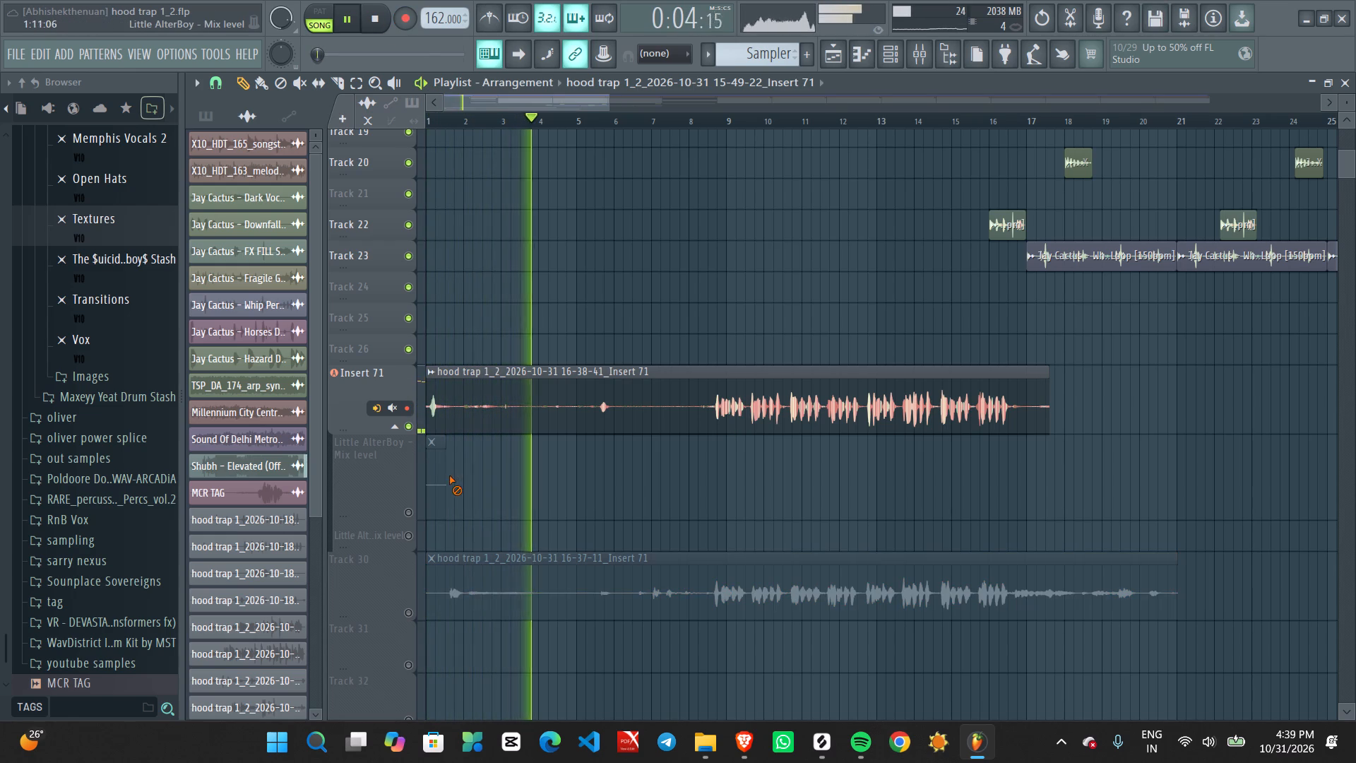
right_drag(449, 475, 439, 475)
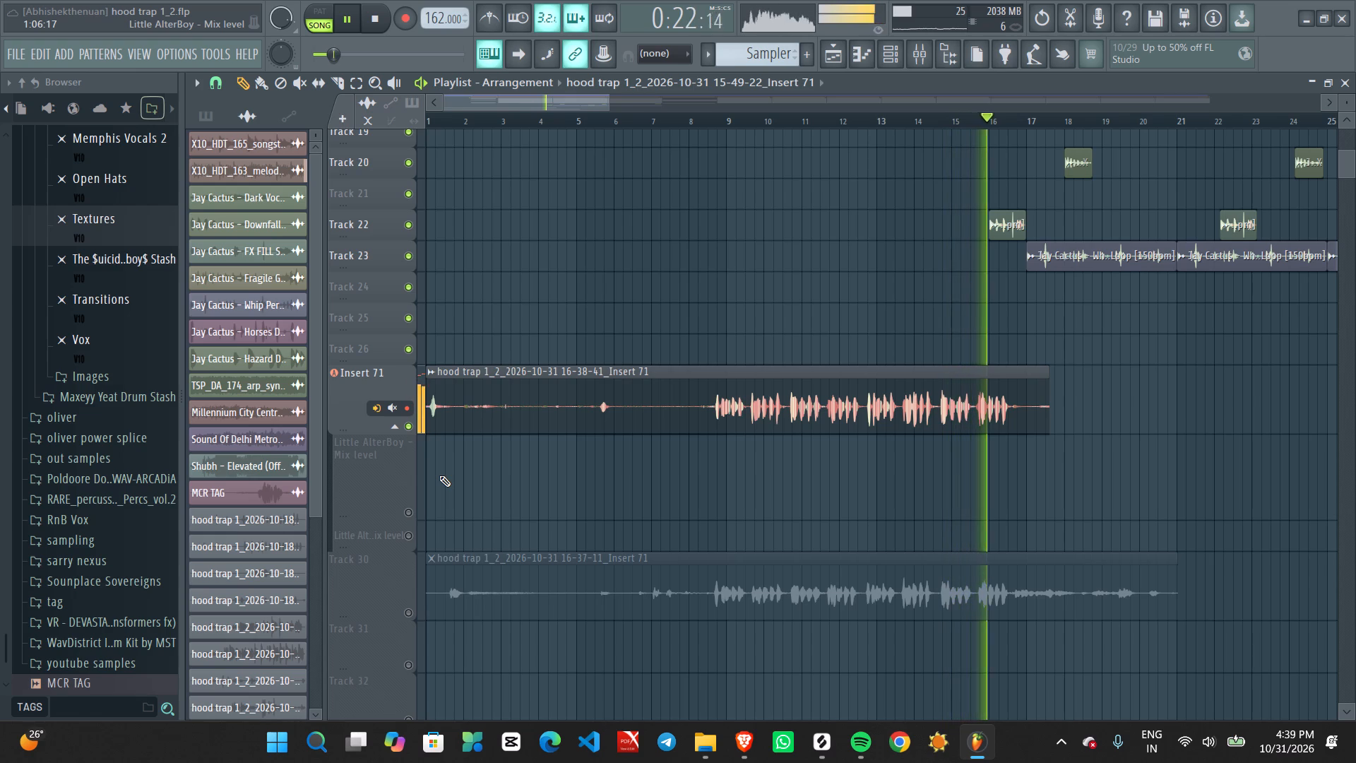
Stop playback and set the wet level of Fruity Reeverb 2 on mixer Insert 71 to about 29%.
key(space)
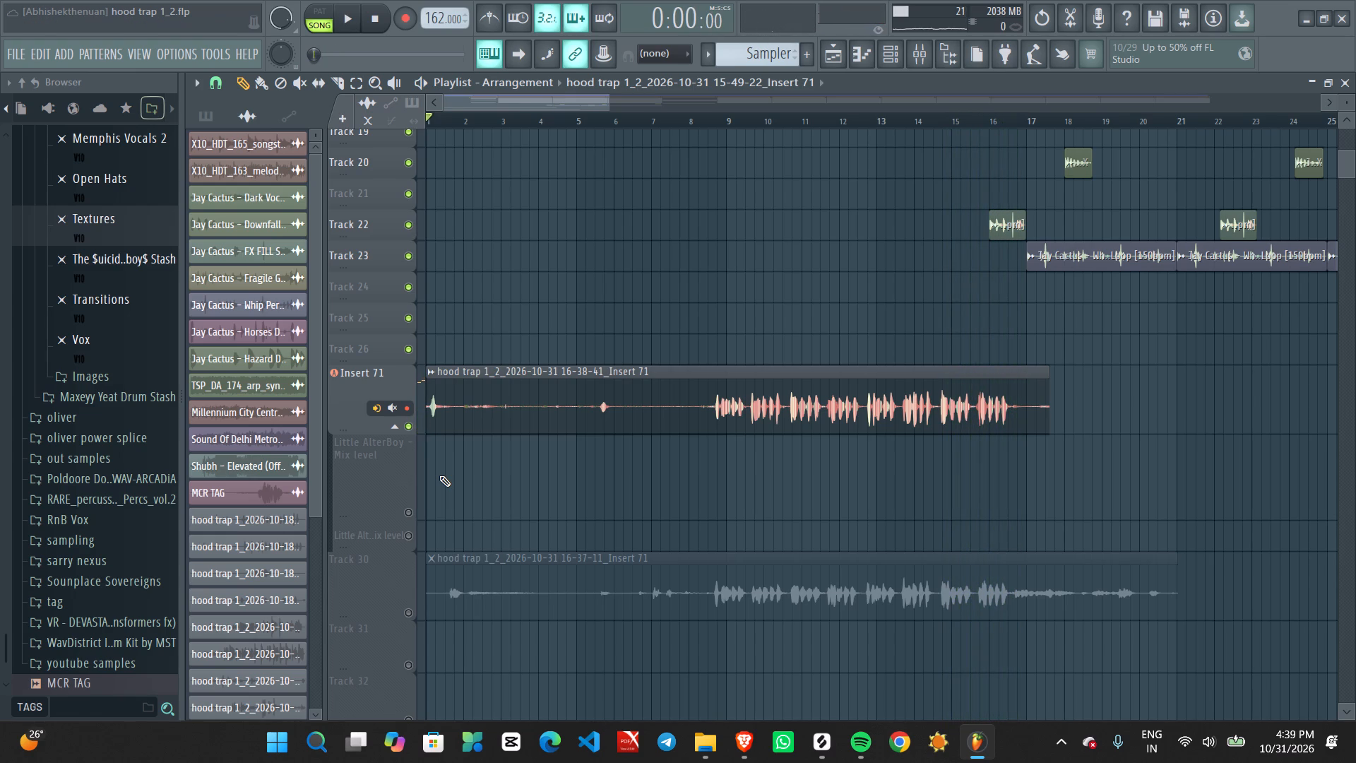
double_click(765, 404)
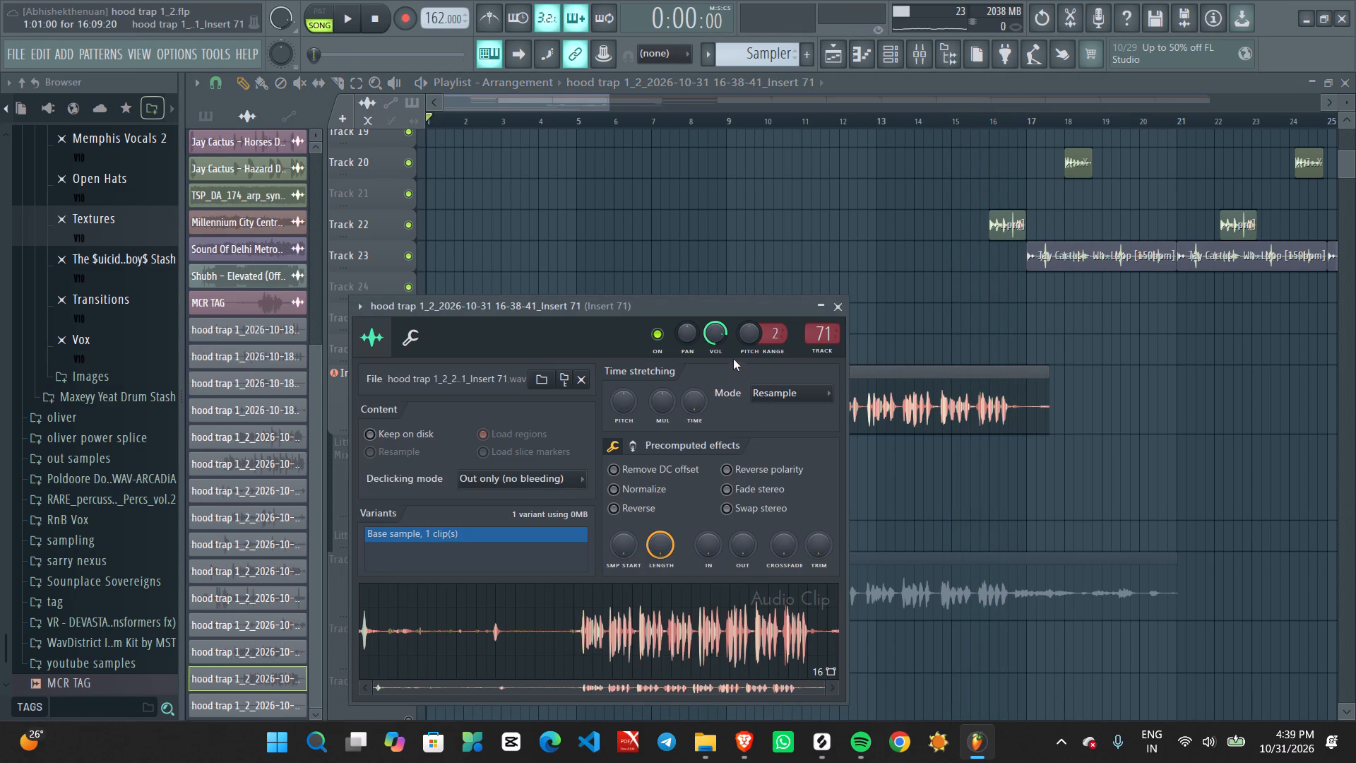
double_click(818, 332)
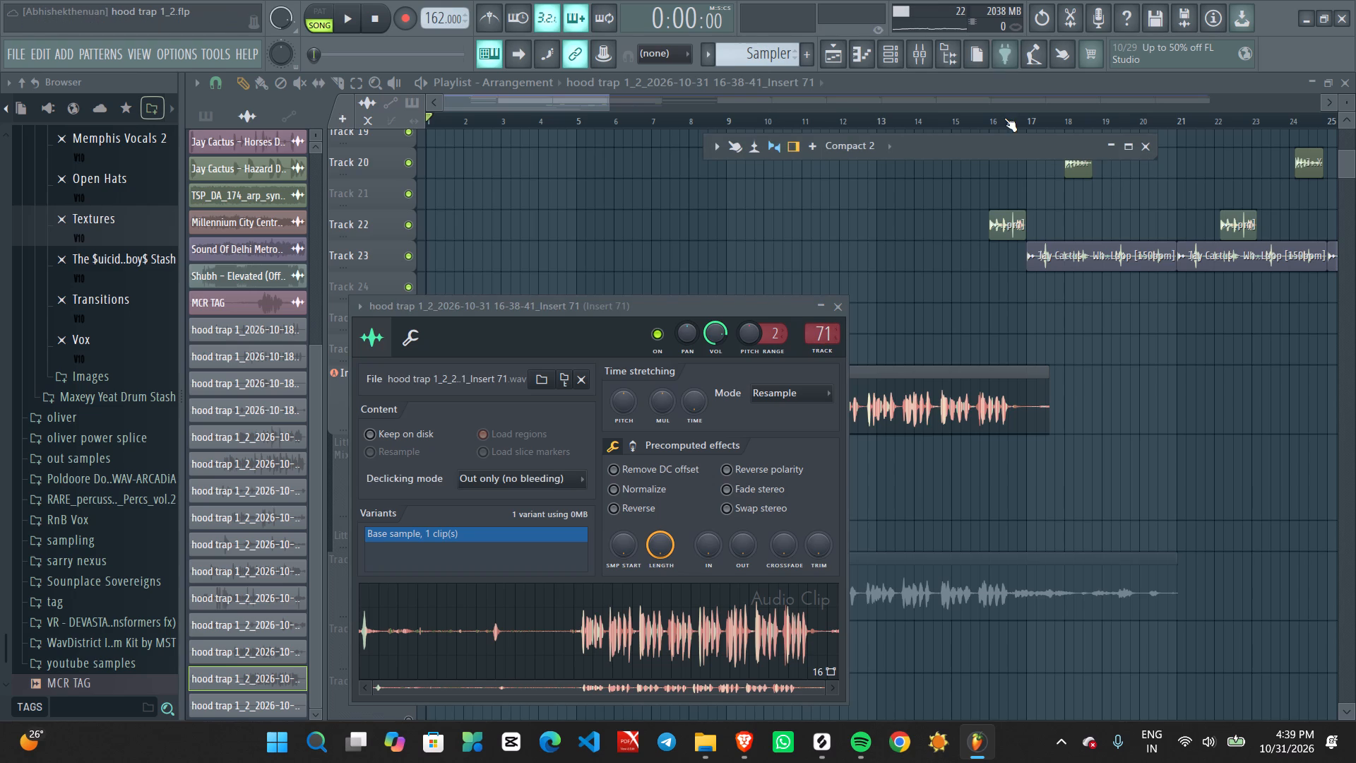
double_click(1006, 140)
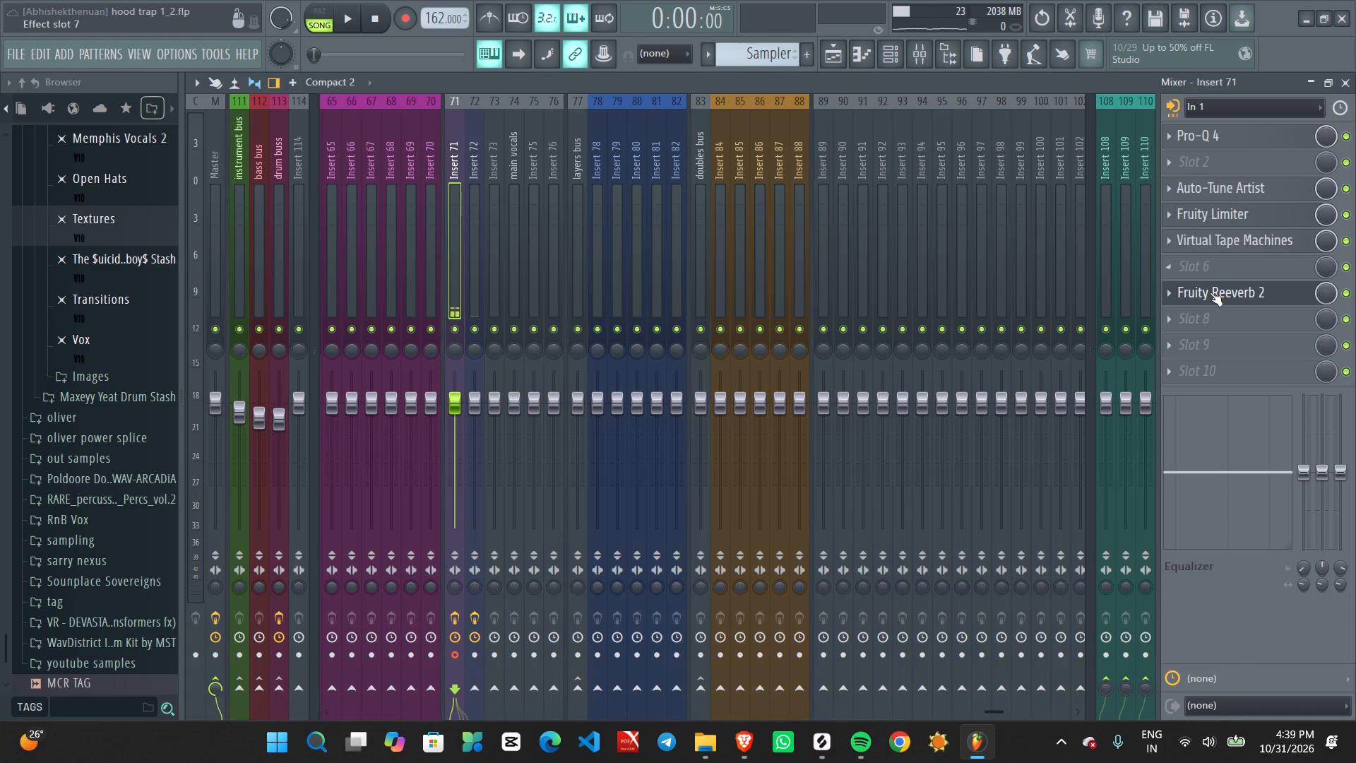
click(1210, 292)
click(1210, 292)
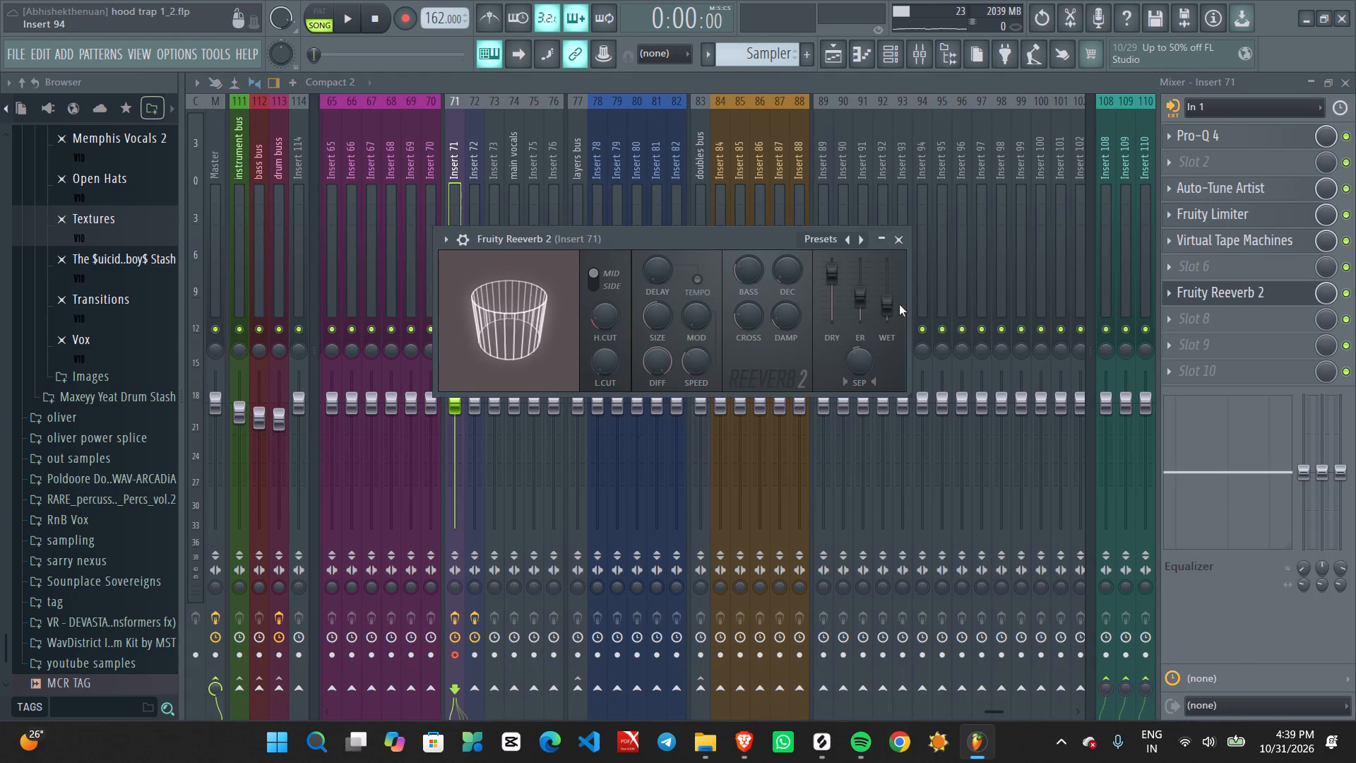
click(888, 304)
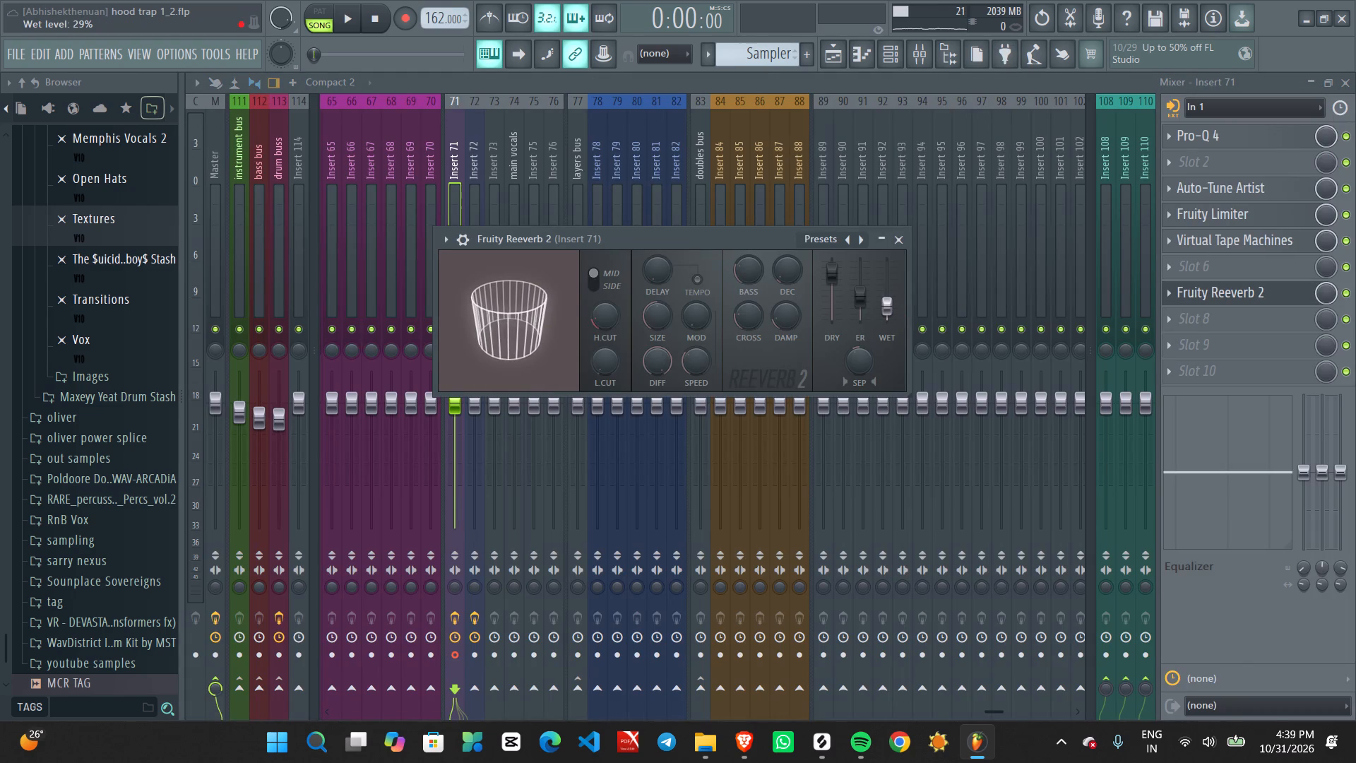
click(826, 53)
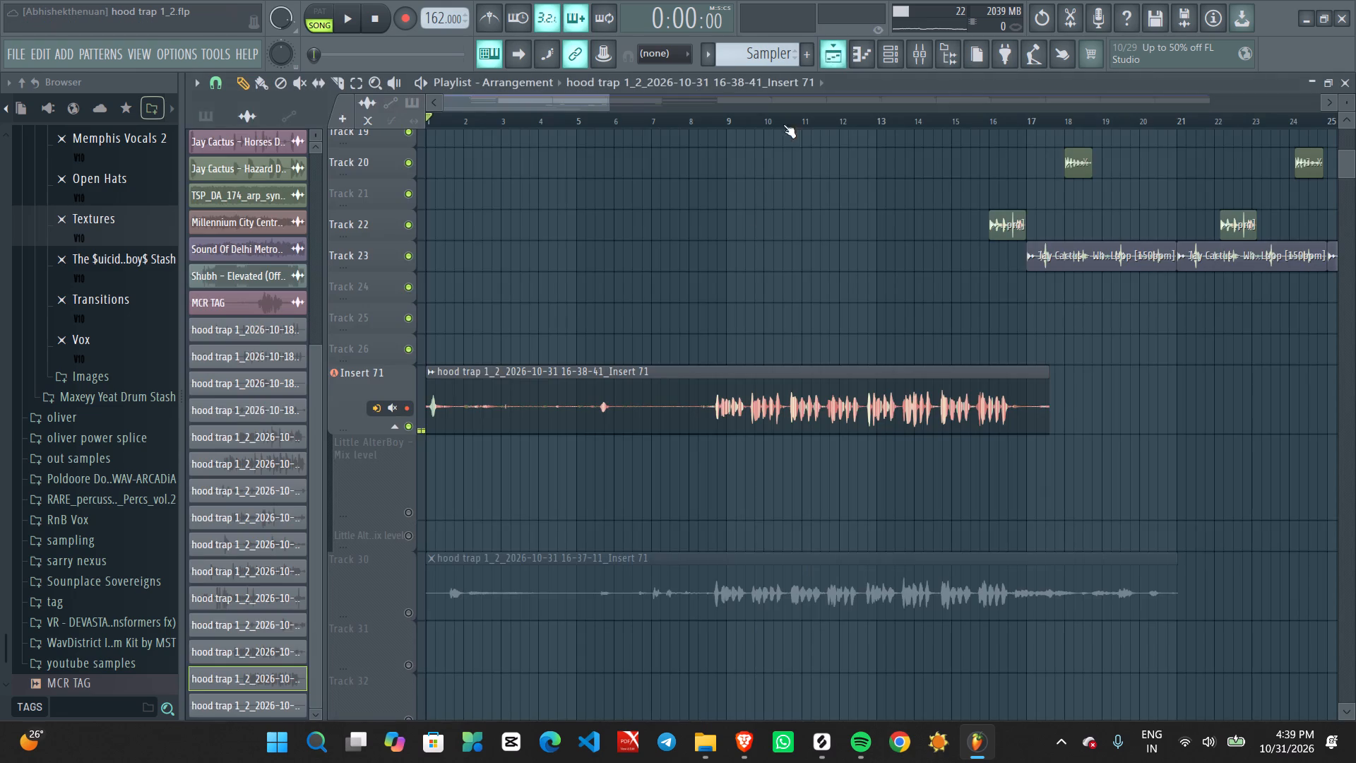
Delete the 16-38-41 vocal take from the Insert 71 track.
ctrl+scroll(585, 260, down, 2)
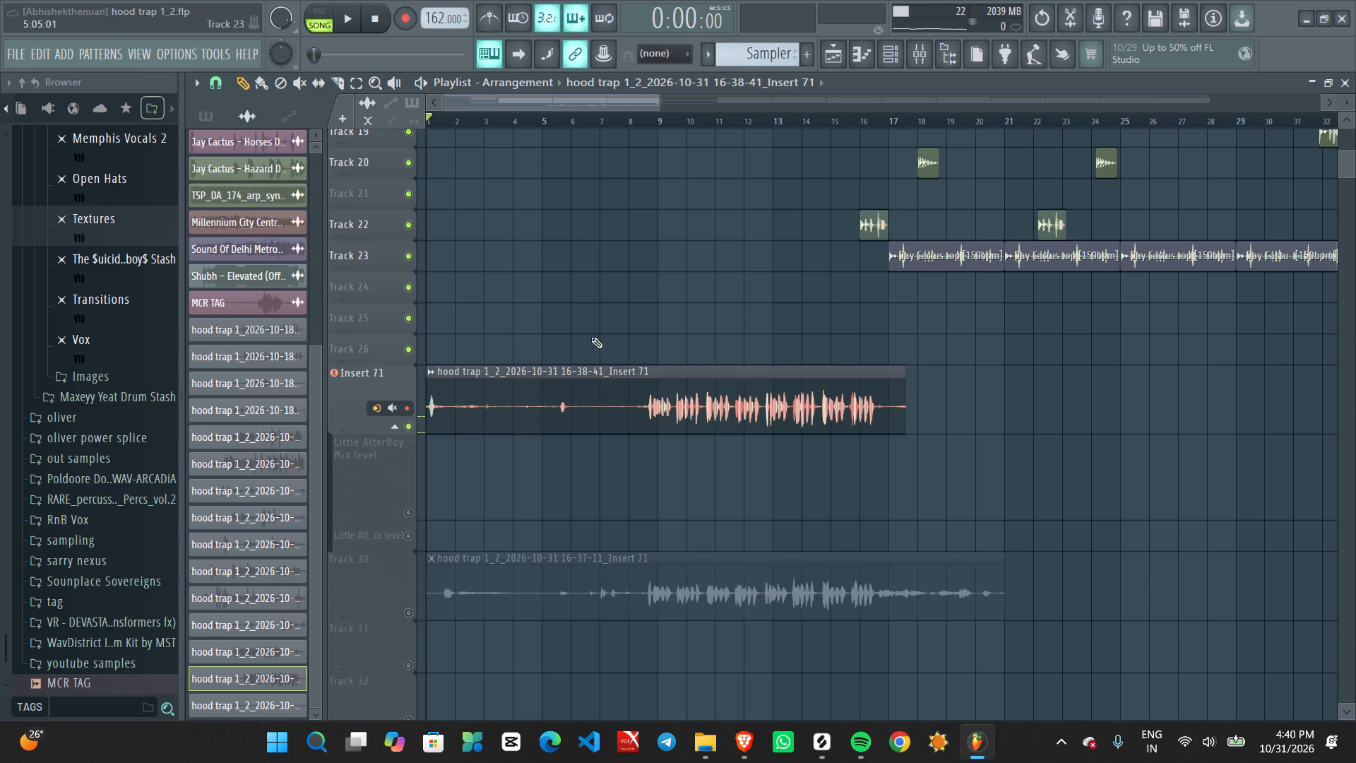
right_click(593, 396)
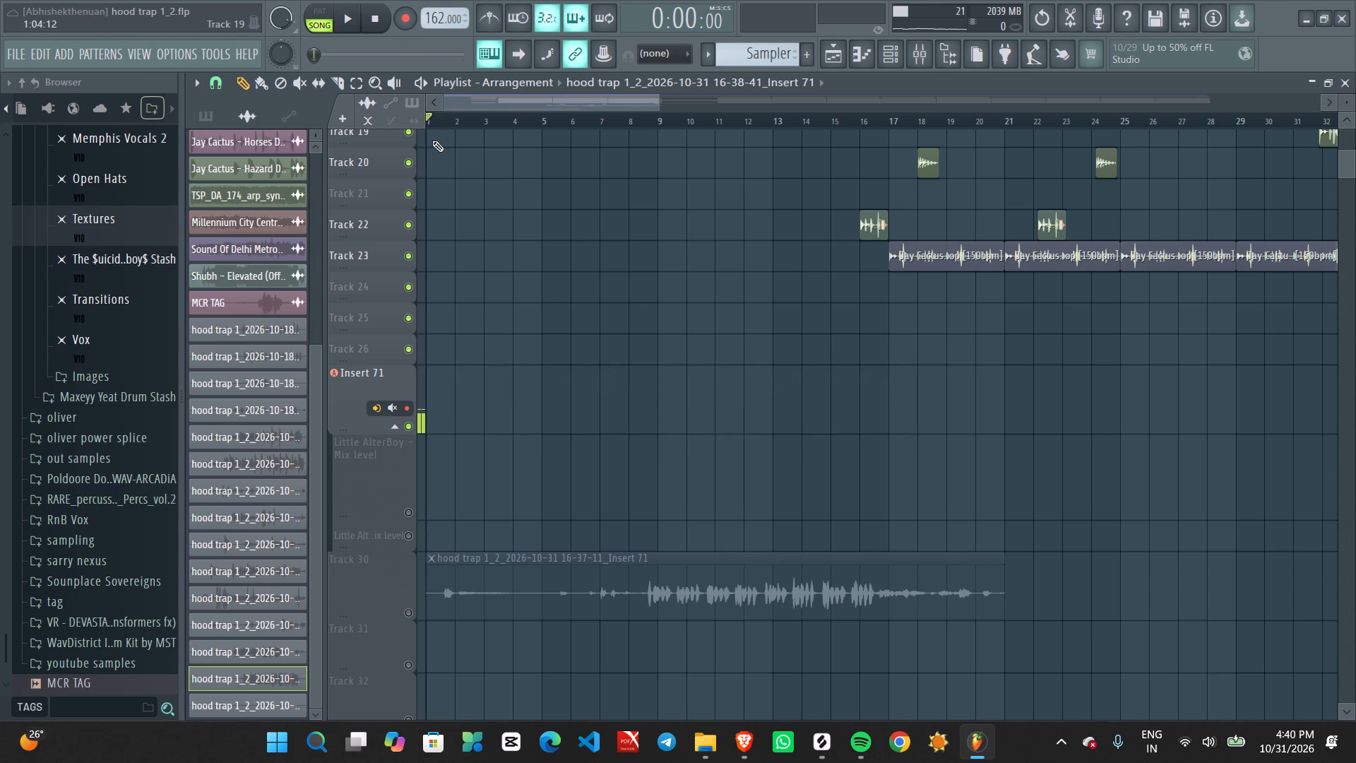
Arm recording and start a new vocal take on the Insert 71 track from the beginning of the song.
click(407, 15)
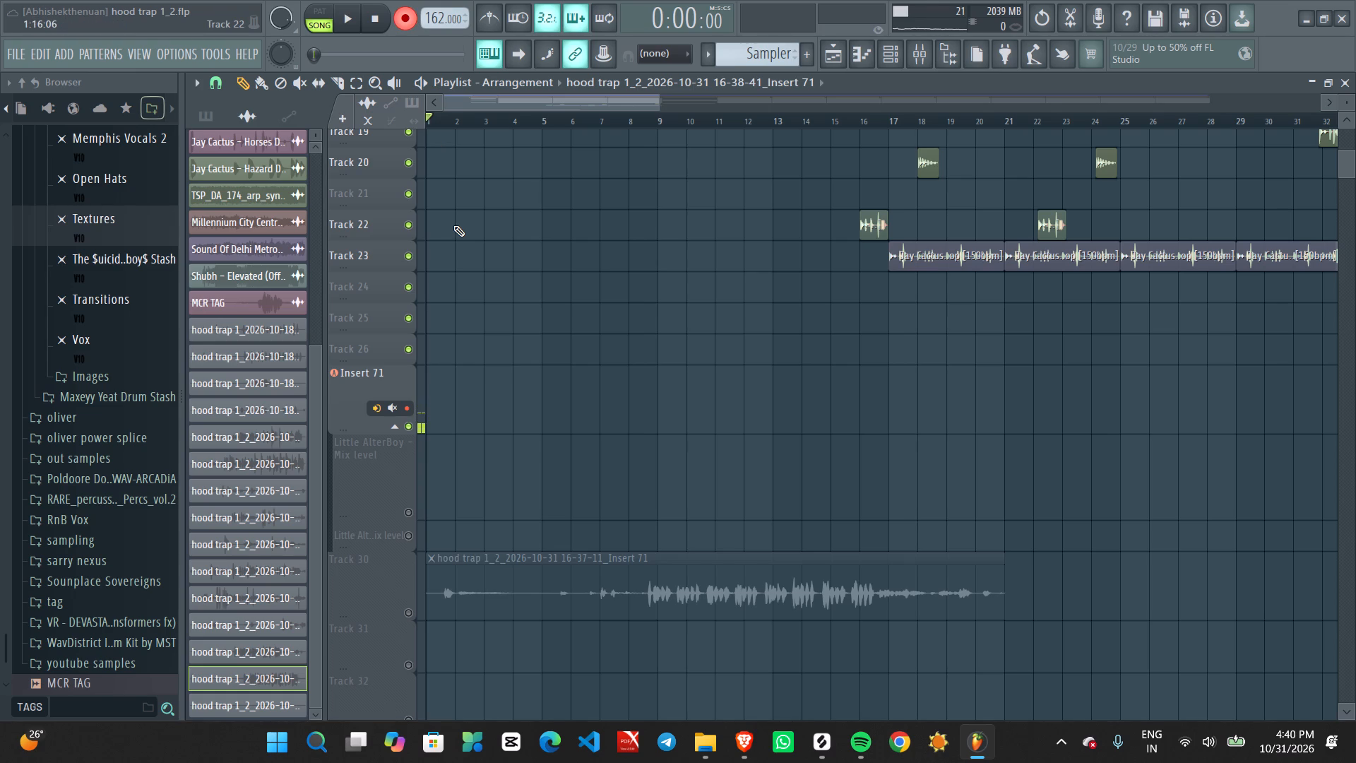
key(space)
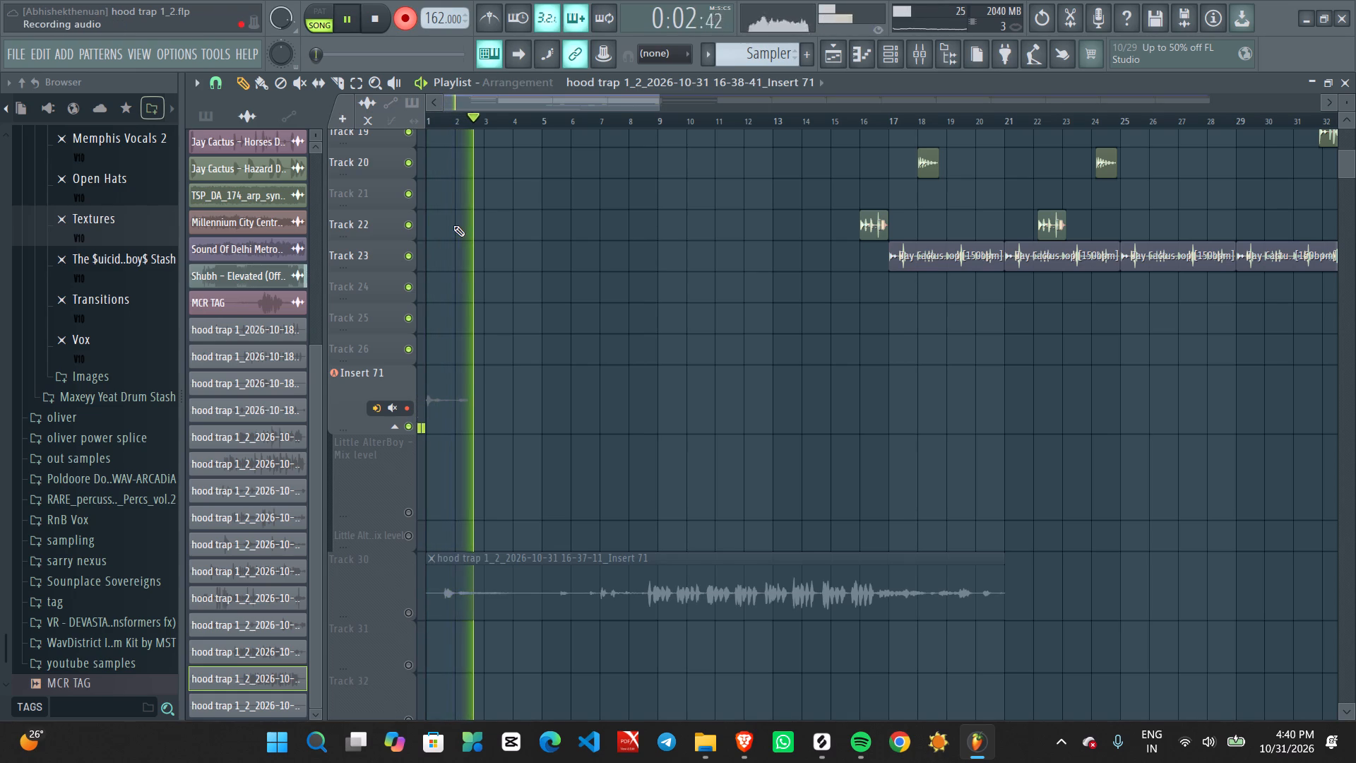
Check Insert 71's recording source and external input monitoring options in the mixer while recording, and return to the playlist.
click(916, 60)
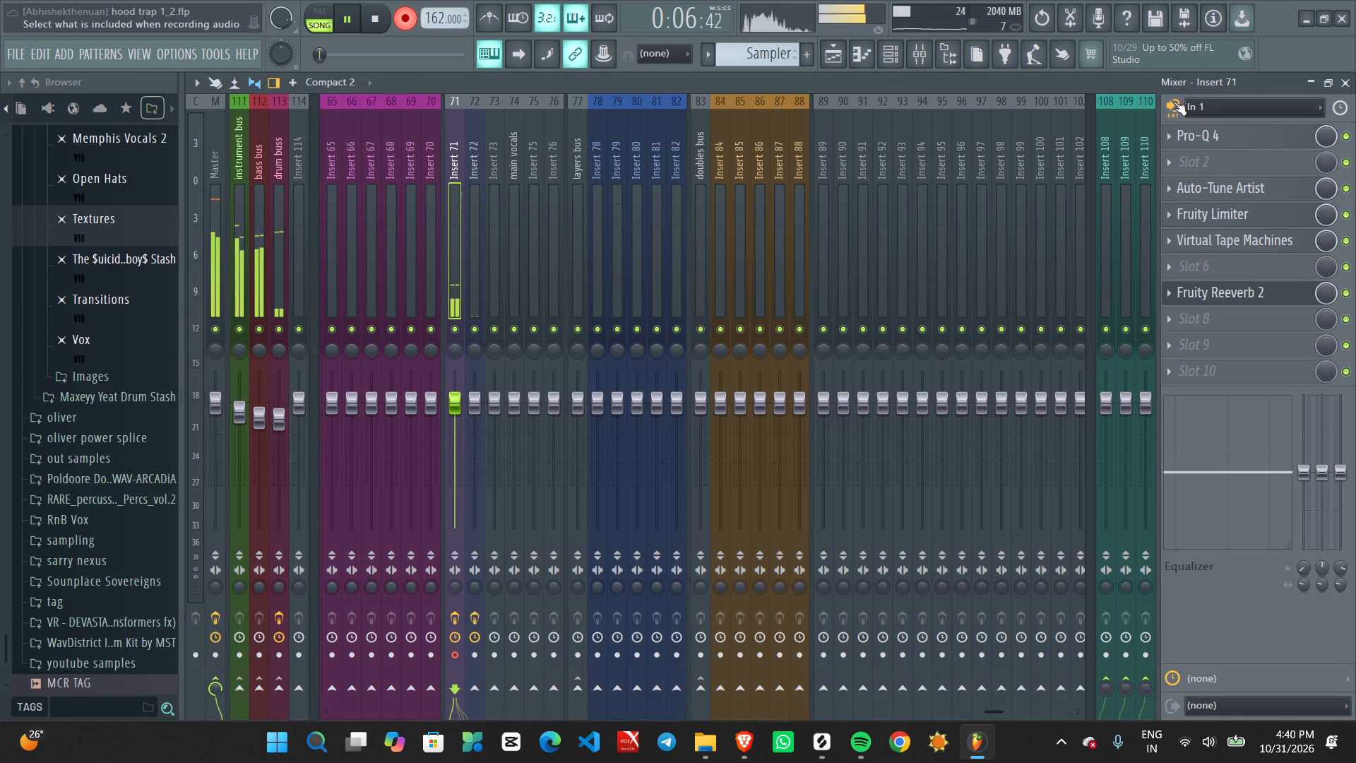
click(1174, 102)
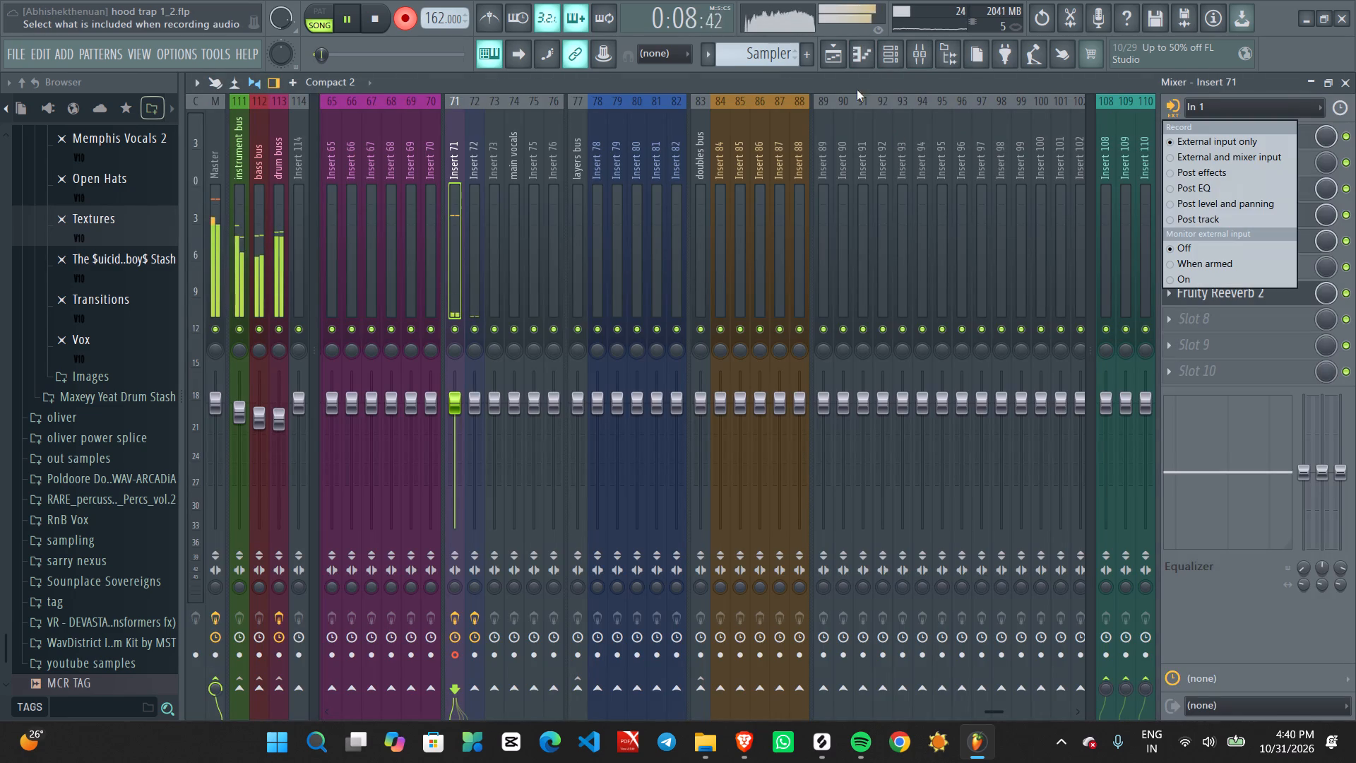
click(448, 196)
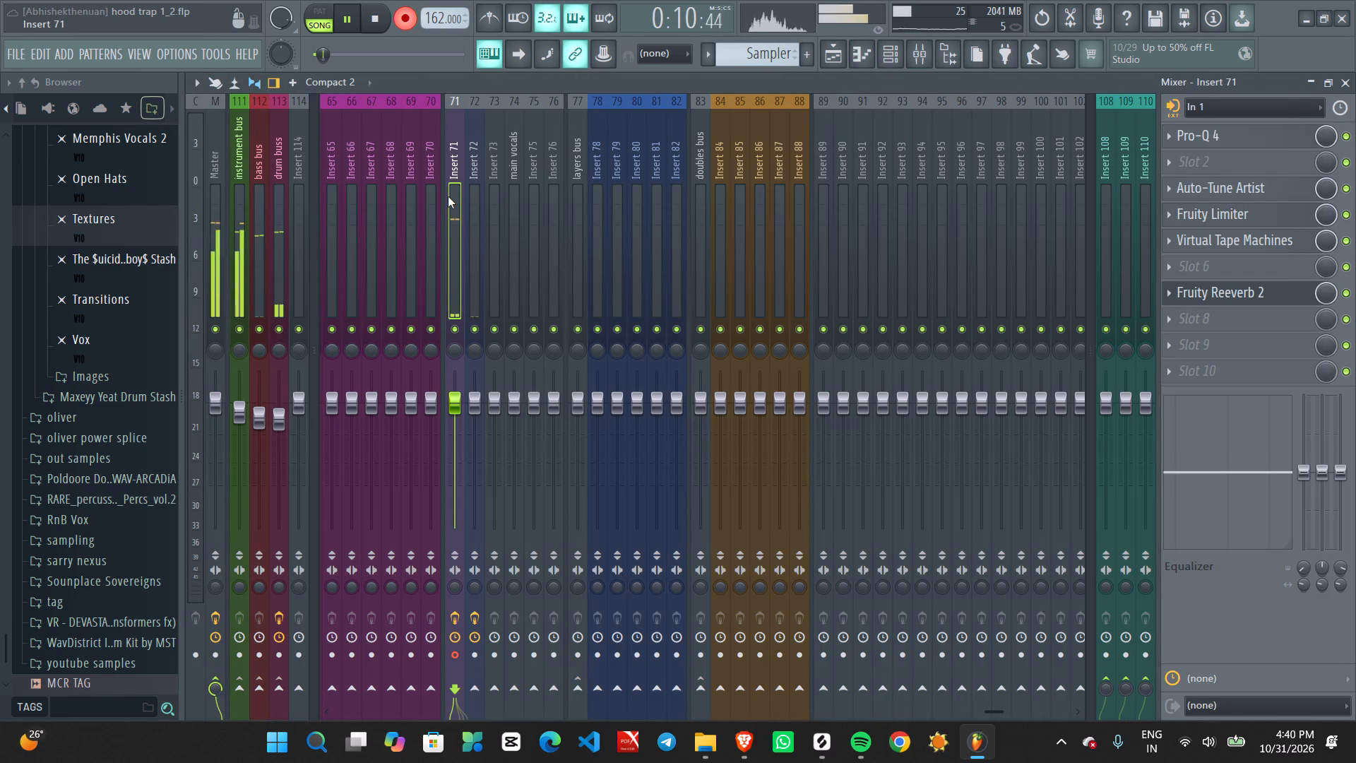
click(1179, 108)
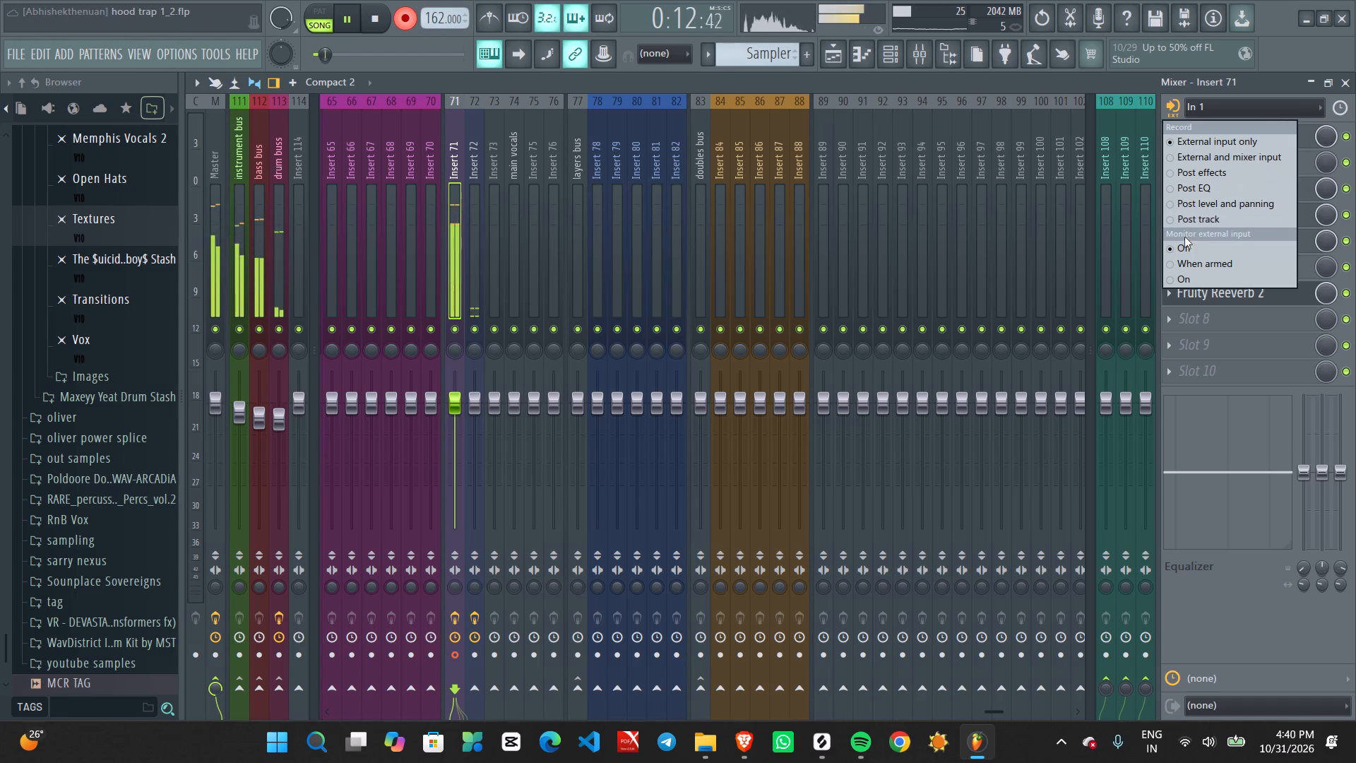
click(1129, 85)
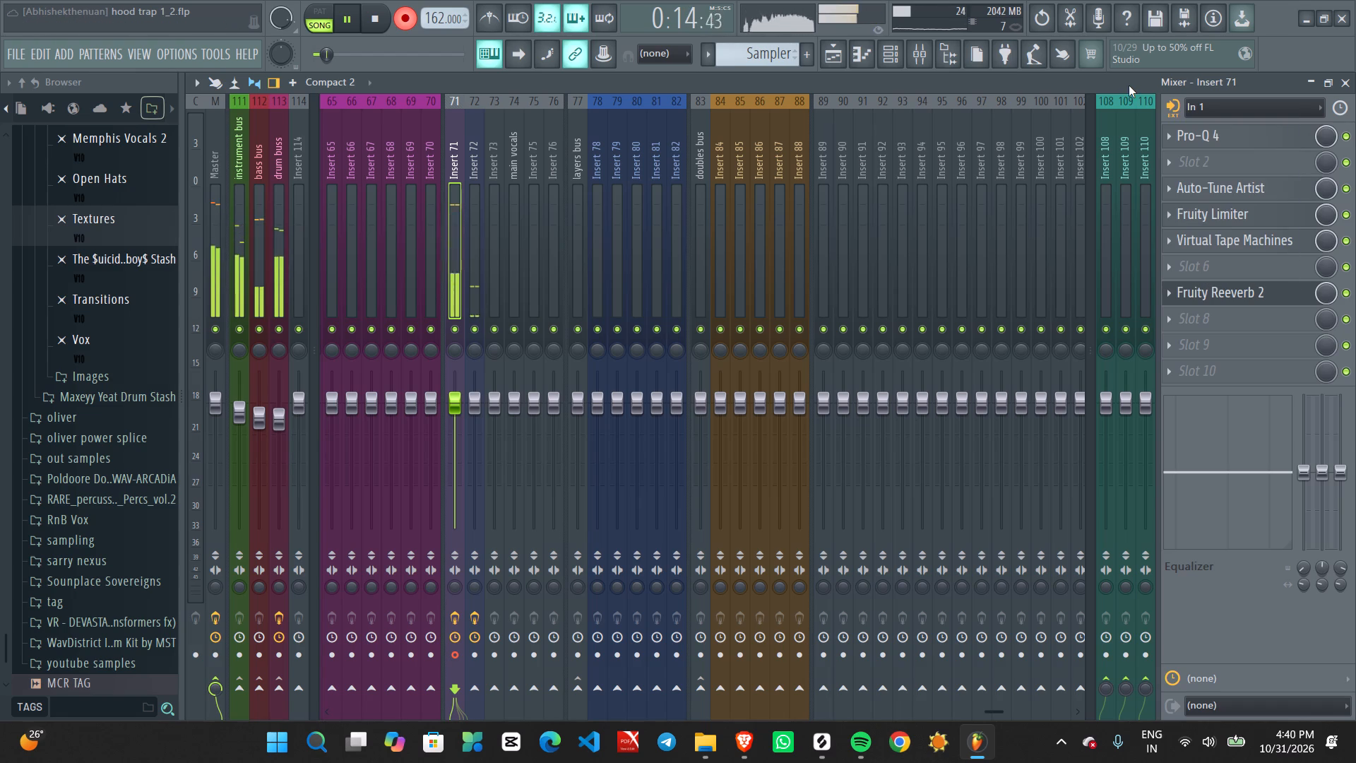
click(829, 70)
click(831, 59)
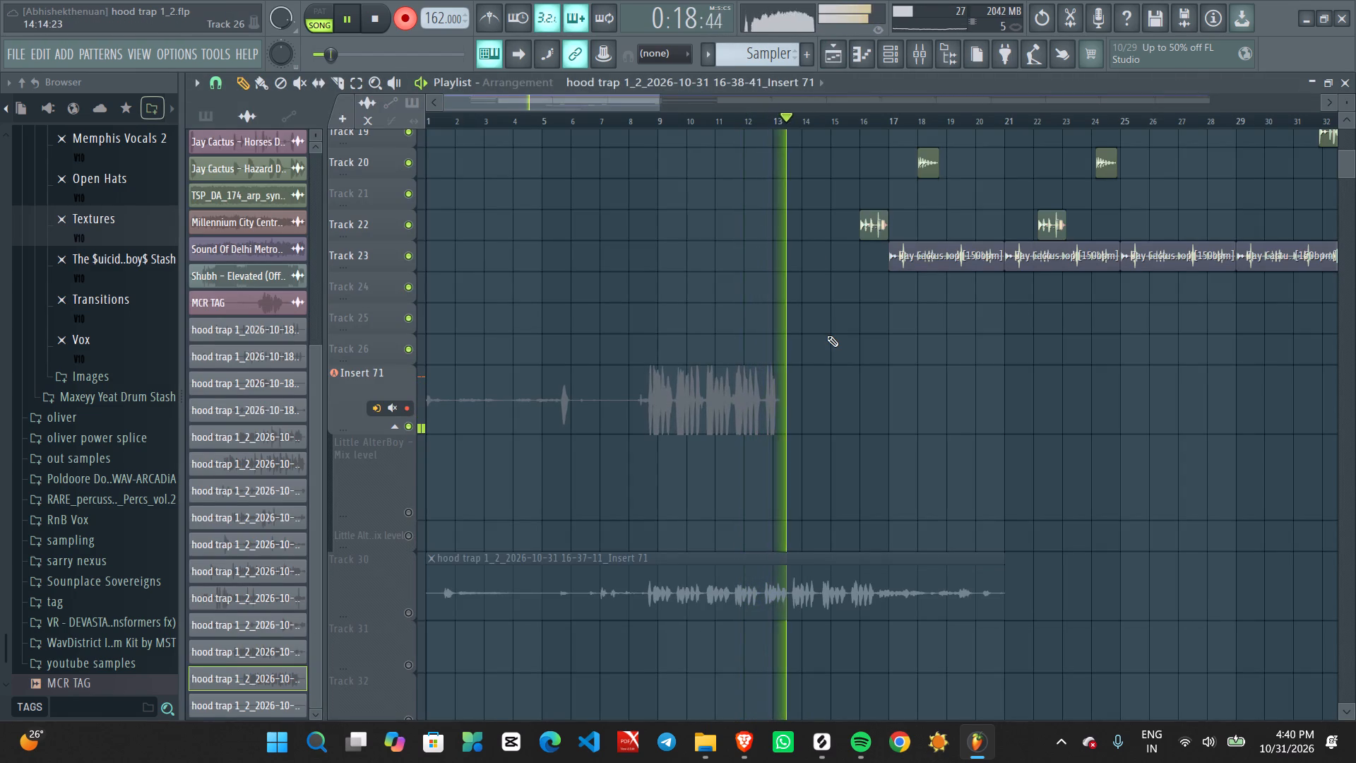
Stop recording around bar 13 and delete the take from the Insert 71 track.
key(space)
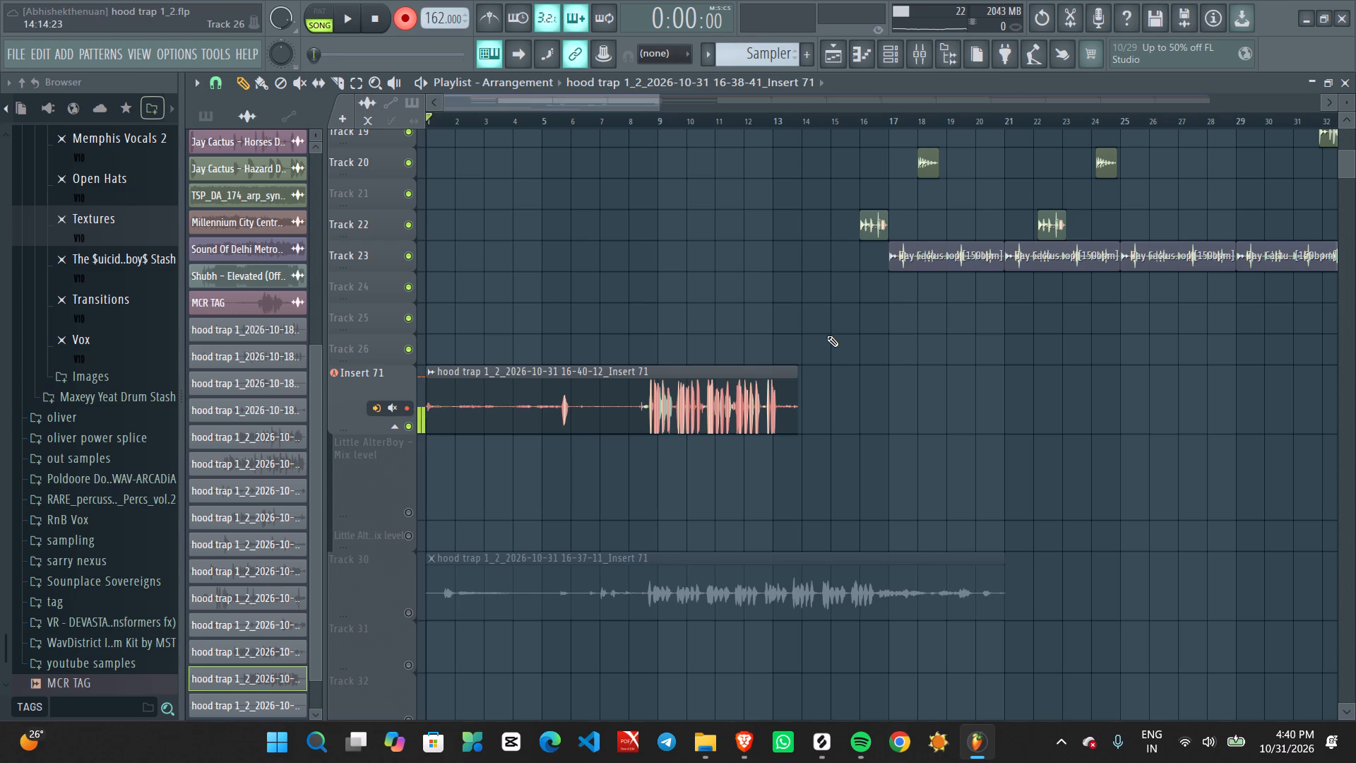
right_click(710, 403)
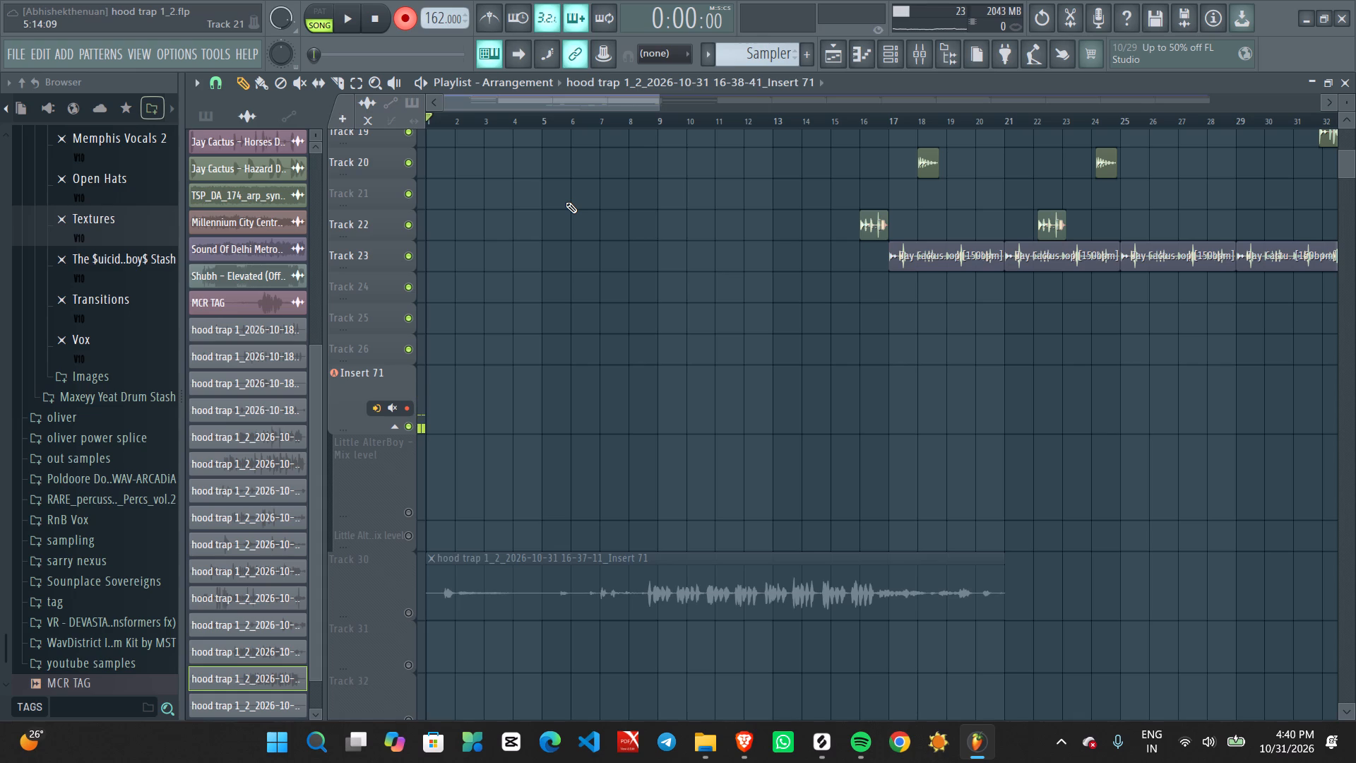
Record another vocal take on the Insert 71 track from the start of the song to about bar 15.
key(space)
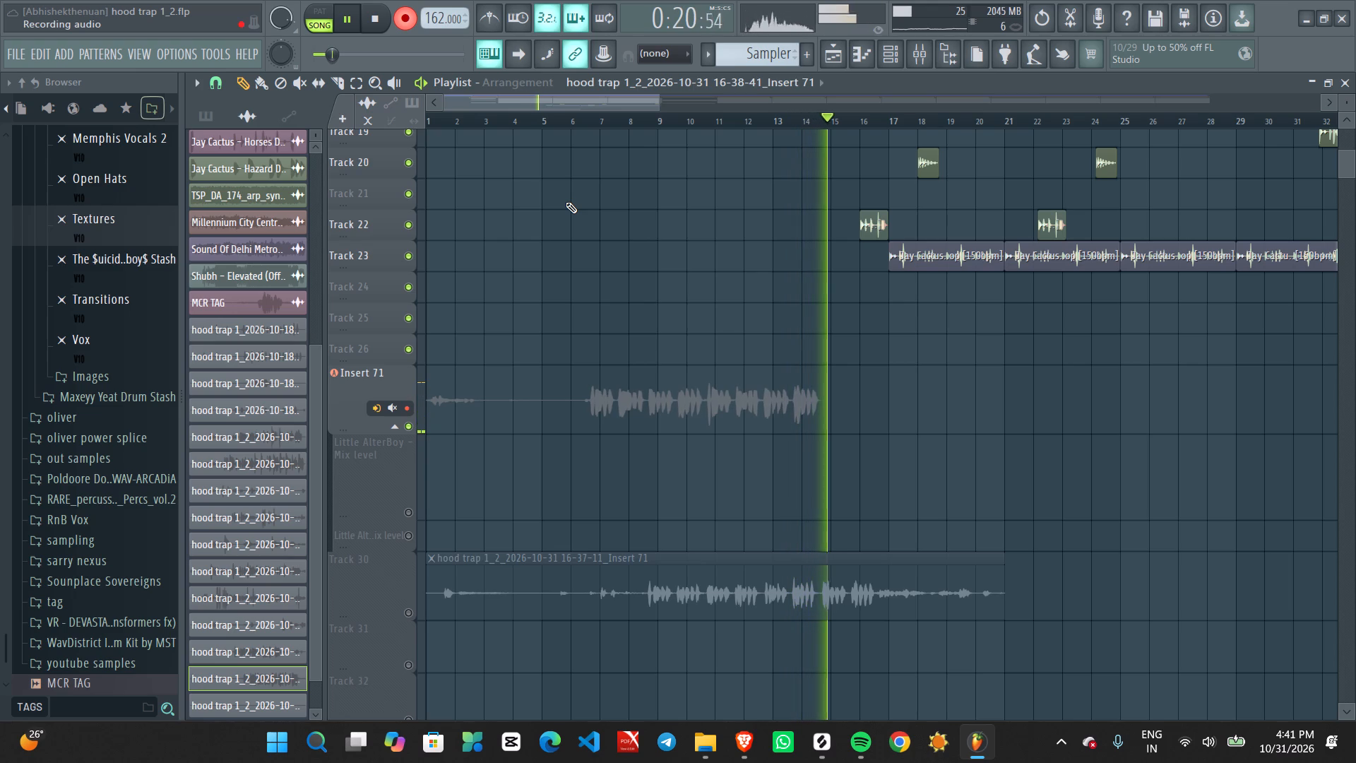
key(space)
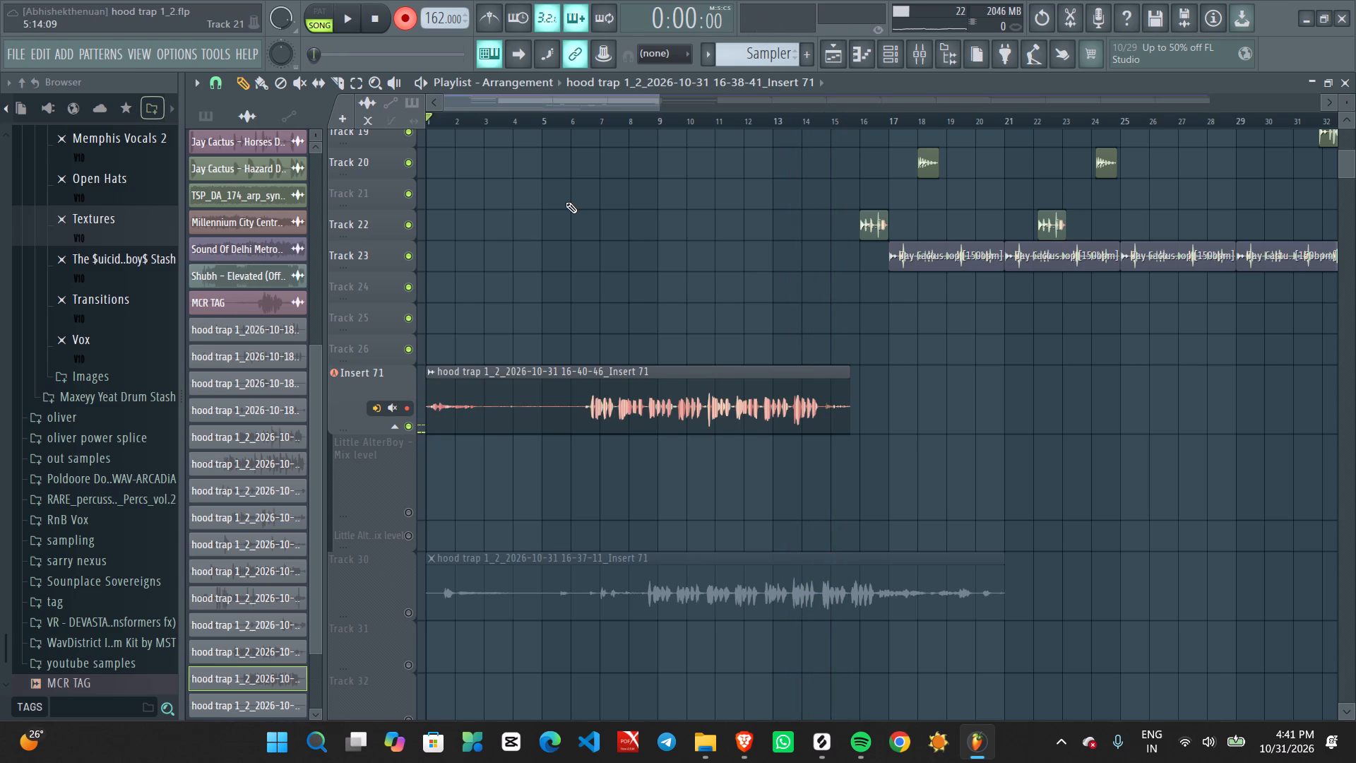
Disarm recording and play the new Insert 71 take from the start through about bar 15 to review it.
click(410, 23)
key(space)
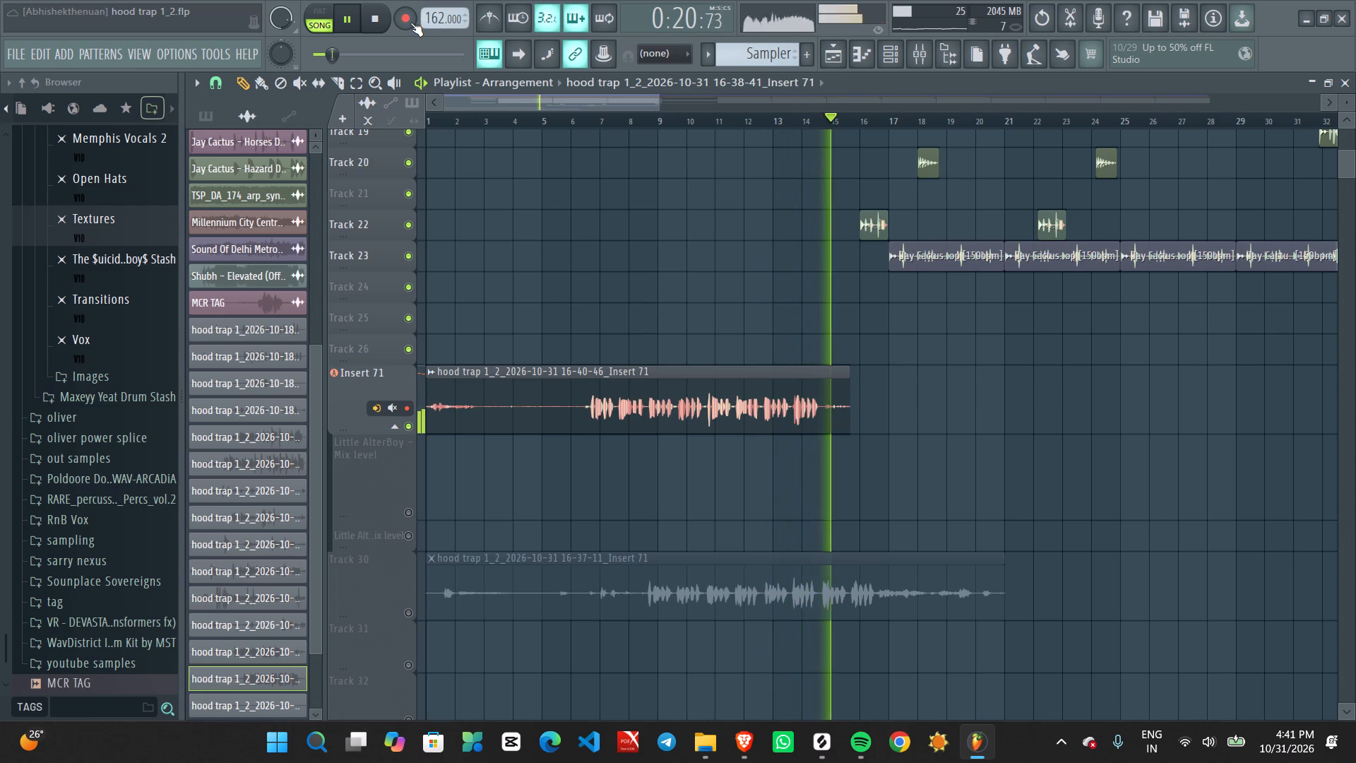
key(space)
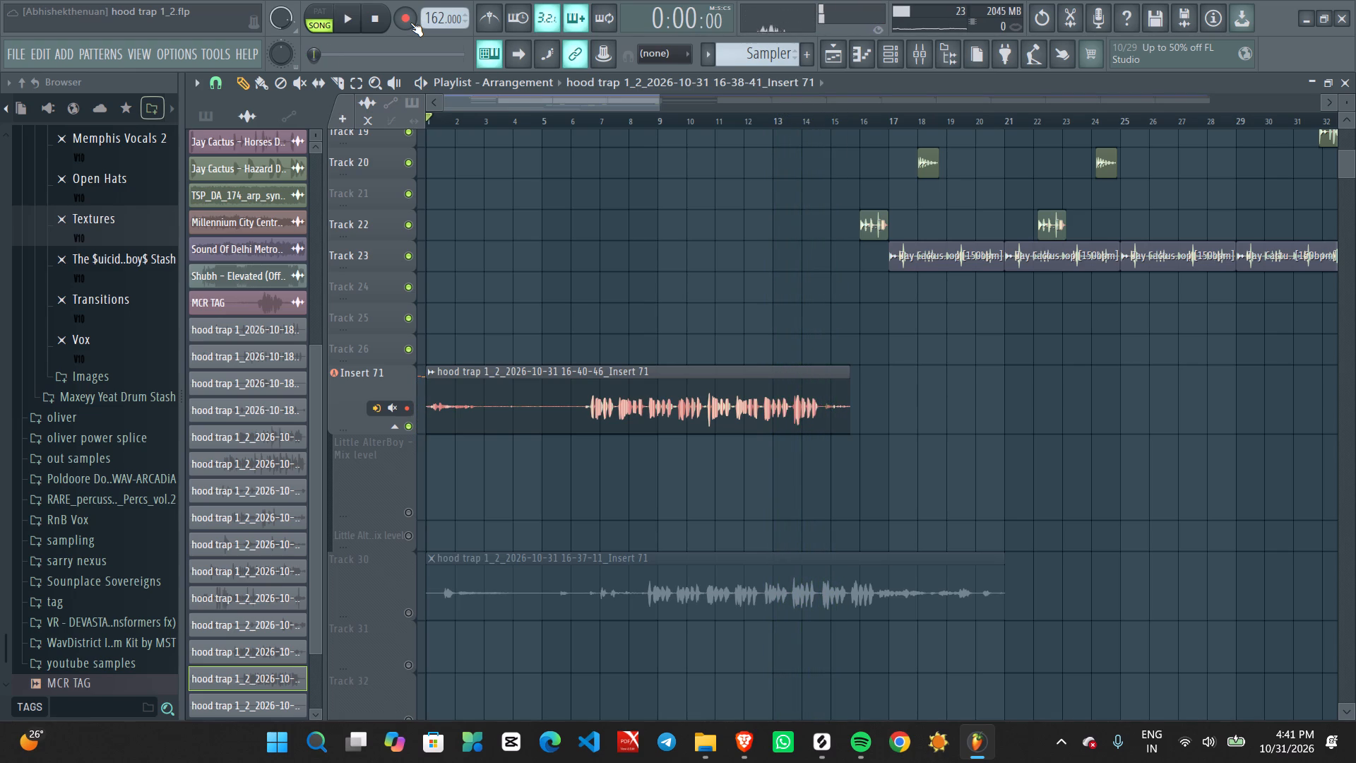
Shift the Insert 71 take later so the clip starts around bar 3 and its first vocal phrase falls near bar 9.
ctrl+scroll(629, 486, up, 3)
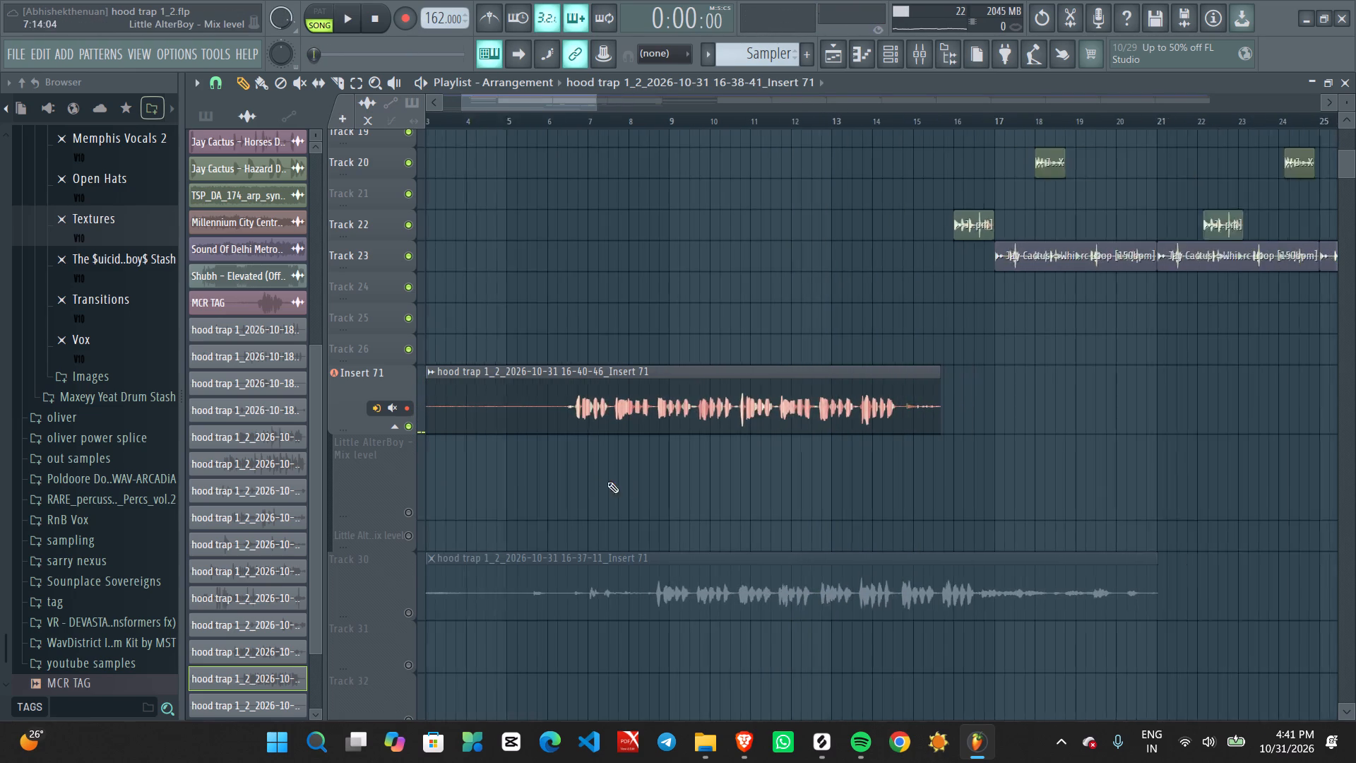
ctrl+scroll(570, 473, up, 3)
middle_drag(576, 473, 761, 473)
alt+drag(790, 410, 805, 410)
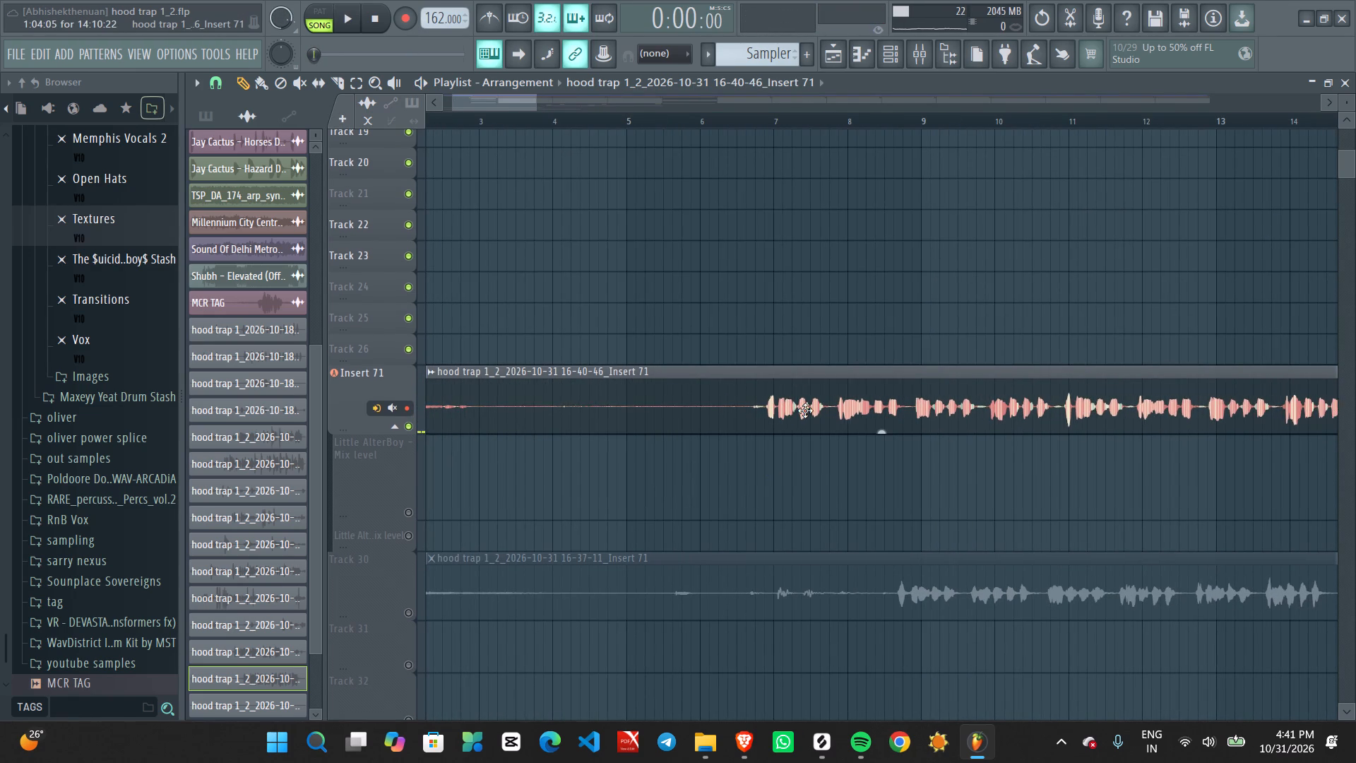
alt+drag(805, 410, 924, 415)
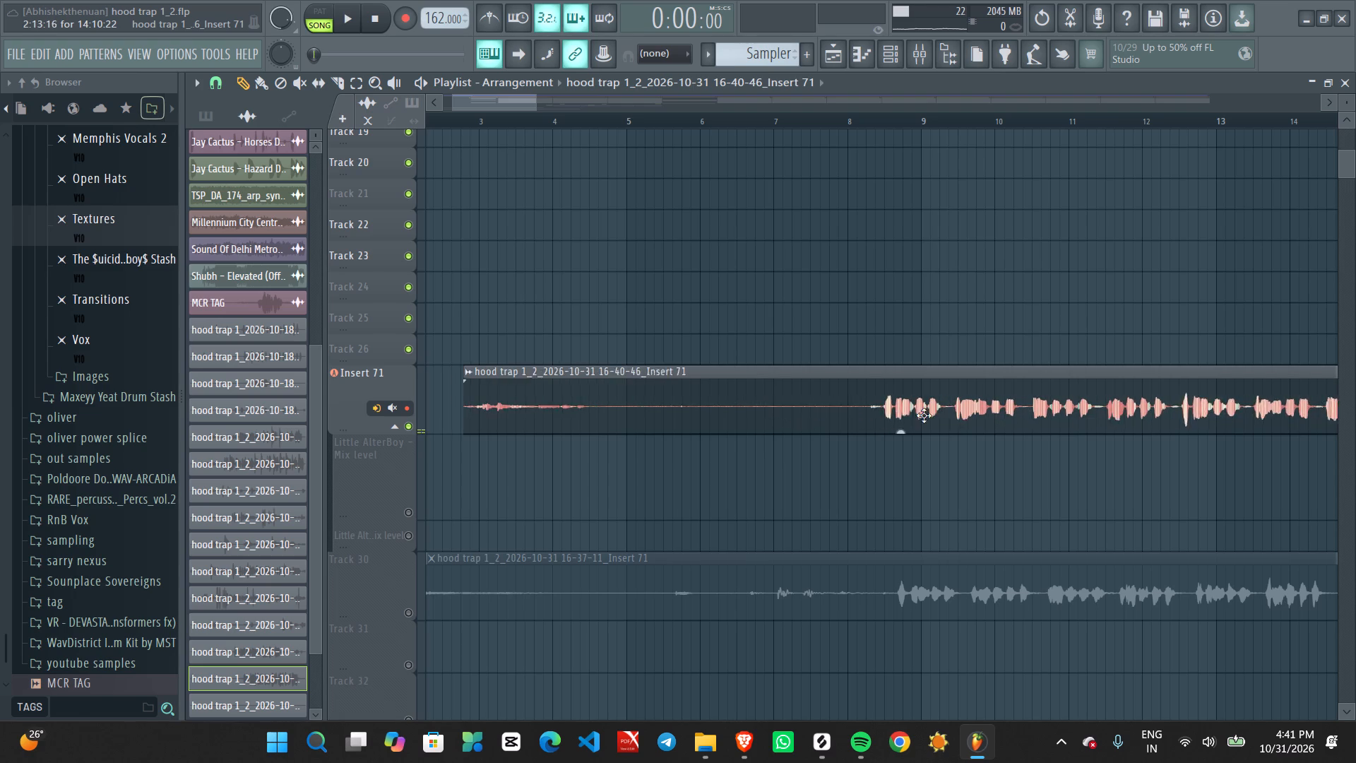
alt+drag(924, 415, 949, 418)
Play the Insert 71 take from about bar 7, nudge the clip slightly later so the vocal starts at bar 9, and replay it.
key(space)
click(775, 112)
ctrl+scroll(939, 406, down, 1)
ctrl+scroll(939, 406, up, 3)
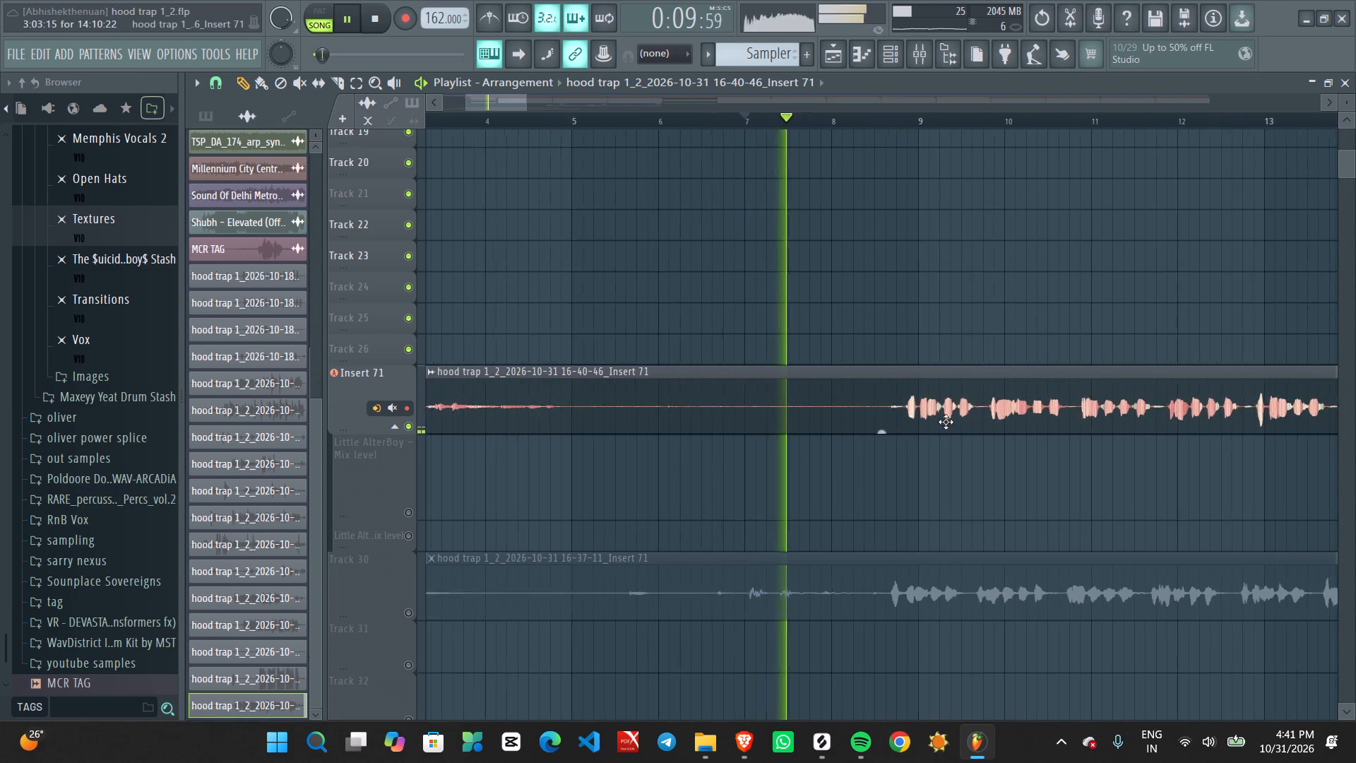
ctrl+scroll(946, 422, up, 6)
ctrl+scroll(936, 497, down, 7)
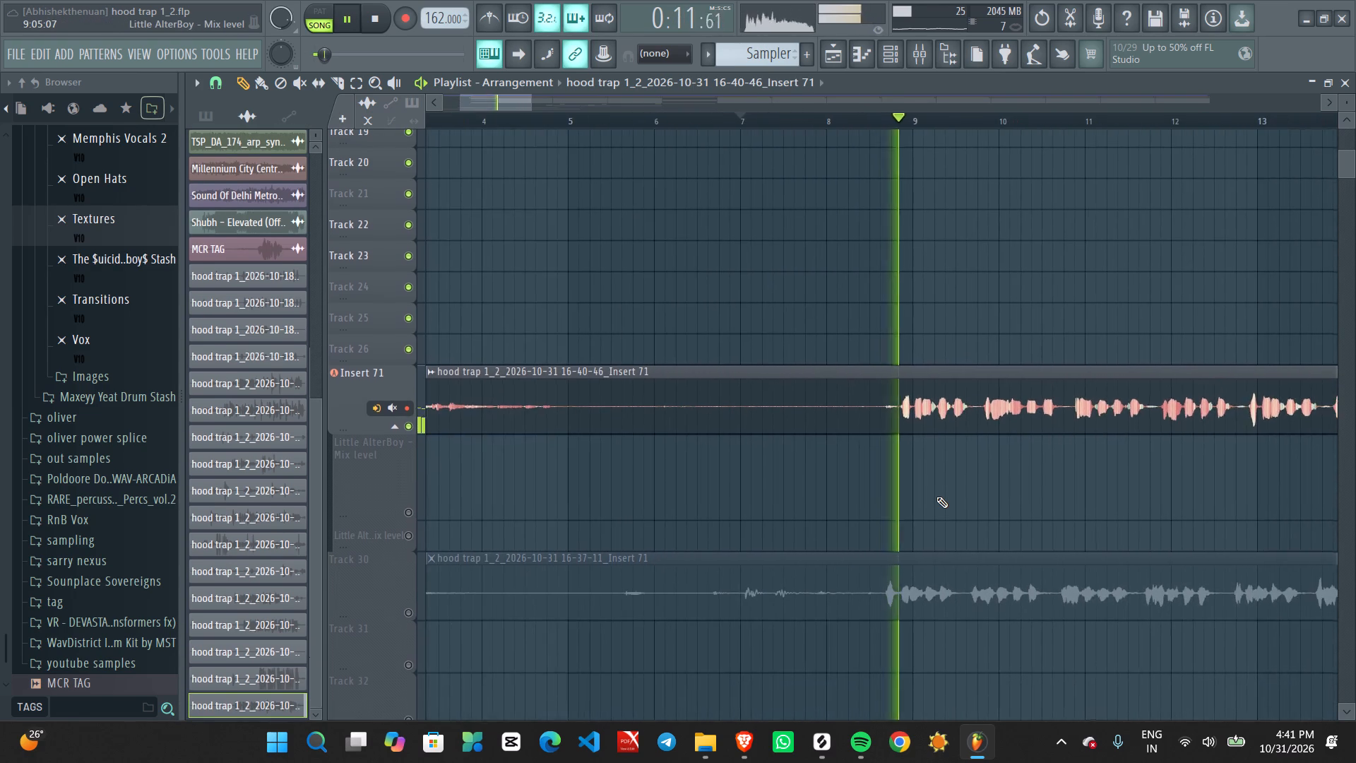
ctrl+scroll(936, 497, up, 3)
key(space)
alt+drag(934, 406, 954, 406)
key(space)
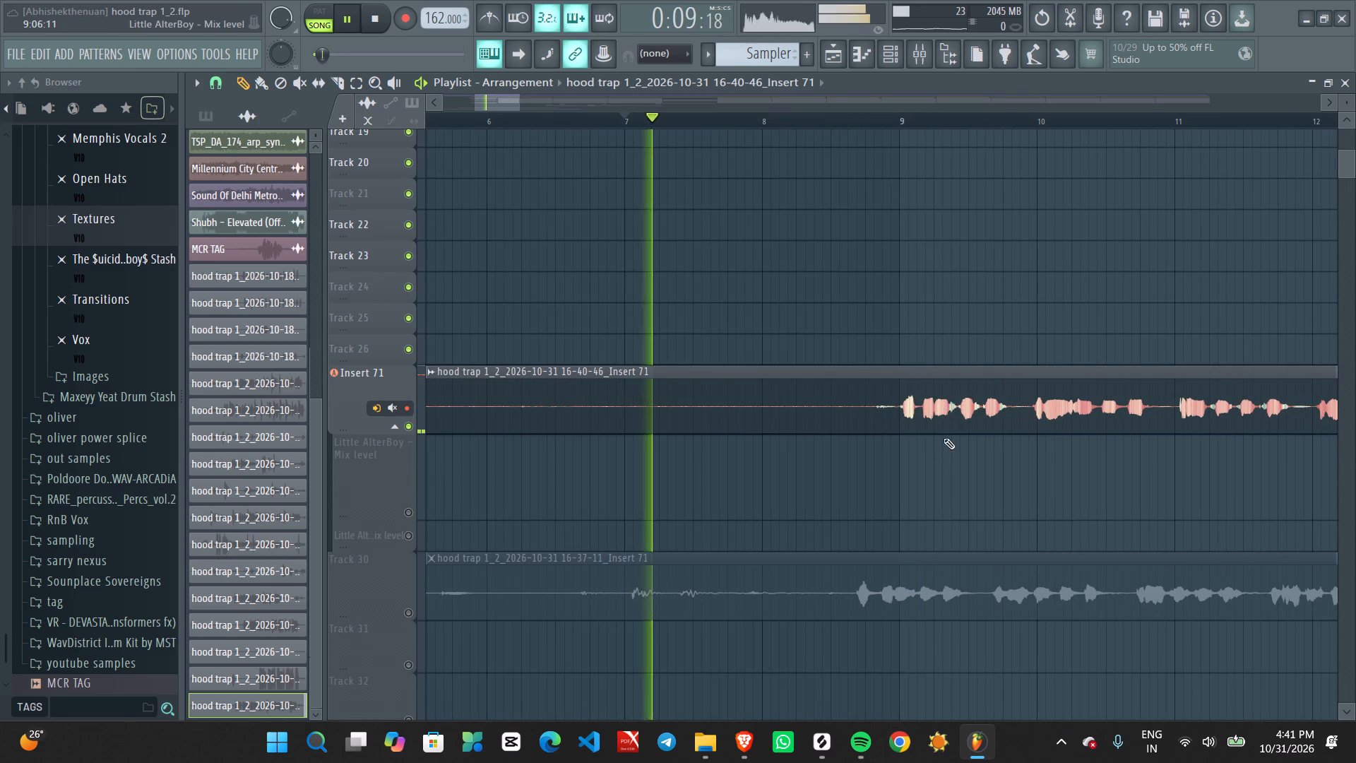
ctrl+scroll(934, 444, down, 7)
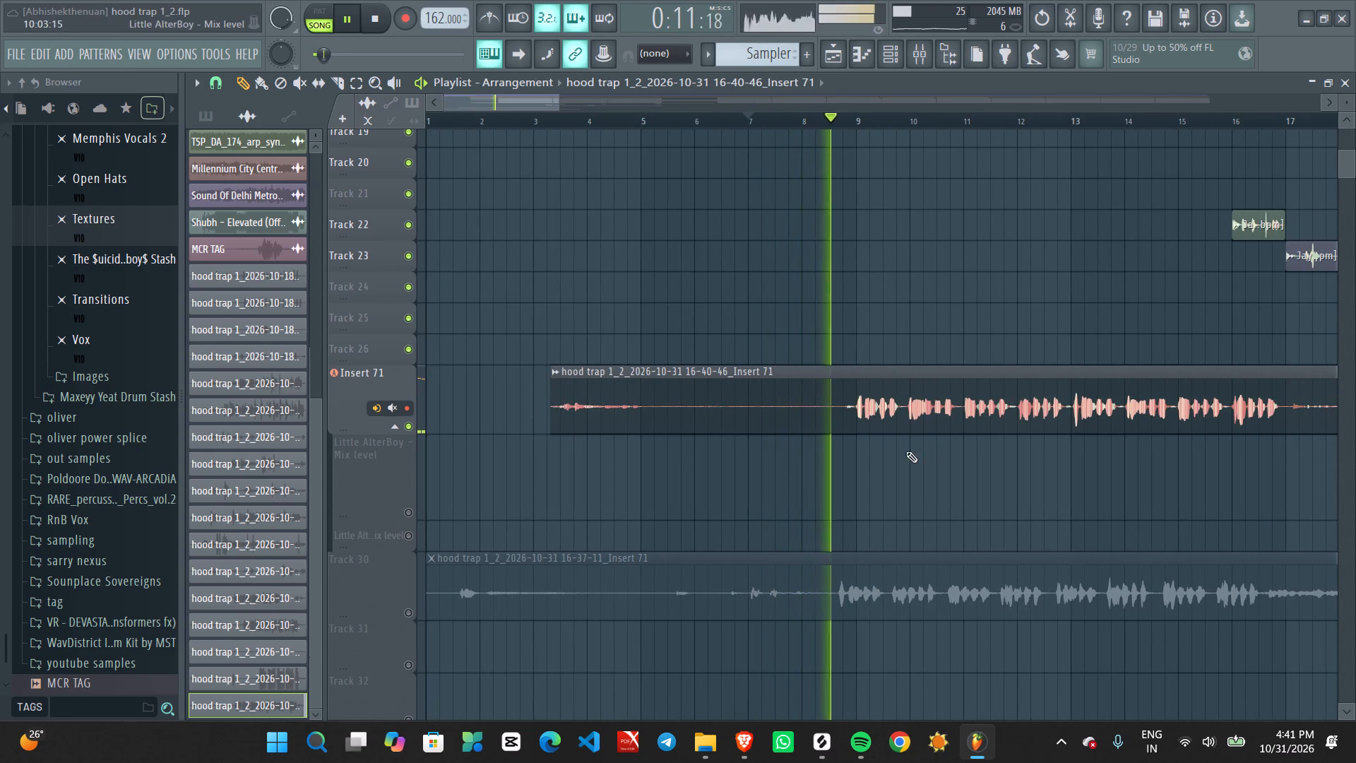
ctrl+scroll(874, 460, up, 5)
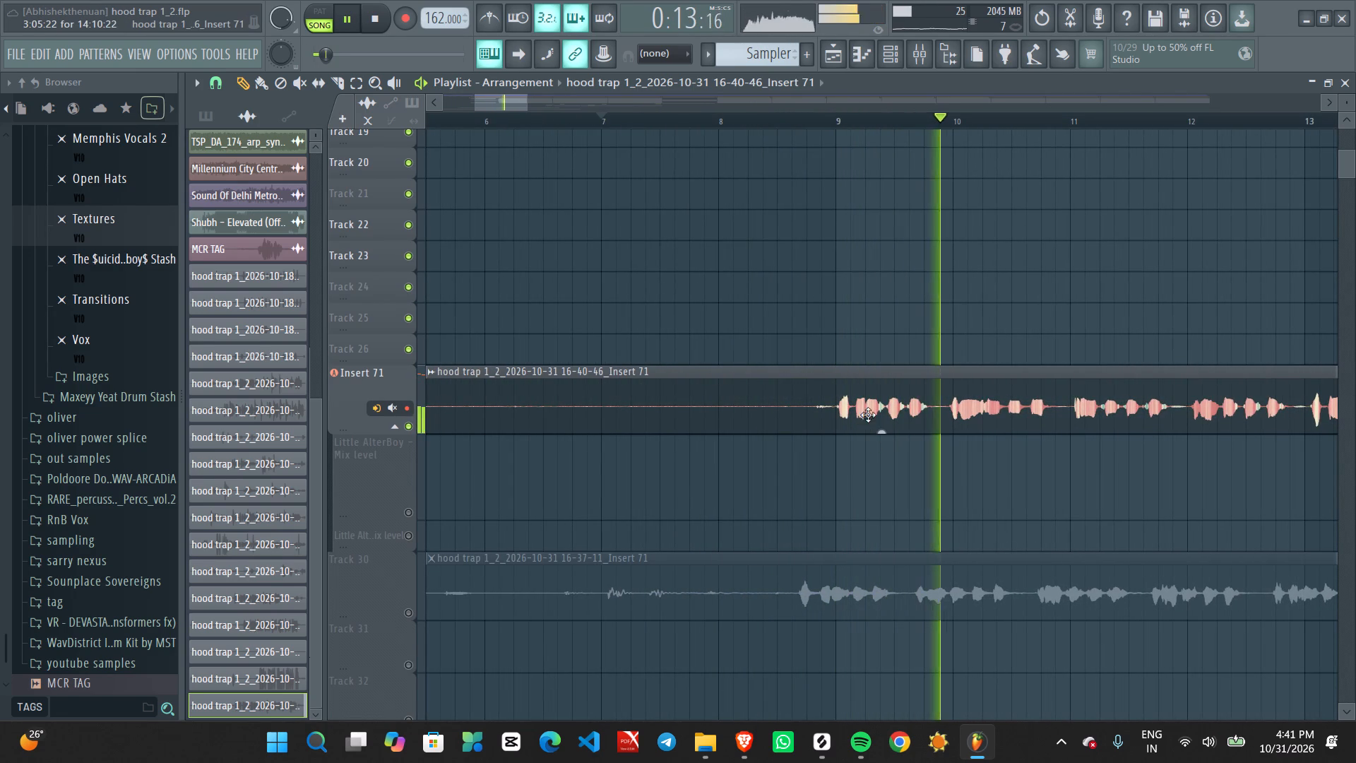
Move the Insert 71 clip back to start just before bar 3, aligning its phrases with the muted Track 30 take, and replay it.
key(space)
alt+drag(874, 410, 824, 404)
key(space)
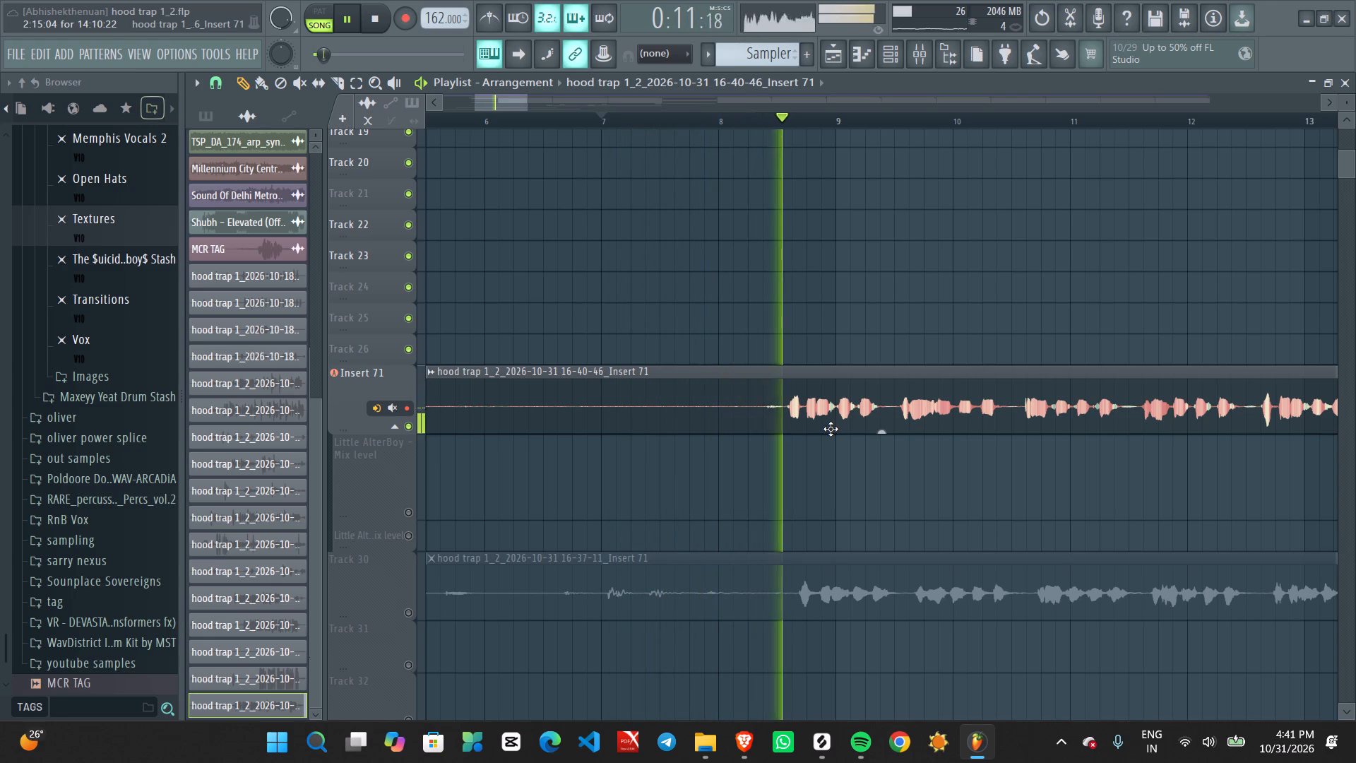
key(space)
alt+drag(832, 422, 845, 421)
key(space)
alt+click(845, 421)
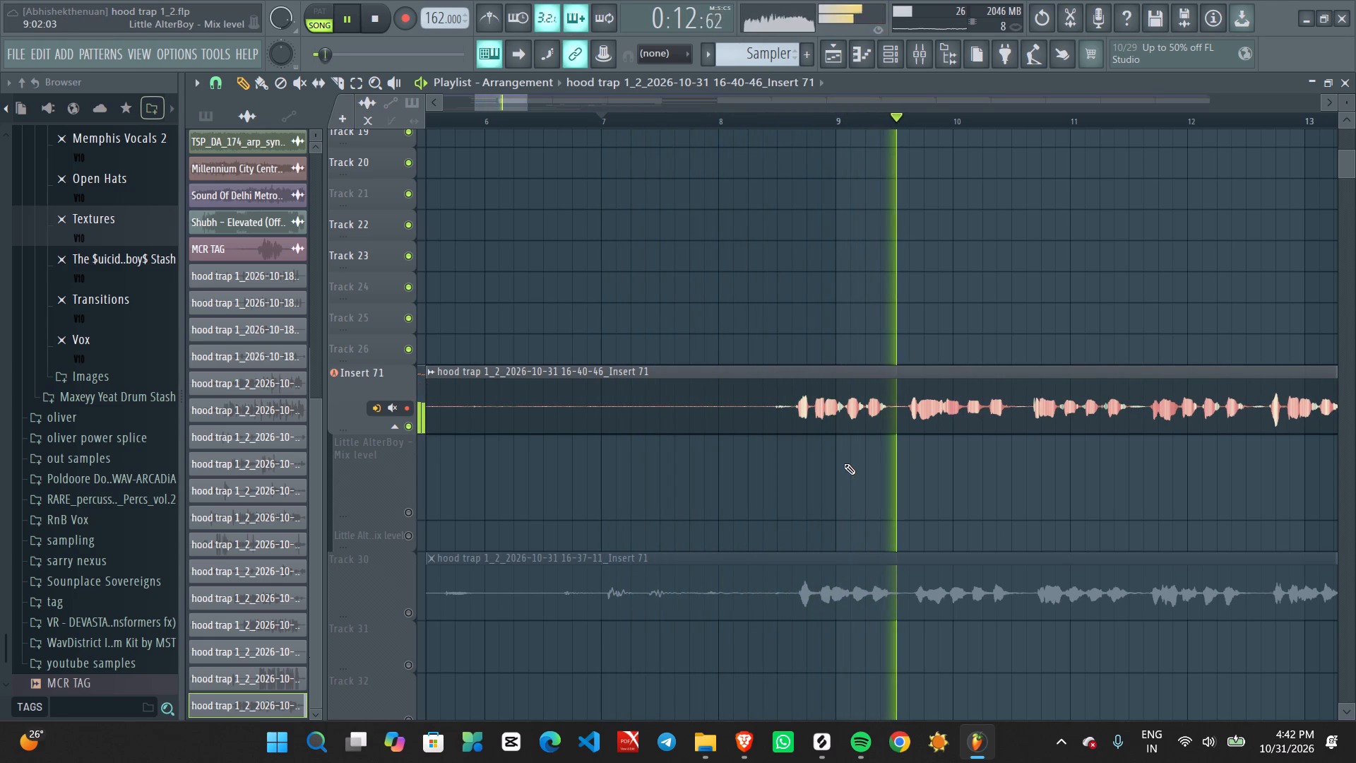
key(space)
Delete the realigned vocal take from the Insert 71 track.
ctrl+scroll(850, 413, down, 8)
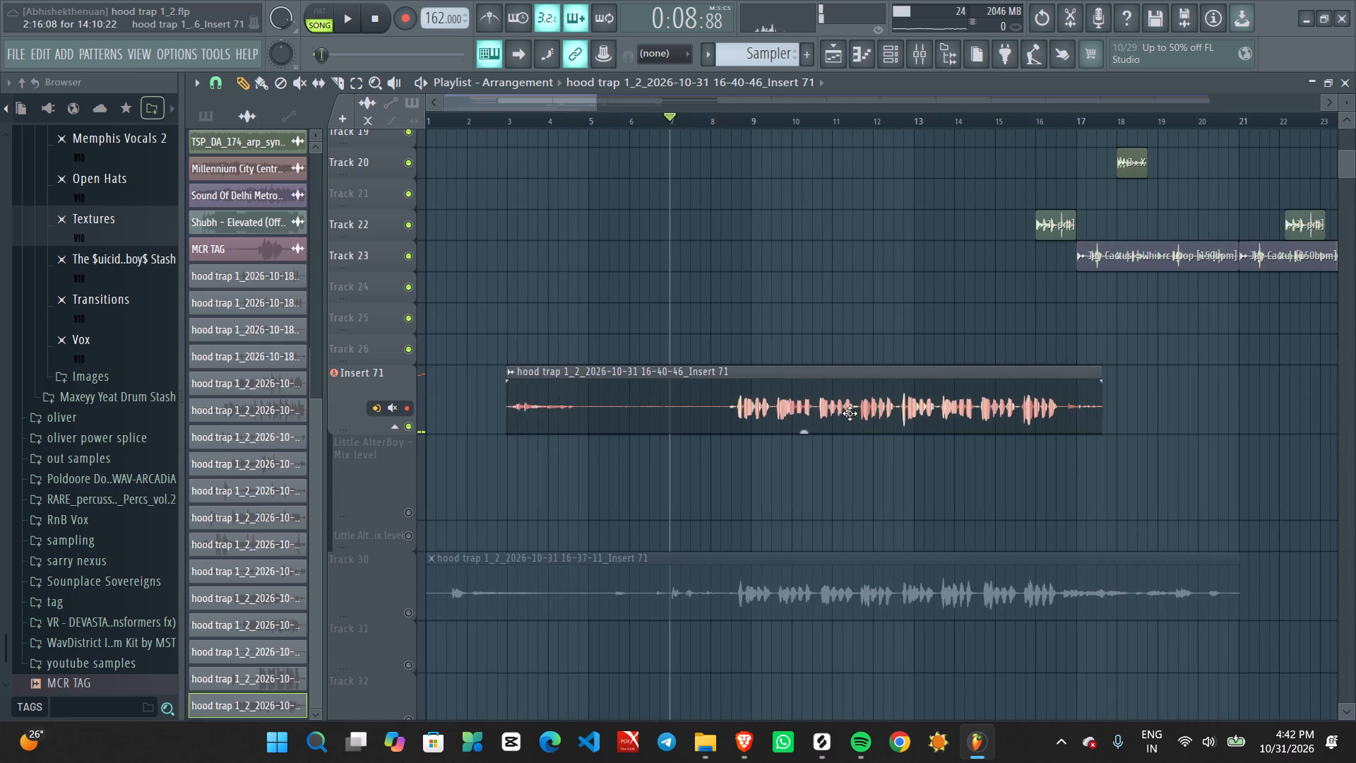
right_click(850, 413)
Move the playhead back to about bar 4 and arm audio recording.
click(660, 120)
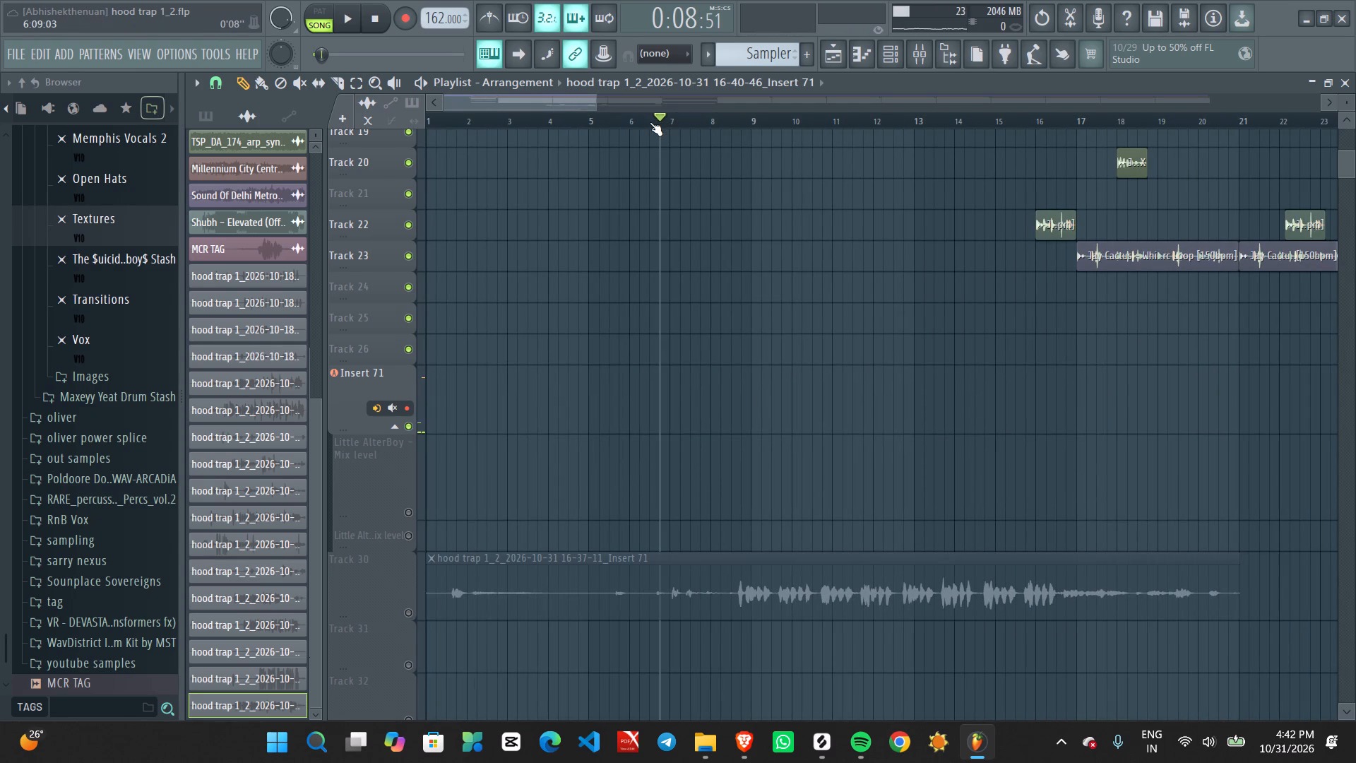
click(650, 122)
click(646, 123)
click(641, 124)
click(648, 124)
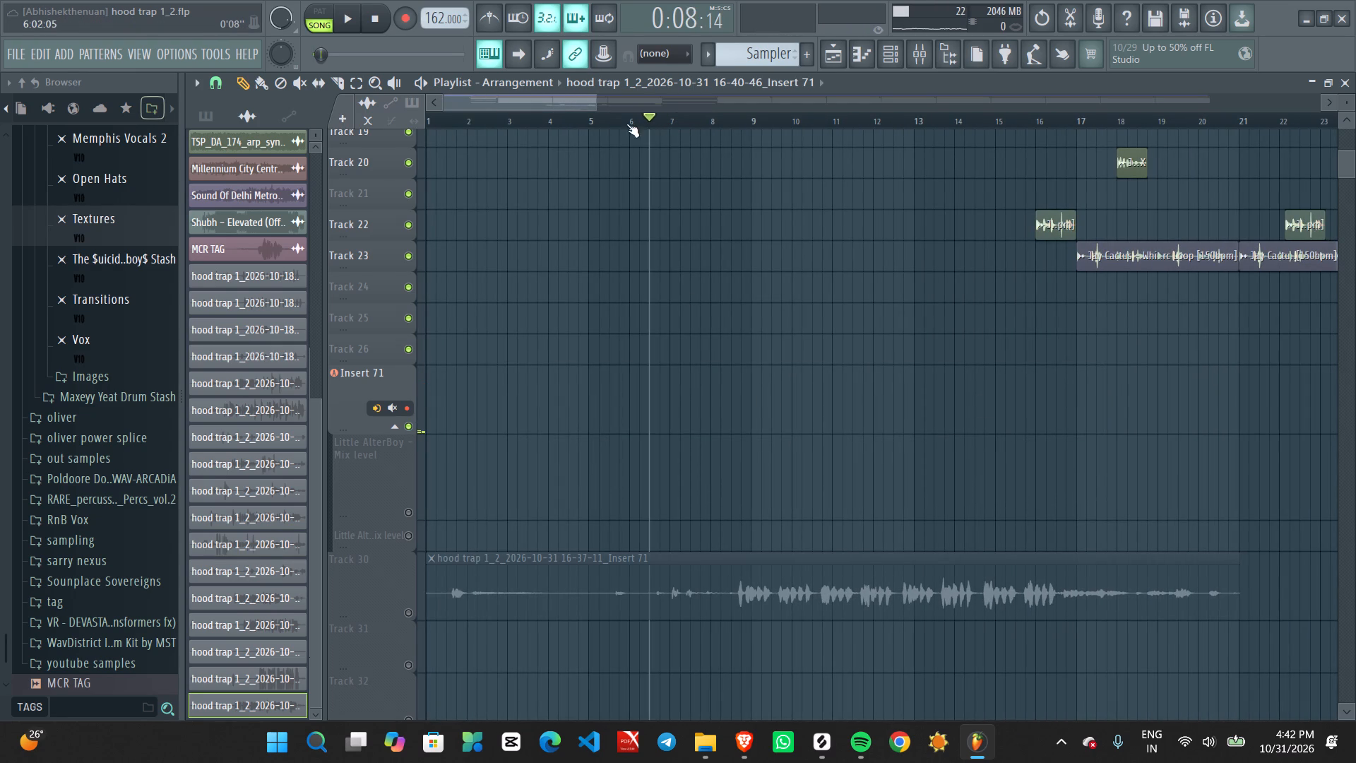
drag(563, 129, 513, 119)
drag(541, 118, 552, 119)
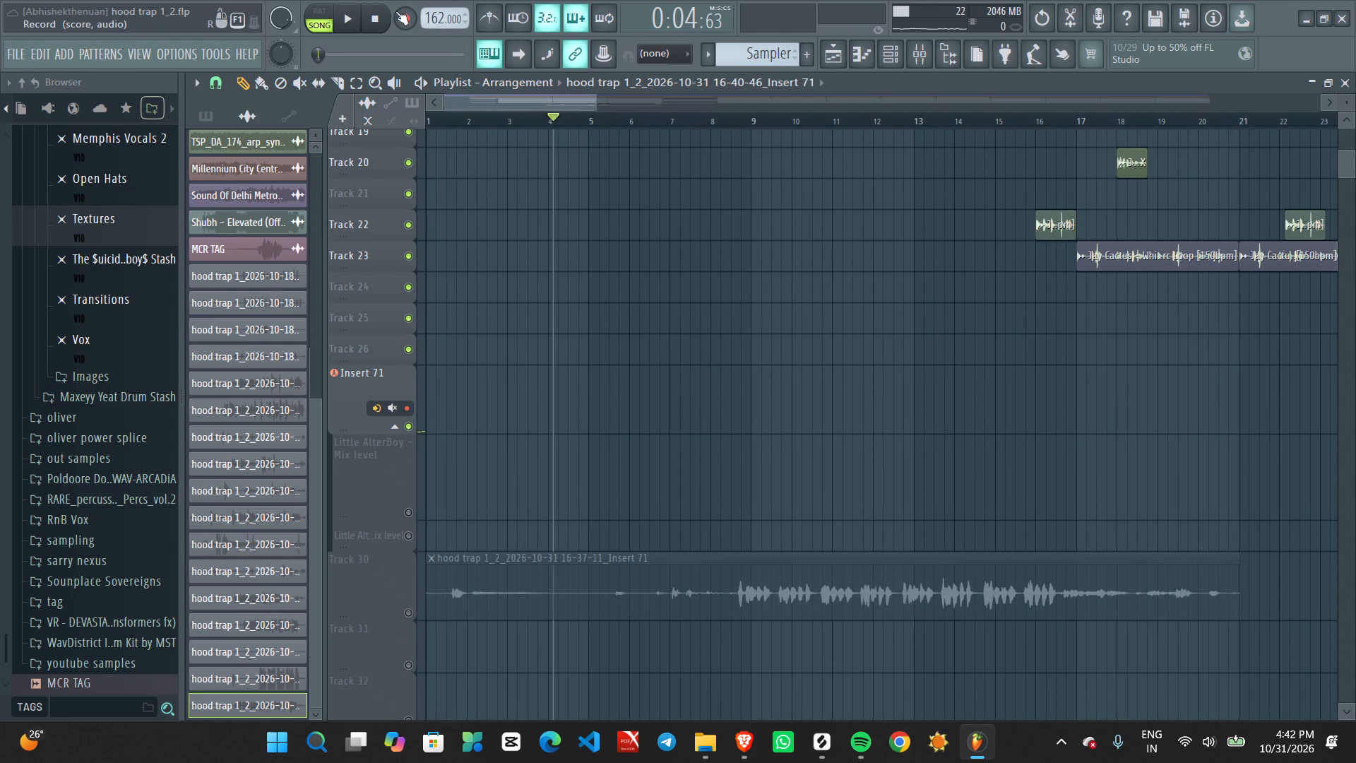
click(397, 13)
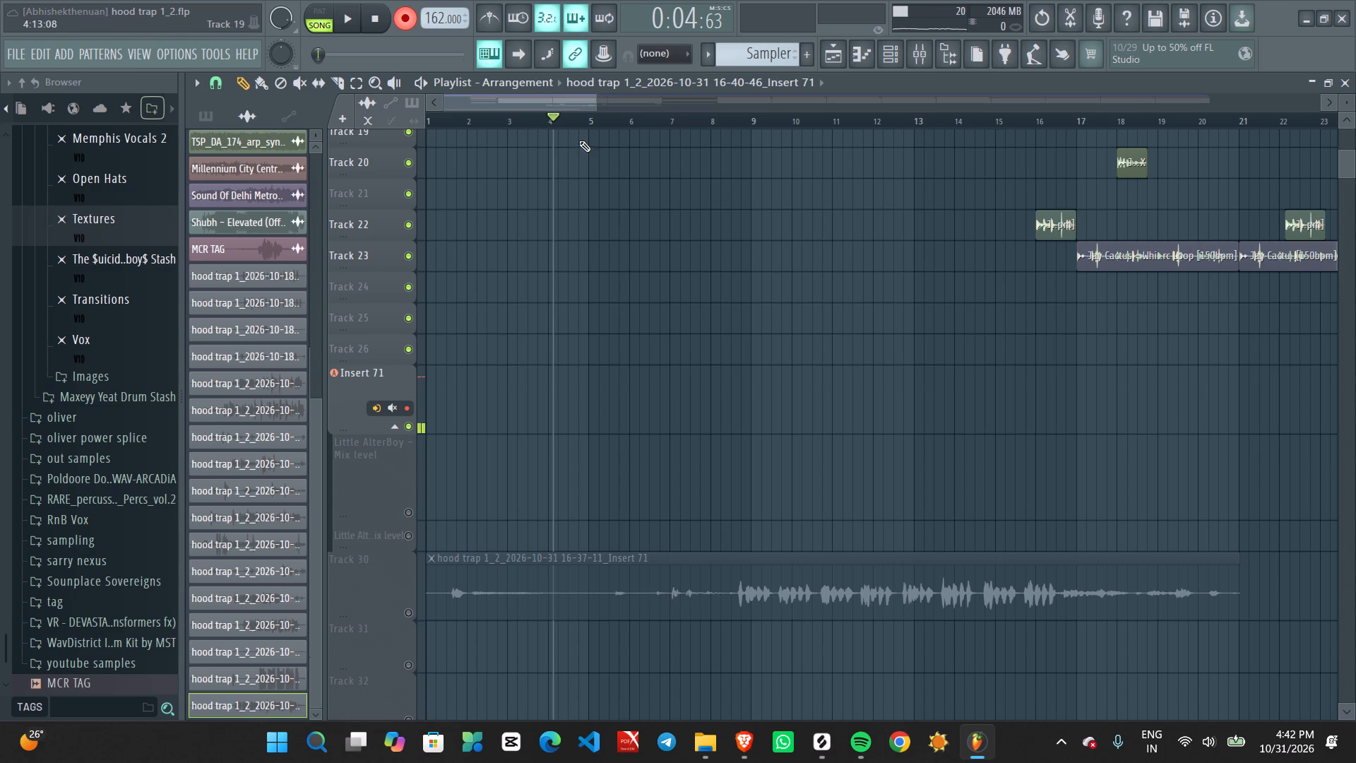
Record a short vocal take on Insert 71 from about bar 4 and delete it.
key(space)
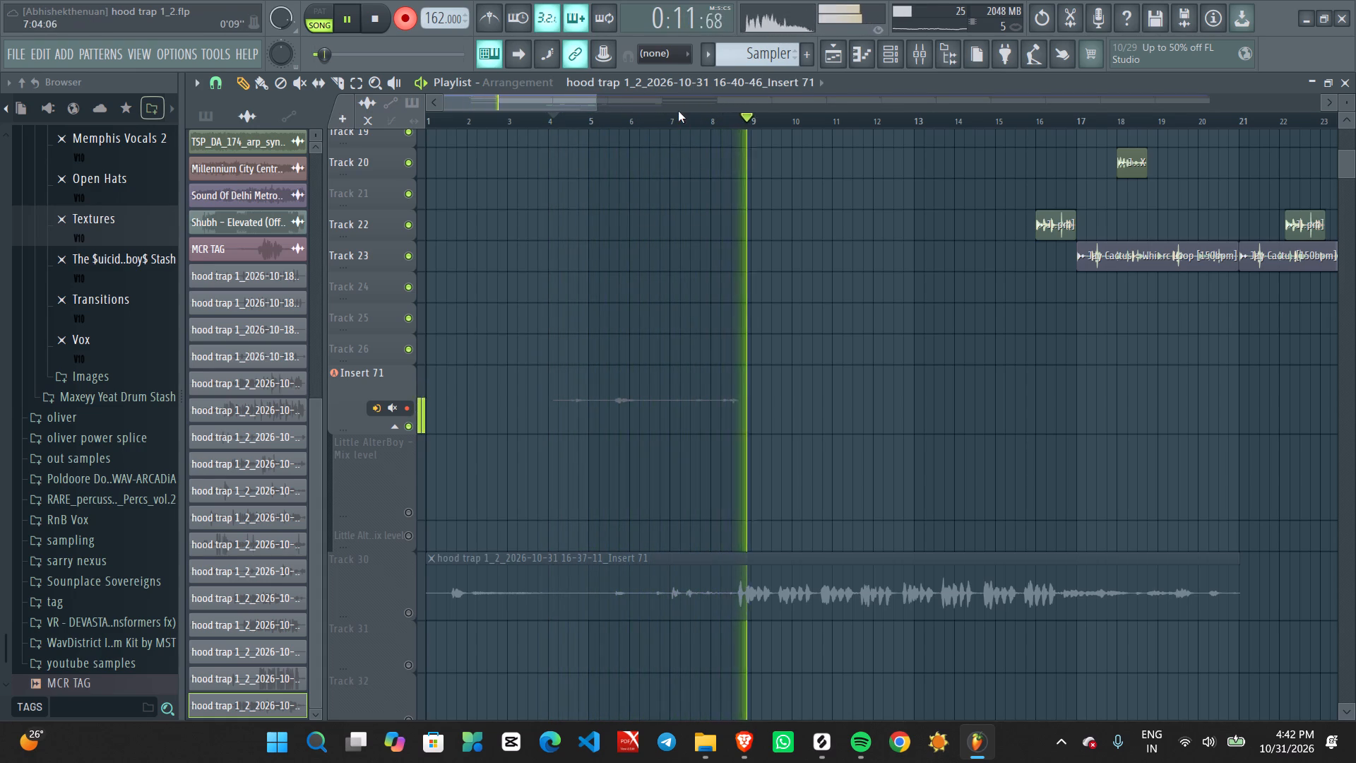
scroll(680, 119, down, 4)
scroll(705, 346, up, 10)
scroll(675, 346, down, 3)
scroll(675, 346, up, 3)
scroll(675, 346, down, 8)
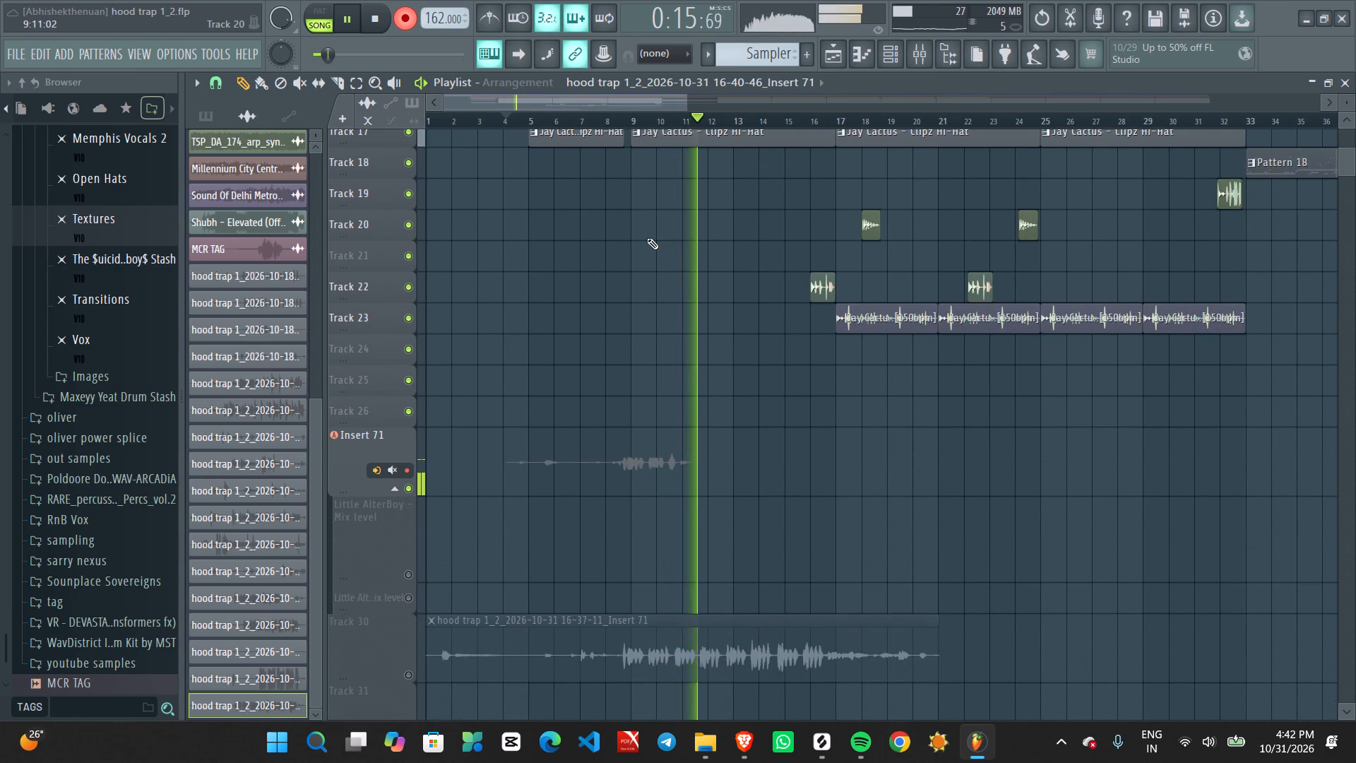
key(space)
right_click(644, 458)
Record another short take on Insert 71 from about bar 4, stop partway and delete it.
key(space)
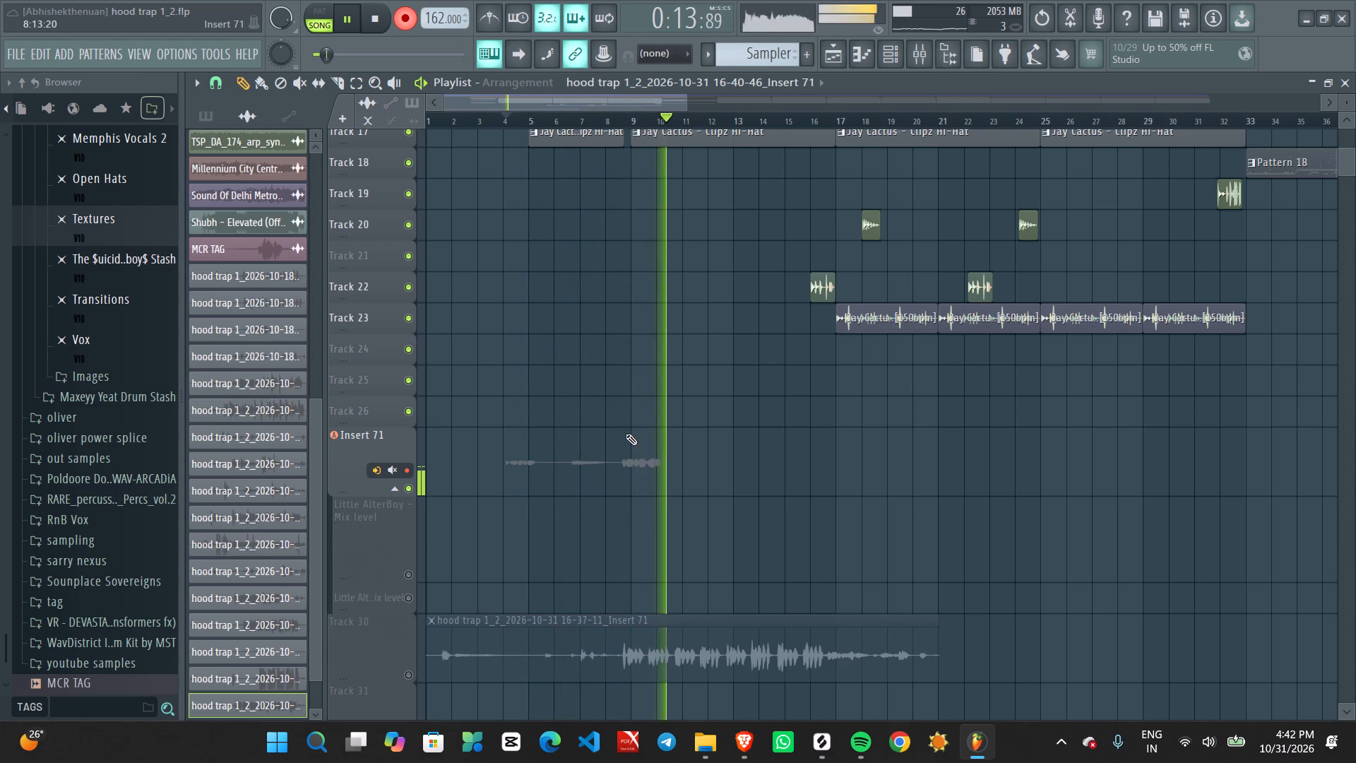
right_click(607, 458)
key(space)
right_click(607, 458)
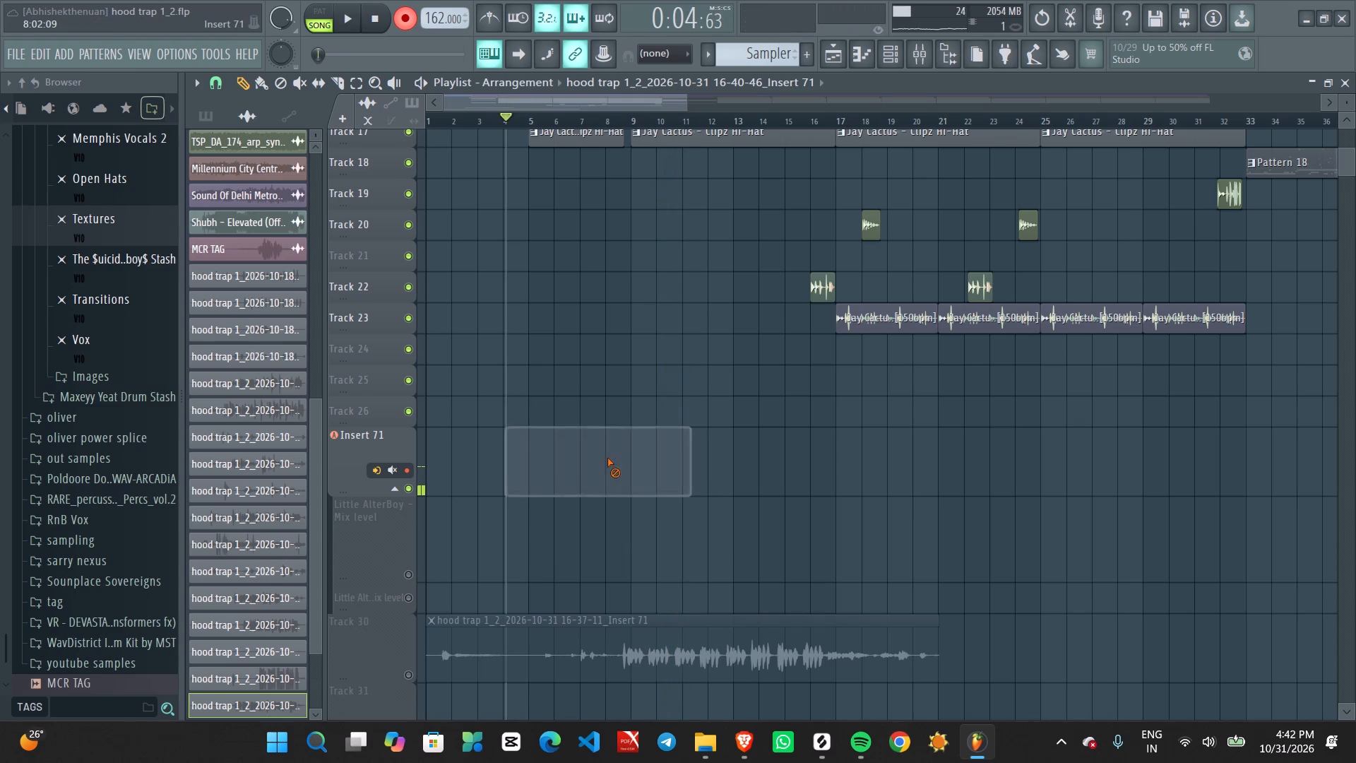
Record a full vocal take on Insert 71 from about bar 4 to just before bar 17, then disarm recording.
key(space)
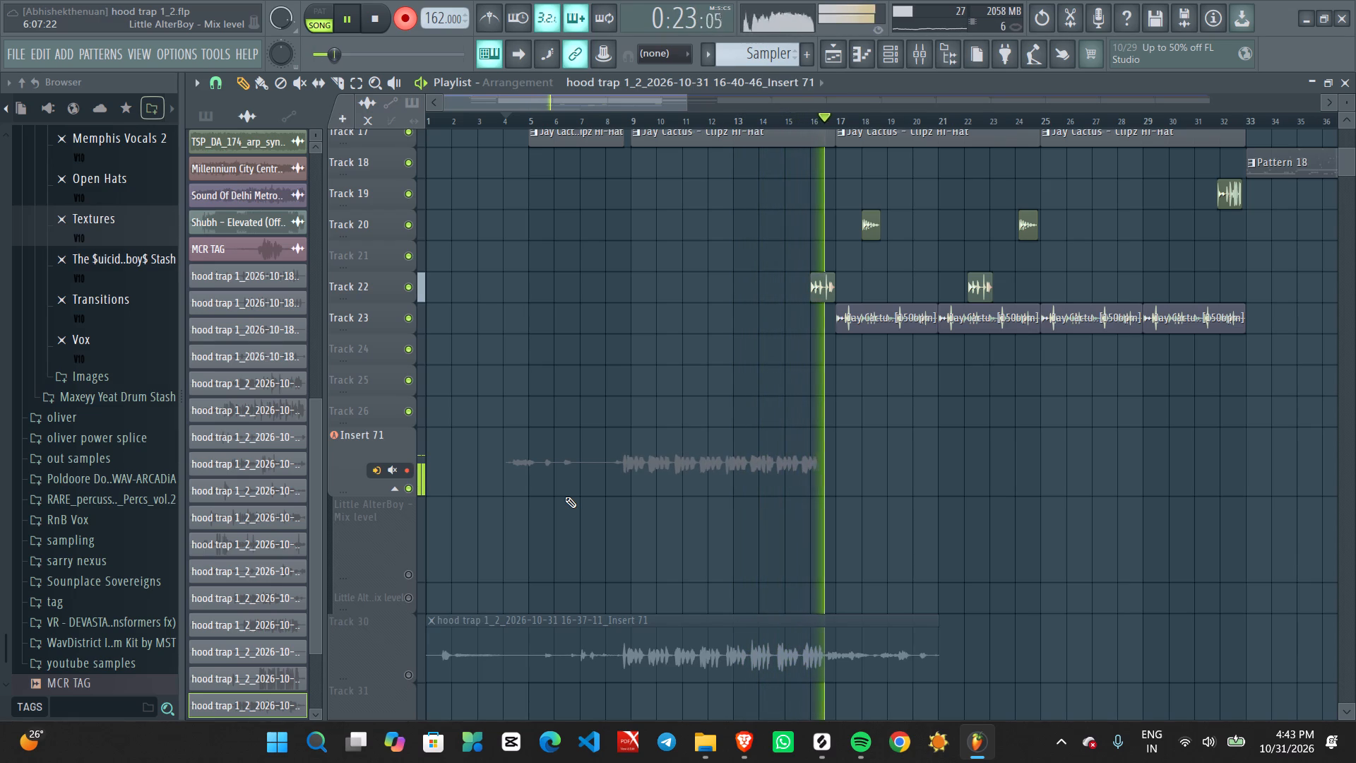
key(space)
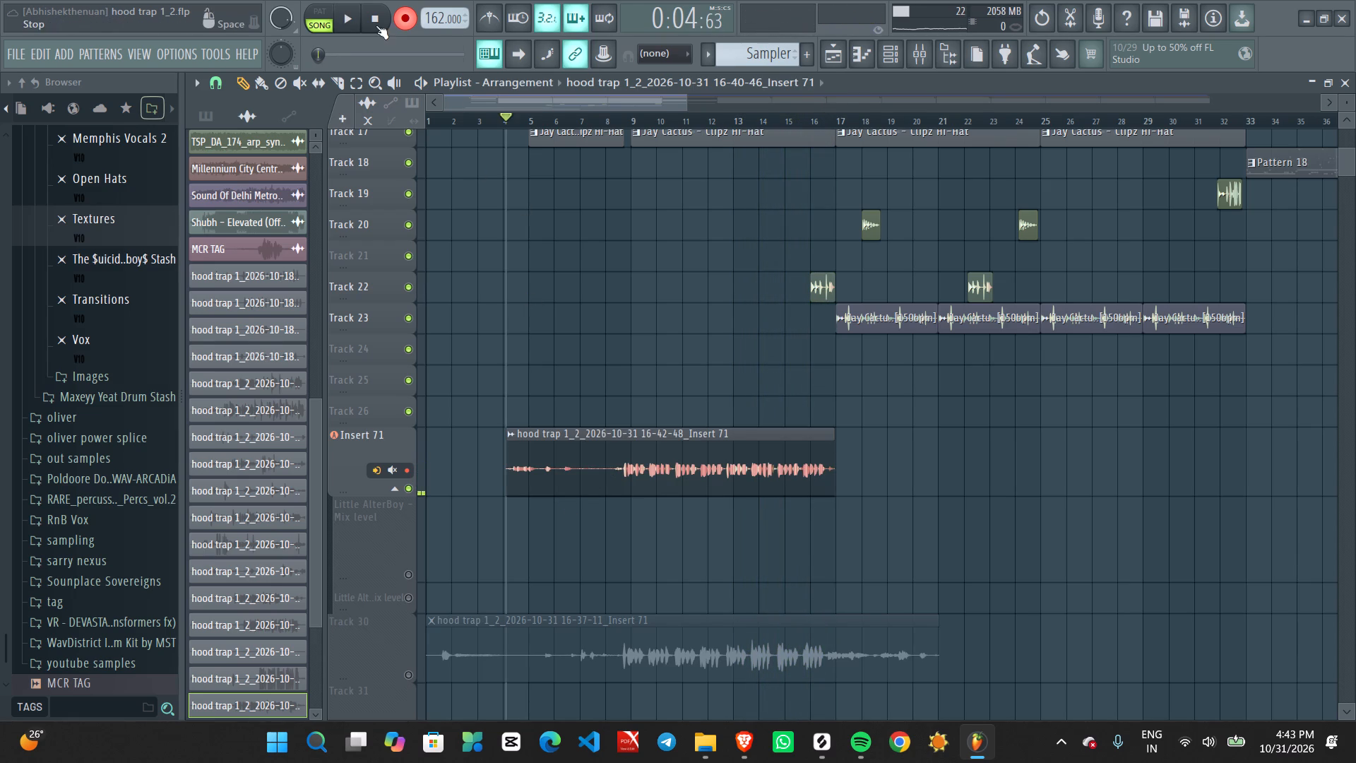
click(407, 19)
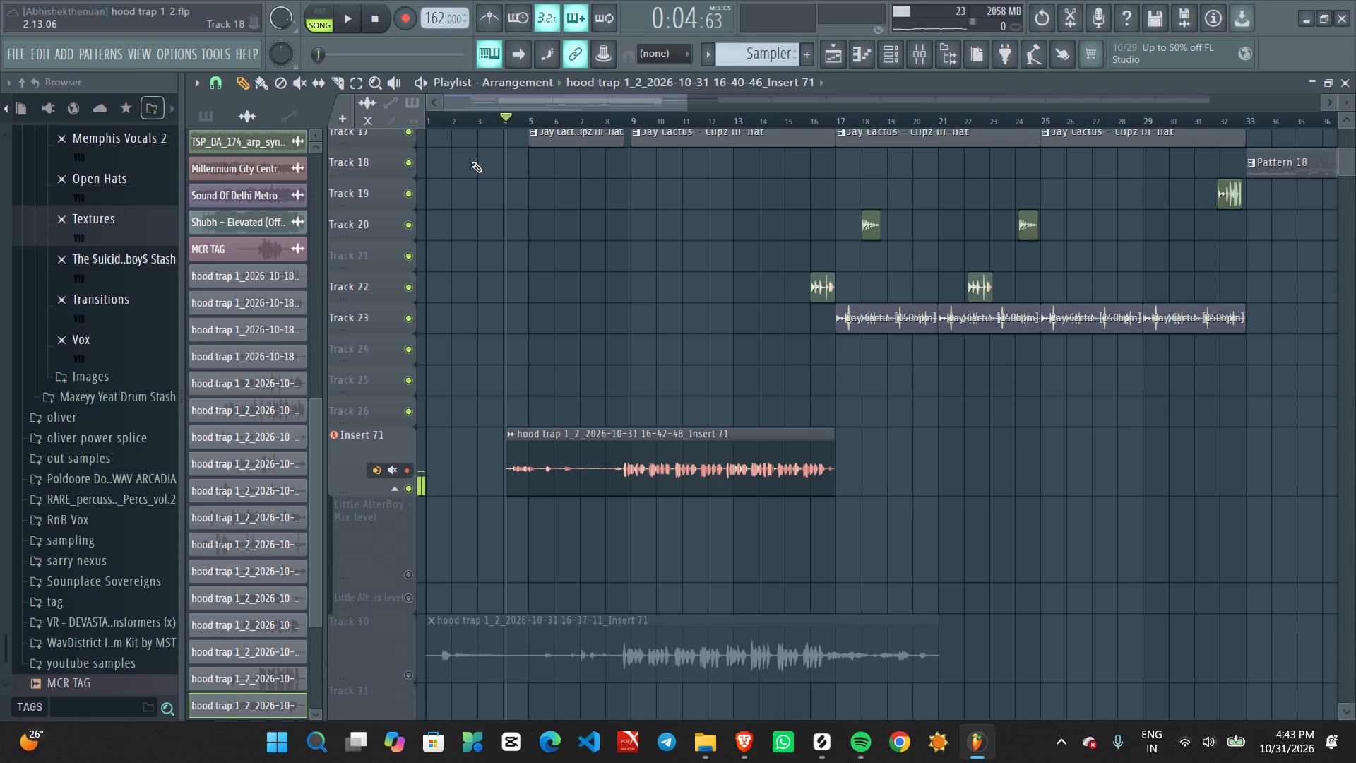
Play the new Insert 71 take back from about bar 4 to review it.
key(space)
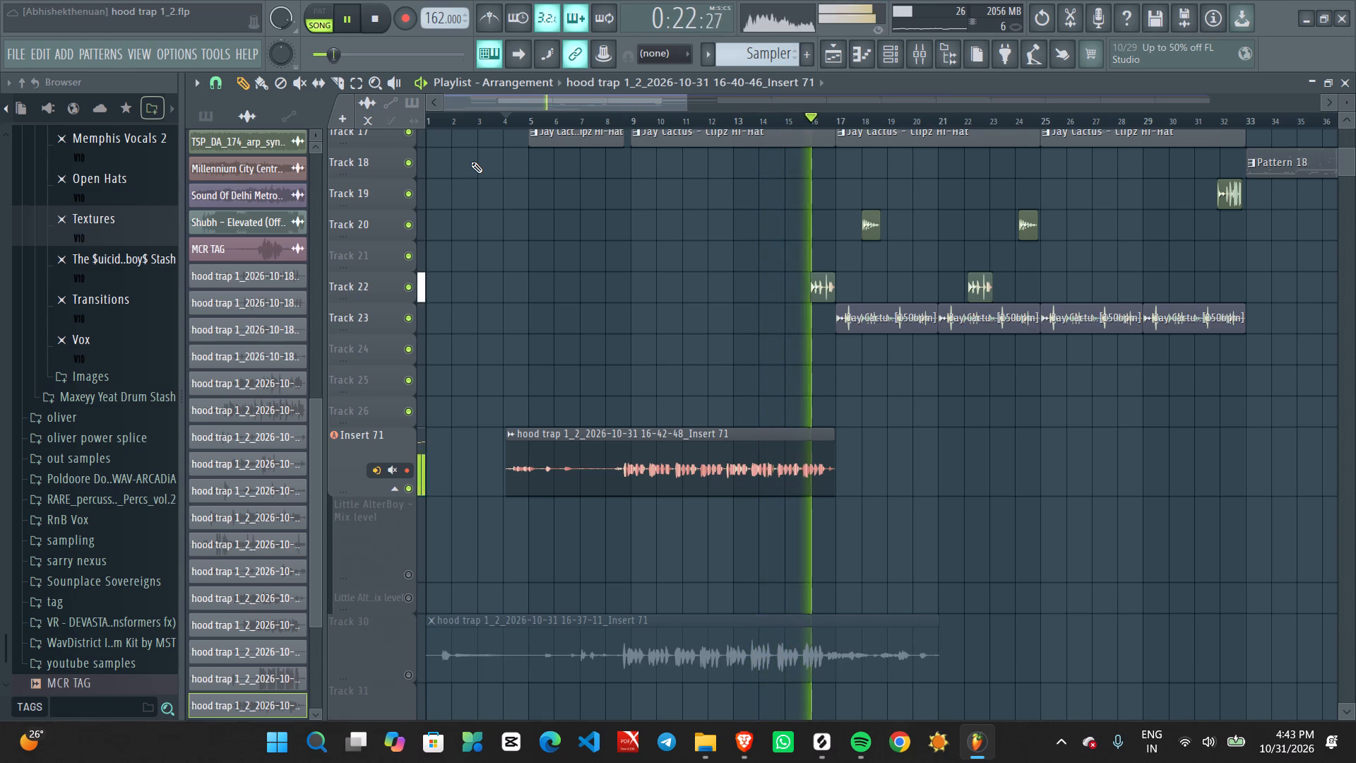
key(space)
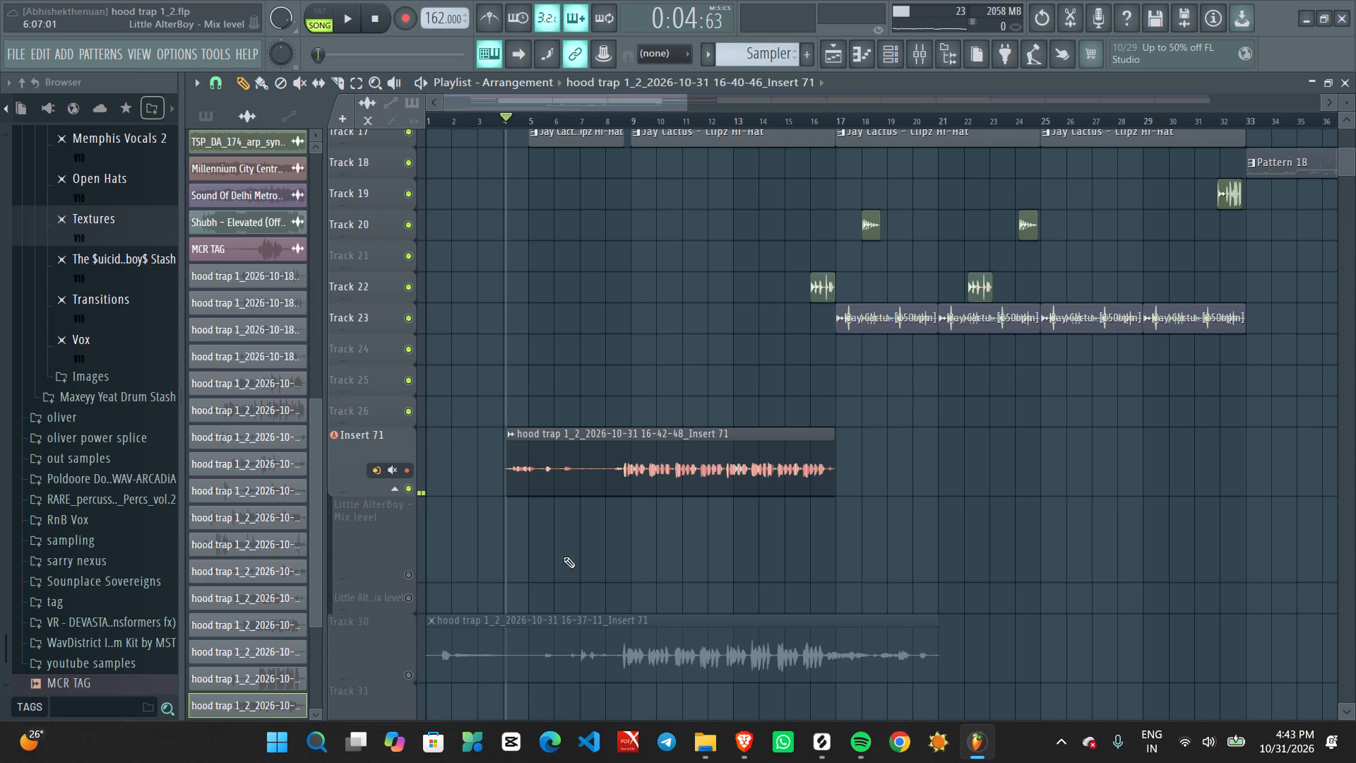
Delete the old muted take on Track 30 and move the new Insert 71 take down into its place.
right_click(661, 667)
ctrl+drag(628, 331, 665, 446)
key(shift+Down)
key(shift+Up)
key(shift+Down)
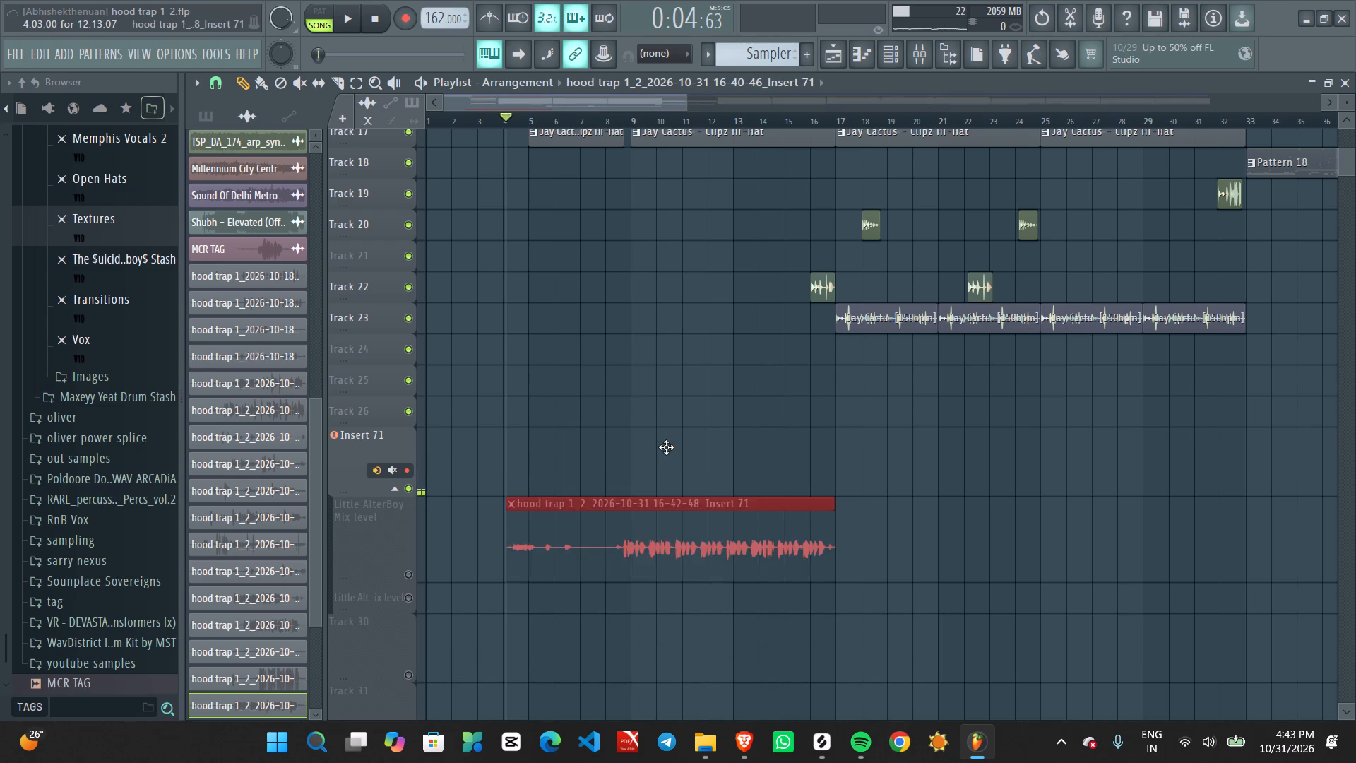
key(shift+Down)
key(shift+Down)
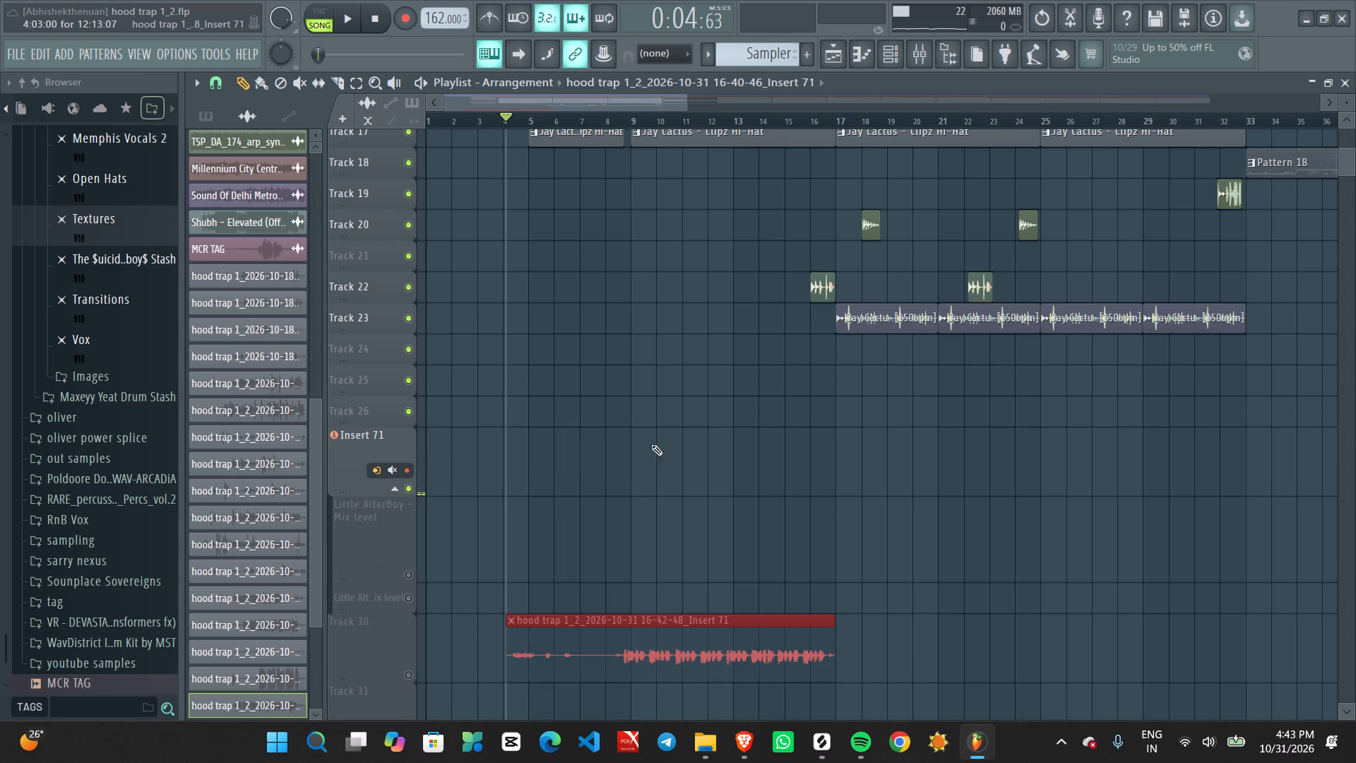
Record a second full vocal take on Insert 71 from about bar 4 to about bar 17, then disarm recording.
click(503, 121)
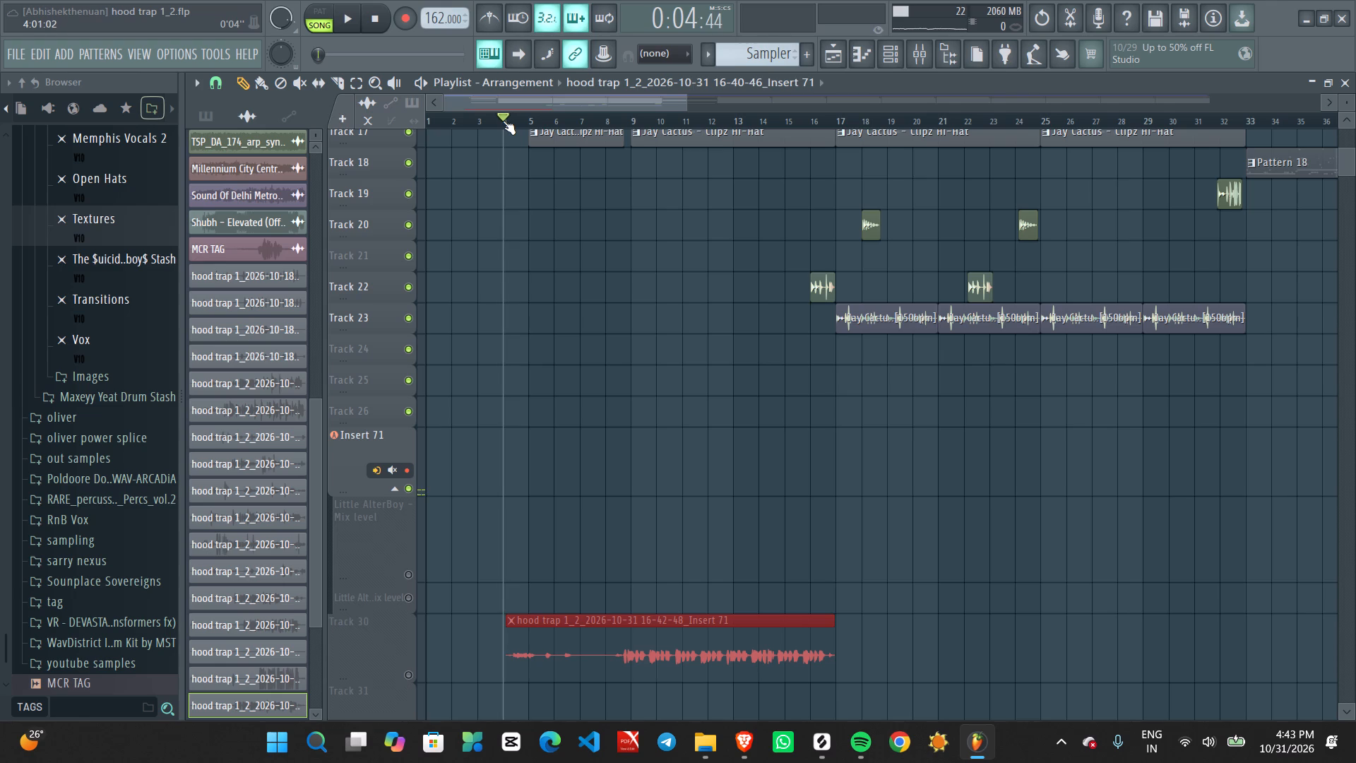
click(403, 19)
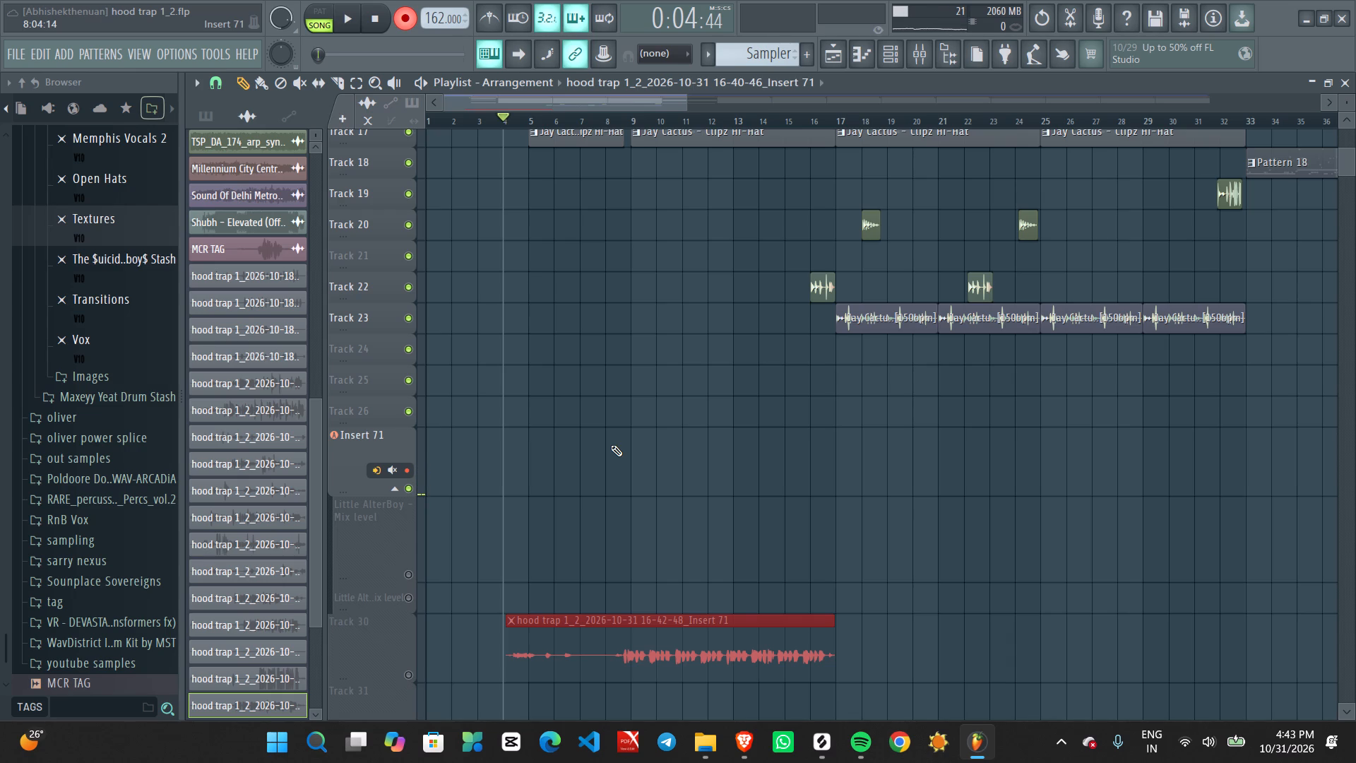
key(space)
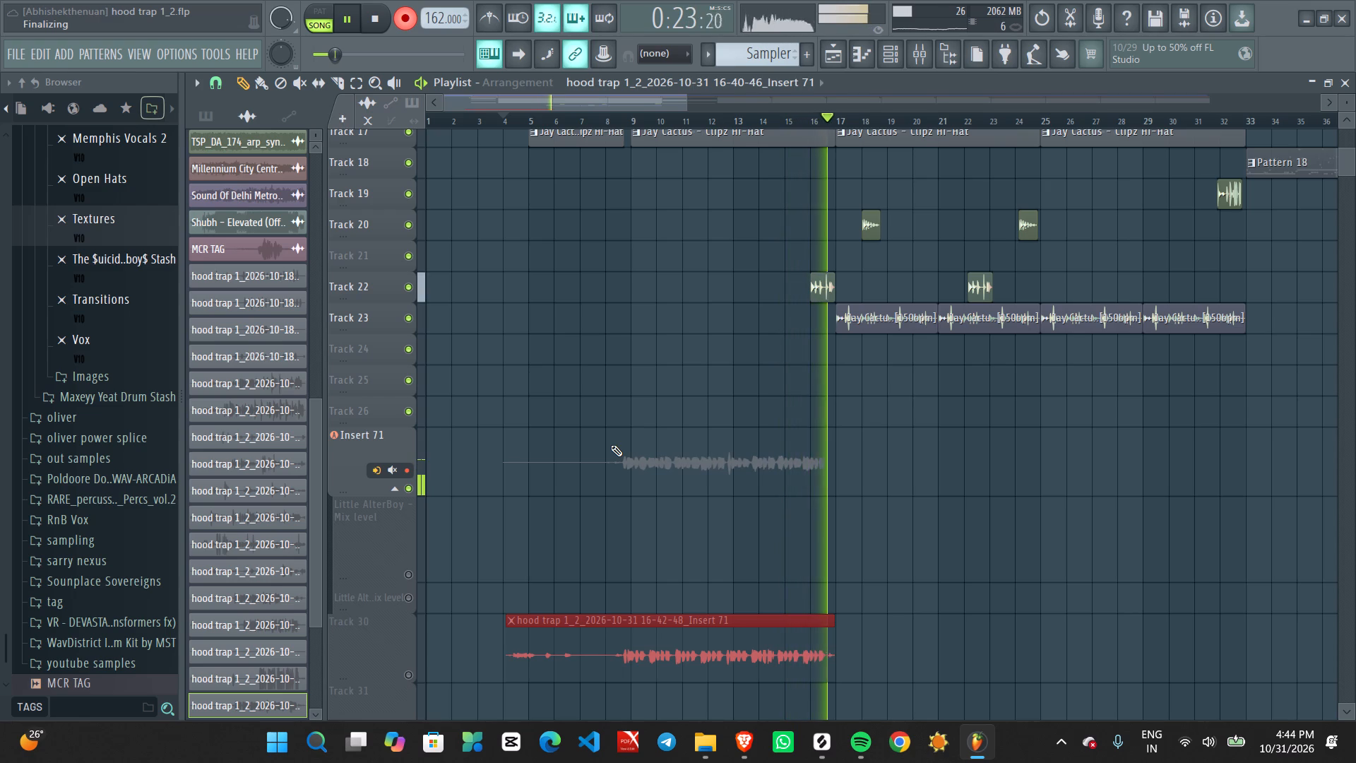
key(space)
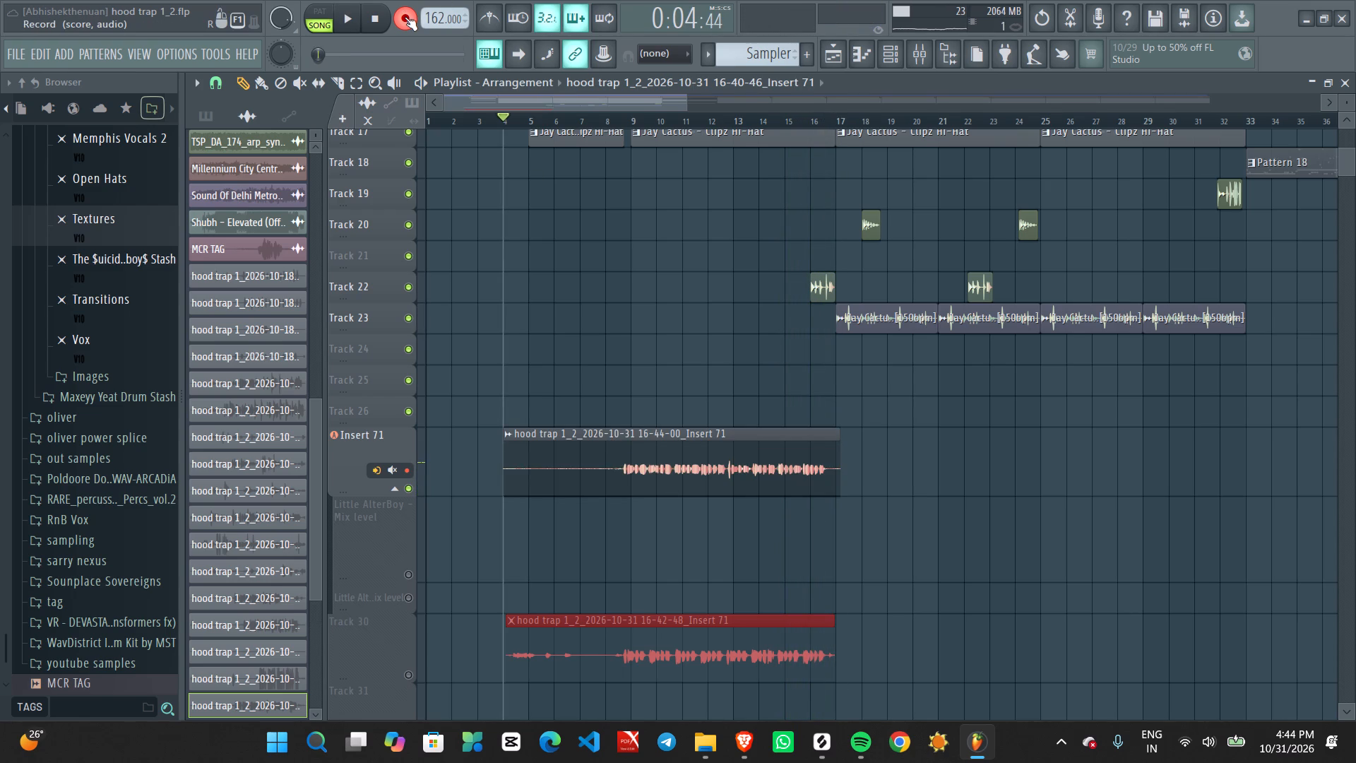
click(405, 17)
Play the second Insert 71 take back from about bar 4 until just past bar 17.
key(space)
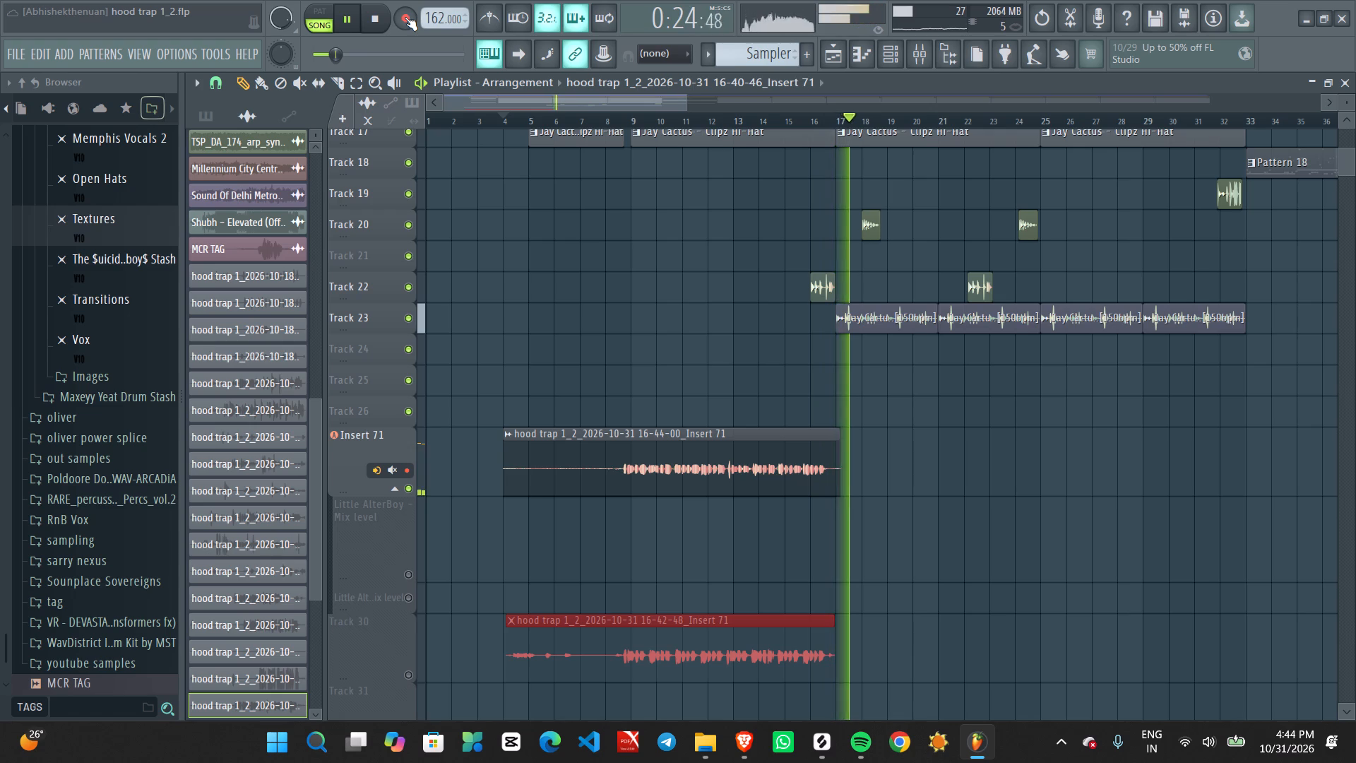
key(space)
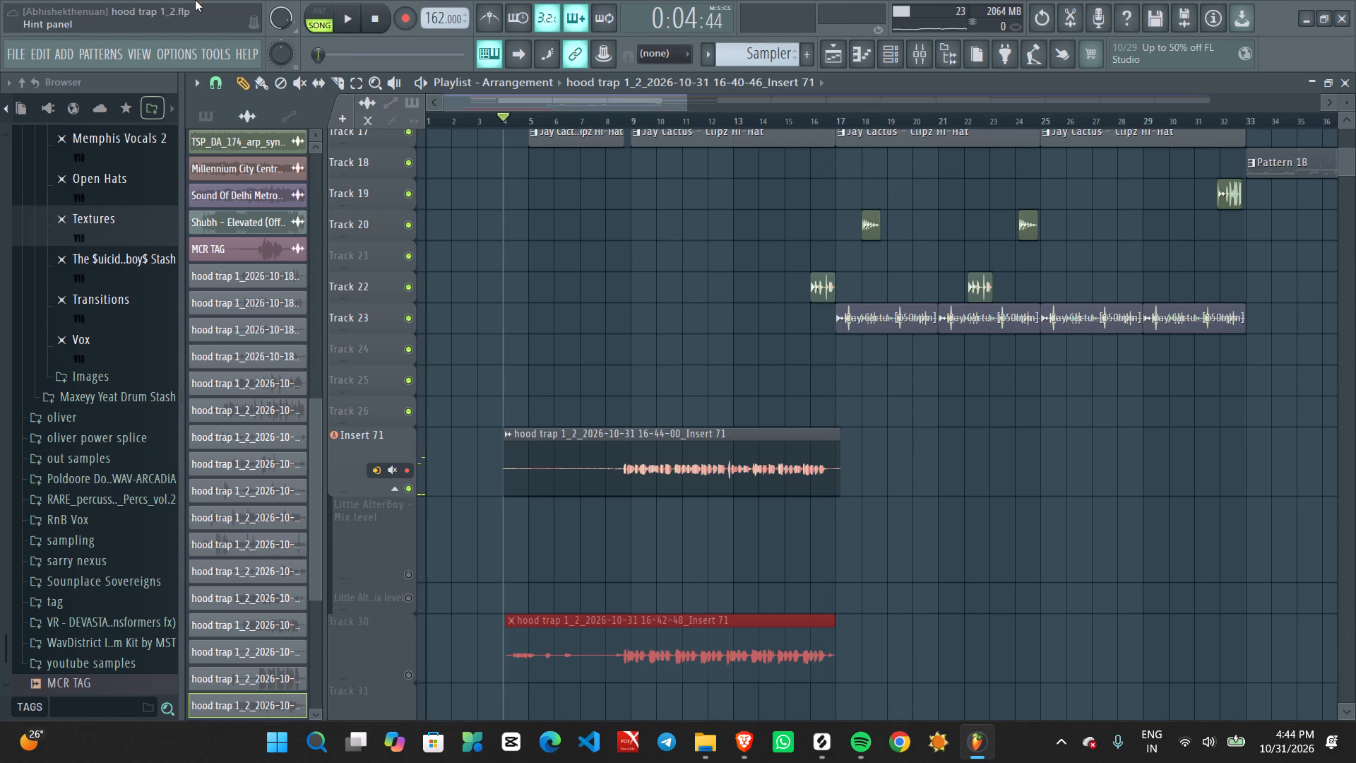
Purge the unused audio clips from the project.
click(201, 54)
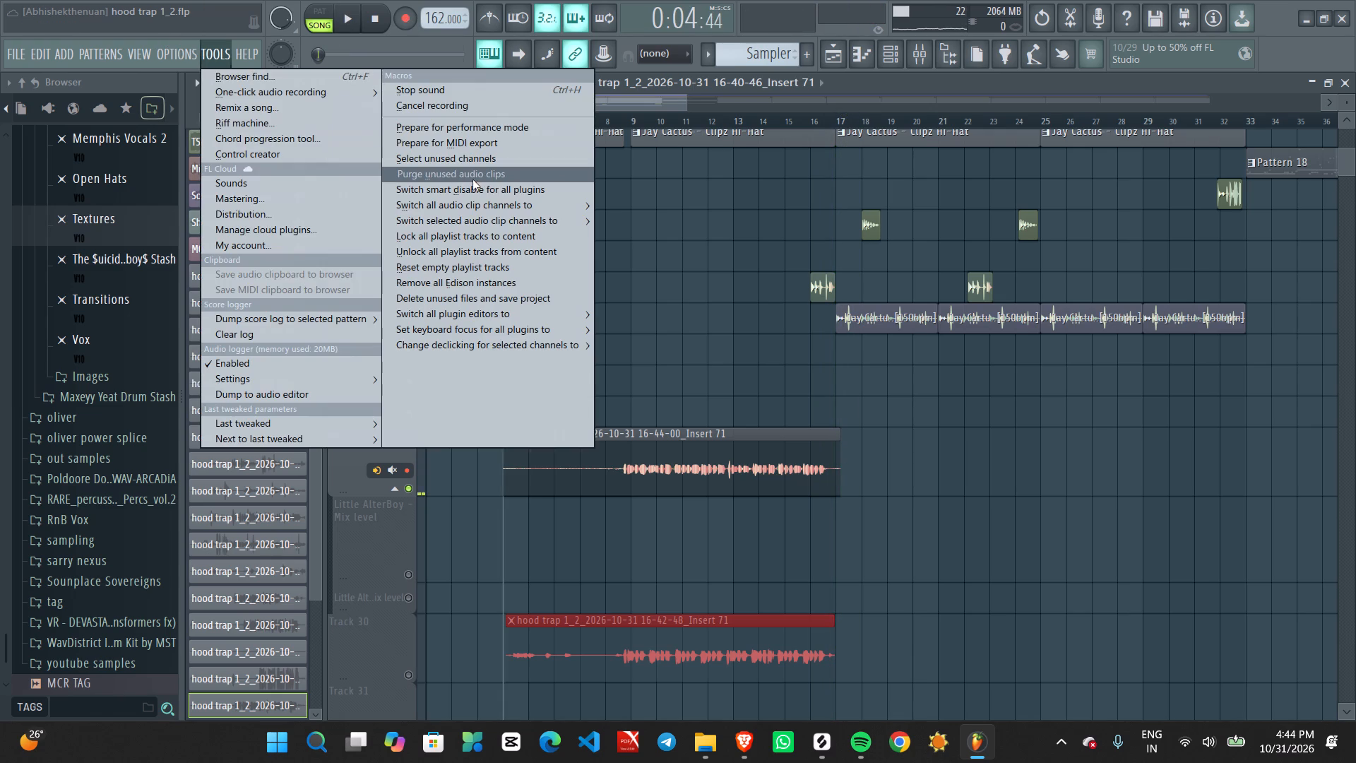
click(466, 175)
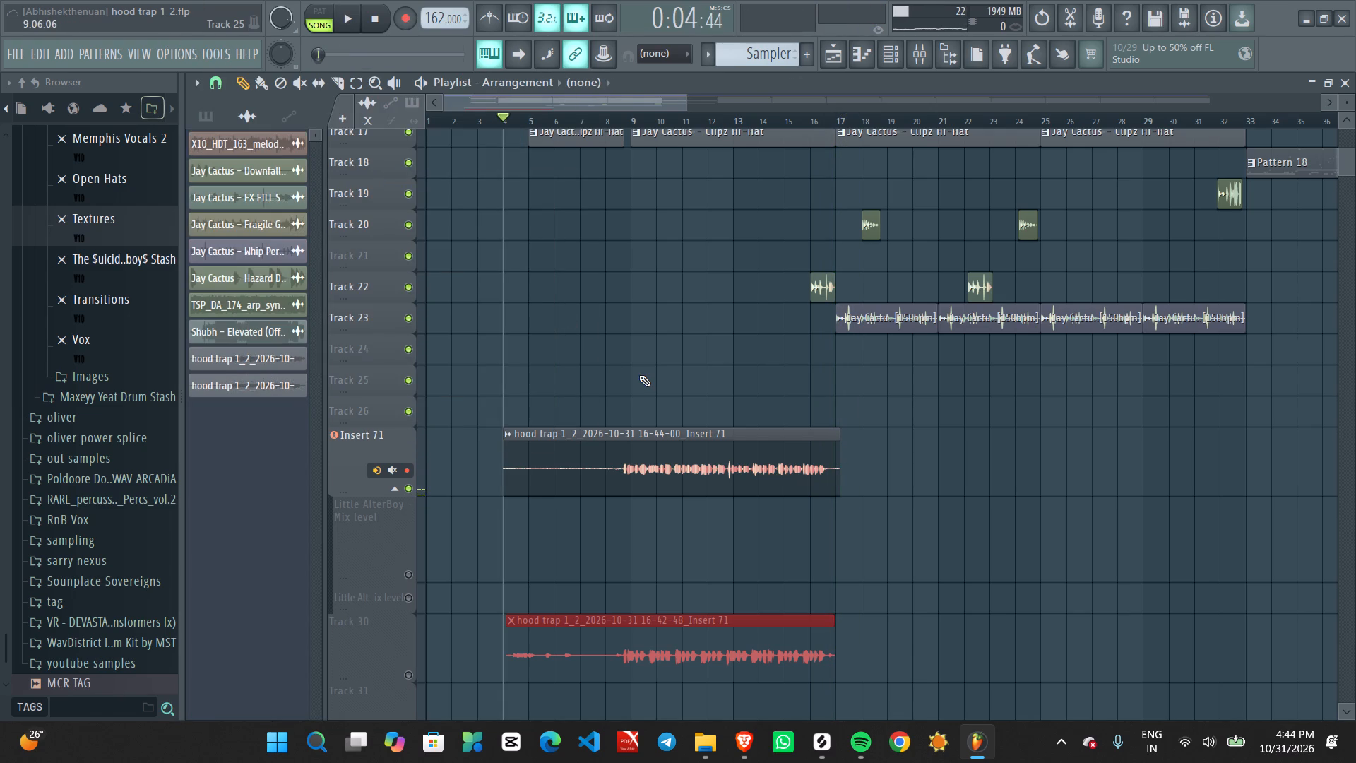
Move the second Insert 71 take down to the muted Little AlterBoy mix level track just above Track 30.
ctrl+drag(661, 377, 730, 591)
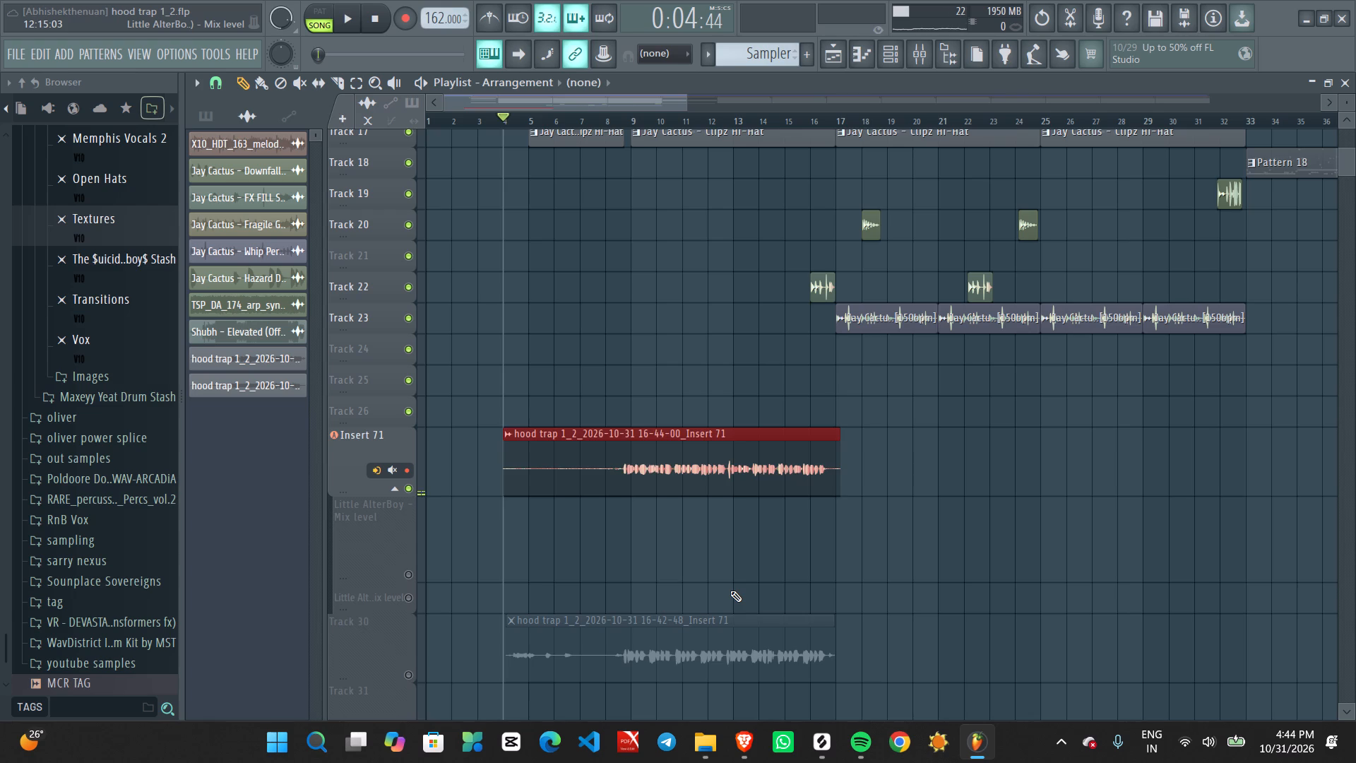
key(shift+Down)
key(shift+Down)
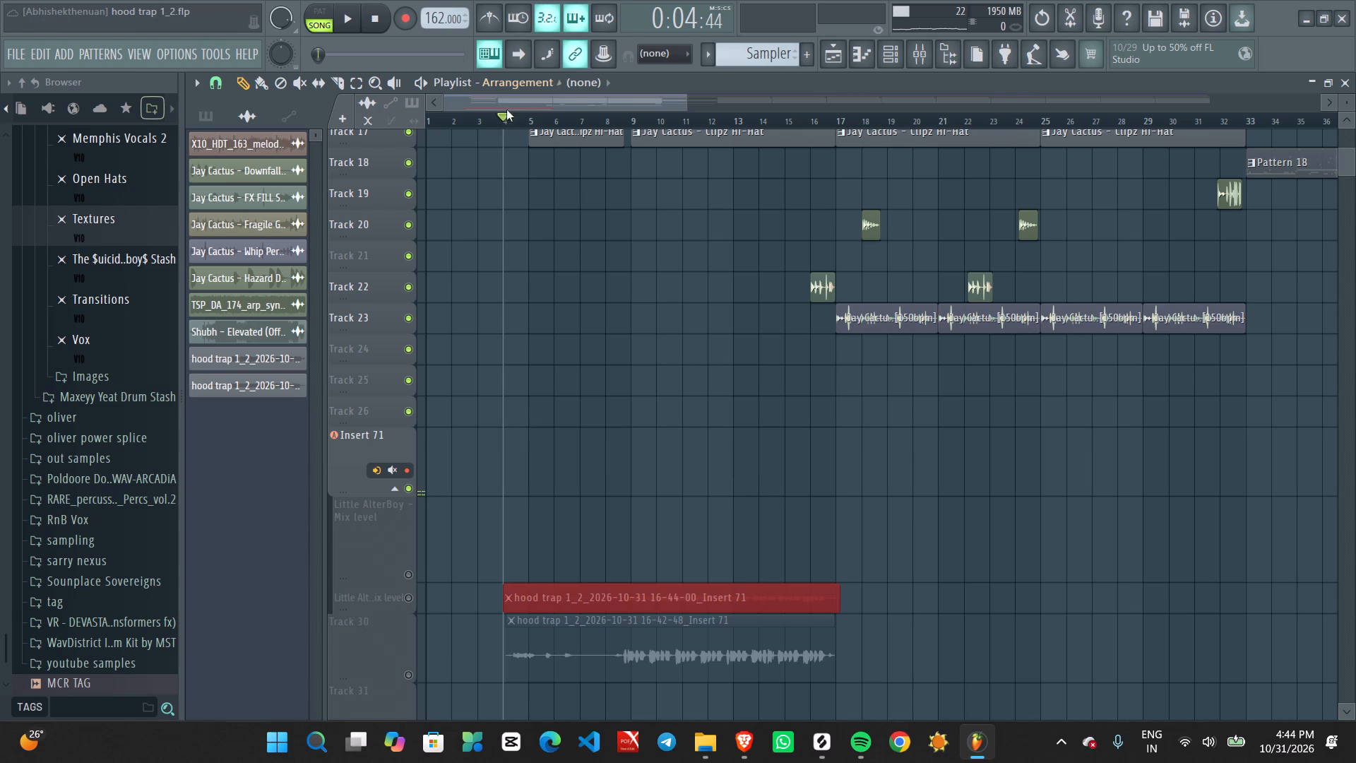
Play the beat briefly from between bars 3 and 4.
click(486, 119)
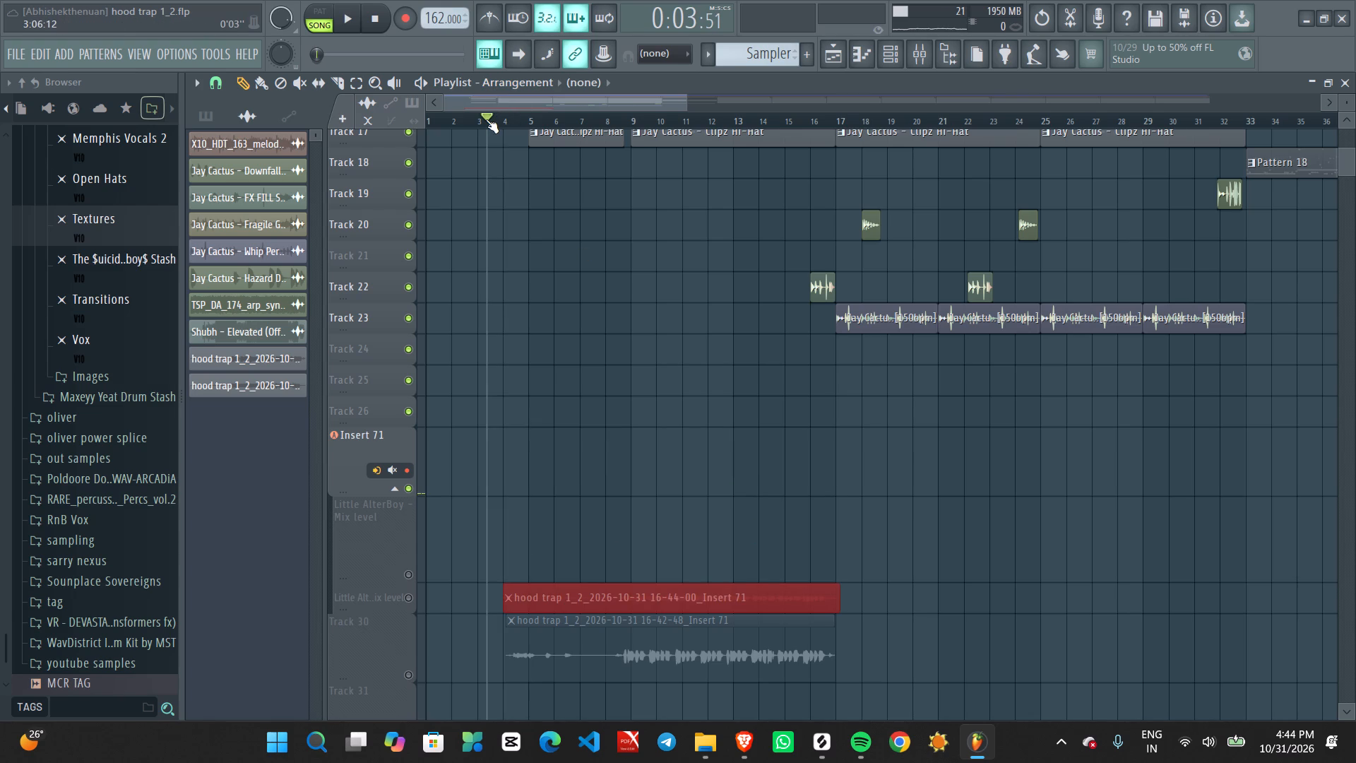
key(space)
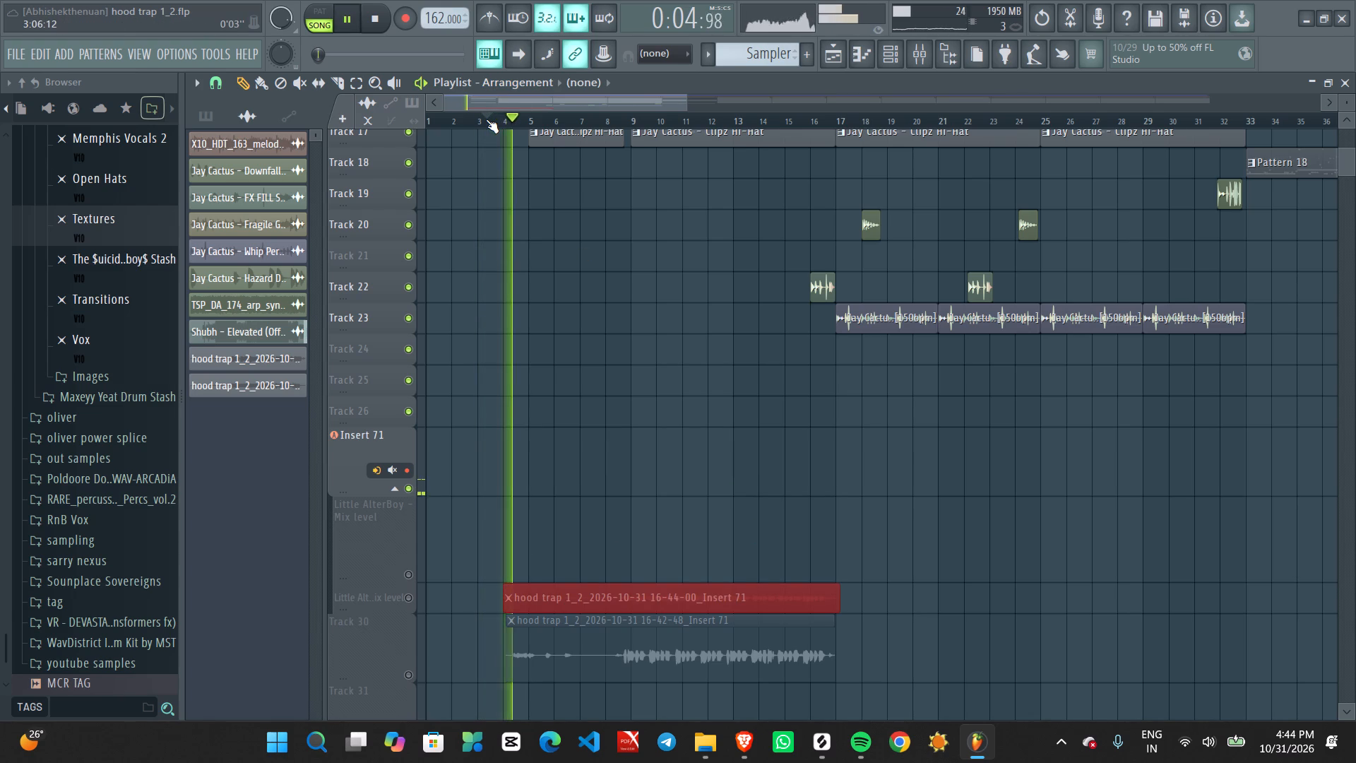
key(space)
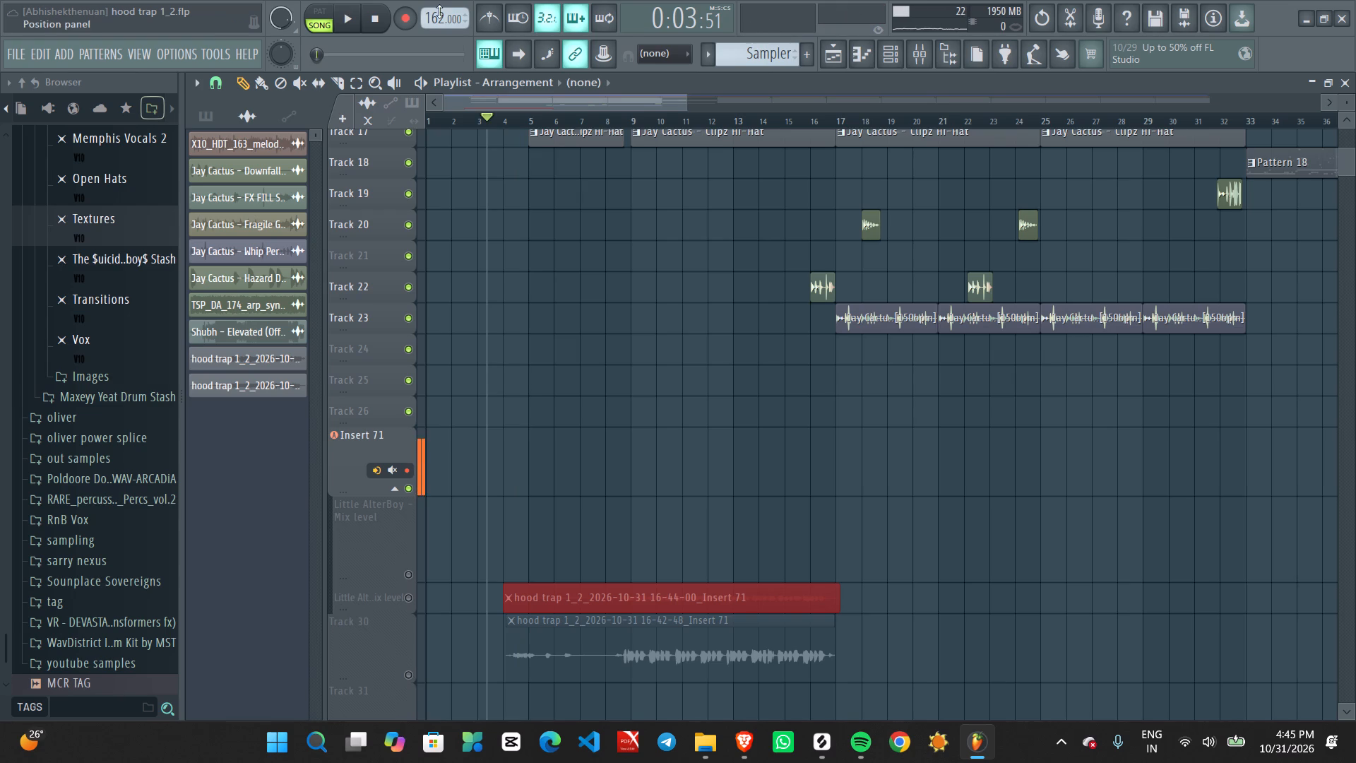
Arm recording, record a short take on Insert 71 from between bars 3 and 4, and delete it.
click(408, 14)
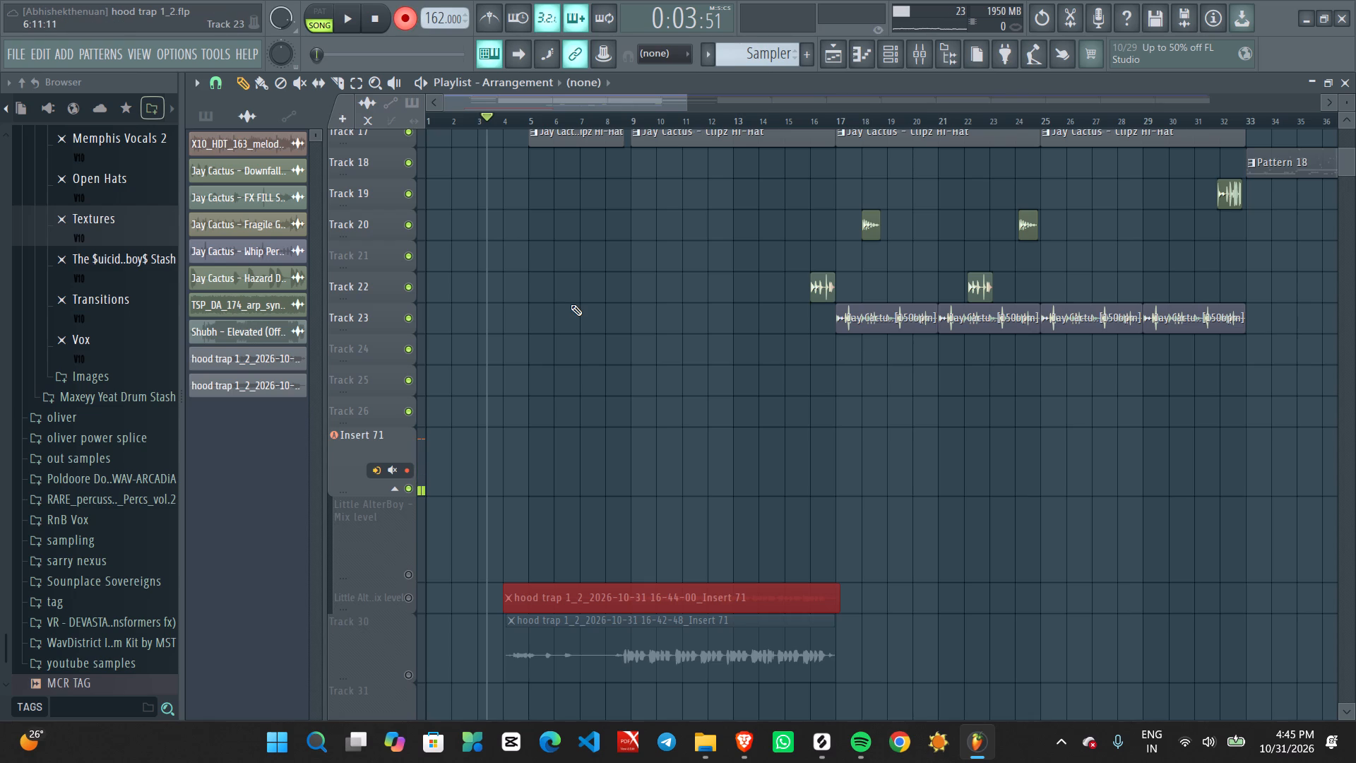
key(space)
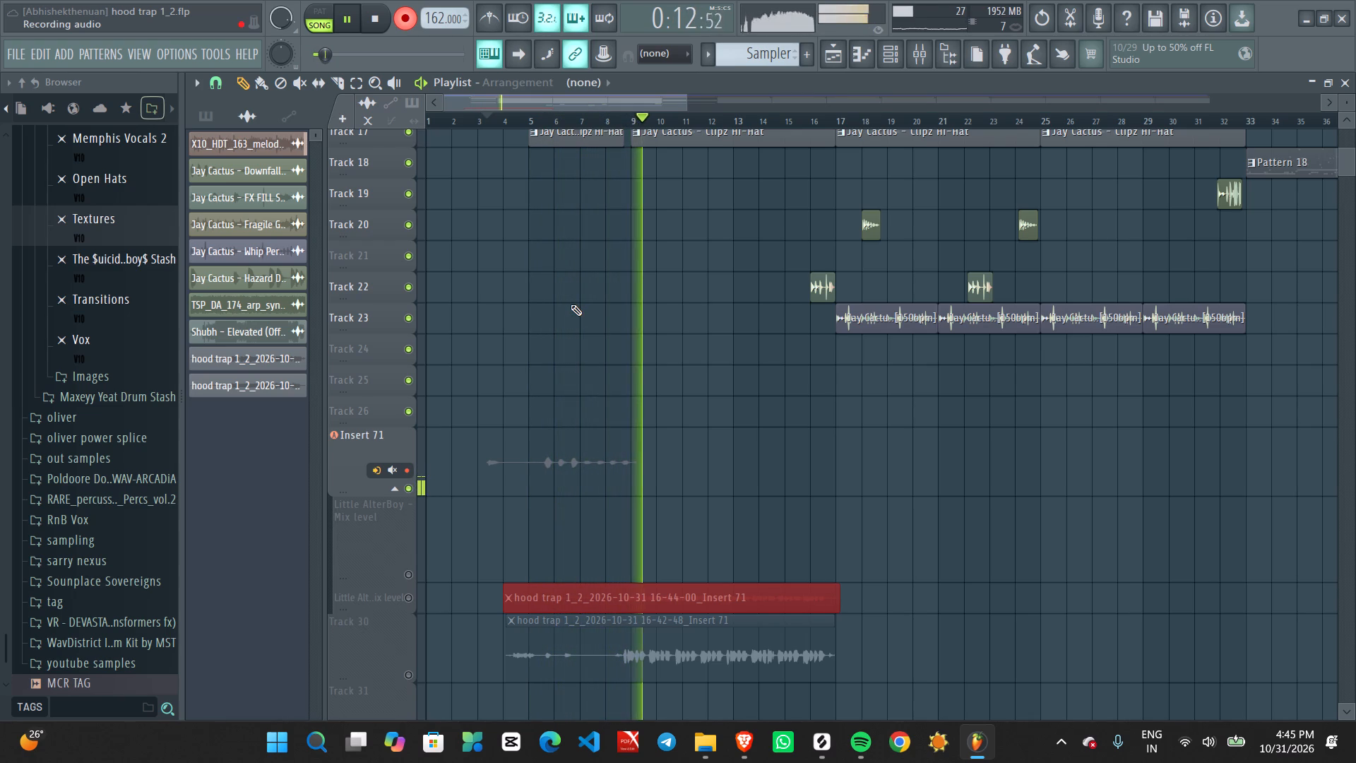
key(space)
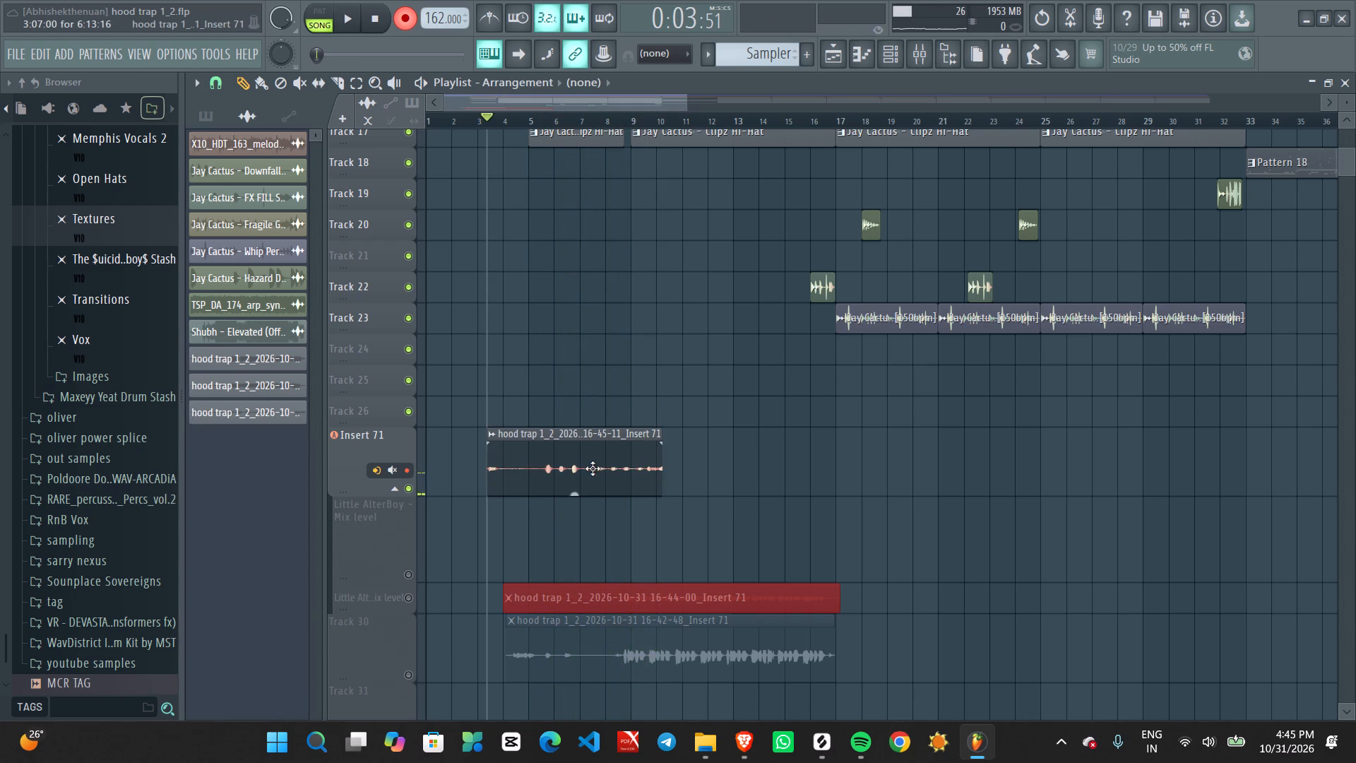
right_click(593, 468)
Record a vocal take on Insert 71 from the song start to about bar 21, then disarm recording.
click(448, 121)
drag(448, 121, 409, 123)
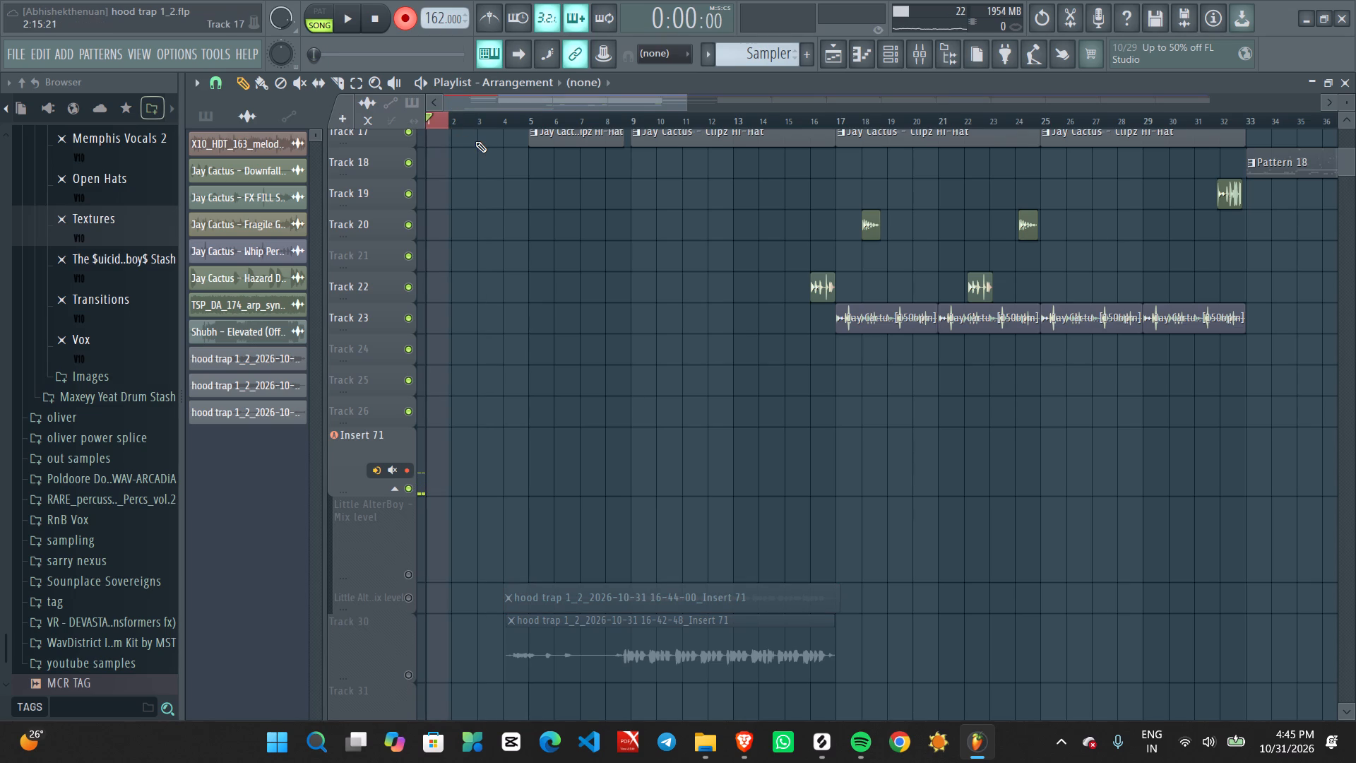
key(ctrl+d)
key(space)
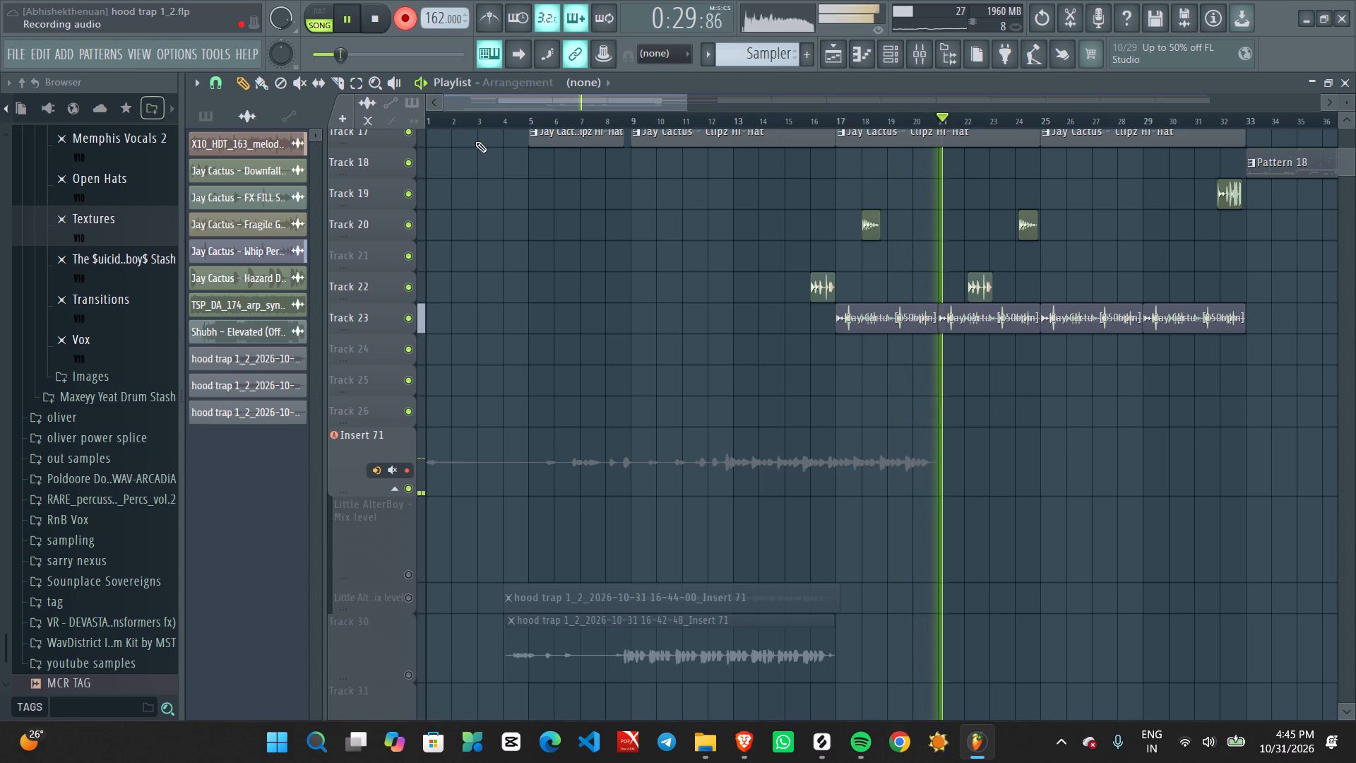
key(space)
click(405, 22)
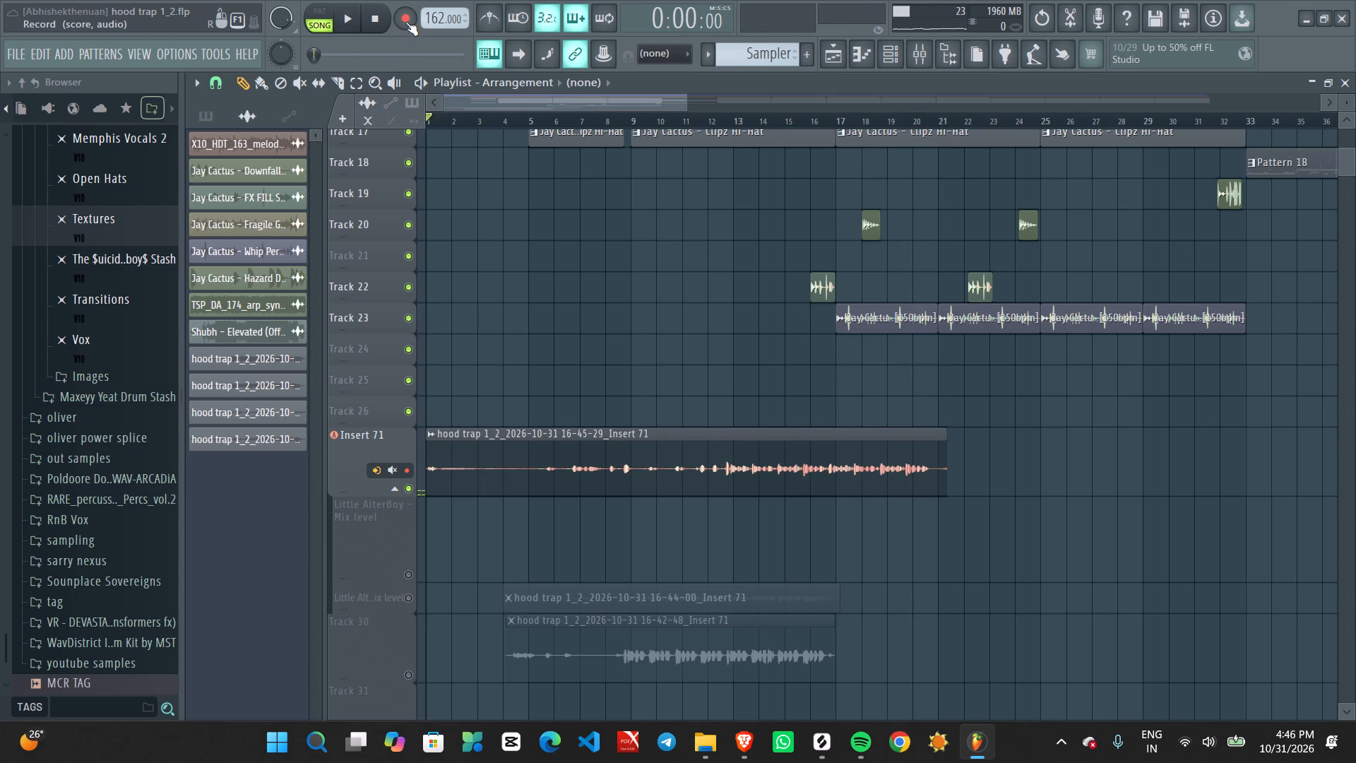
Play back the newest Insert 71 take from the song start to about bar 21.
key(space)
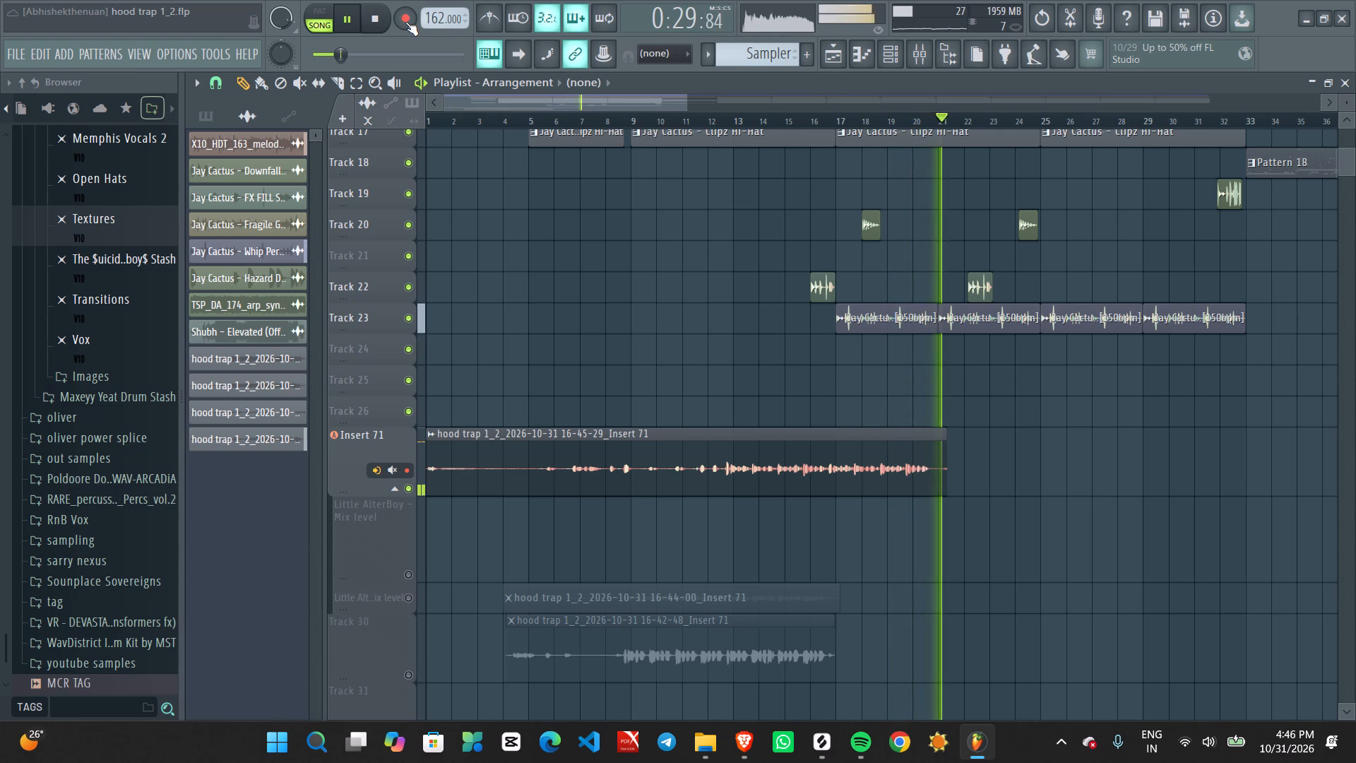
key(space)
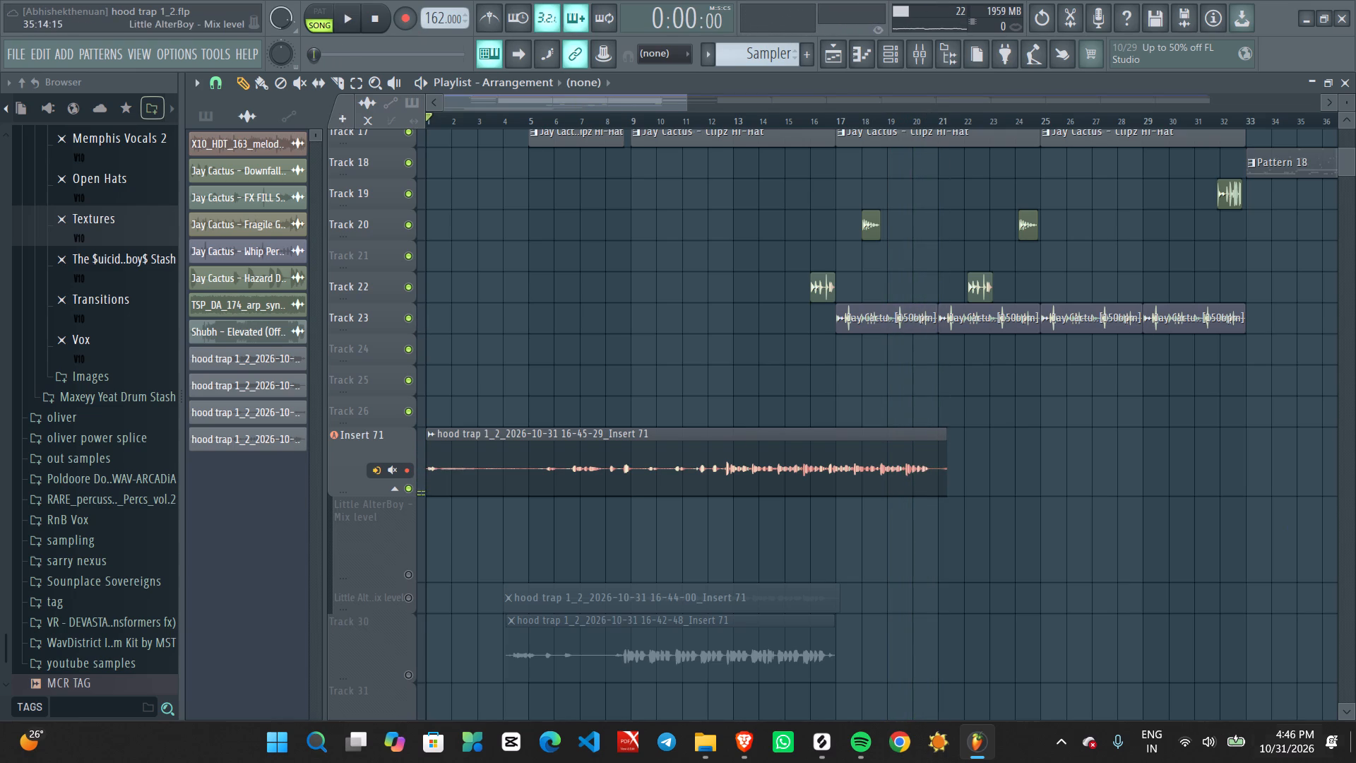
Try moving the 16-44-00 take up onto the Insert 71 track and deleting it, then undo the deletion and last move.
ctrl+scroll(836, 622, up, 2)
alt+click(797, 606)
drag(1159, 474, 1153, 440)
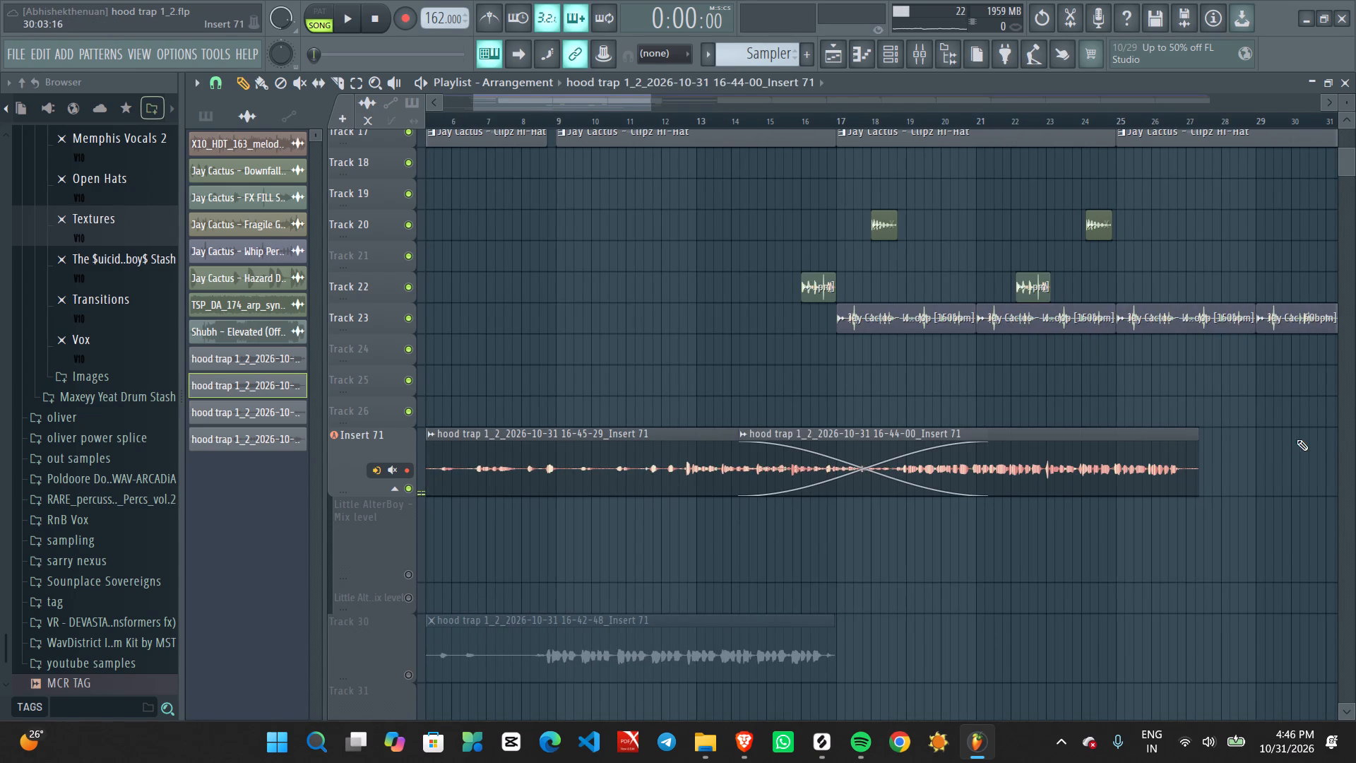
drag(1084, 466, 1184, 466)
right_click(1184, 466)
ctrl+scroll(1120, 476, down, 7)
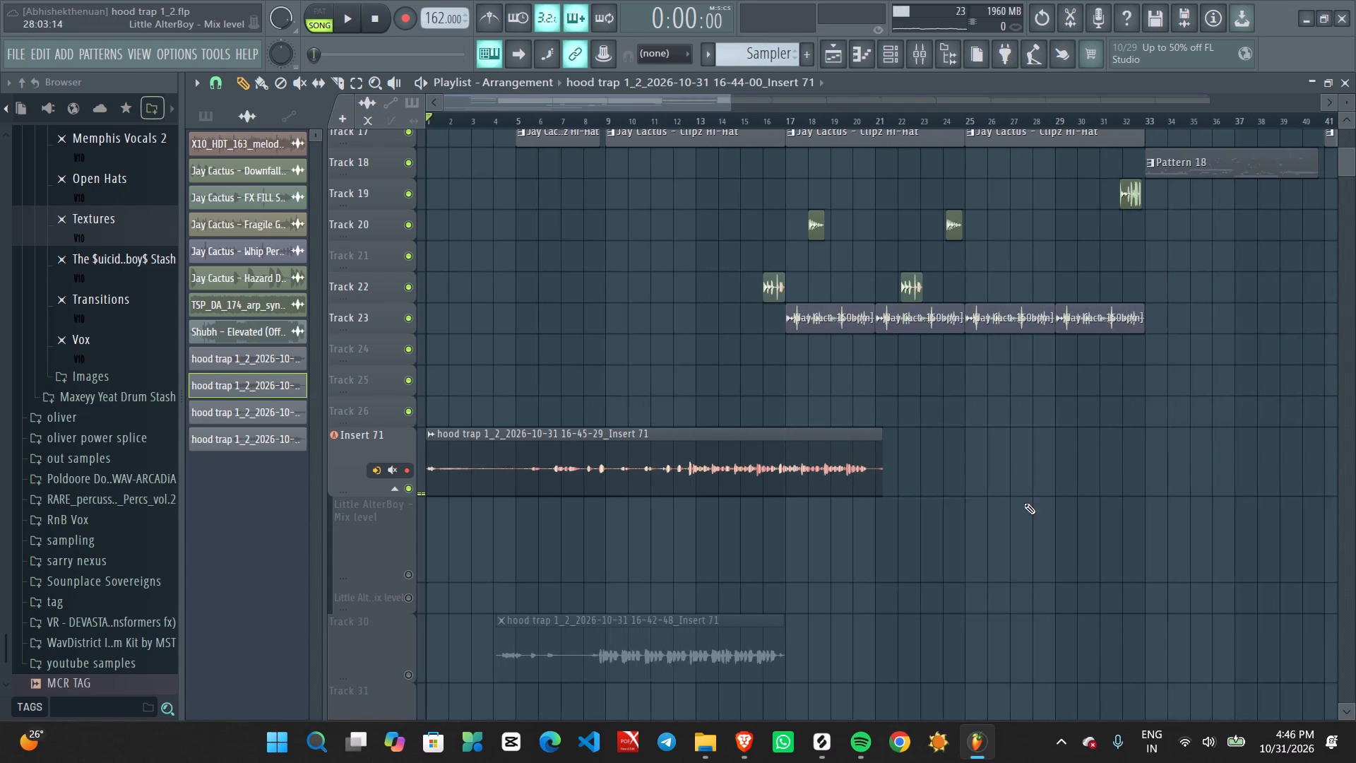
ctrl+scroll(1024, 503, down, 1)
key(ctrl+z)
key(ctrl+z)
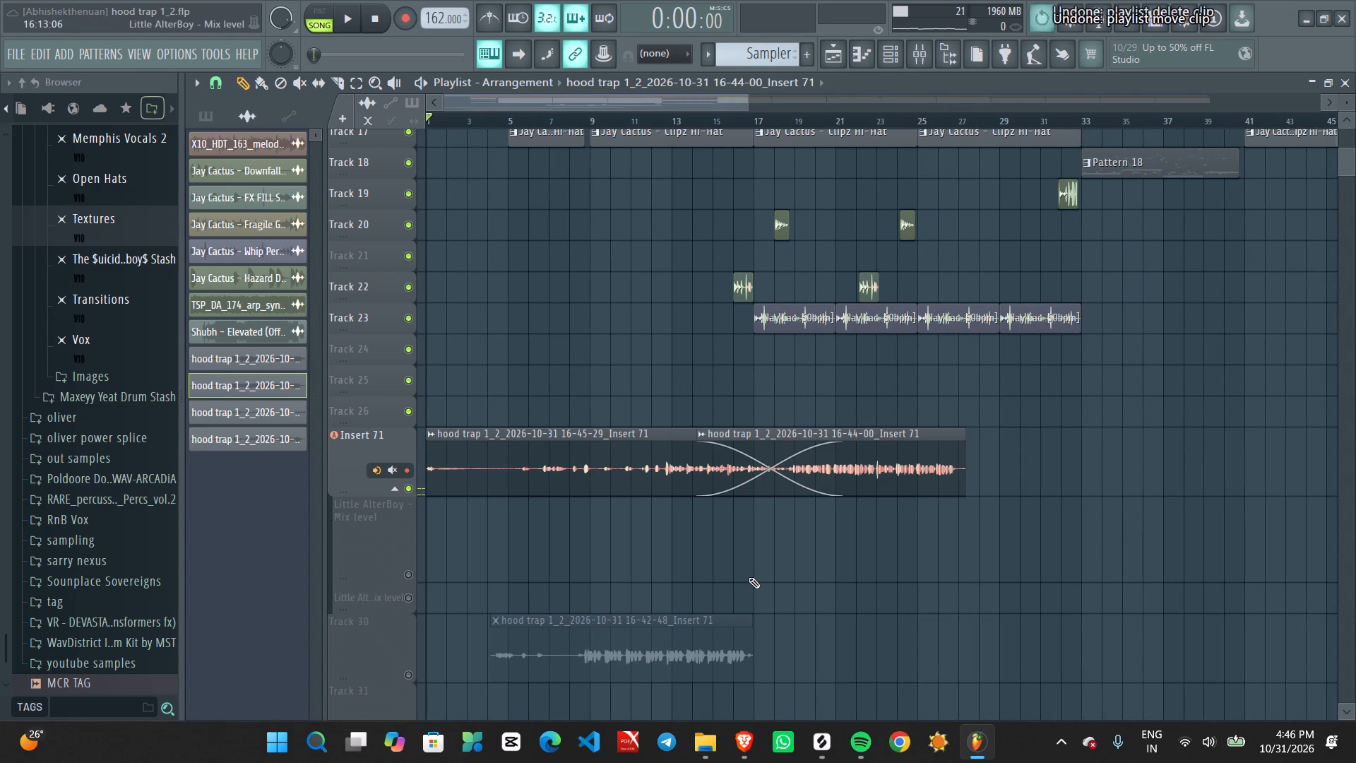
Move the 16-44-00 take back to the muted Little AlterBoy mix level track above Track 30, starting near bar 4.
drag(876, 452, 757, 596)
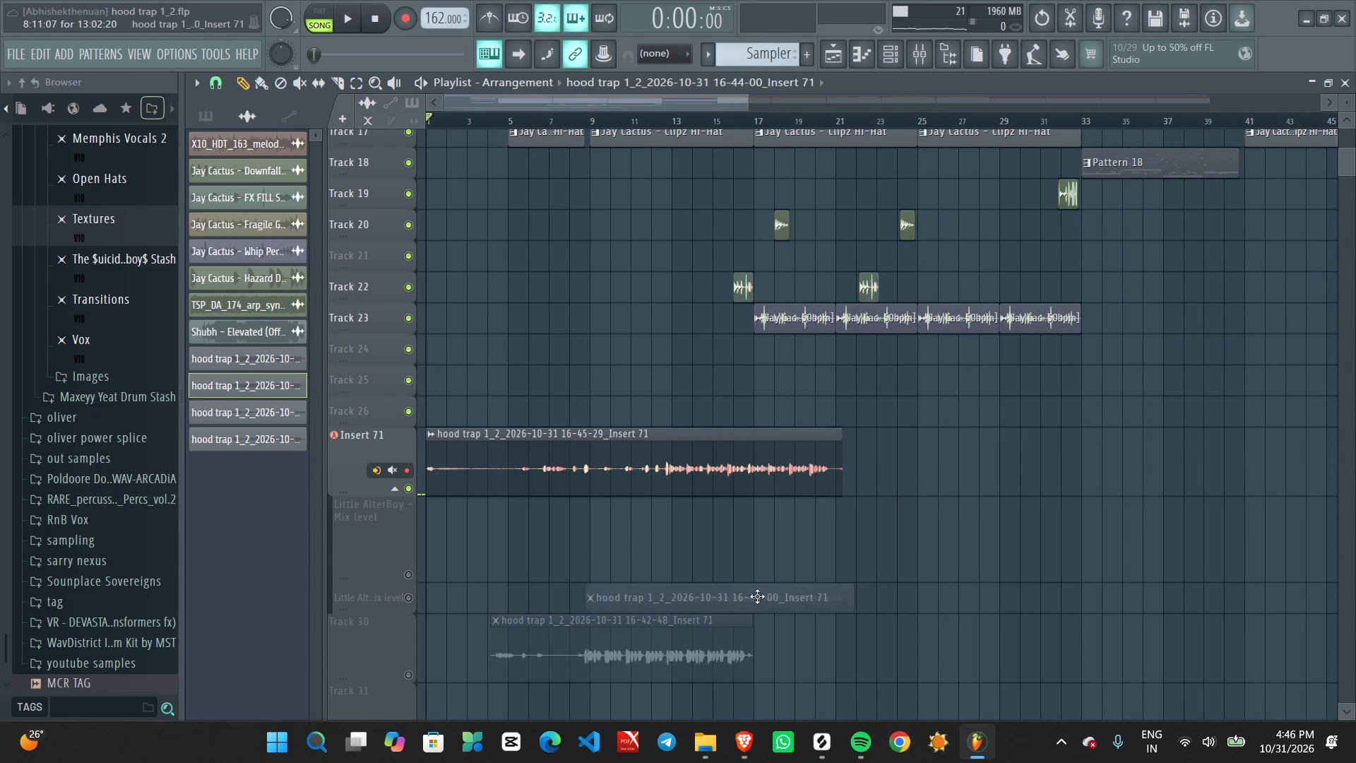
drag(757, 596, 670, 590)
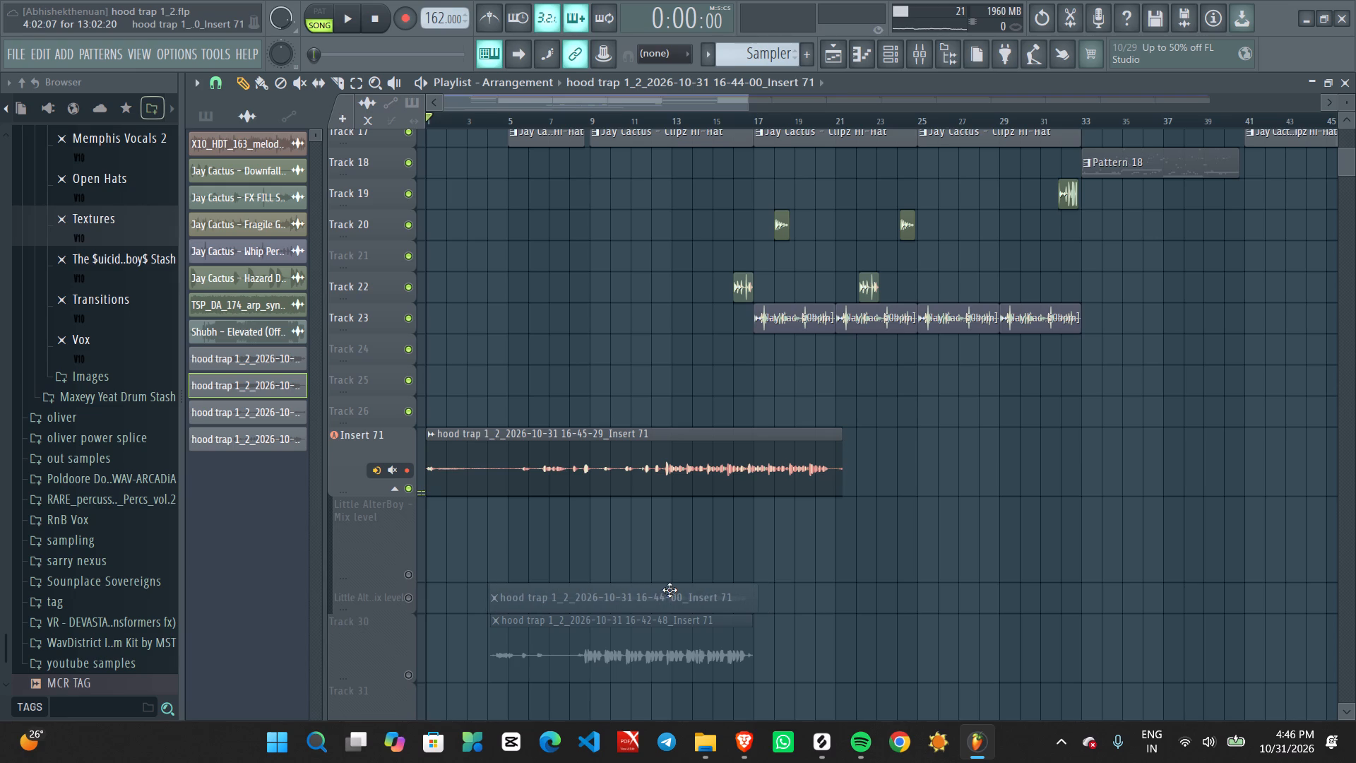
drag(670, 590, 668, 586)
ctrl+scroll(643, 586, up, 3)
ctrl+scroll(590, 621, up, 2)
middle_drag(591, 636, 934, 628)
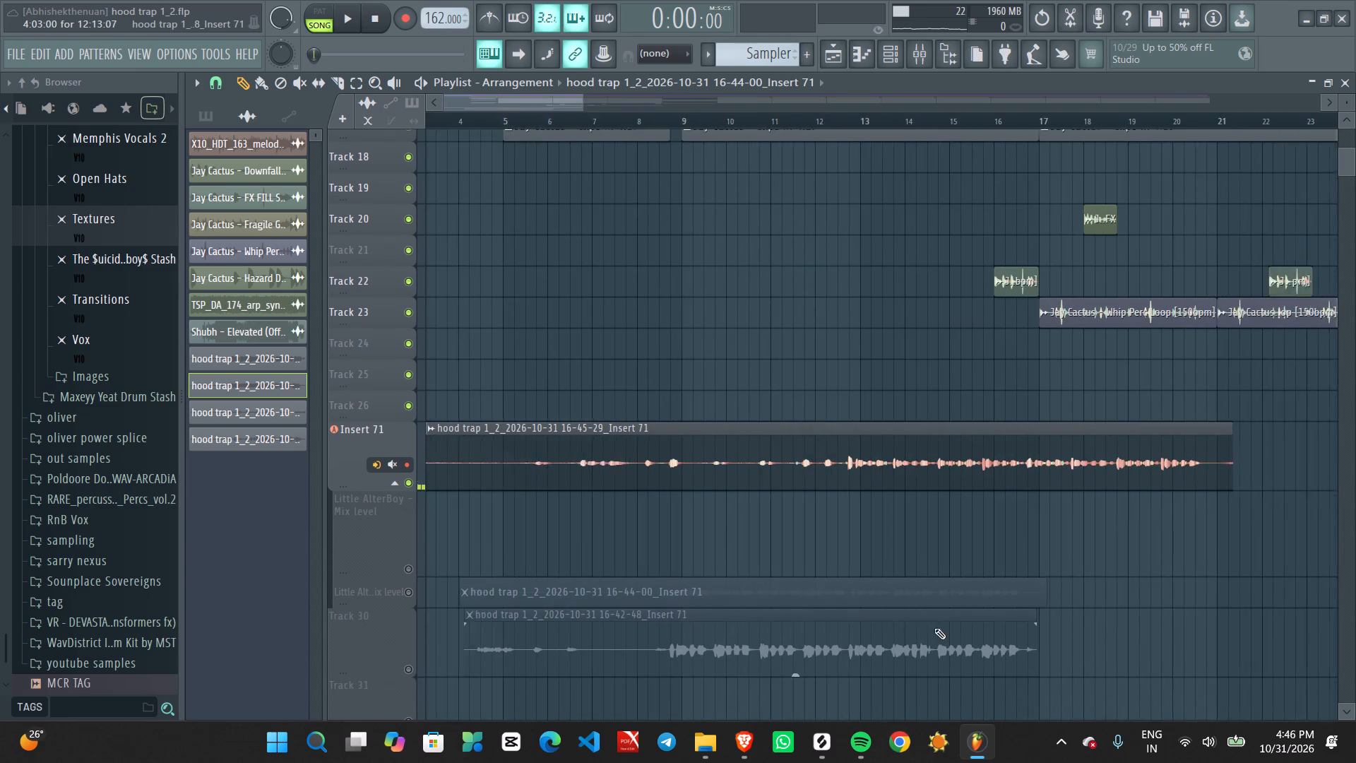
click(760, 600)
Play the newest Insert 71 take from just after bar 14 to judge its later phrases.
ctrl+scroll(903, 508, down, 5)
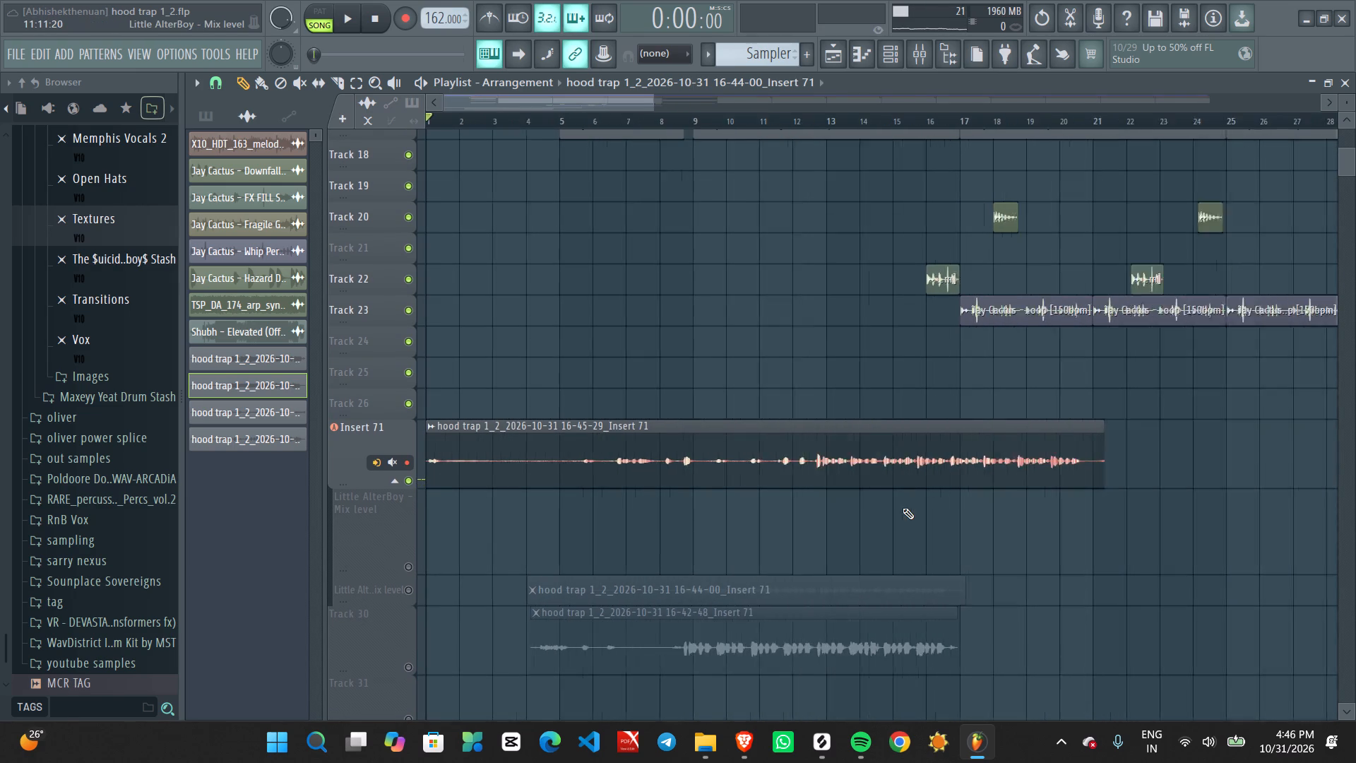
ctrl+scroll(903, 508, down, 2)
ctrl+scroll(675, 511, up, 5)
middle_drag(653, 516, 794, 527)
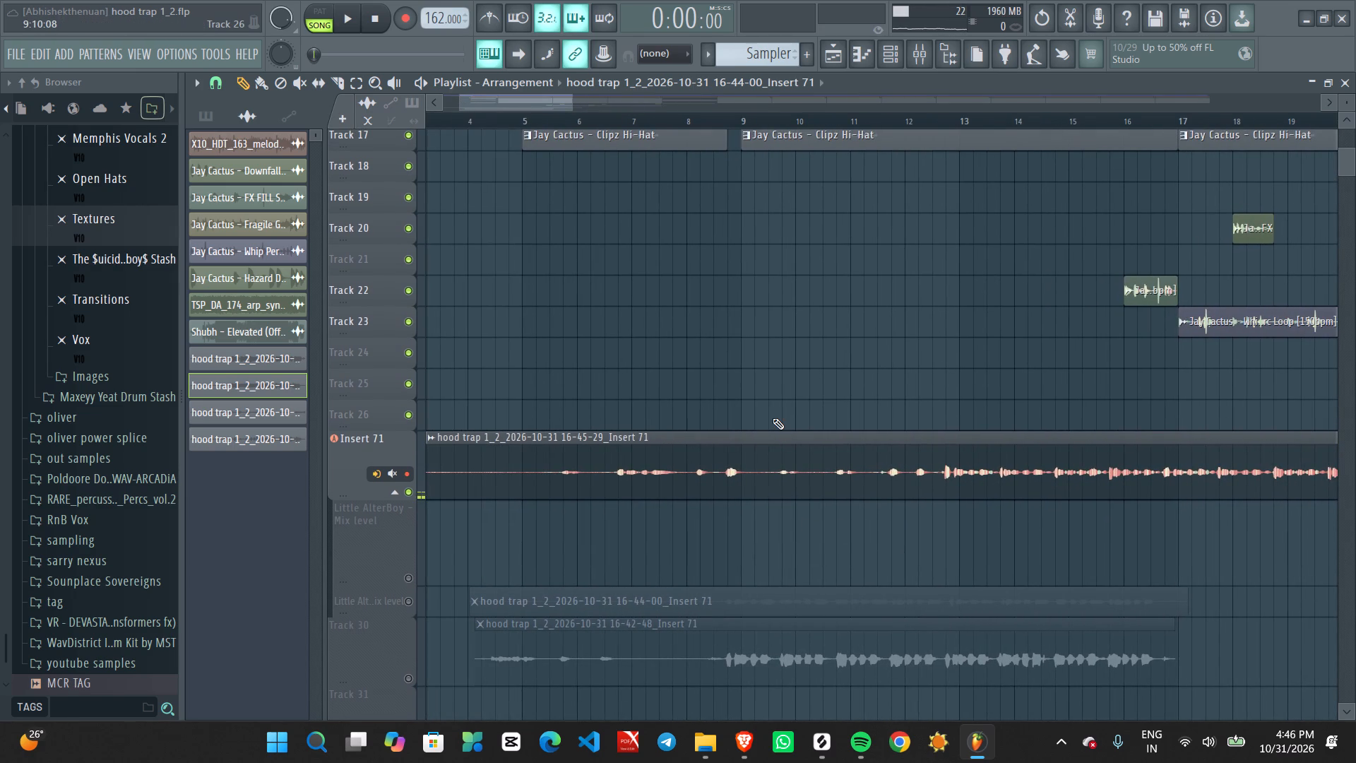
ctrl+scroll(874, 403, down, 3)
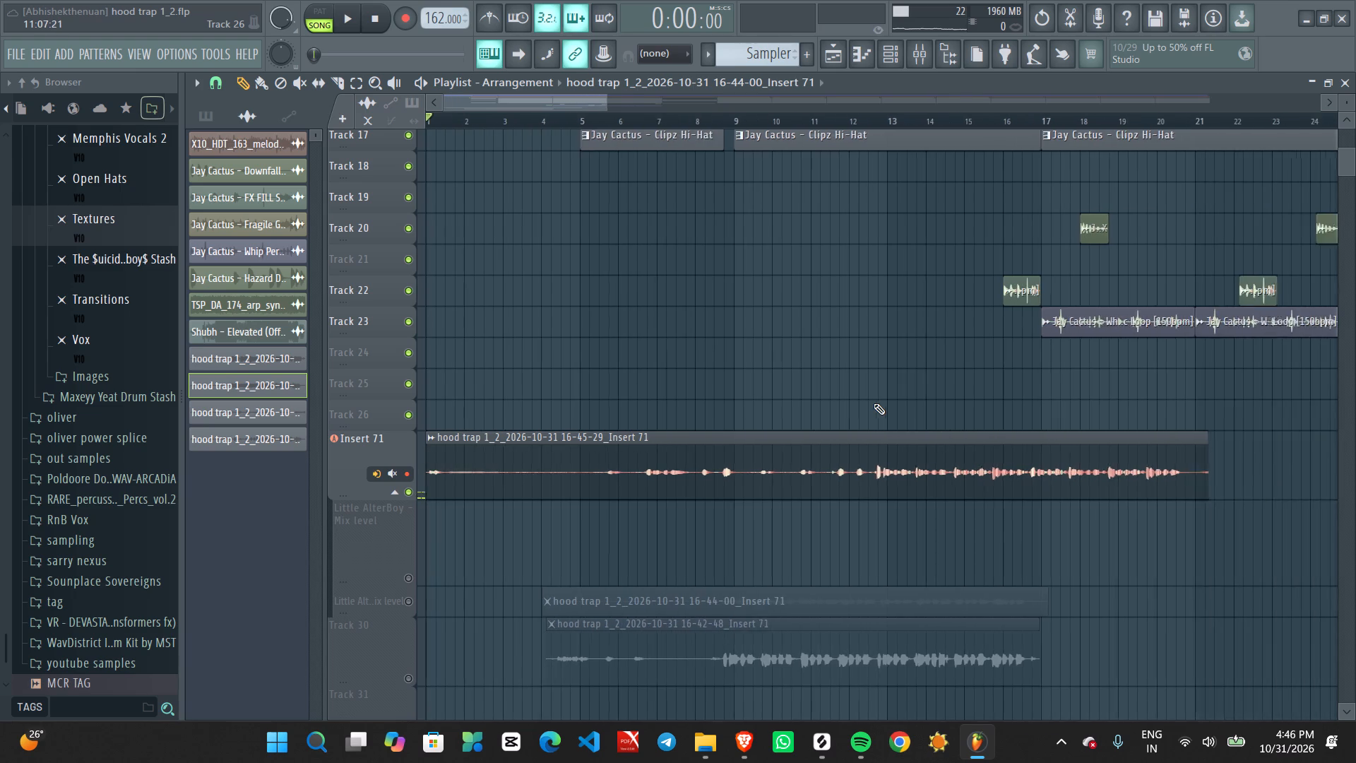
ctrl+scroll(874, 403, down, 1)
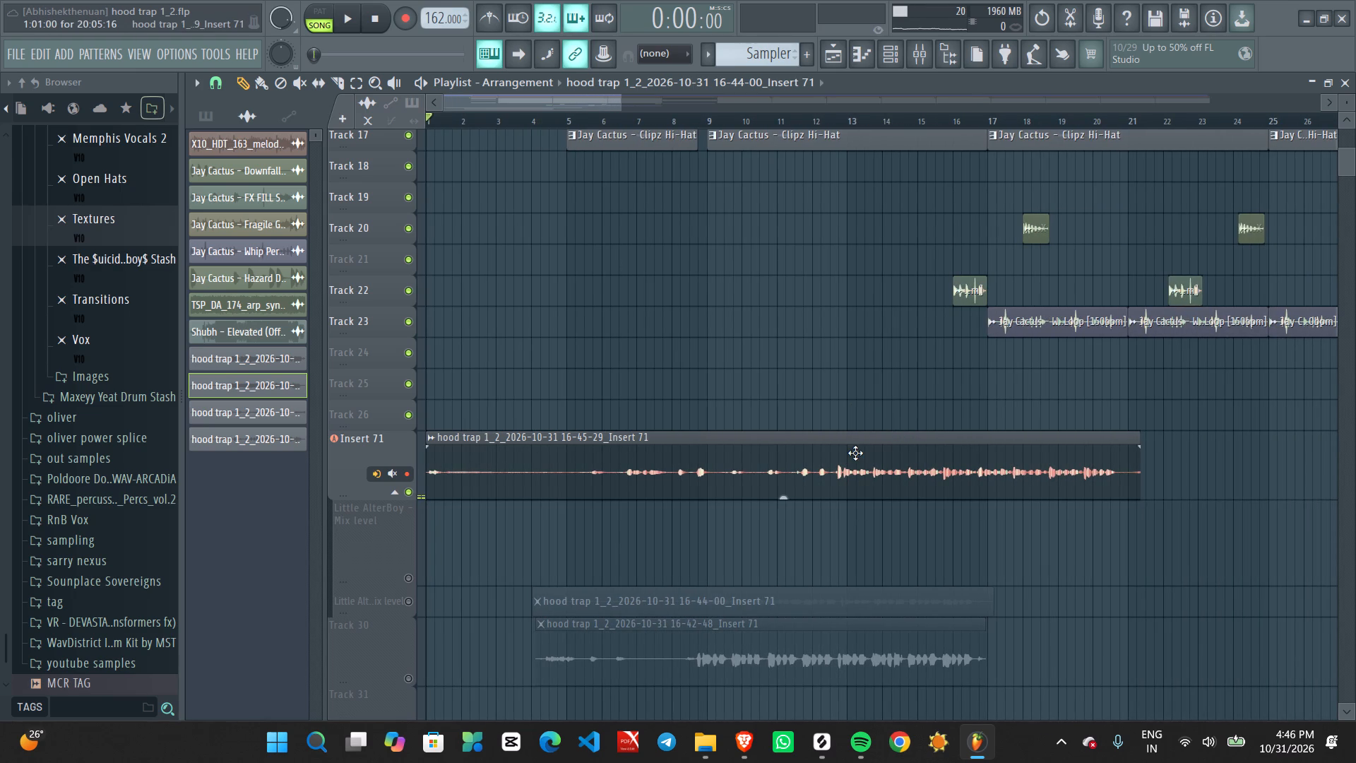
drag(853, 441, 823, 441)
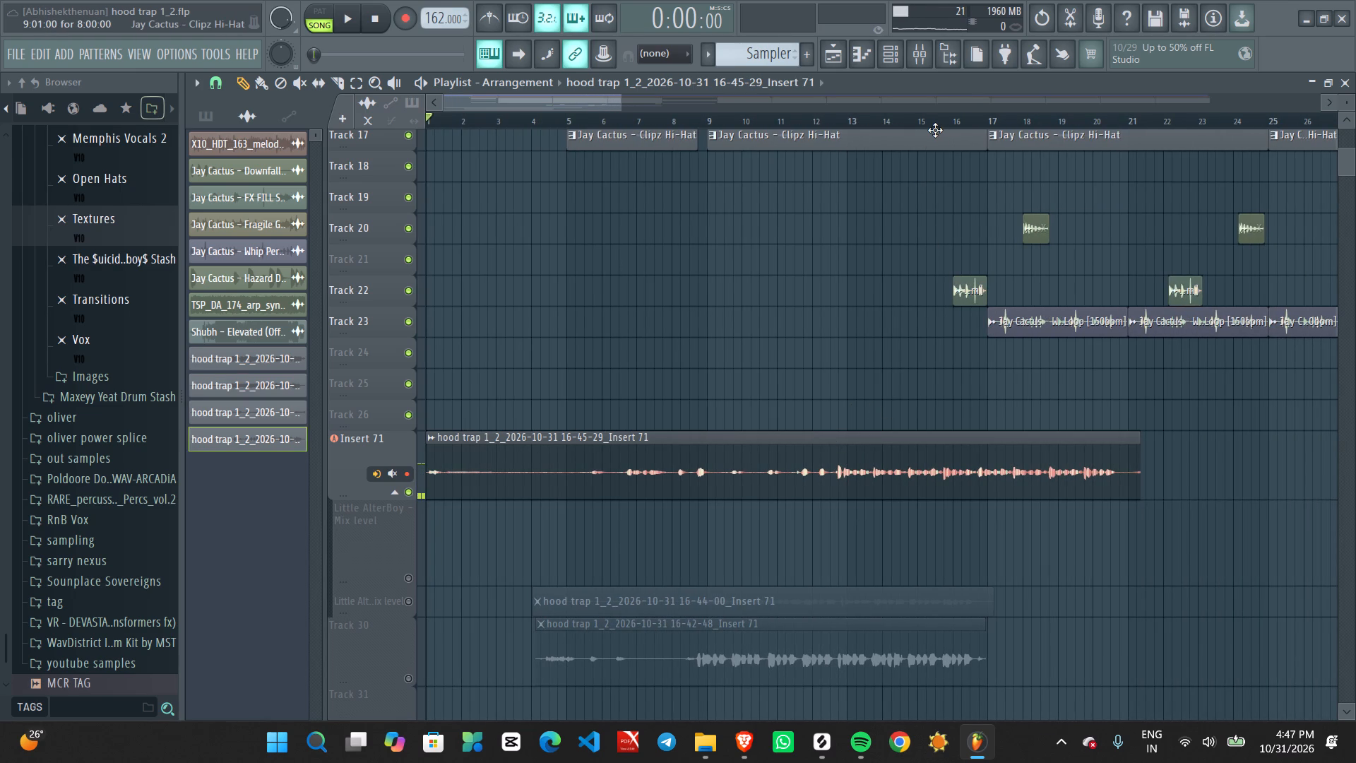
click(896, 112)
key(space)
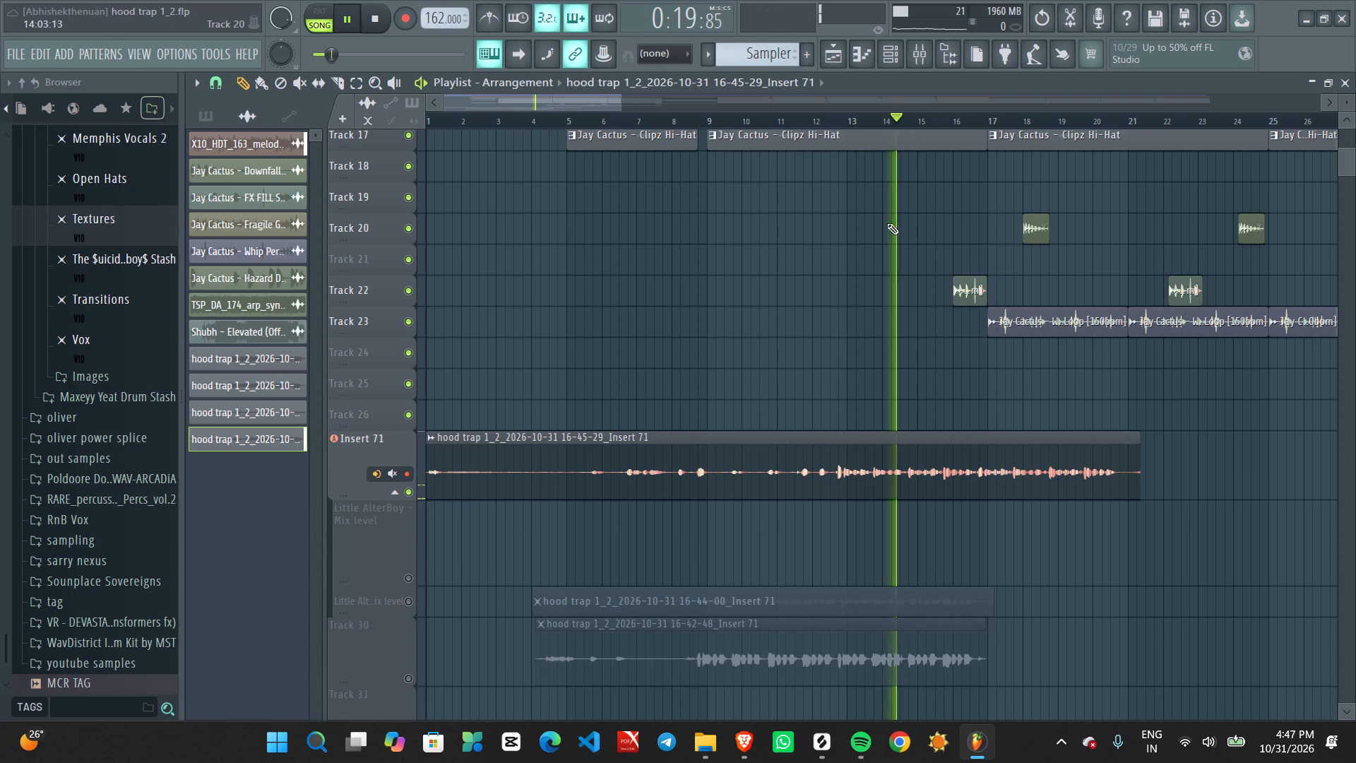
ctrl+scroll(992, 536, up, 5)
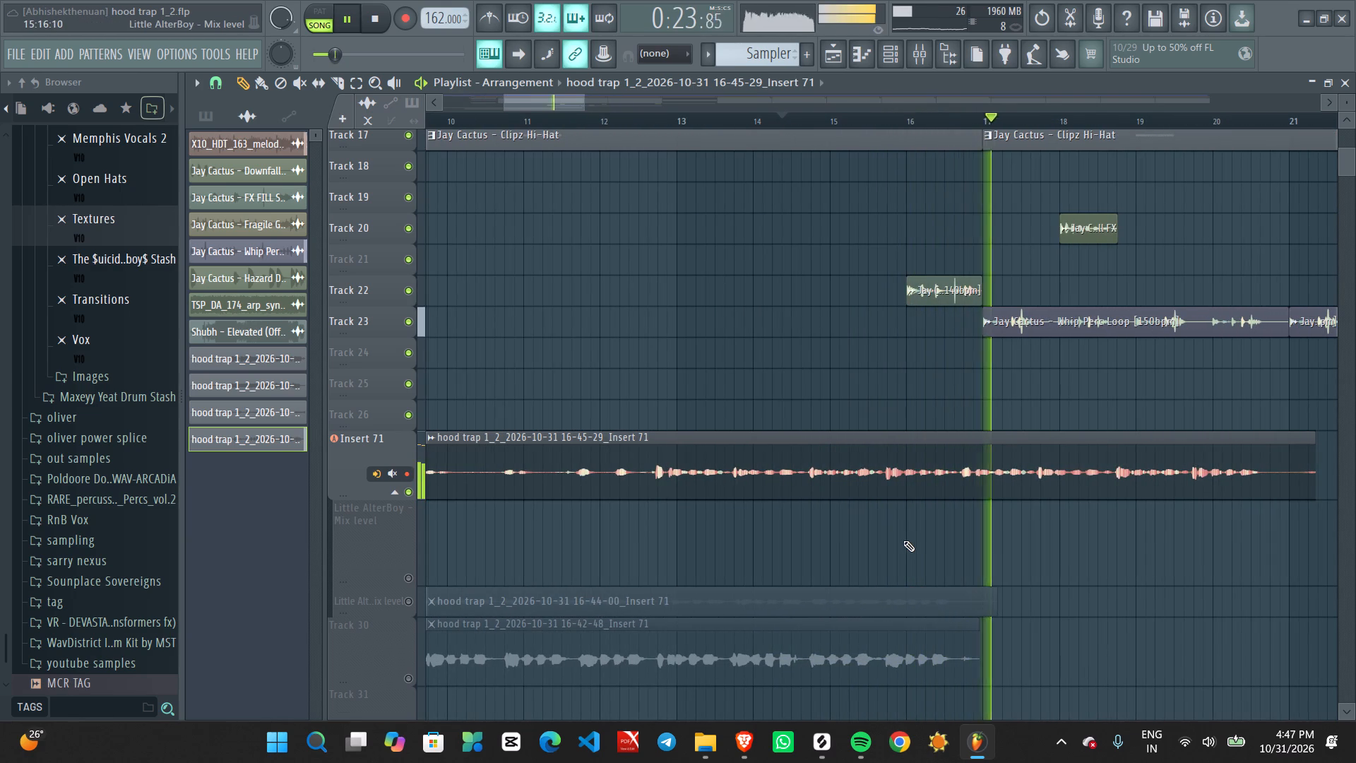
key(space)
Play the Insert 71 take from several points in bar 12 to locate the start of the repeated phrase.
ctrl+scroll(807, 533, up, 3)
ctrl+scroll(804, 532, down, 1)
ctrl+scroll(803, 532, up, 1)
middle_drag(733, 516, 989, 517)
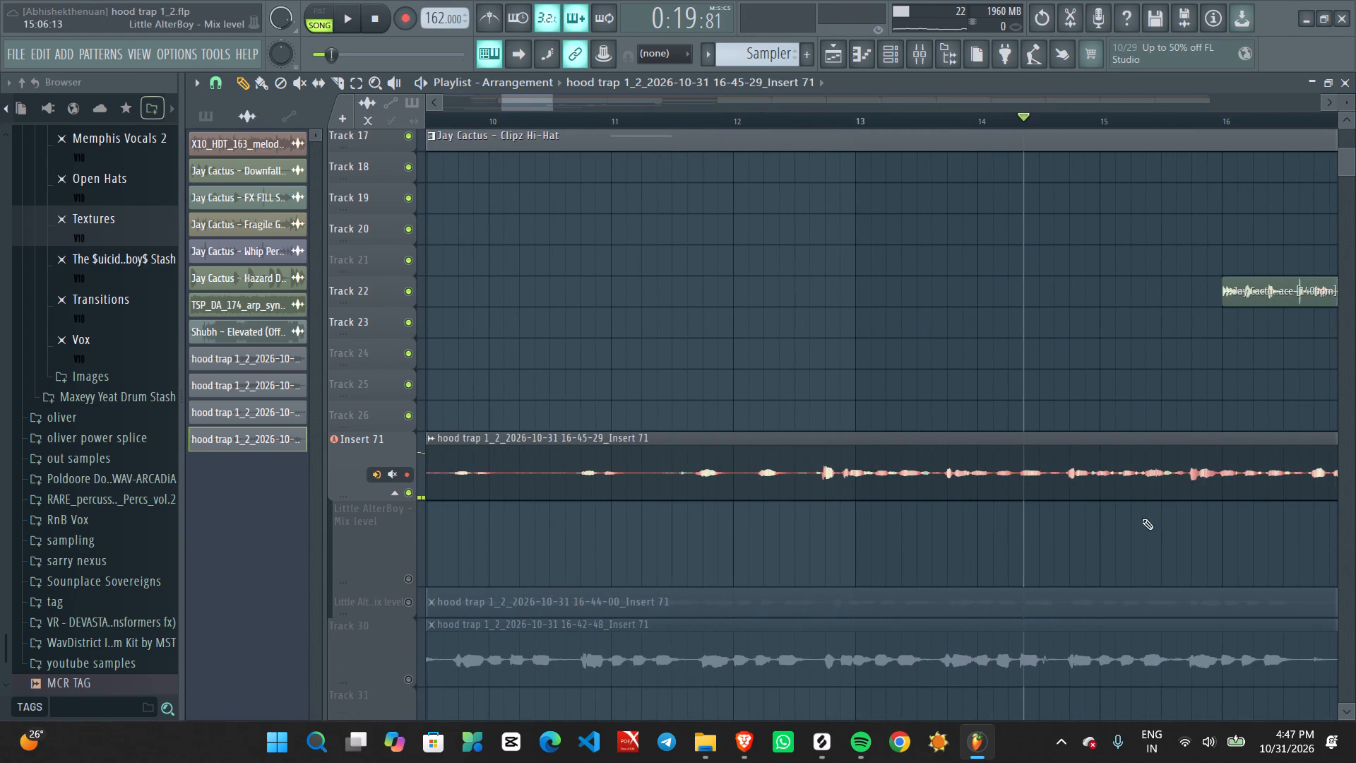
ctrl+scroll(1024, 511, down, 1)
click(855, 126)
key(space)
key(space)
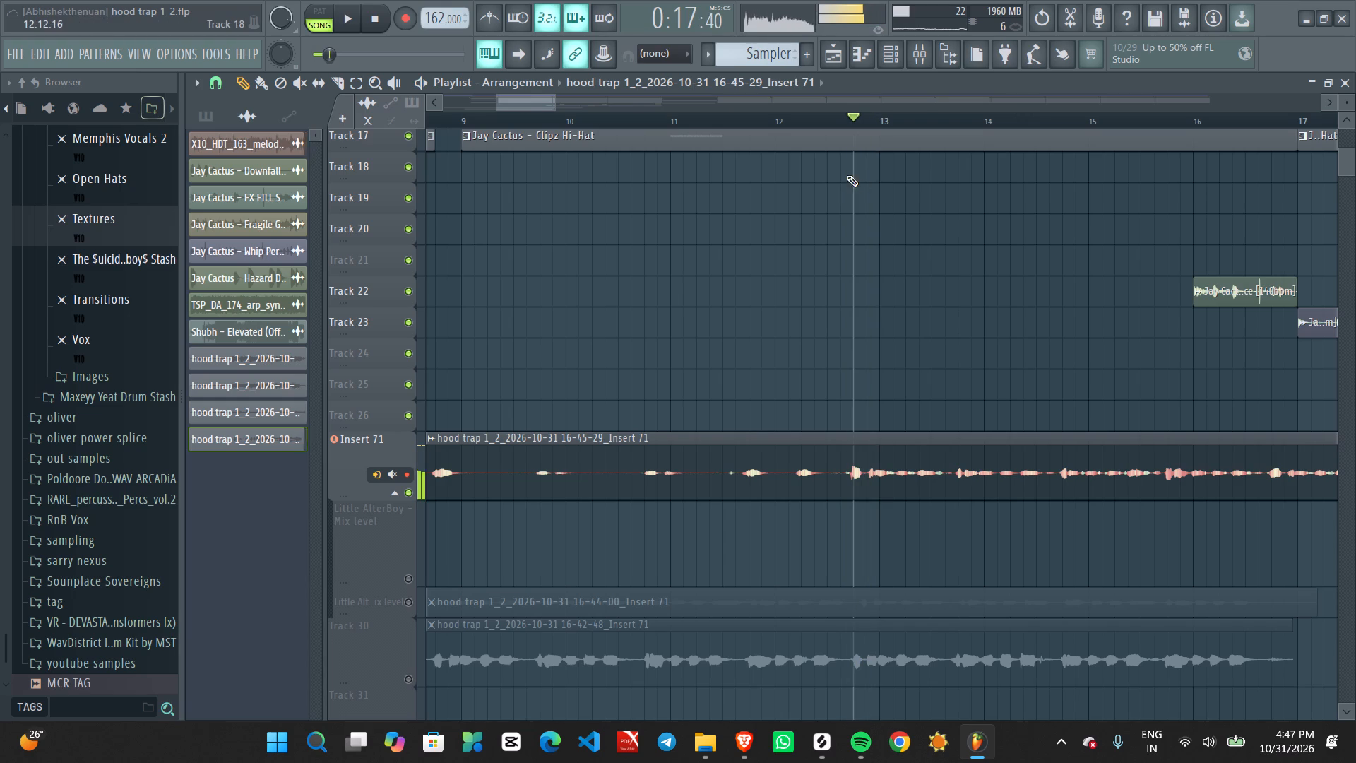
click(823, 120)
key(space)
ctrl+scroll(846, 497, up, 1)
ctrl+scroll(847, 501, down, 1)
ctrl+scroll(852, 505, up, 4)
key(space)
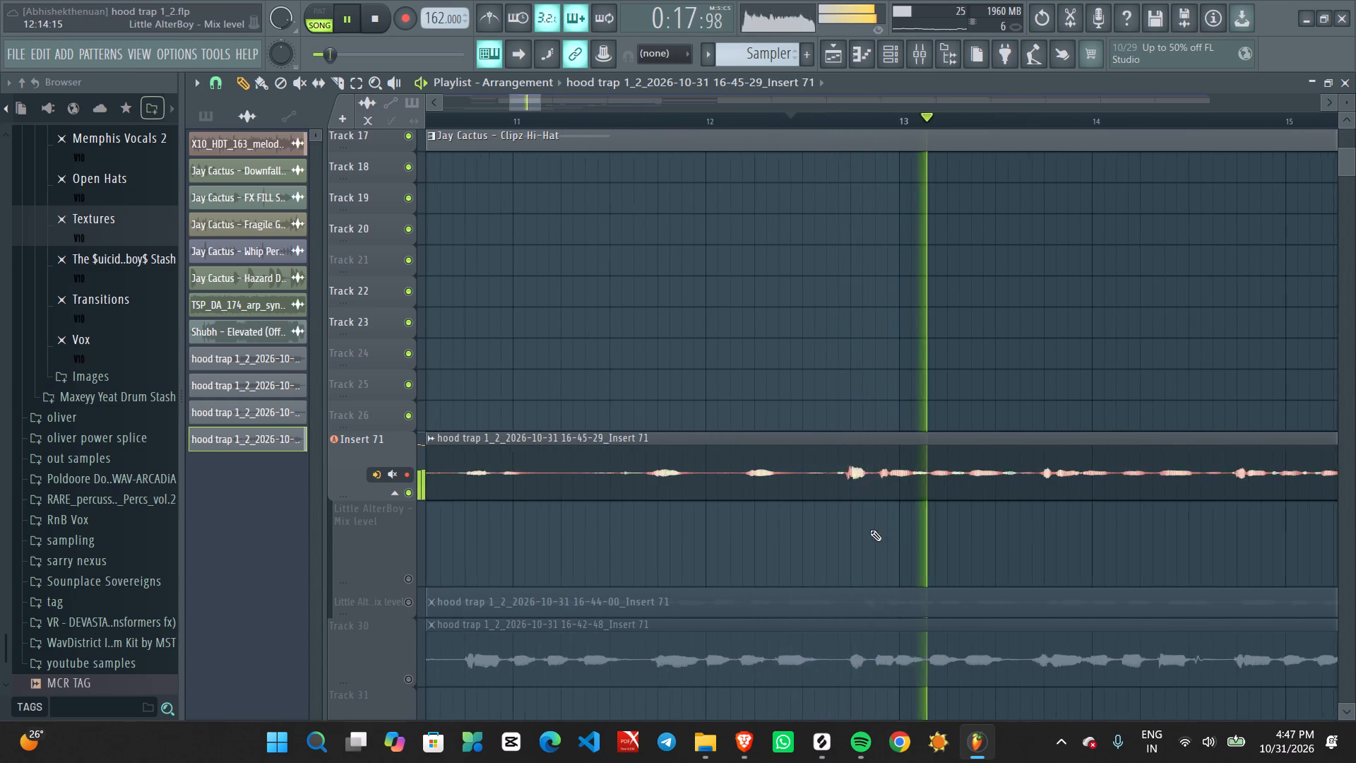
Slice the Insert 71 take about two-thirds through bar 12, just before the vocal phrase starts.
ctrl+scroll(867, 532, up, 6)
ctrl+scroll(807, 526, up, 1)
ctrl+scroll(805, 526, down, 1)
ctrl+scroll(805, 526, up, 4)
middle_click(802, 526)
right_click(804, 525)
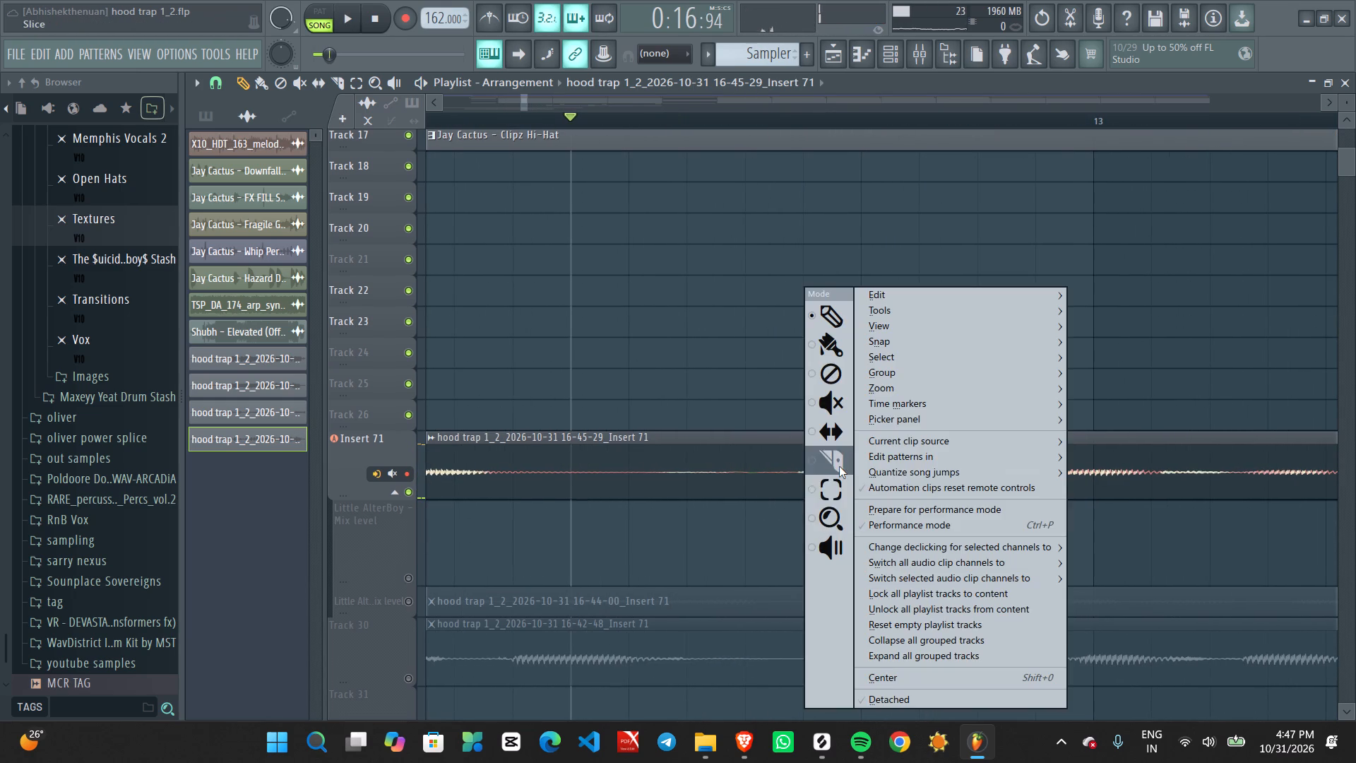
click(839, 466)
click(802, 480)
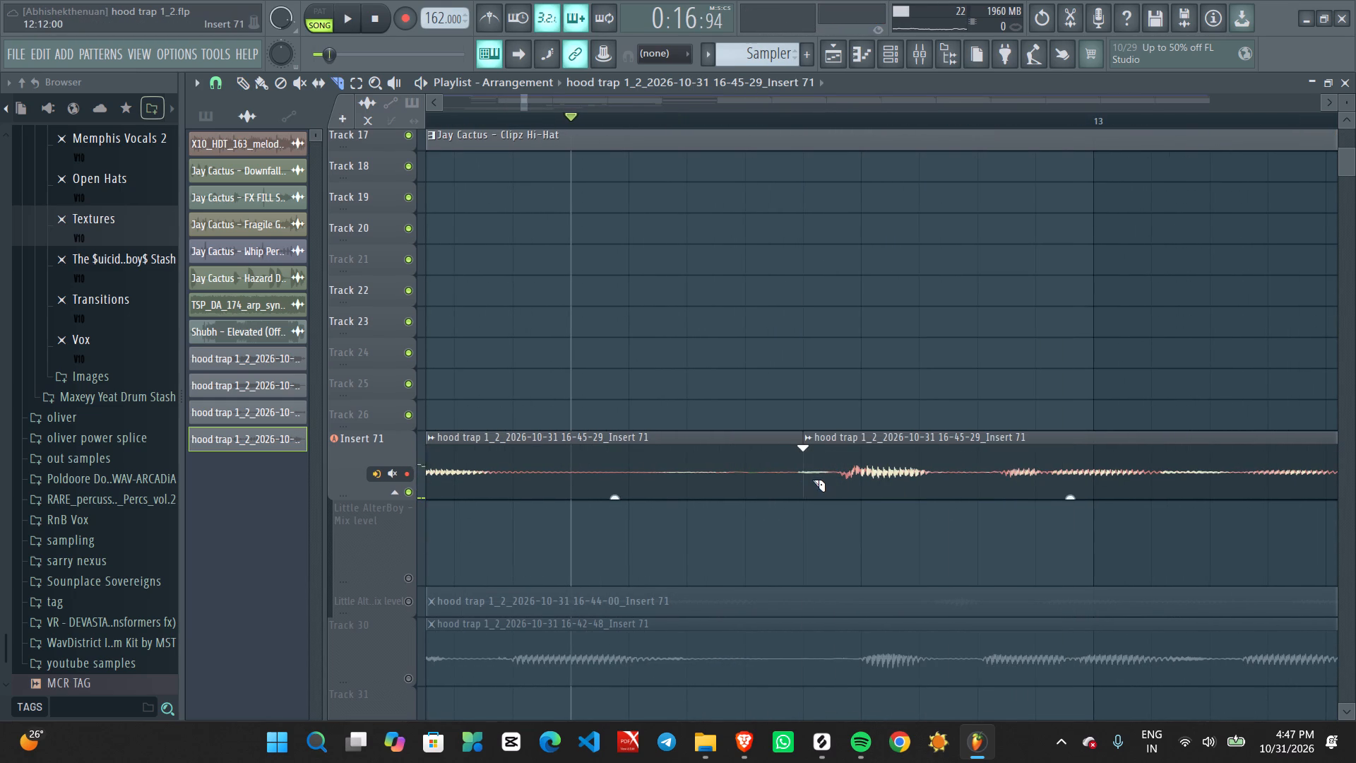
Audition the take from late in bar 15 and slice it about two-thirds through bar 16, before the next phrase.
ctrl+scroll(823, 480, down, 3)
ctrl+scroll(823, 480, up, 1)
ctrl+scroll(823, 480, down, 11)
ctrl+scroll(1032, 489, down, 5)
middle_drag(1128, 506, 932, 504)
key(space)
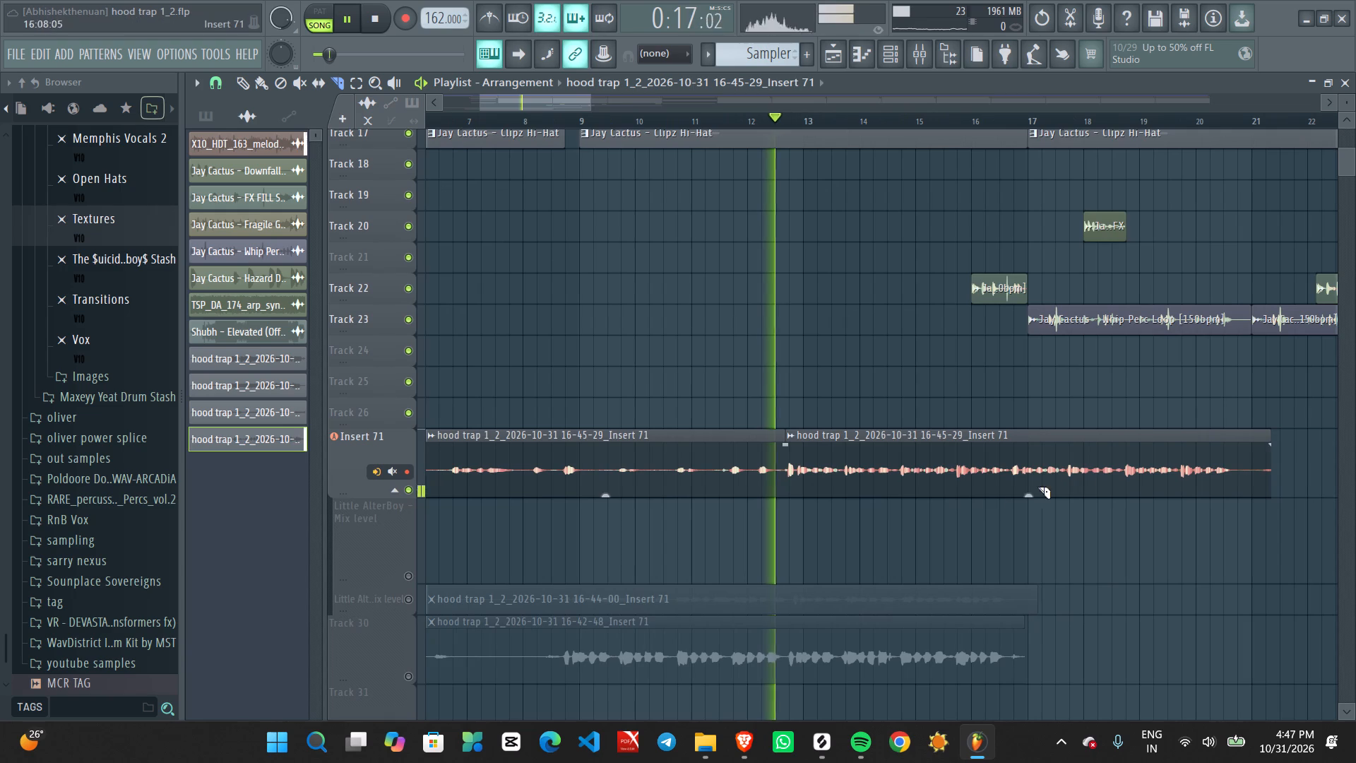
click(961, 119)
ctrl+scroll(1028, 445, up, 6)
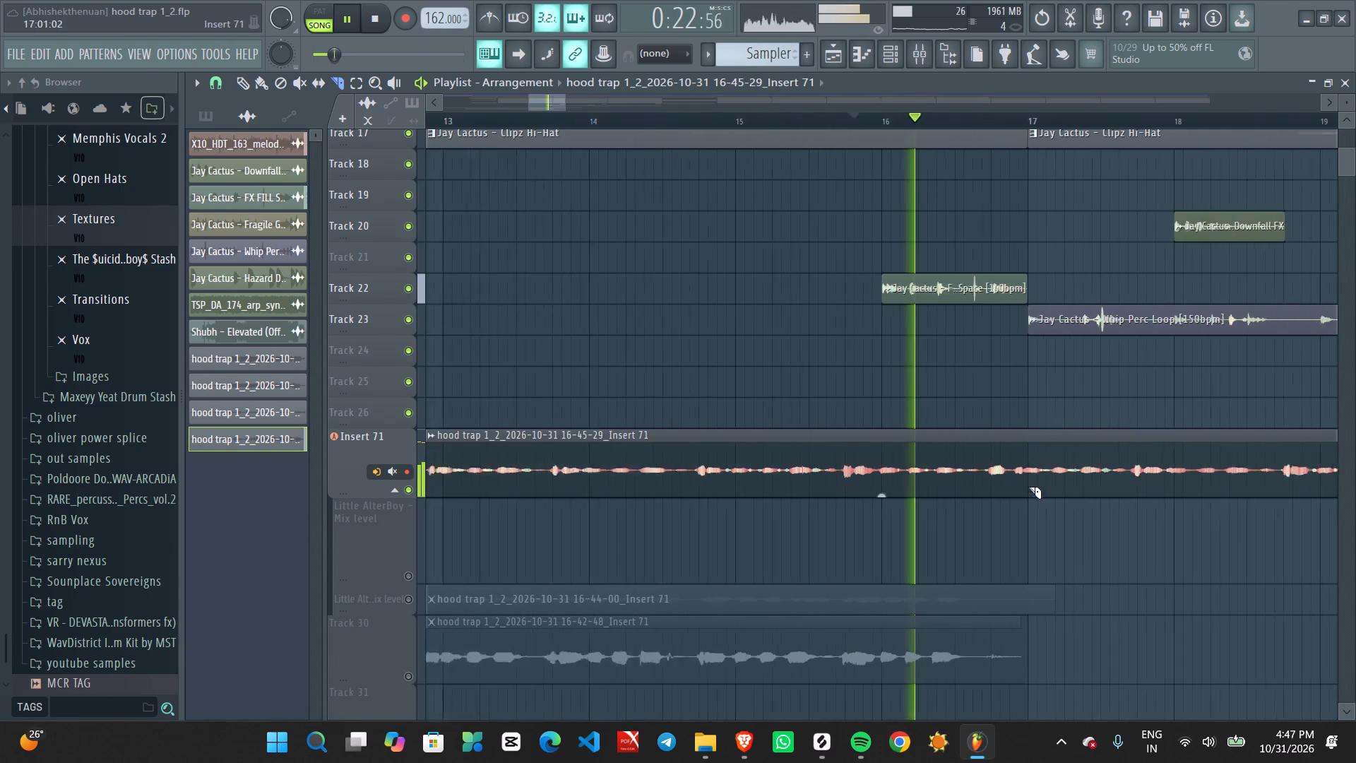
ctrl+scroll(1028, 487, up, 3)
key(space)
ctrl+scroll(975, 503, up, 5)
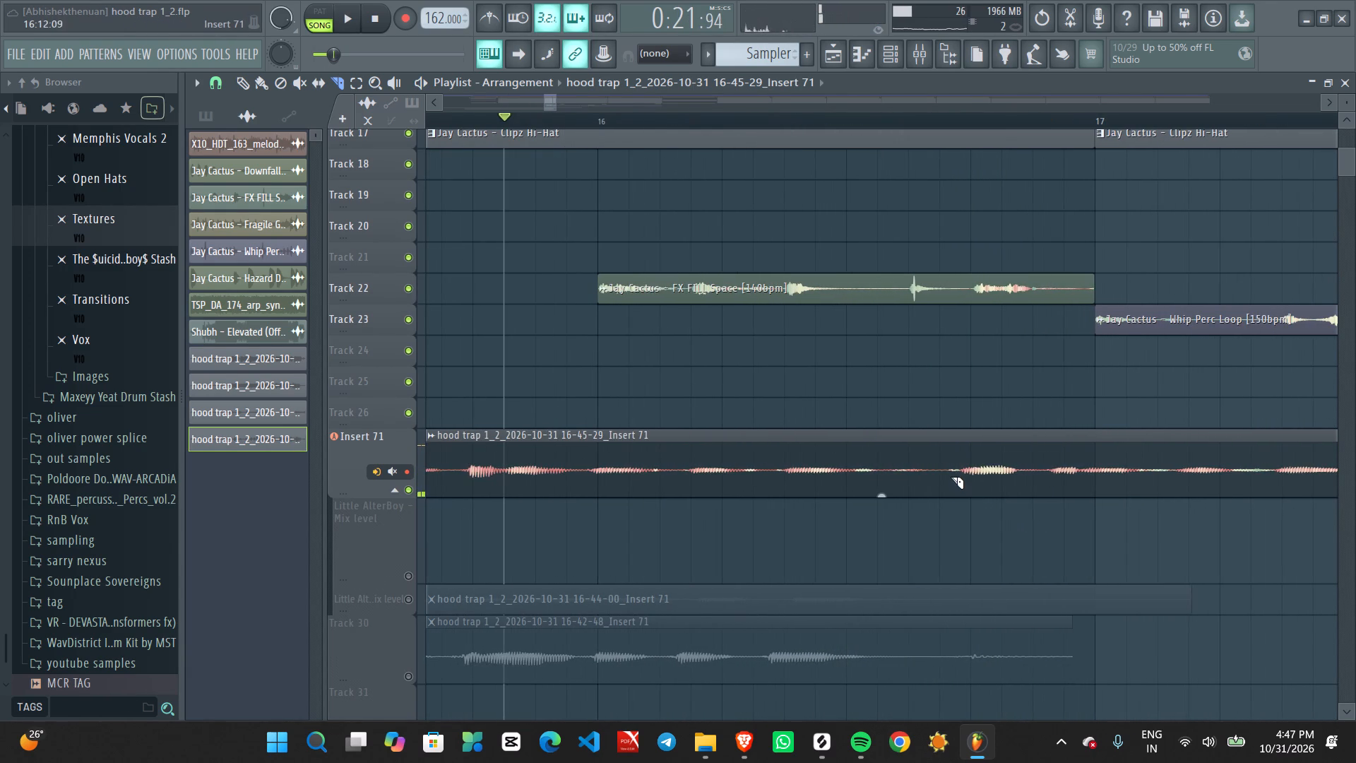
click(940, 485)
Play across the second cut, from late in bar 15 to just past bar 17.
ctrl+scroll(940, 485, down, 4)
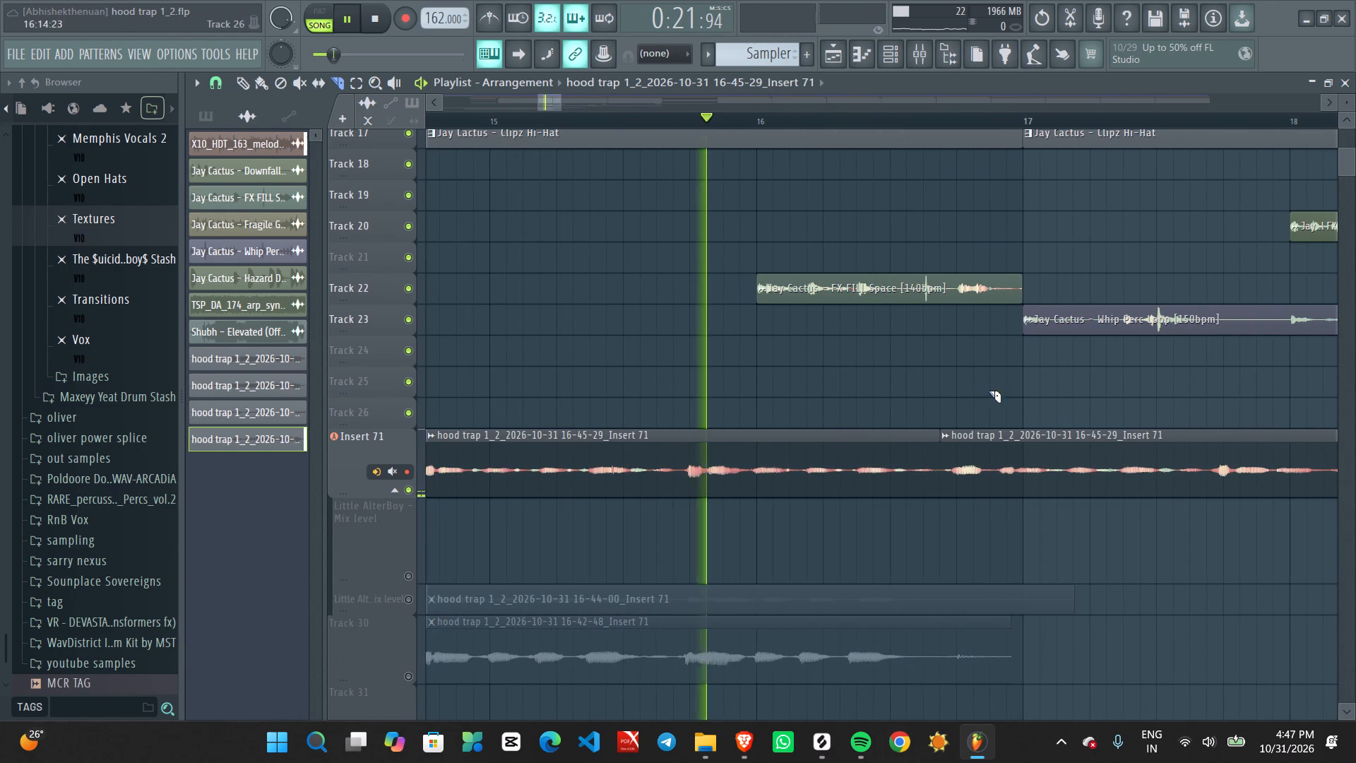
key(space)
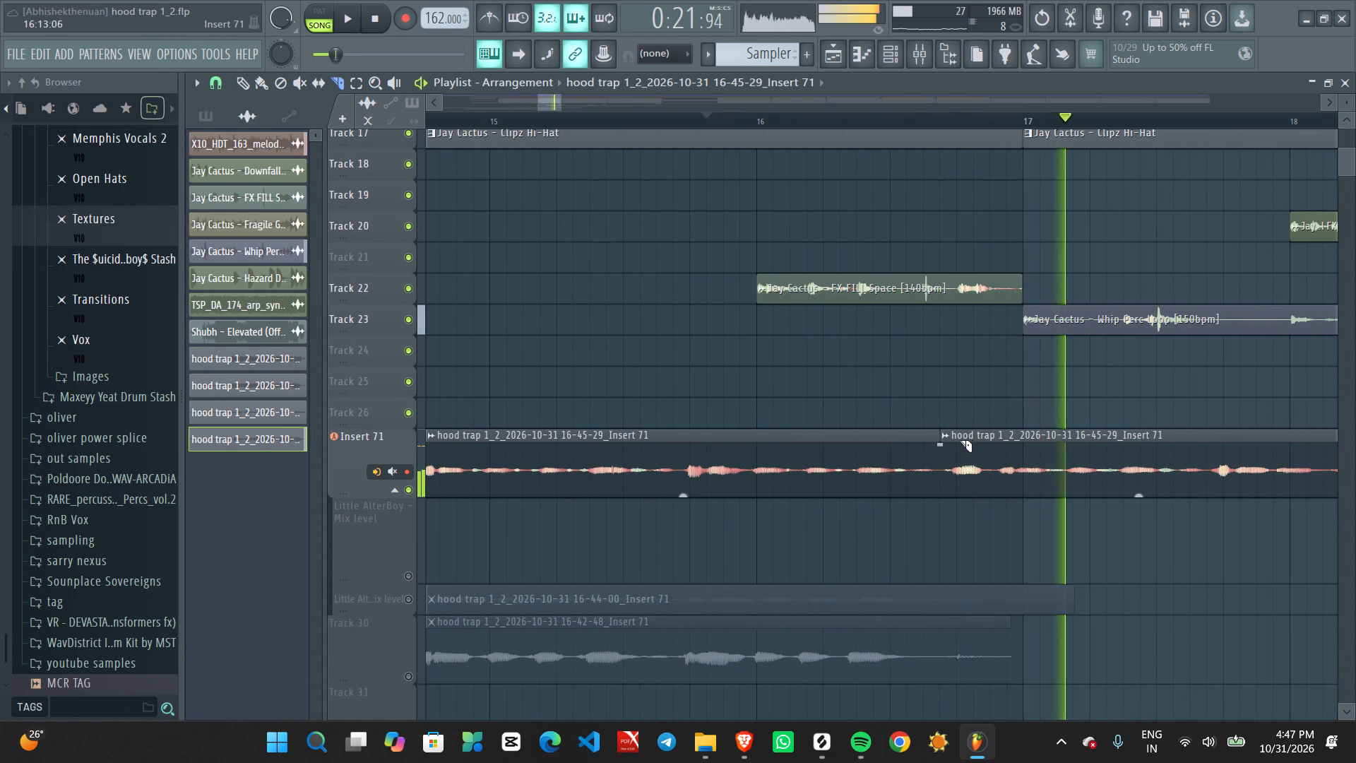
key(space)
Move the middle slice aside to about bar 20 and slide the last slice into its place in bar 12.
ctrl+scroll(925, 440, down, 8)
ctrl+scroll(781, 411, down, 3)
middle_drag(726, 354, 733, 354)
right_click(733, 354)
click(755, 310)
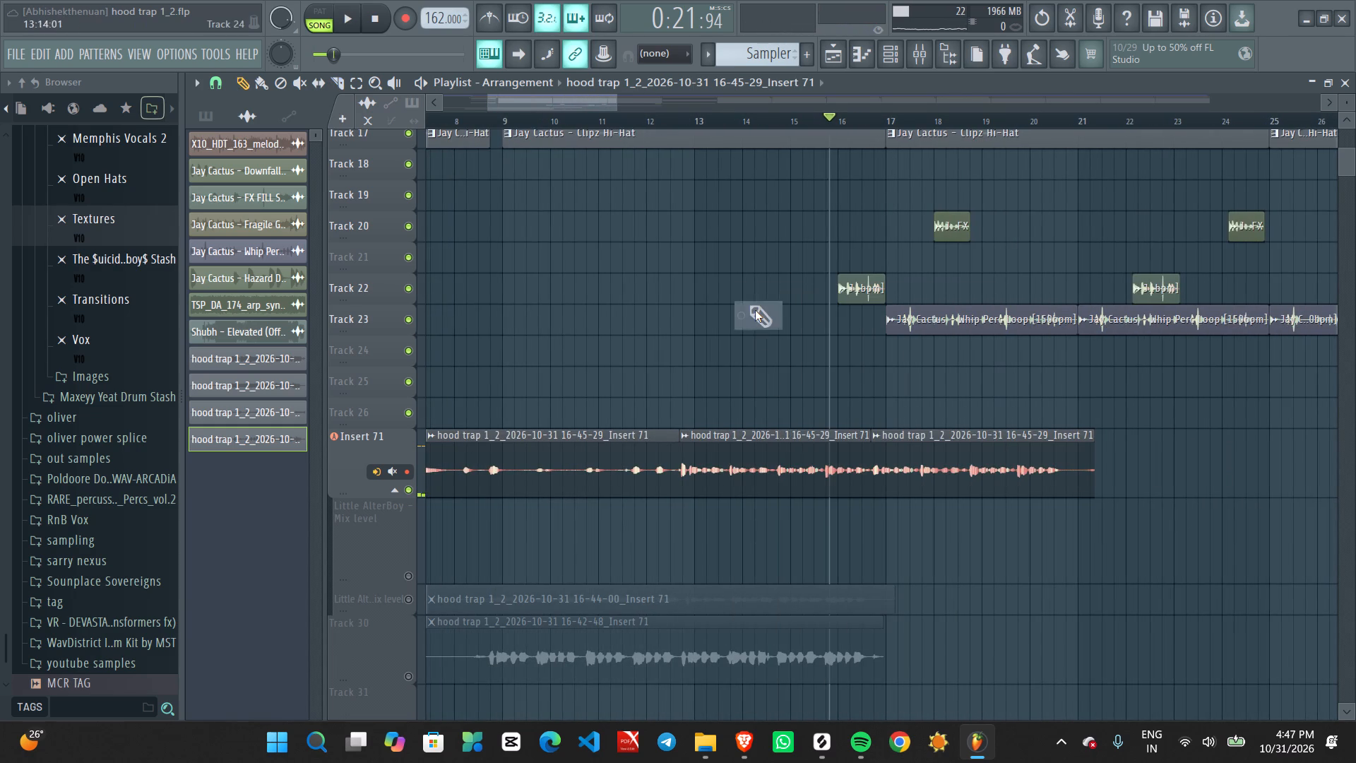
drag(774, 444, 1142, 477)
drag(979, 453, 838, 447)
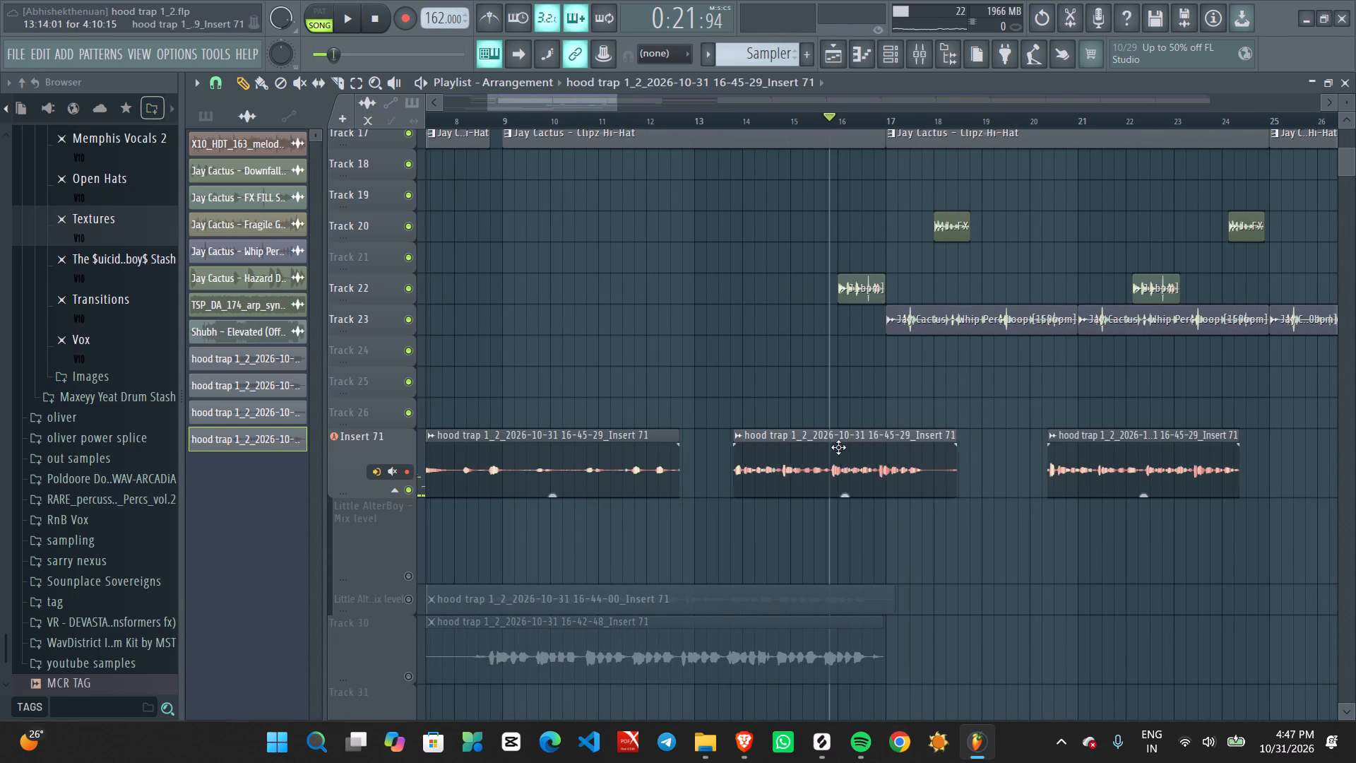
drag(838, 447, 785, 447)
ctrl+scroll(740, 536, up, 10)
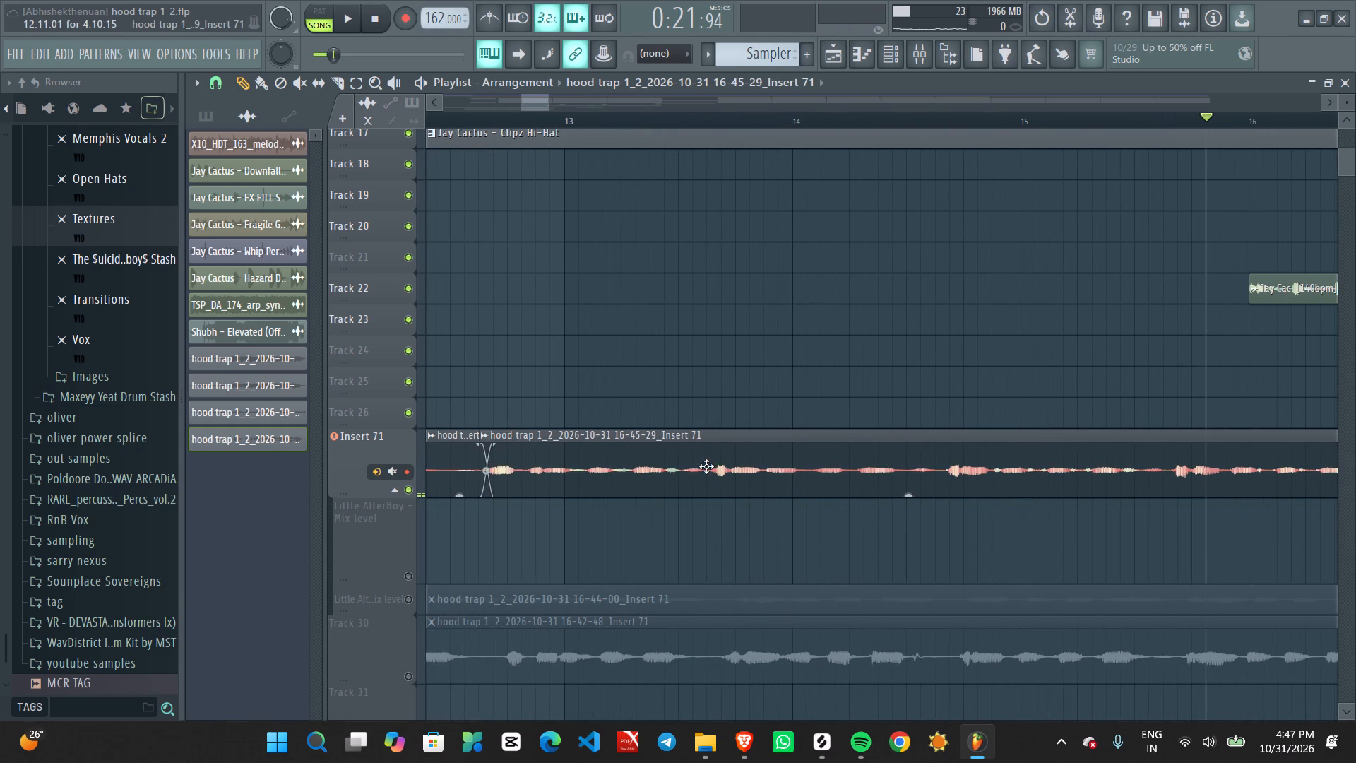
drag(706, 466, 715, 464)
Play the rearranged Insert 71 slices from just before bar 10 to check the new join.
ctrl+scroll(624, 486, down, 13)
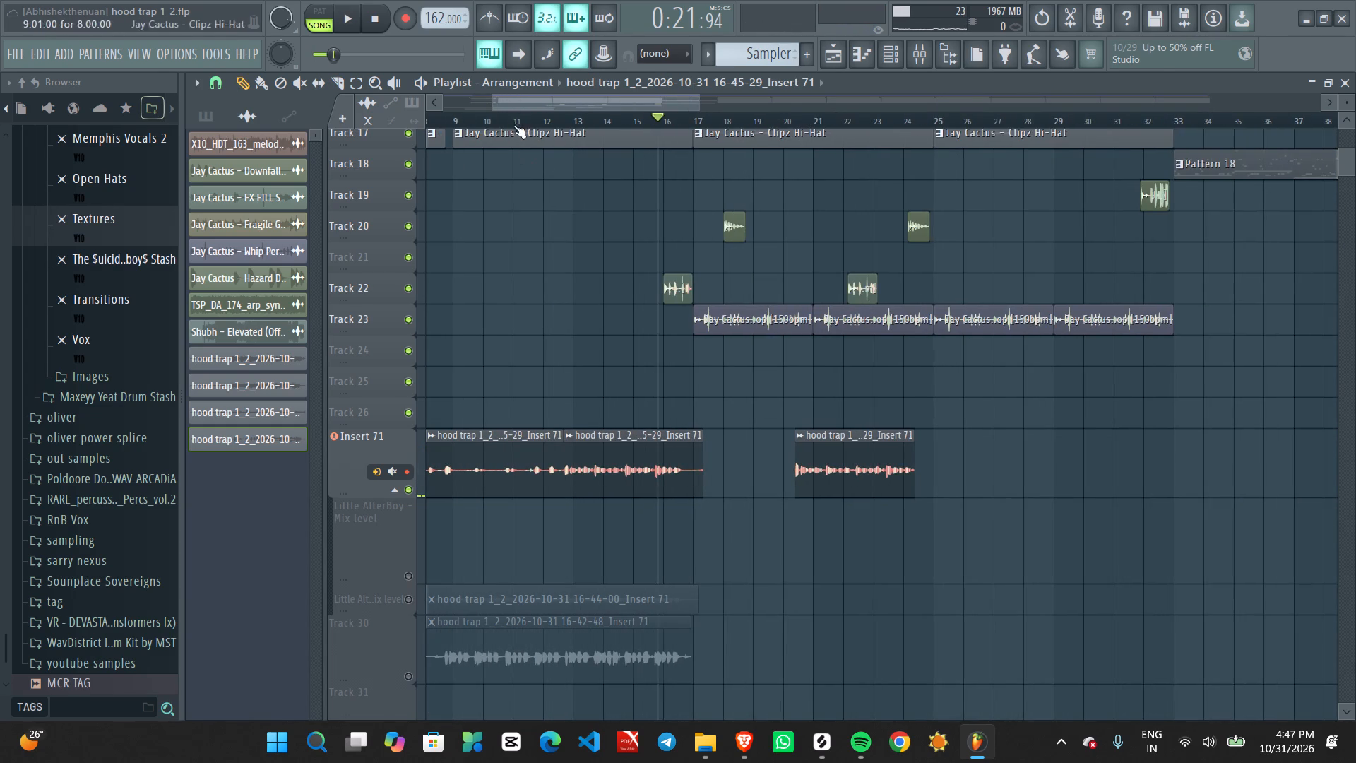
click(480, 112)
key(space)
ctrl+scroll(593, 591, up, 6)
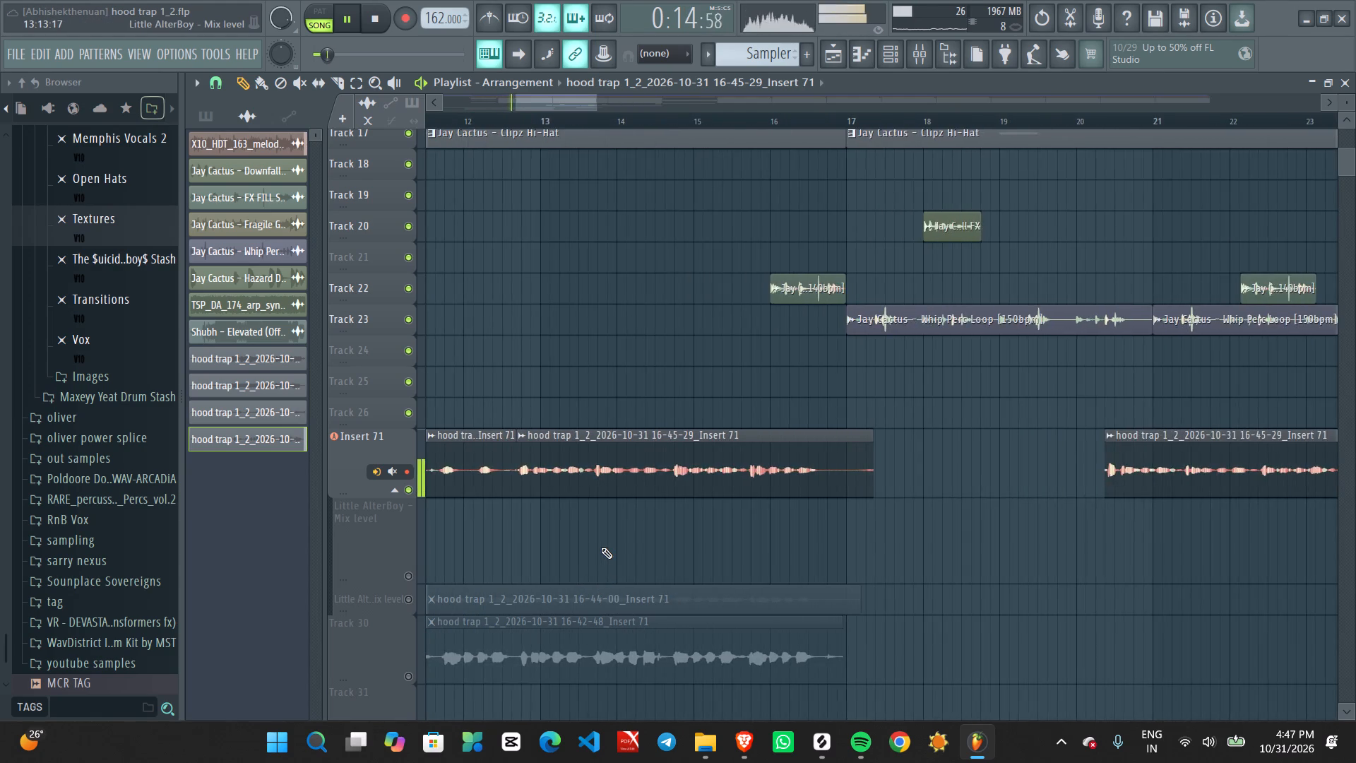
ctrl+scroll(601, 547, up, 3)
middle_drag(610, 545, 886, 505)
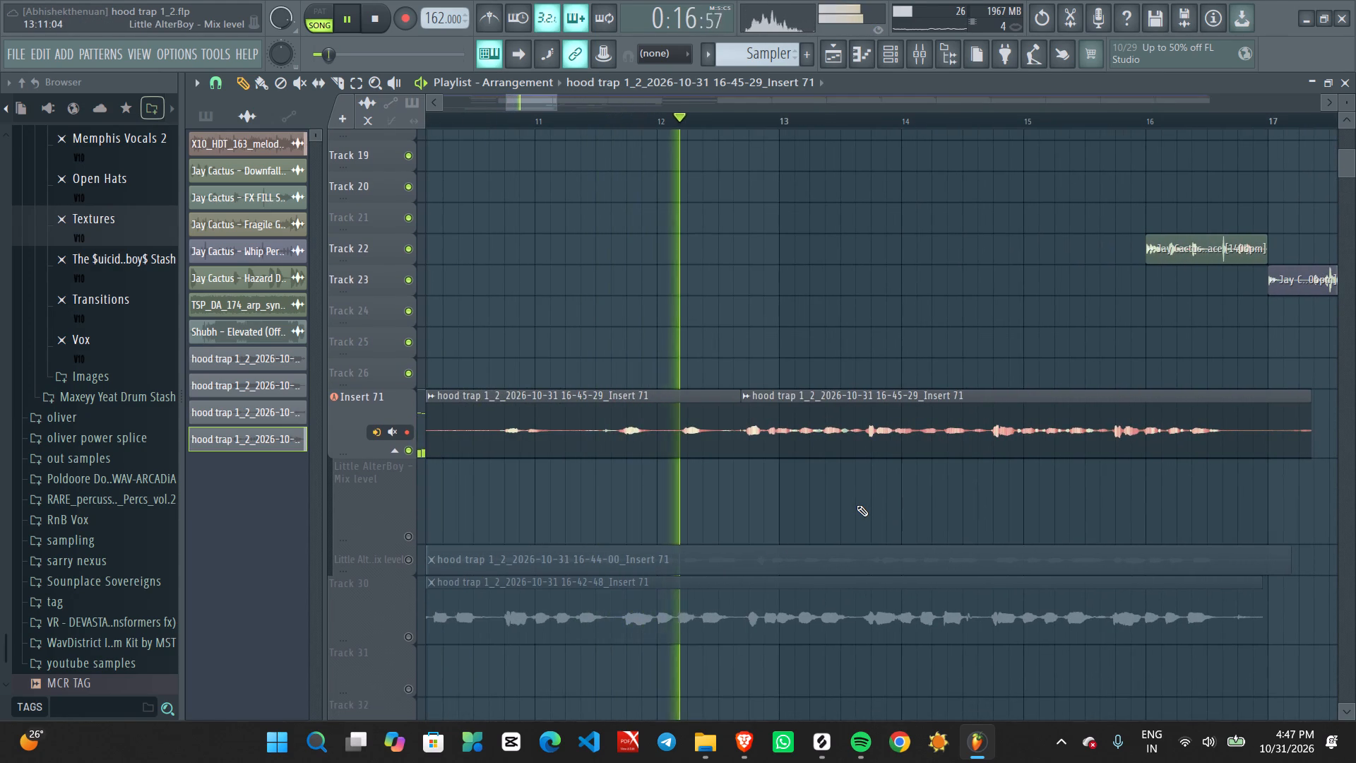
ctrl+scroll(857, 505, down, 9)
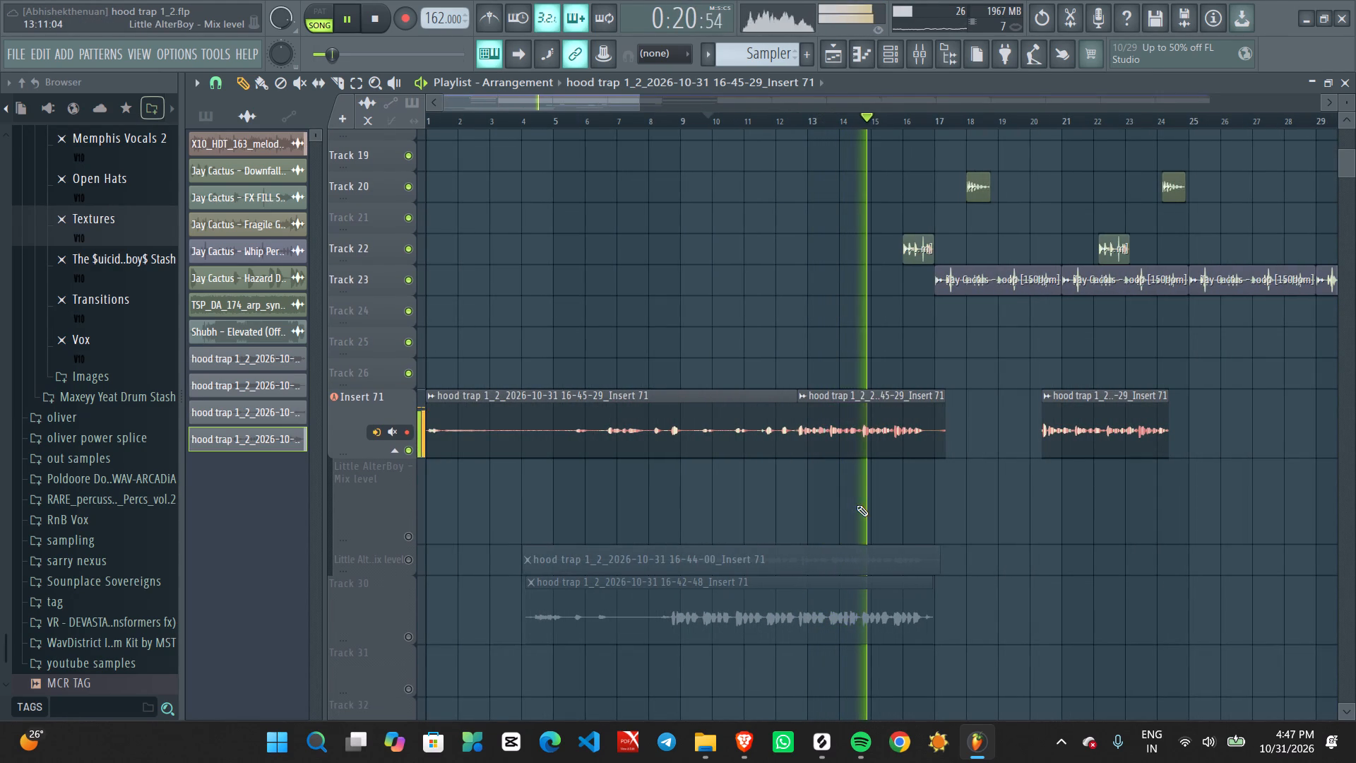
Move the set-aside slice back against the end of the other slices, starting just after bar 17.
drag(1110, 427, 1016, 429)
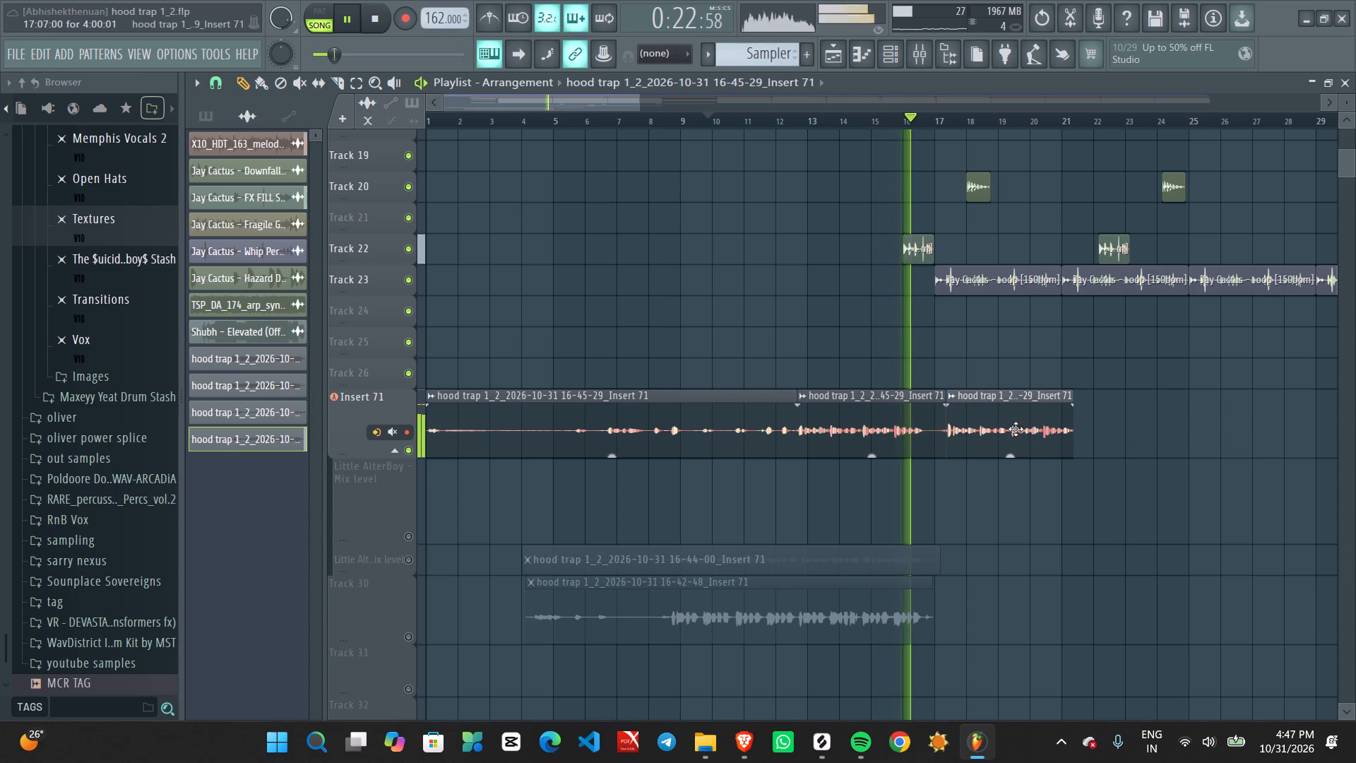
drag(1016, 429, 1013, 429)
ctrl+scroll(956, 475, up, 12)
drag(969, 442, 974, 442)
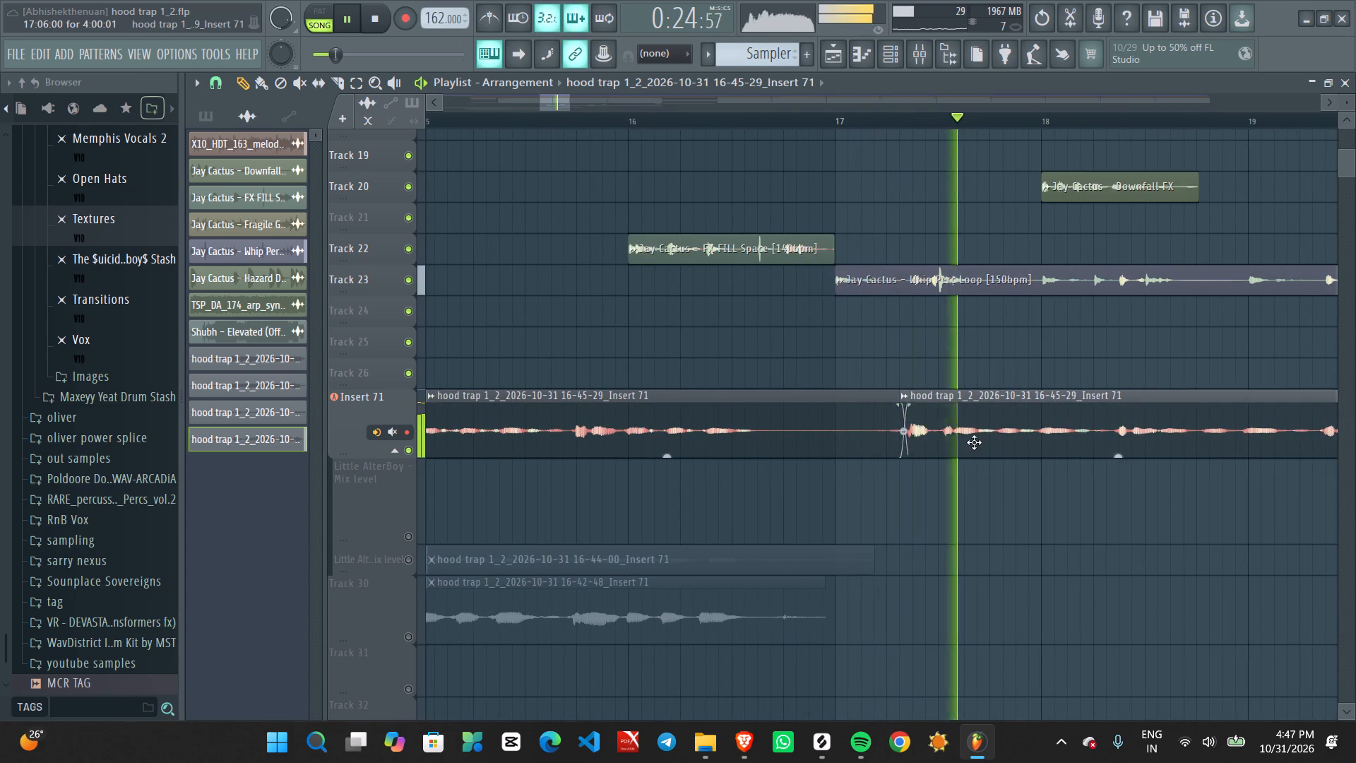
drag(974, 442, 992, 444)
Stop playback and delete the slice after bar 17 on Insert 71.
key(space)
right_click(994, 437)
ctrl+scroll(976, 442, down, 12)
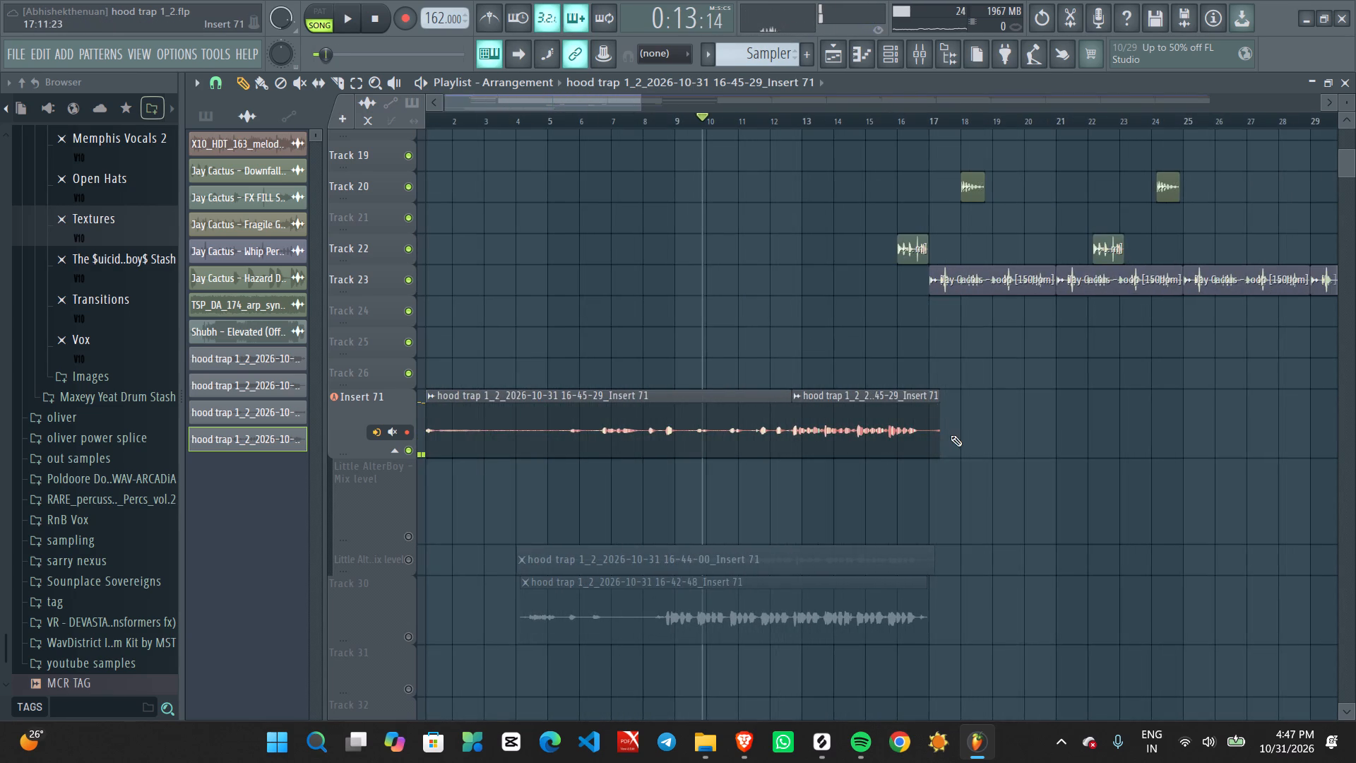
Trim the end of the last slice on Insert 71 back to just before bar 17.
ctrl+scroll(939, 425, down, 3)
drag(840, 397, 828, 396)
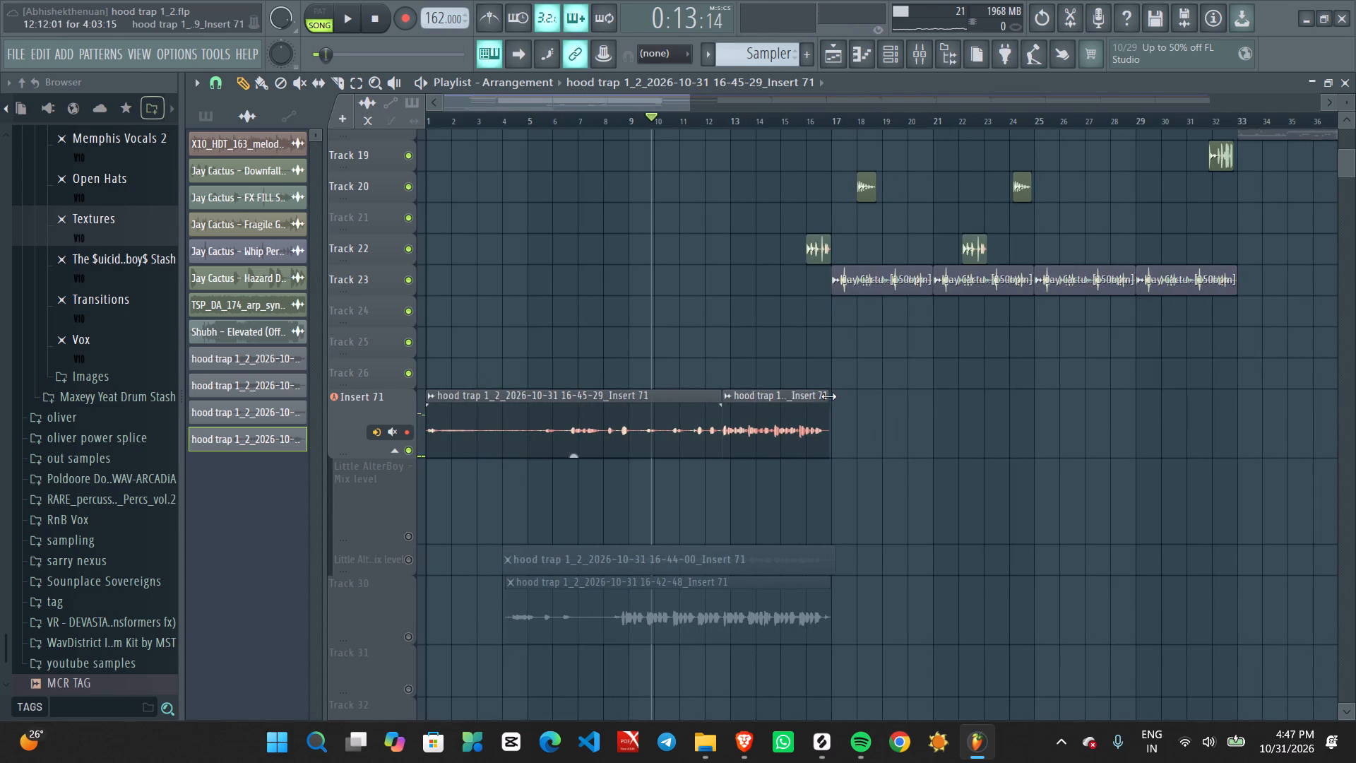
Move both Insert 71 slices down to the Little AlterBoy Mix level track and unmute that track.
ctrl+scroll(641, 427, up, 1)
middle_drag(582, 509, 702, 507)
ctrl+scroll(690, 495, down, 3)
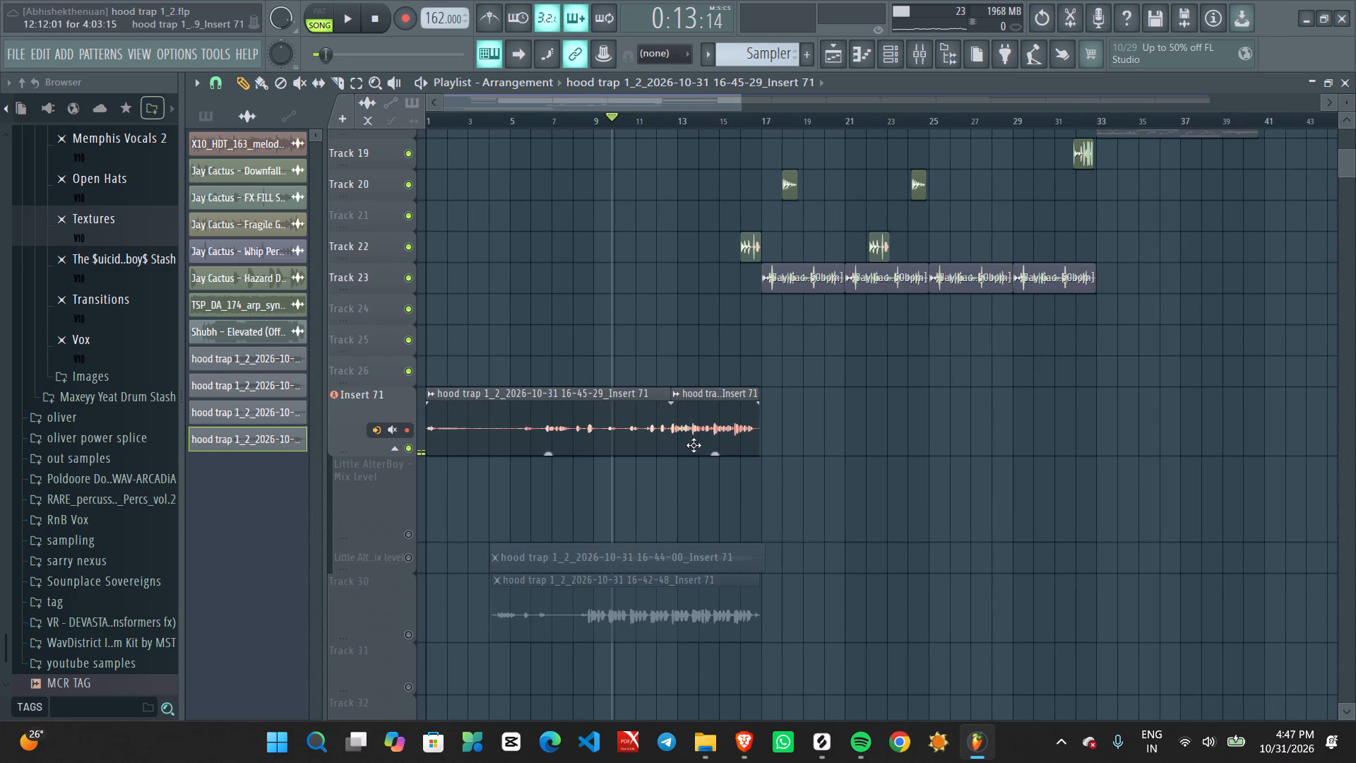
click(717, 118)
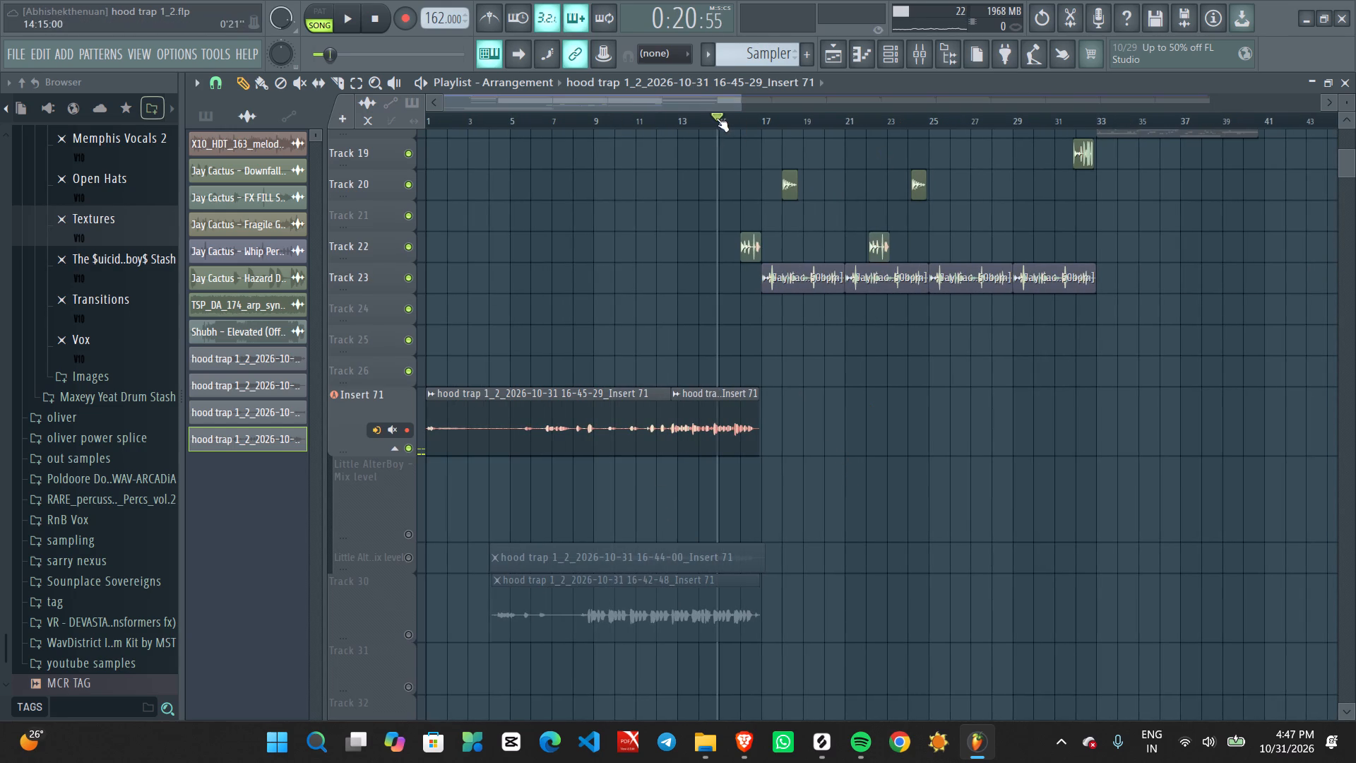
ctrl+drag(553, 341, 676, 453)
key(shift+Down)
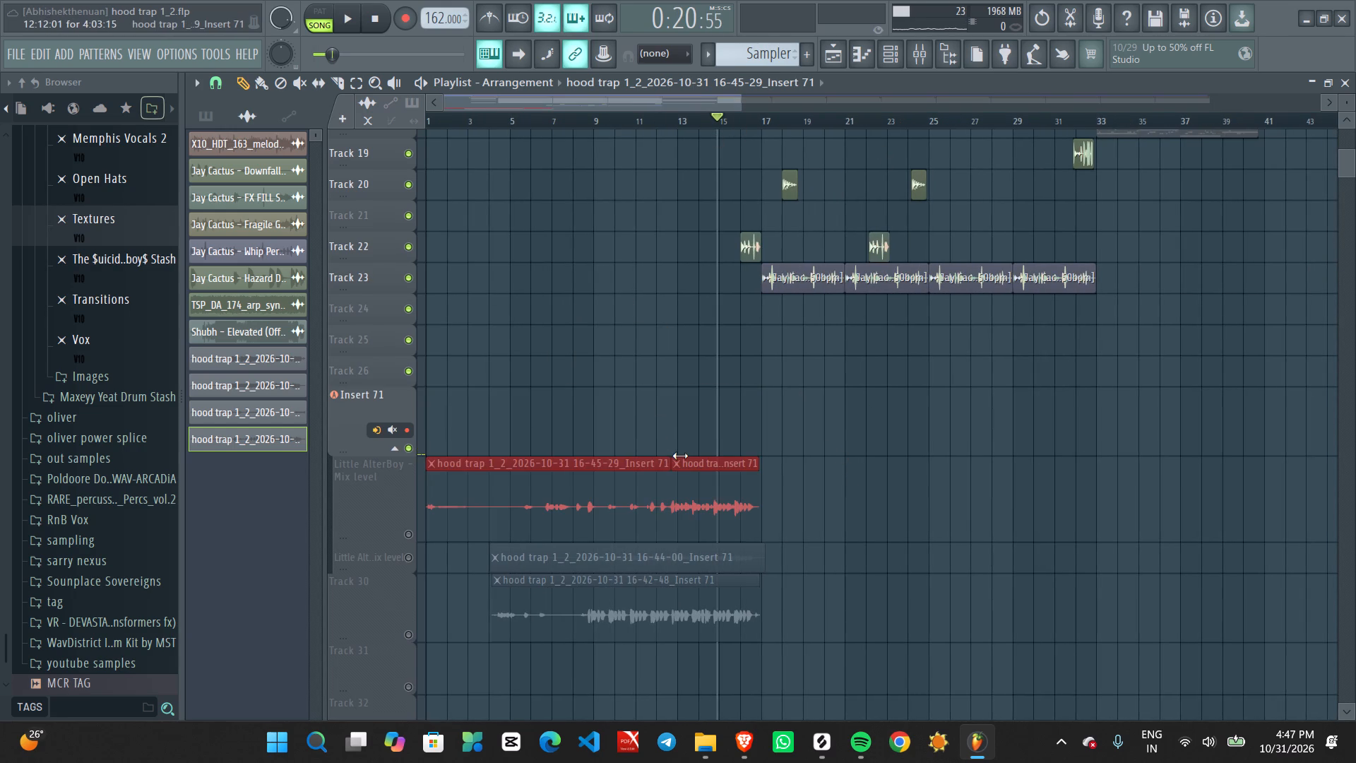
click(408, 534)
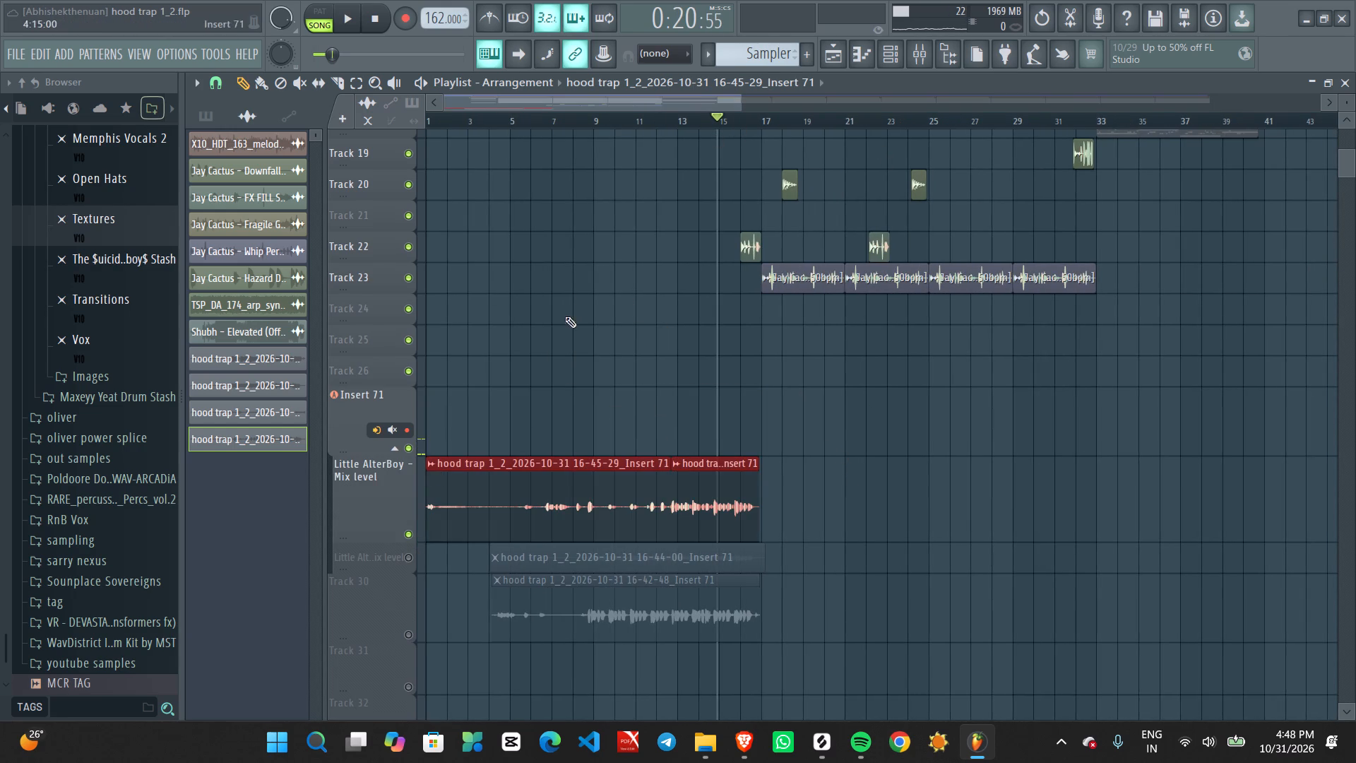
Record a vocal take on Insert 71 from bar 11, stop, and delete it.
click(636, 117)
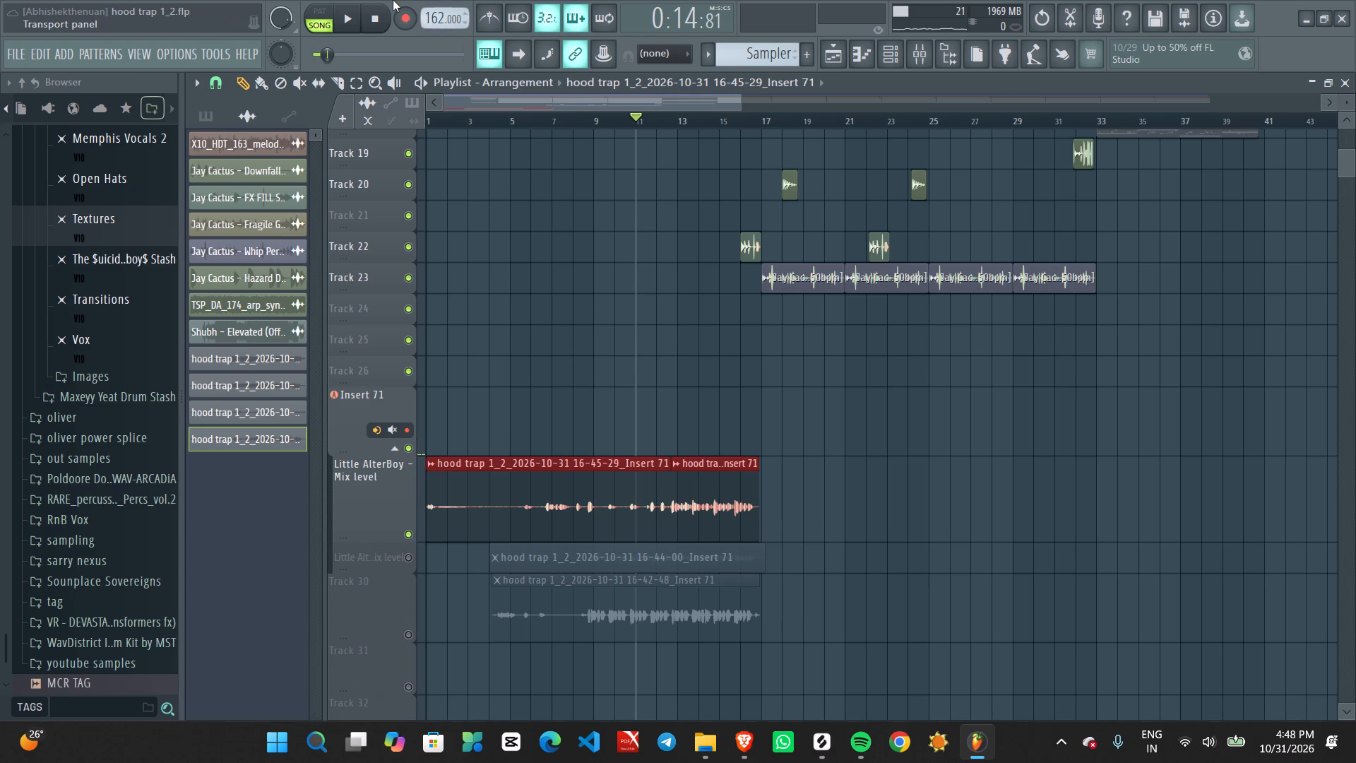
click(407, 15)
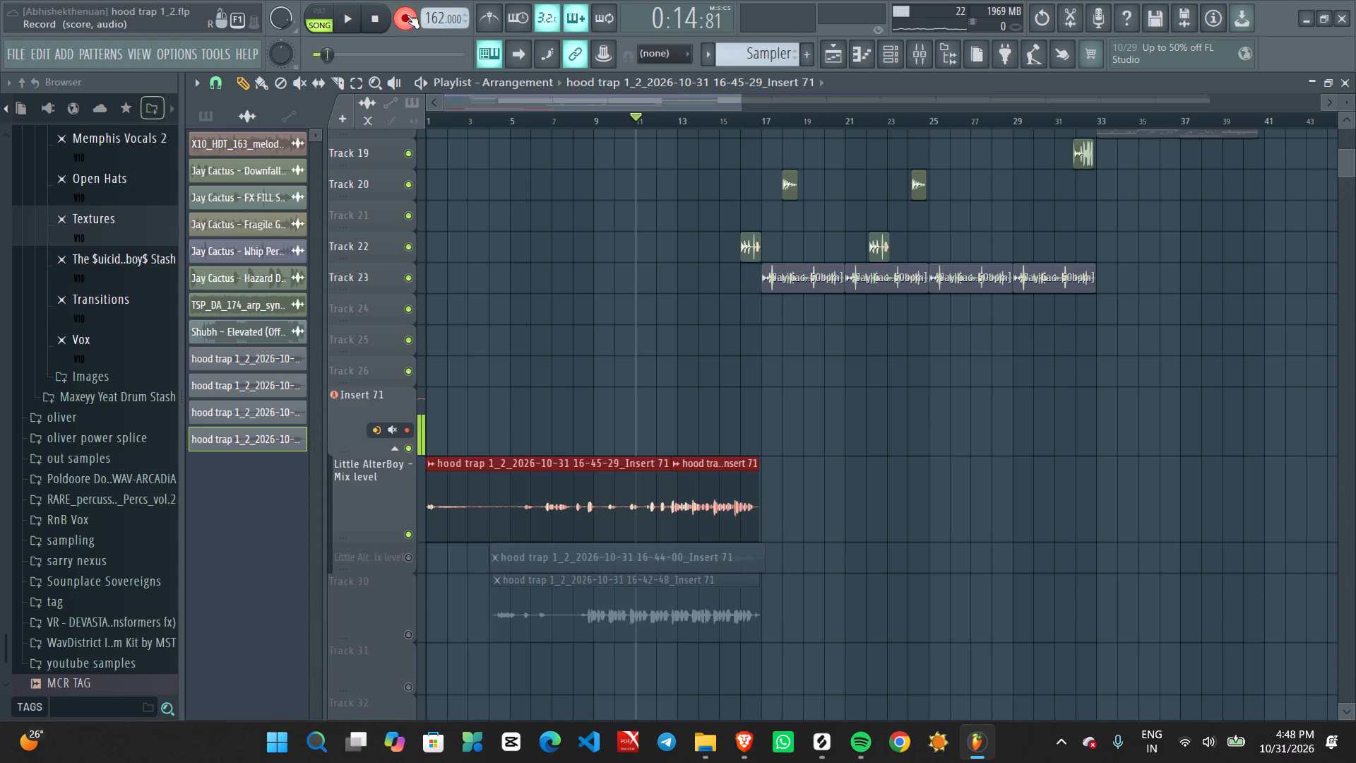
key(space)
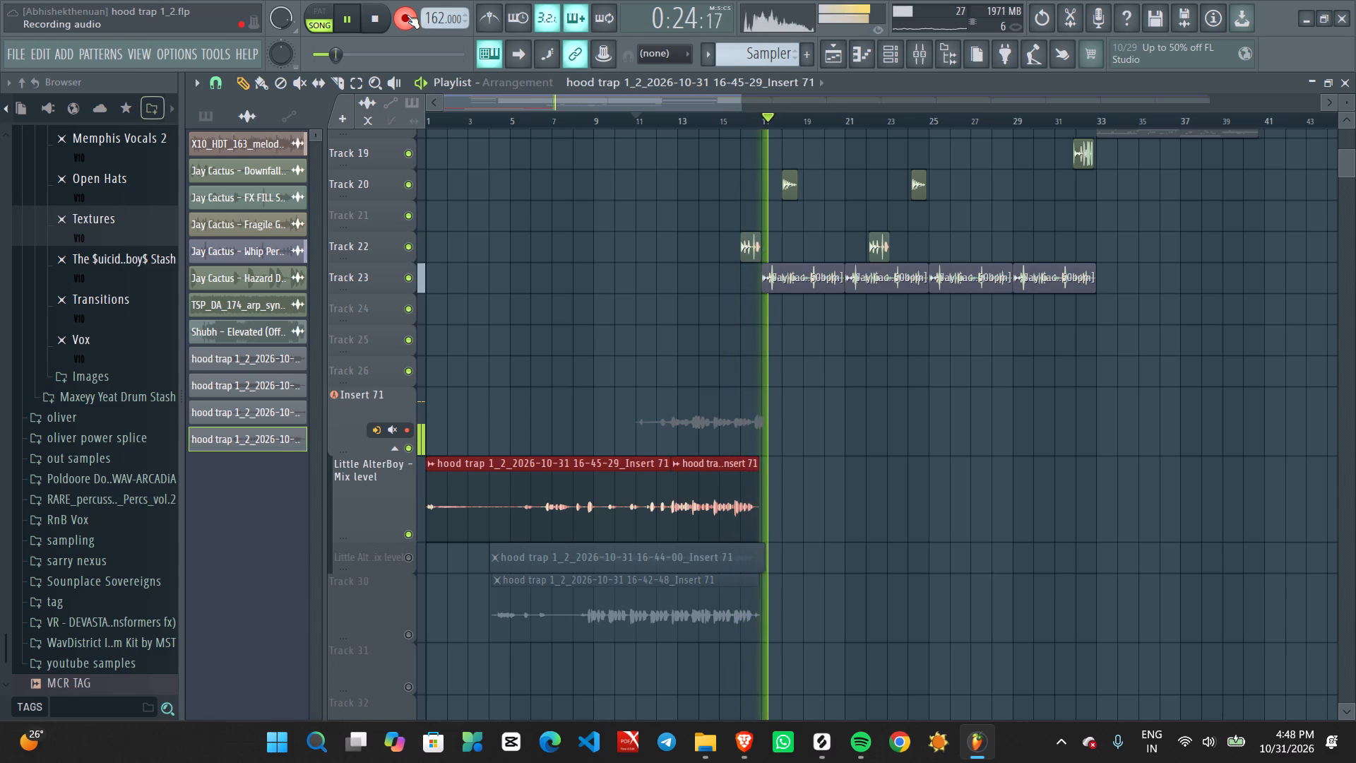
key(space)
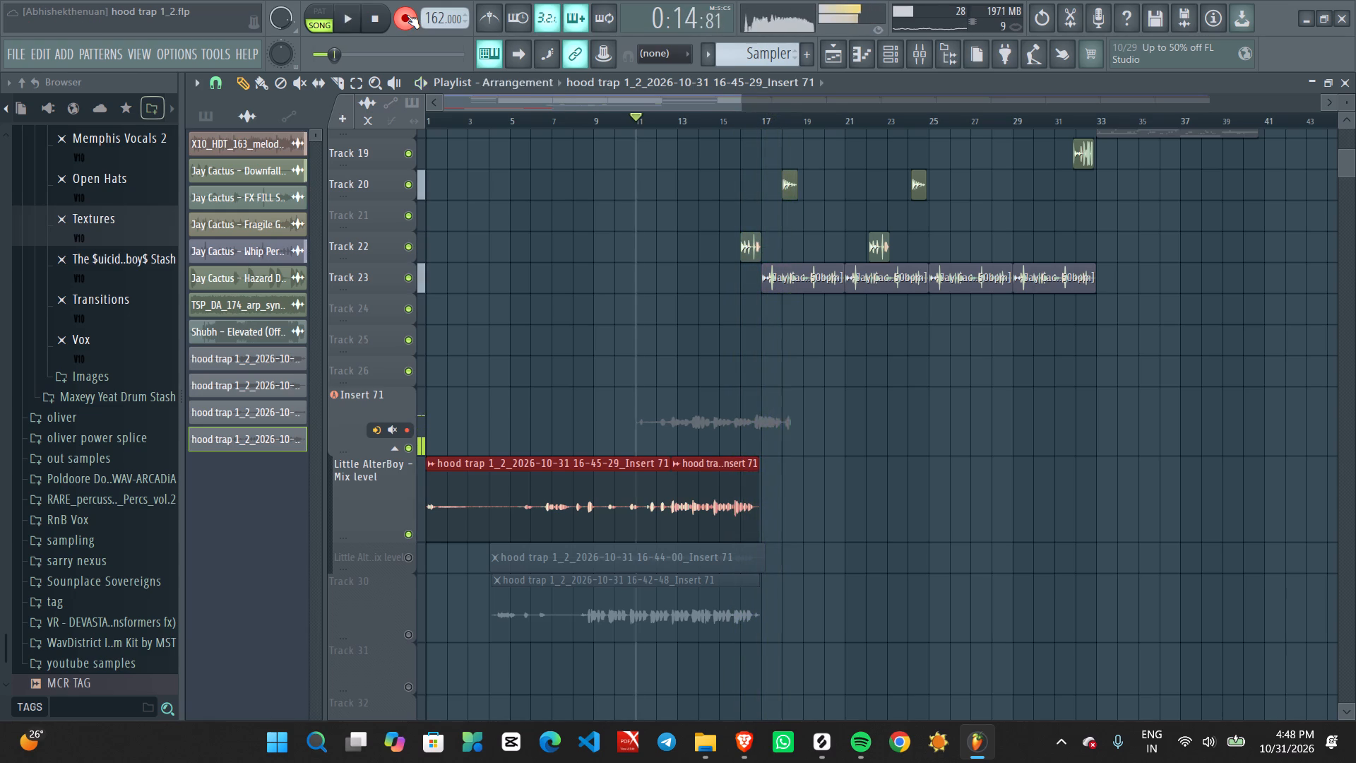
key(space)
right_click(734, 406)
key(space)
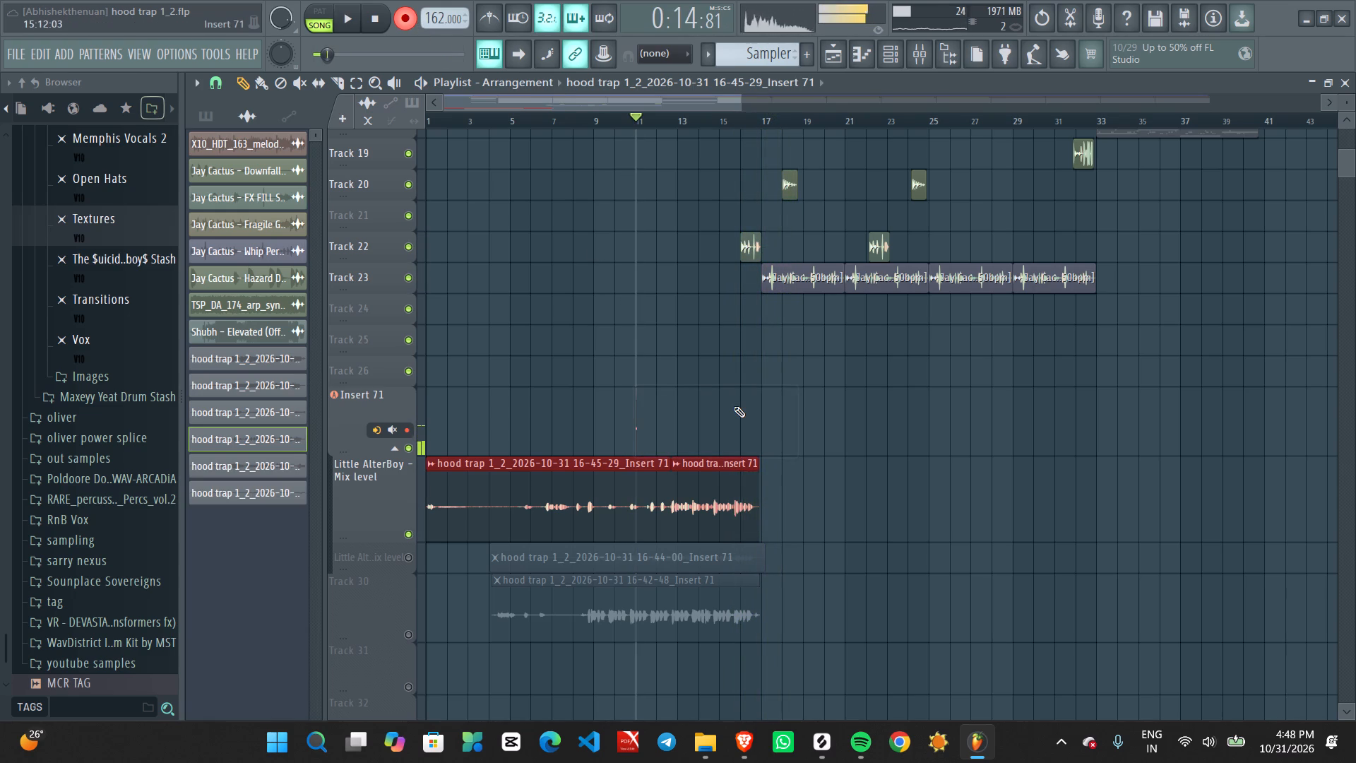
Record a new vocal take on Insert 71 from late in bar 13 to about bar 21, deleting the leftover sliver at bar 11, and disarm recording.
click(694, 120)
key(space)
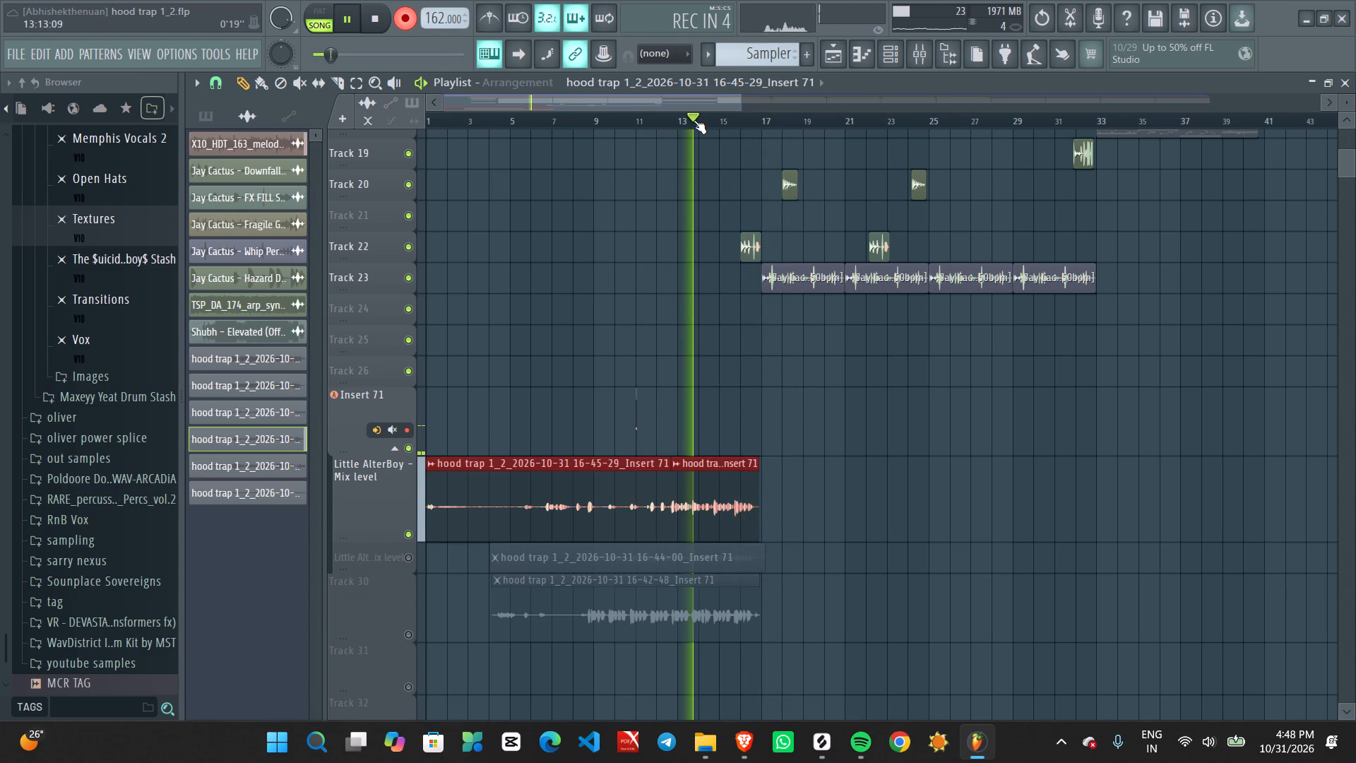
right_drag(663, 437, 609, 427)
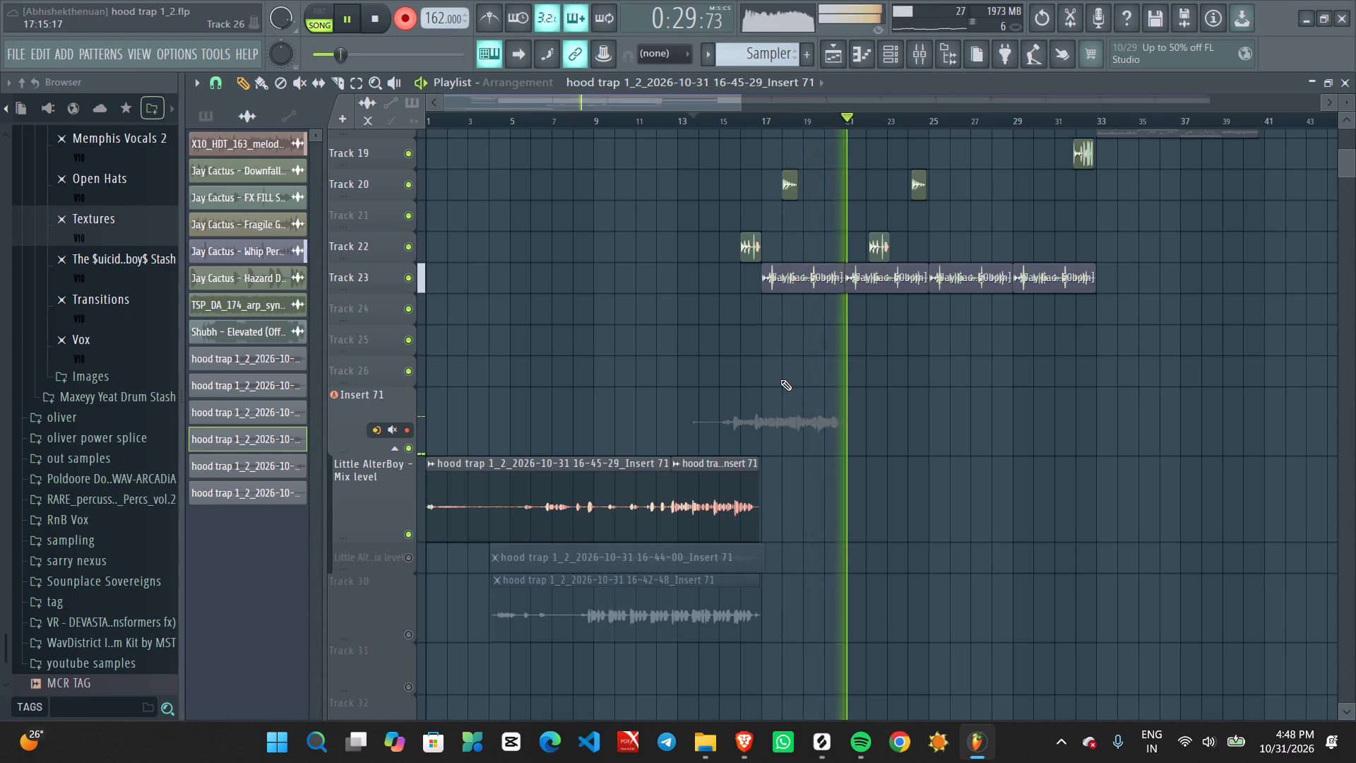
key(space)
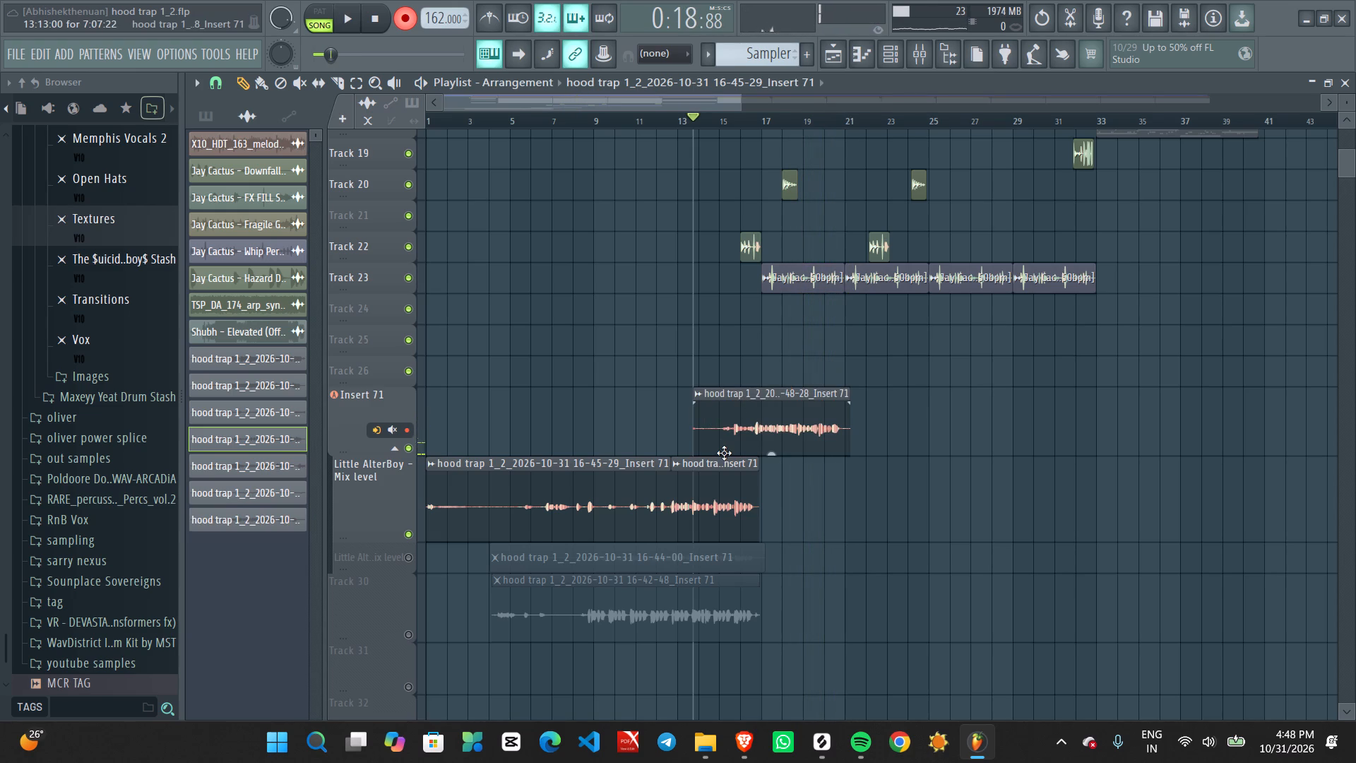
click(408, 13)
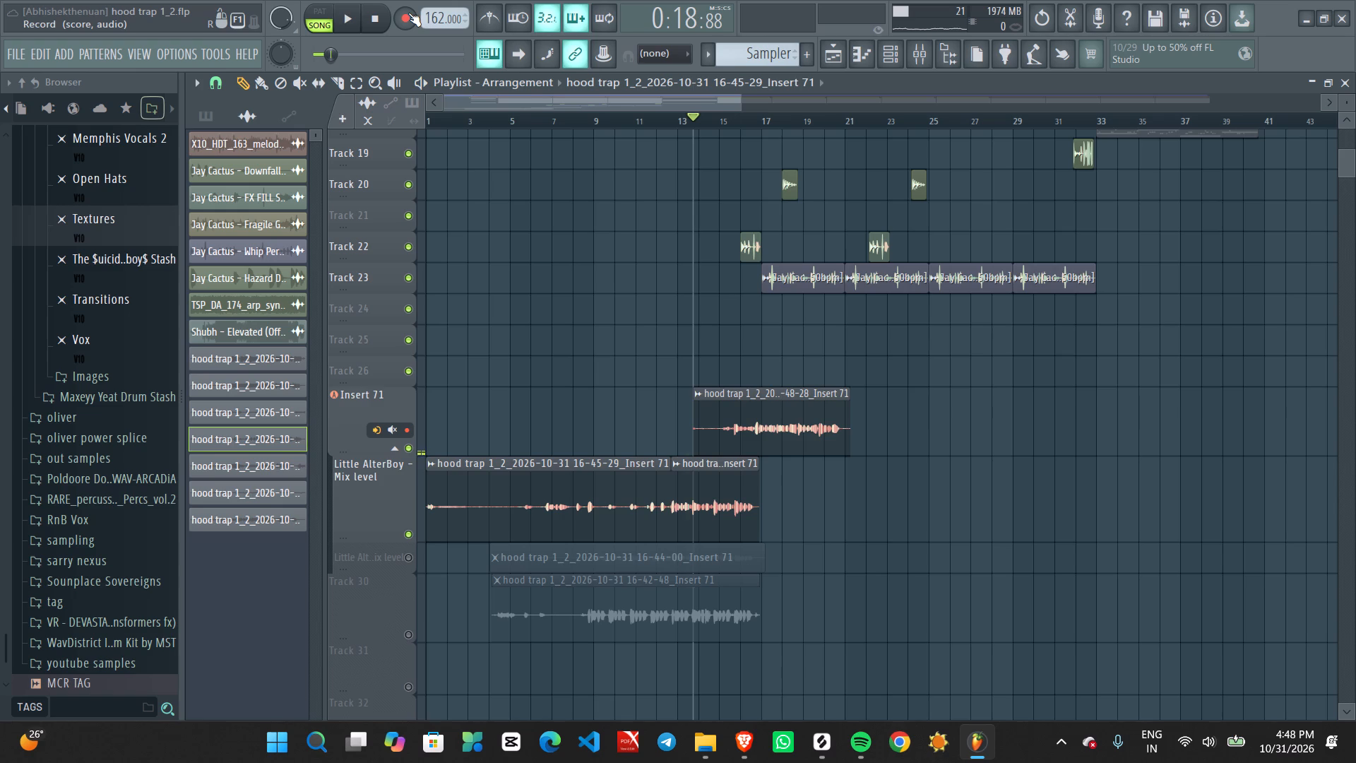
Play the arrangement from late in bar 9 through the new Insert 71 take to review it.
key(space)
click(608, 119)
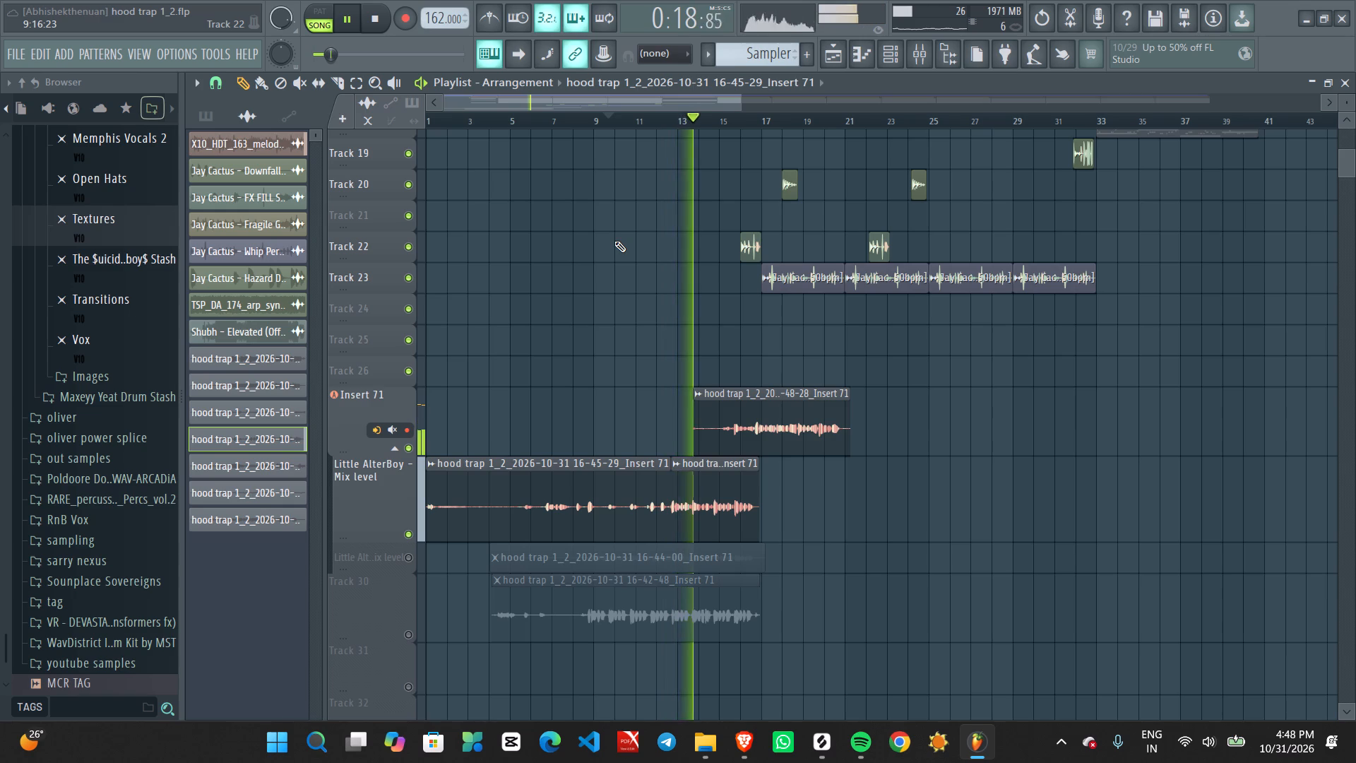
ctrl+scroll(638, 326, up, 6)
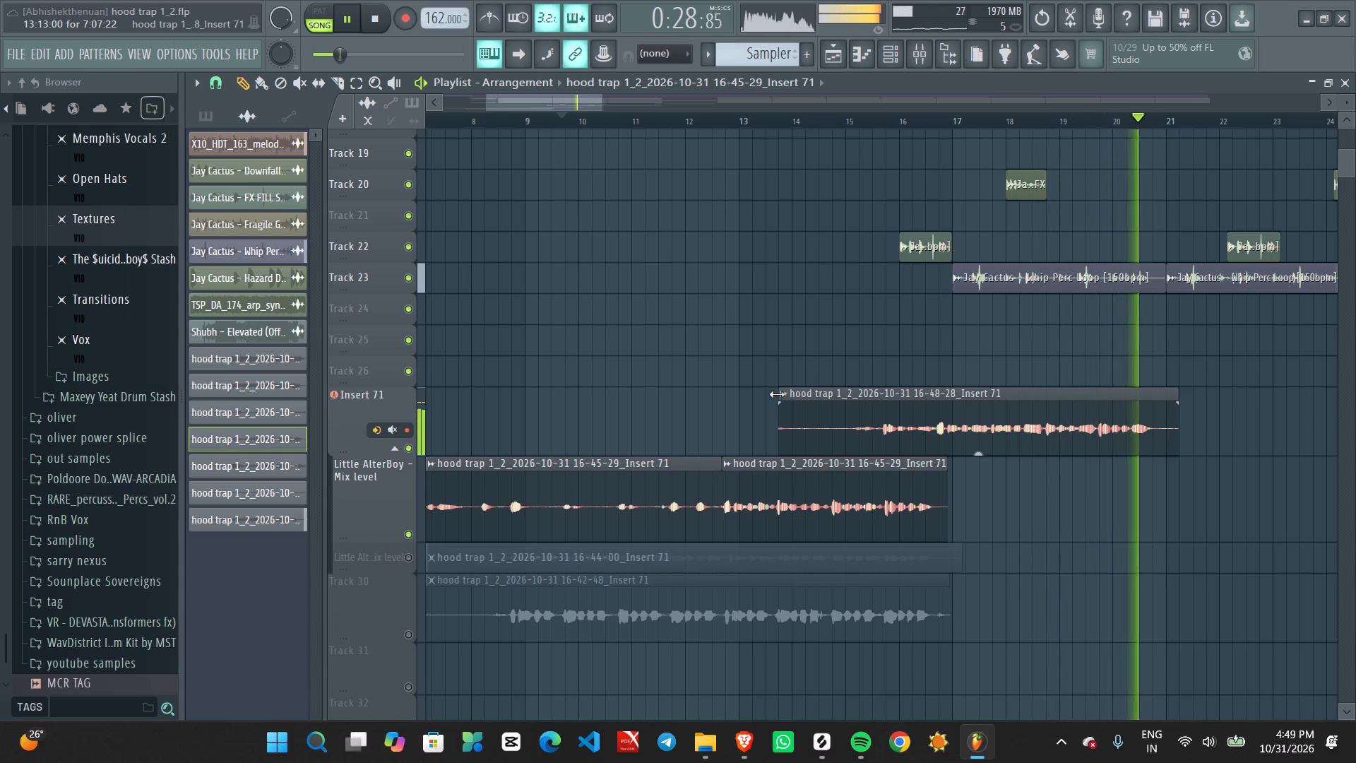
key(space)
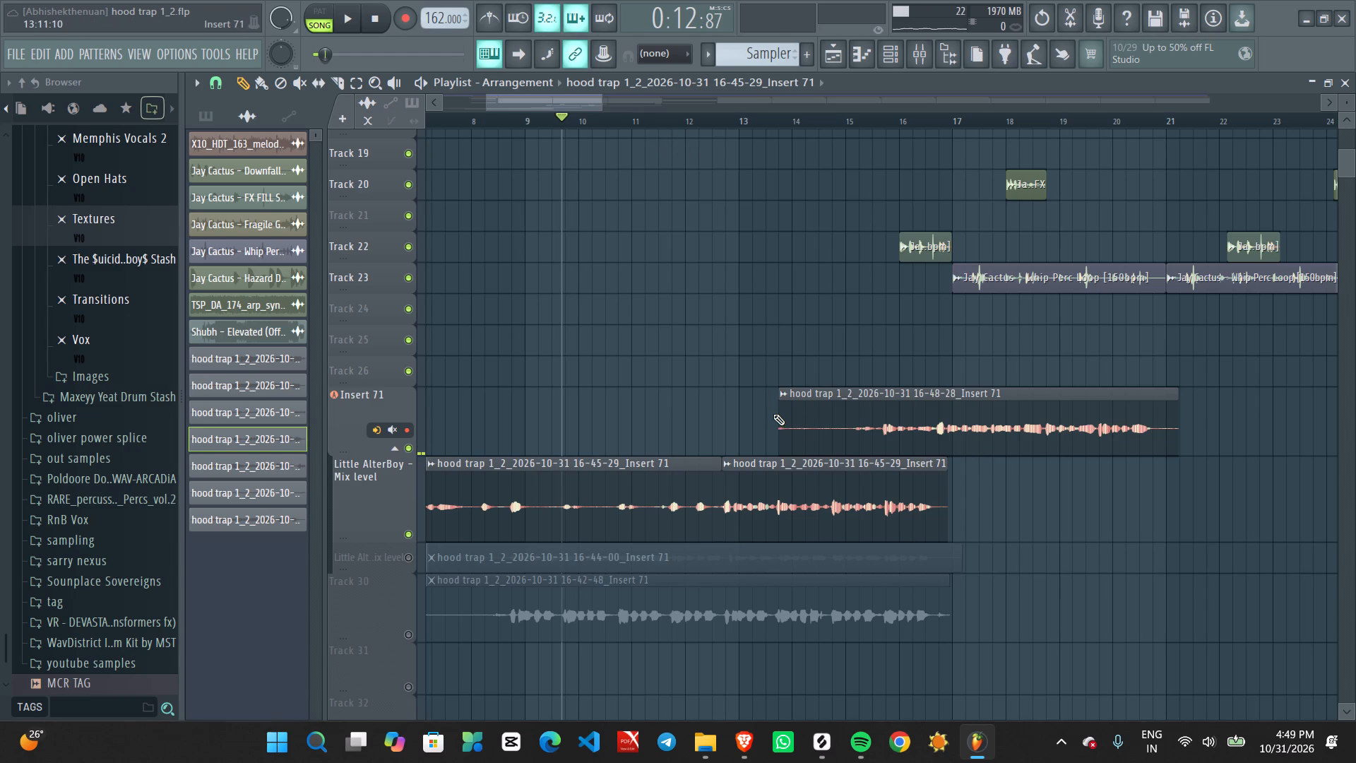
Trim the new take's start to step 11 of bar 16 and shorten the last Little AlterBoy track slice to end there.
drag(777, 391, 796, 389)
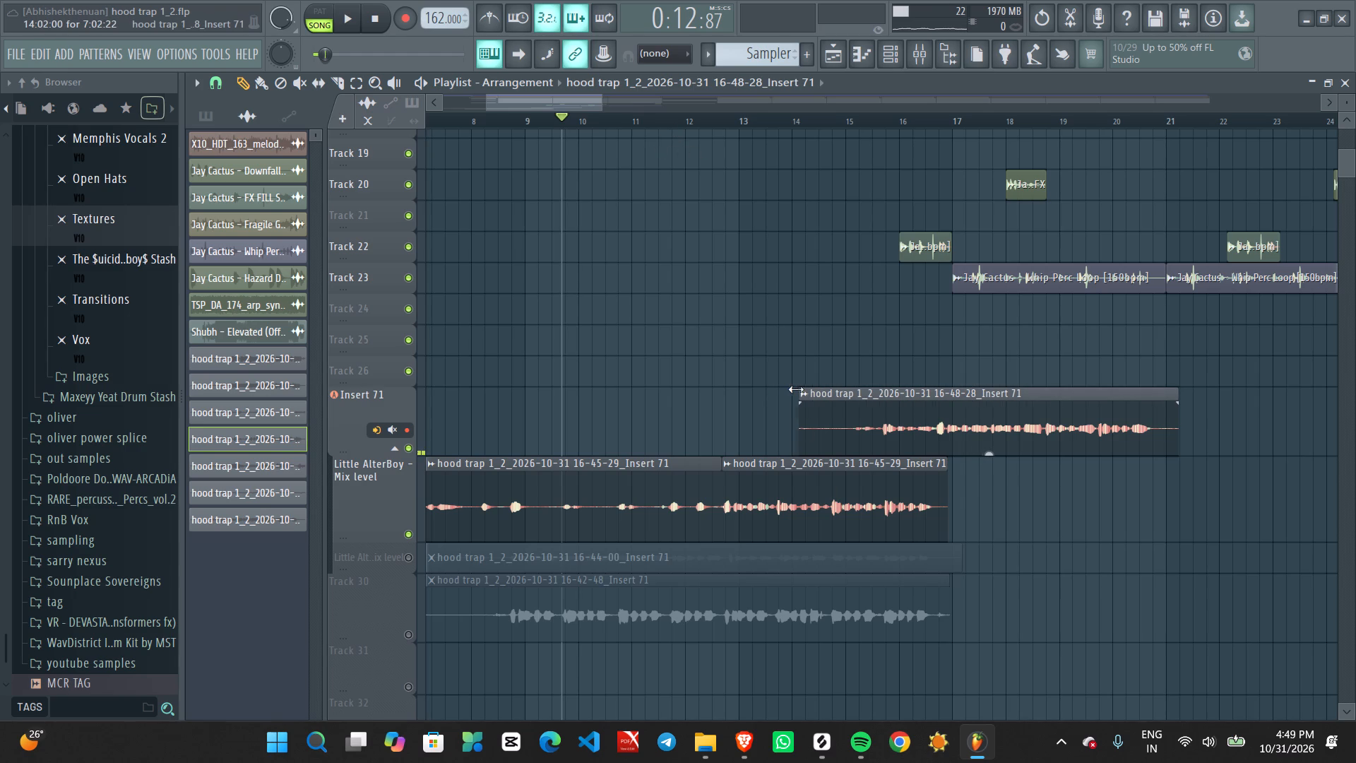
drag(796, 389, 892, 379)
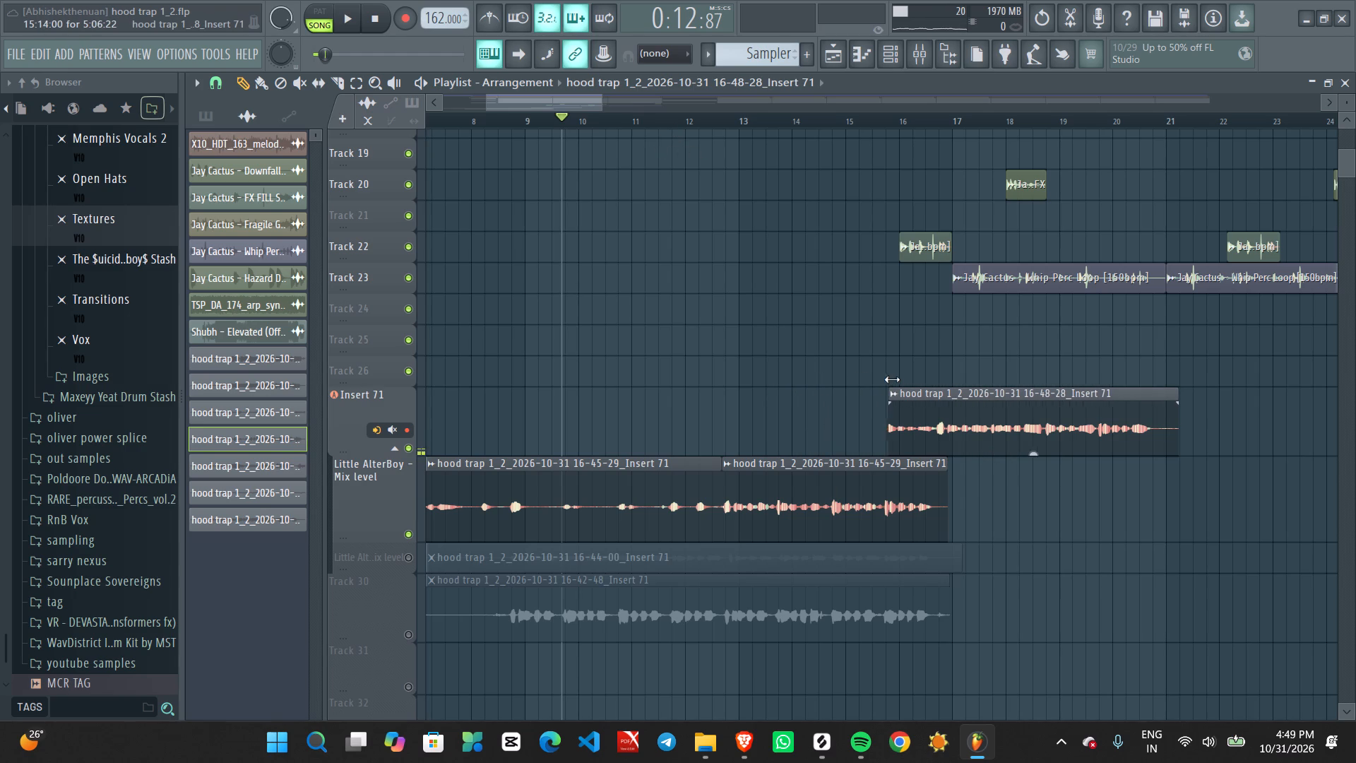
drag(892, 379, 931, 381)
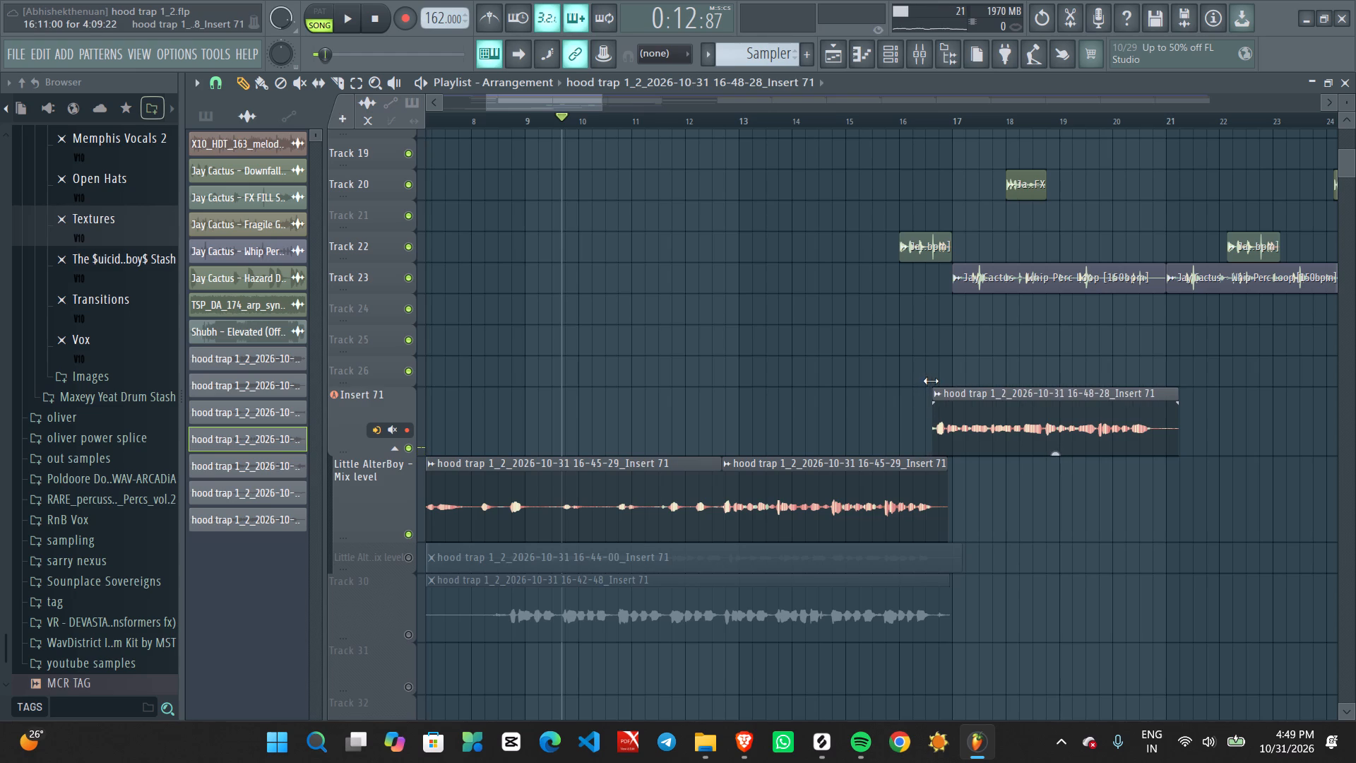
drag(931, 381, 930, 381)
click(937, 405)
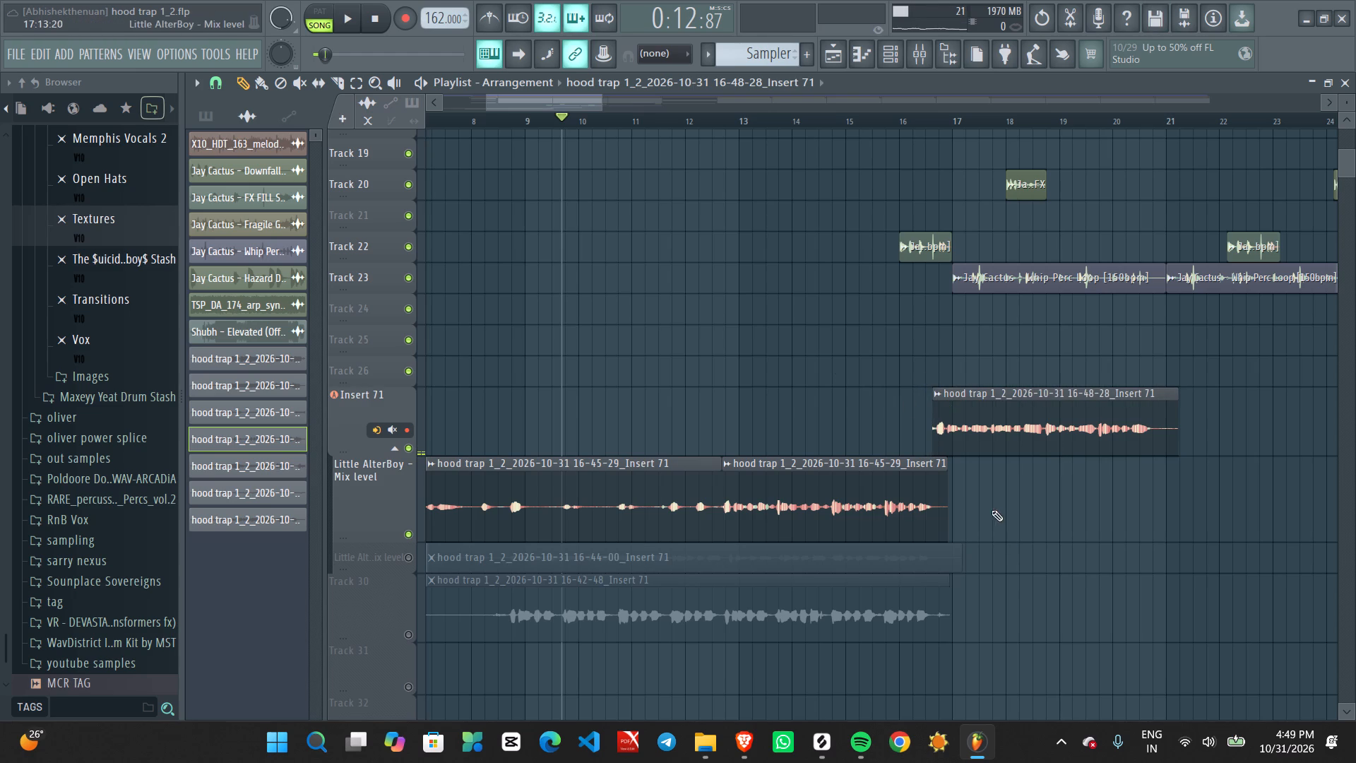
ctrl+scroll(874, 465, up, 4)
drag(1012, 462, 983, 457)
Set the retune speed to 0 in Auto-Tune Artist on the new take's mixer track, Insert 71.
double_click(1028, 420)
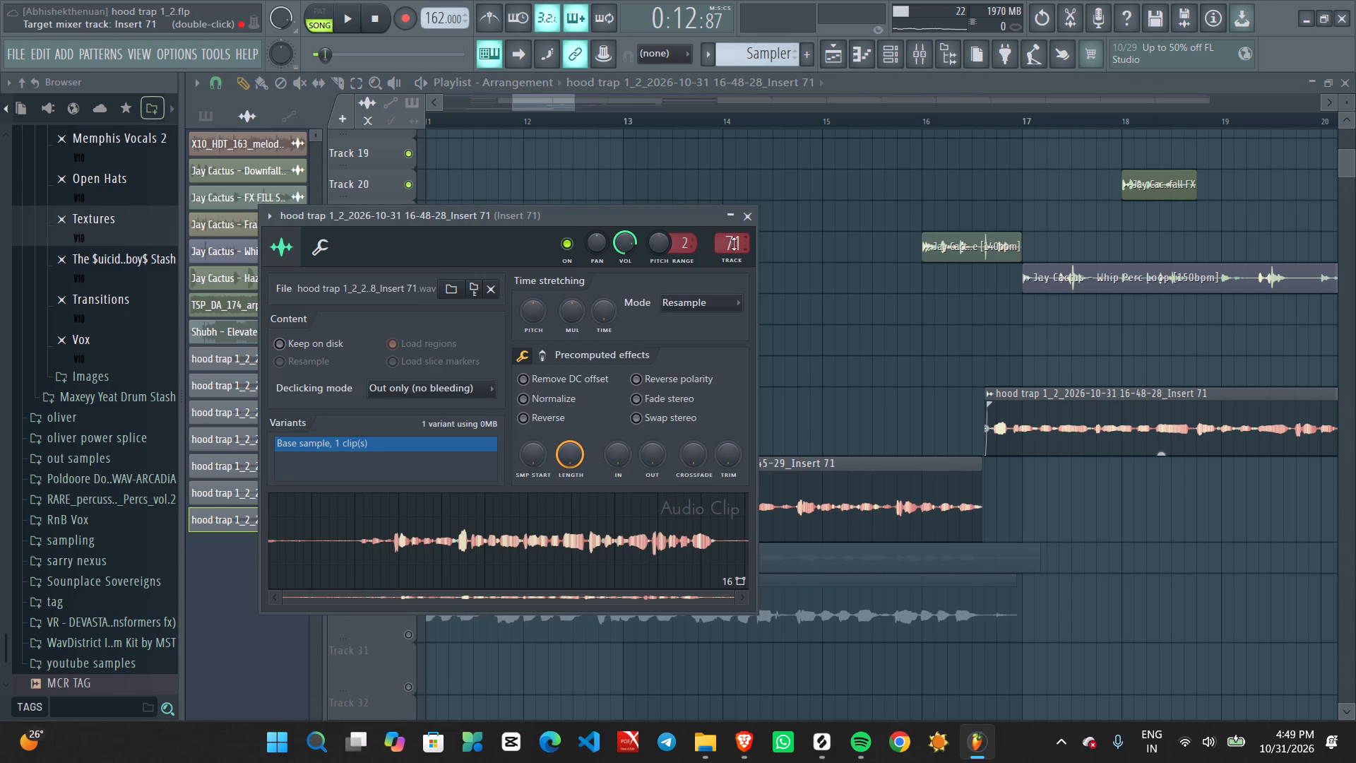
double_click(734, 244)
click(1260, 191)
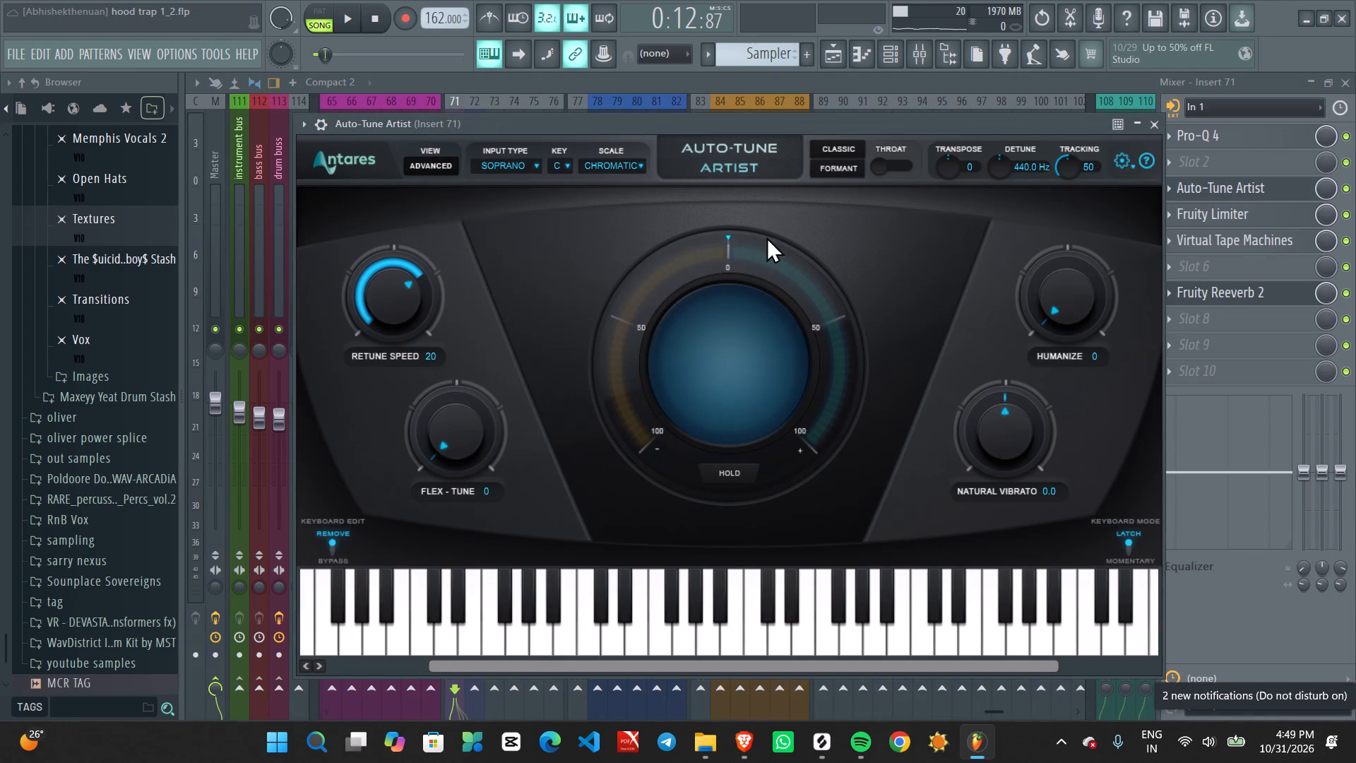
scroll(418, 312, up, 20)
scroll(418, 312, up, 2)
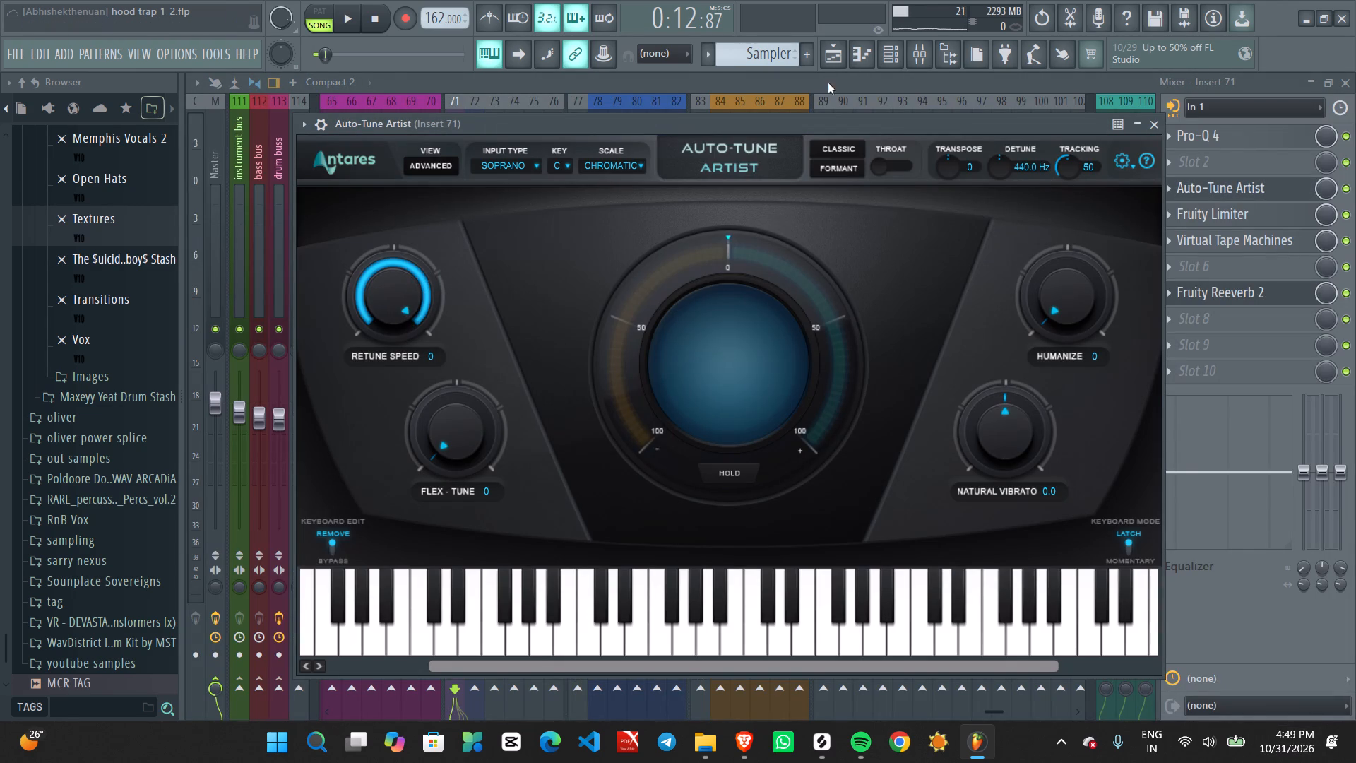
Return to the playlist and play from late in bar 13 to check the join into the new take.
click(837, 50)
key(space)
click(711, 117)
ctrl+scroll(863, 373, up, 5)
middle_drag(898, 394, 912, 292)
ctrl+scroll(916, 290, down, 4)
ctrl+scroll(896, 294, up, 1)
ctrl+scroll(891, 295, down, 2)
ctrl+scroll(1087, 432, up, 2)
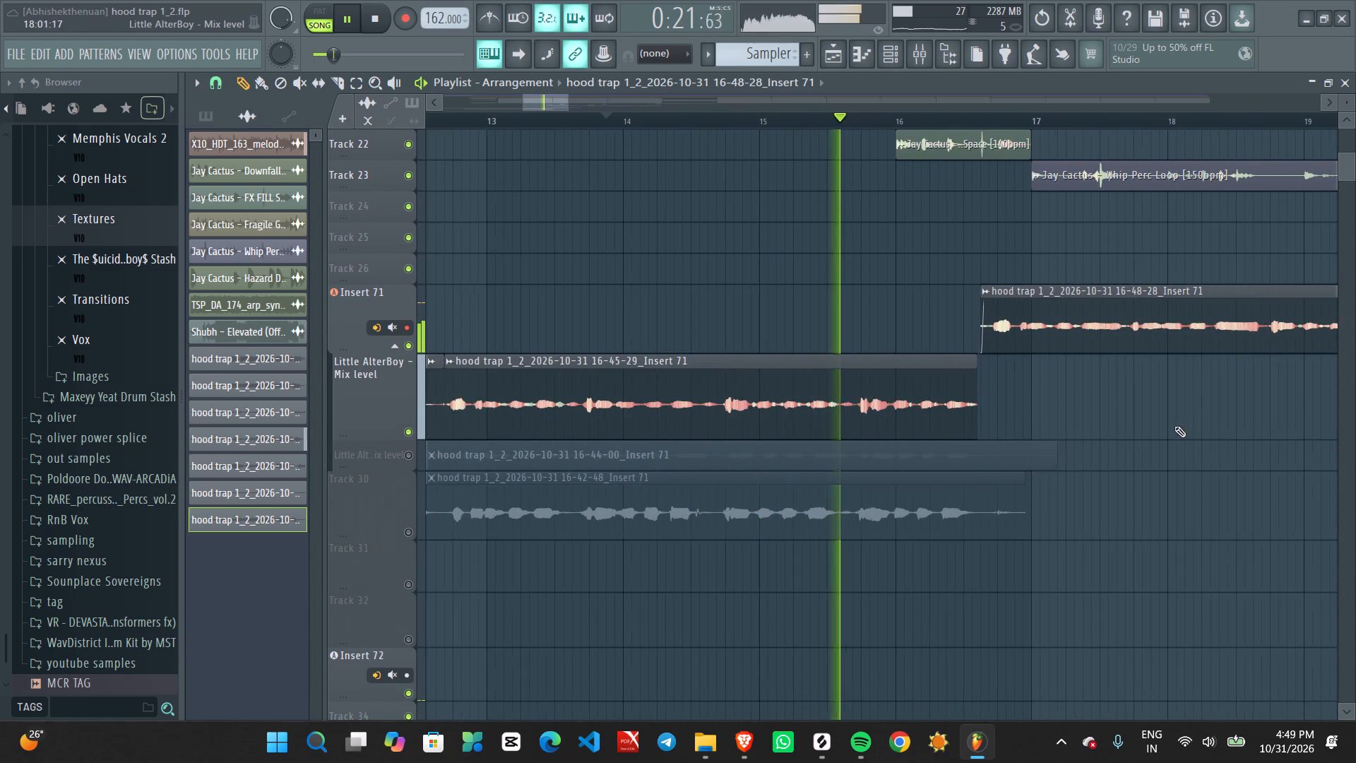
Set the Virtual Tape Machines output on Insert 71 to +10.8 dB during playback, and close the plugin.
middle_drag(1167, 426, 1066, 423)
double_click(1037, 318)
double_click(734, 237)
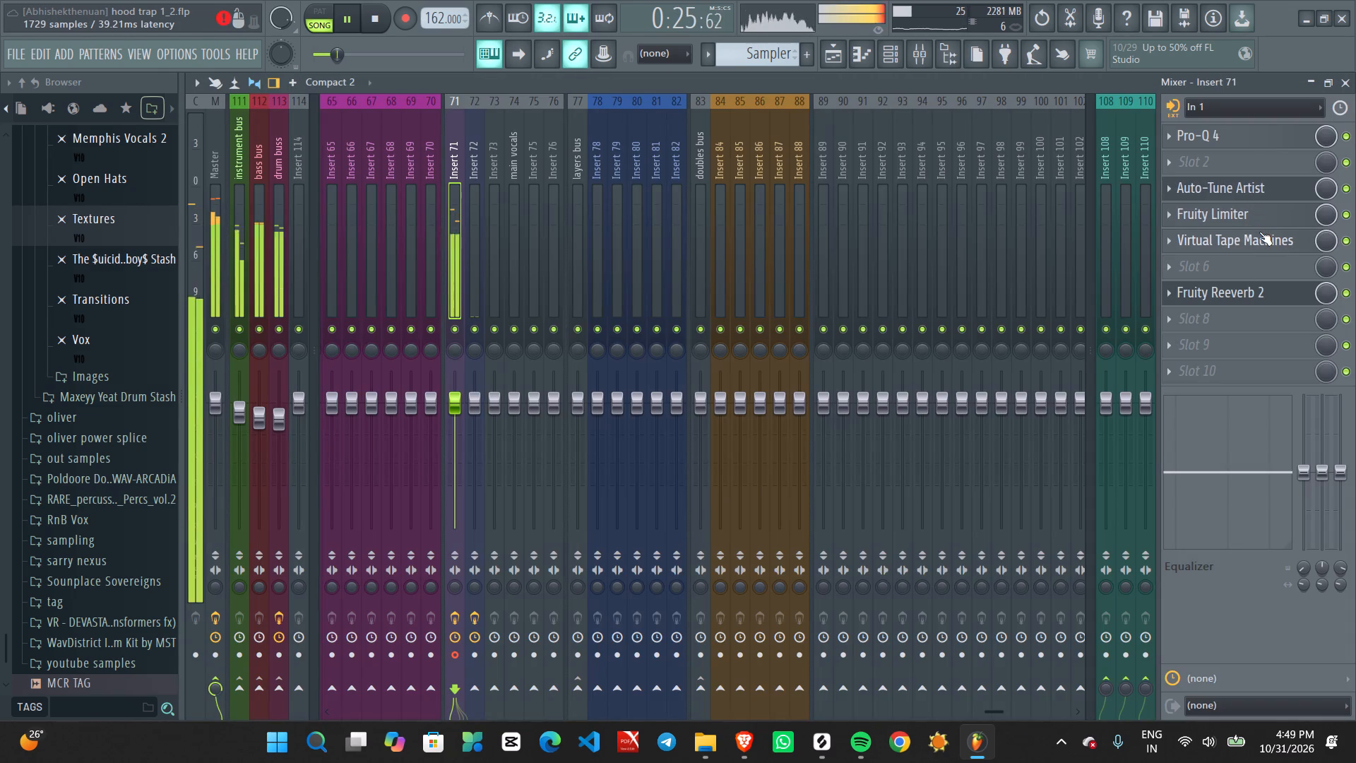
click(1259, 232)
scroll(836, 346, up, 4)
scroll(850, 351, down, 2)
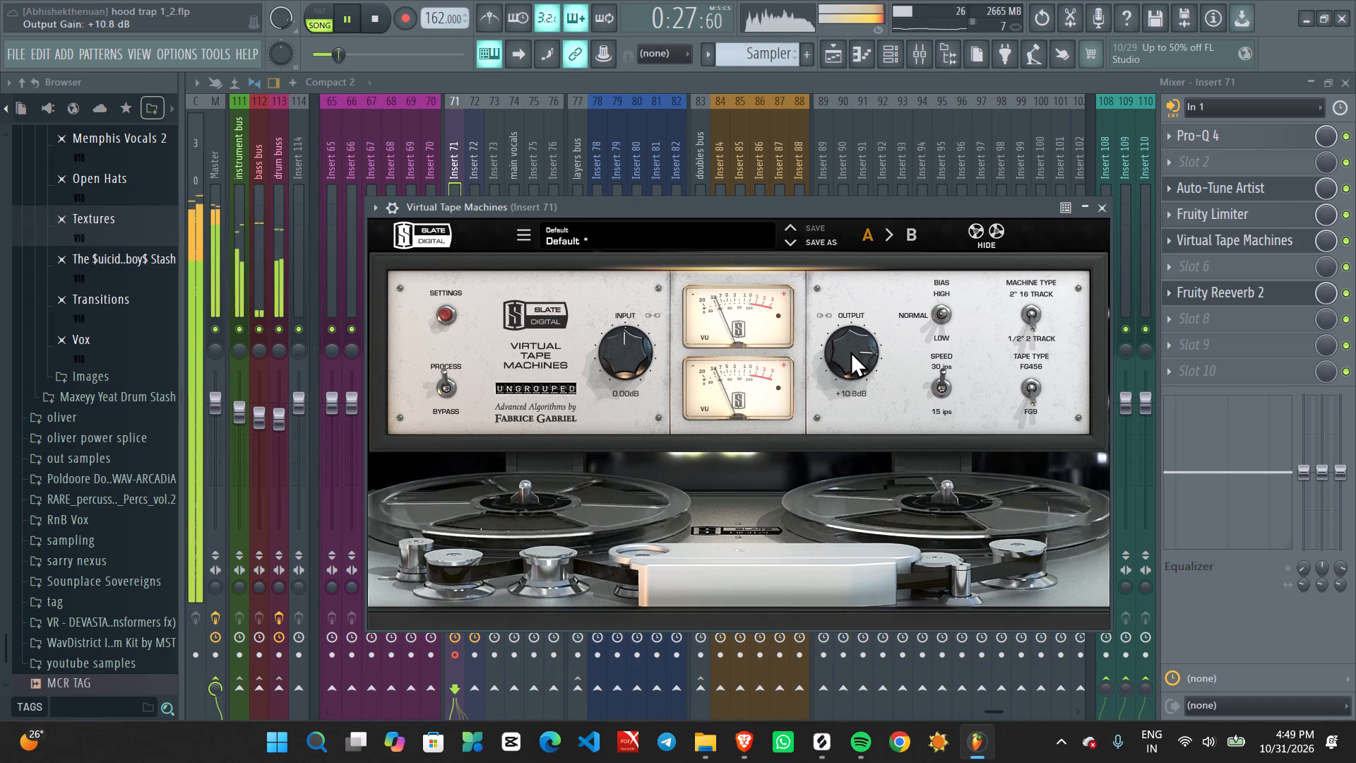
click(1104, 208)
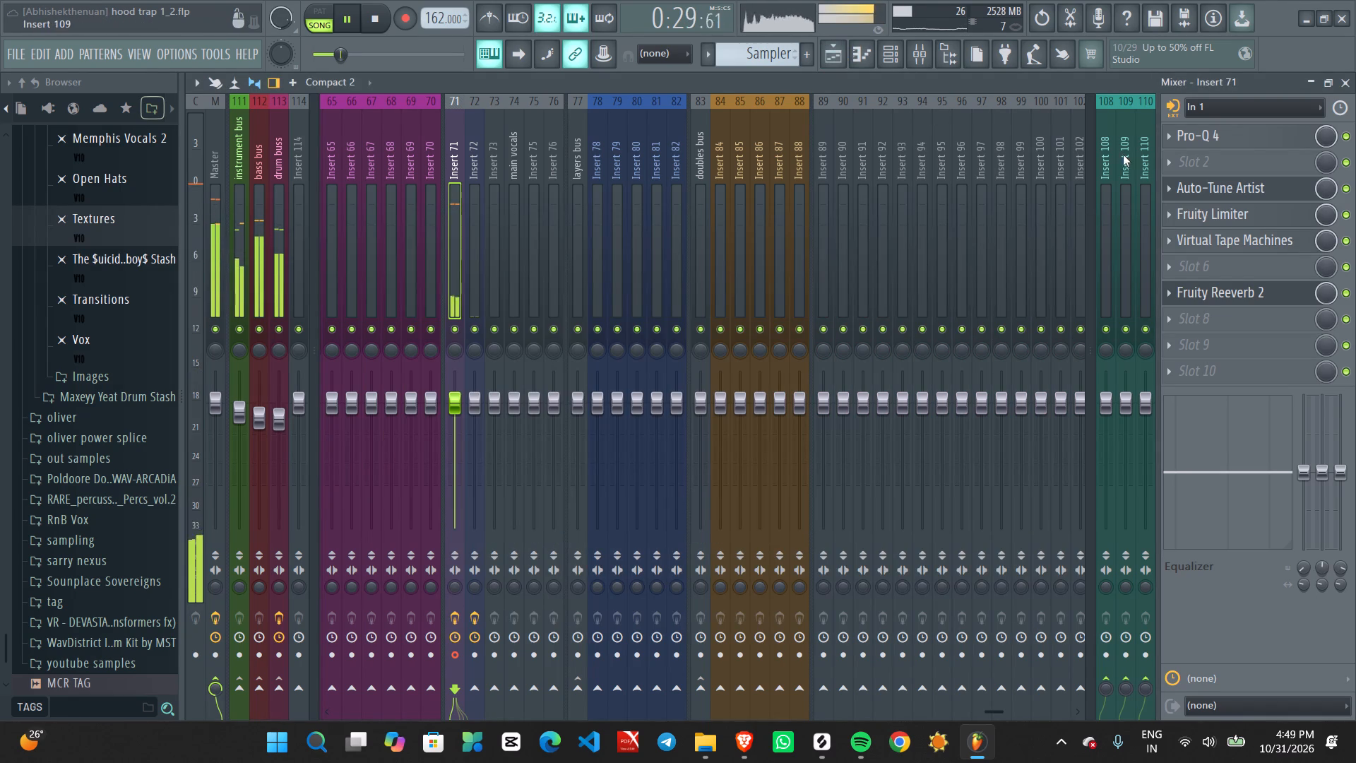
Restart playback, set Auto-Tune Artist's Flex-Tune on Insert 71 to 24, close the plugin and stop playback.
key(space)
click(1223, 188)
key(space)
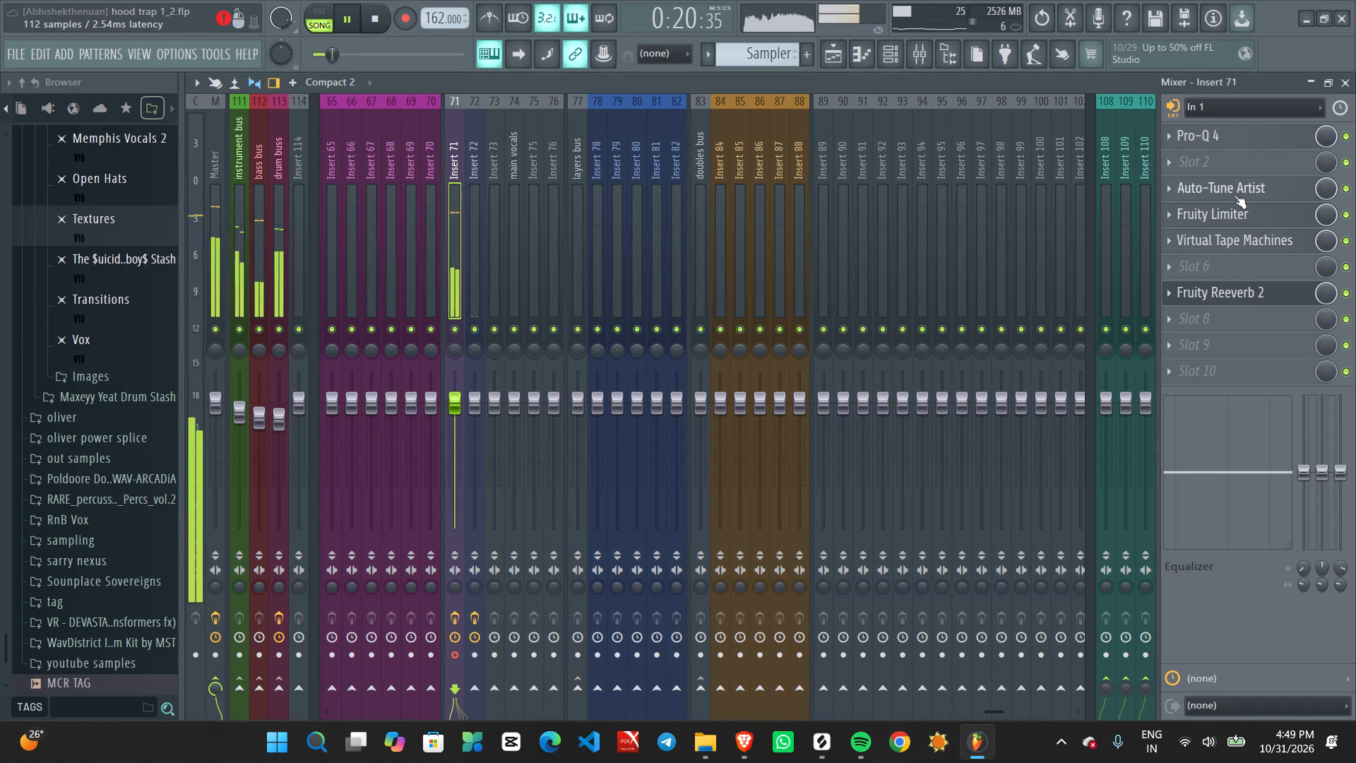
click(1234, 195)
scroll(403, 294, up, 3)
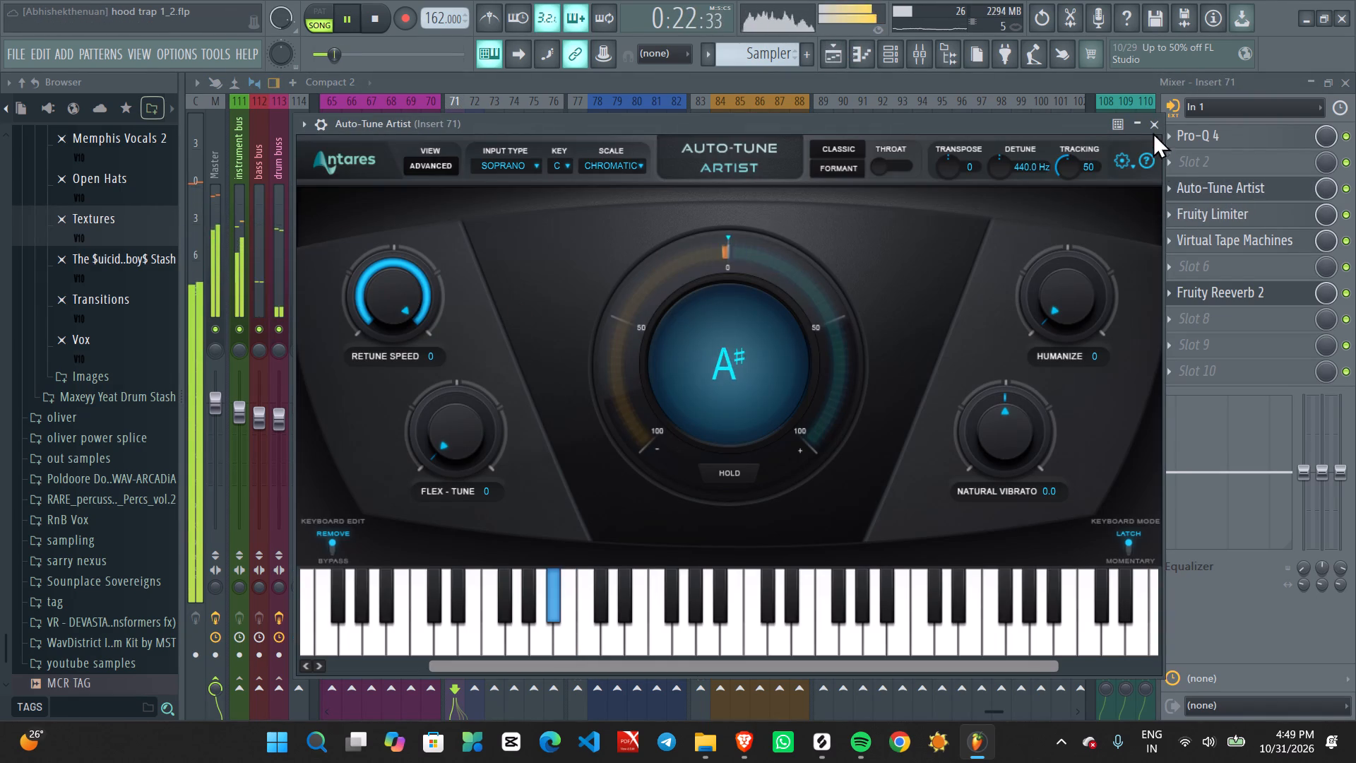
scroll(428, 447, up, 6)
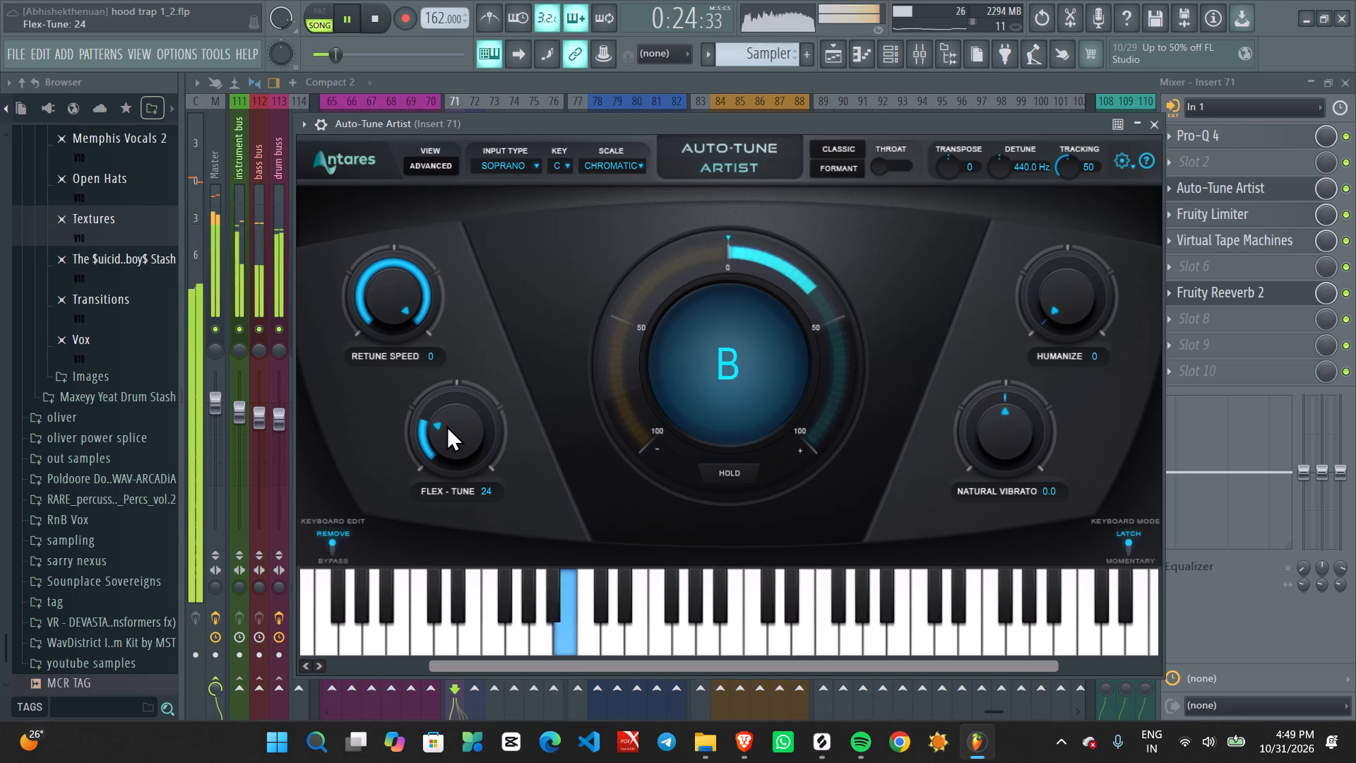
click(1154, 121)
key(space)
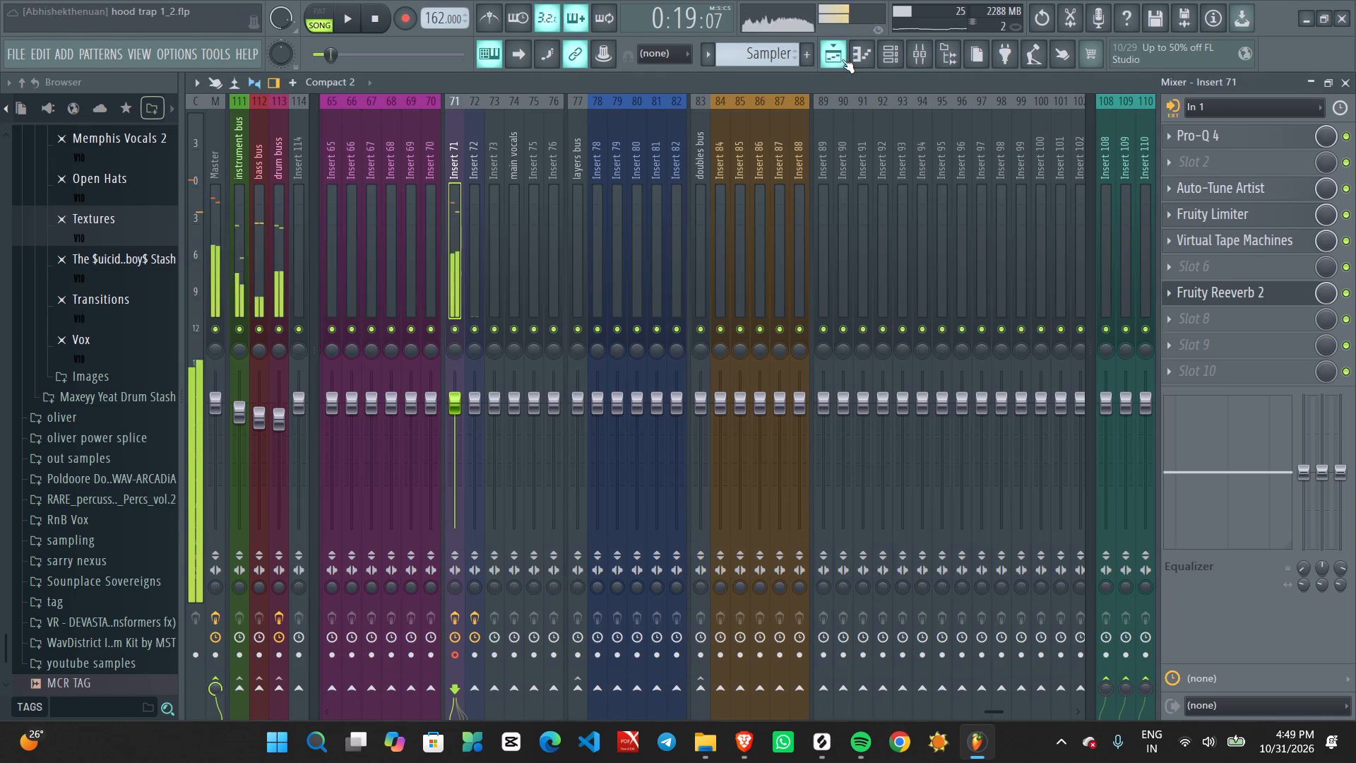
In the playlist, move the newest take from the Insert 71 track down onto the Little AlterBoy - Mix level track, following the two joined clips.
click(842, 59)
ctrl+scroll(739, 254, down, 8)
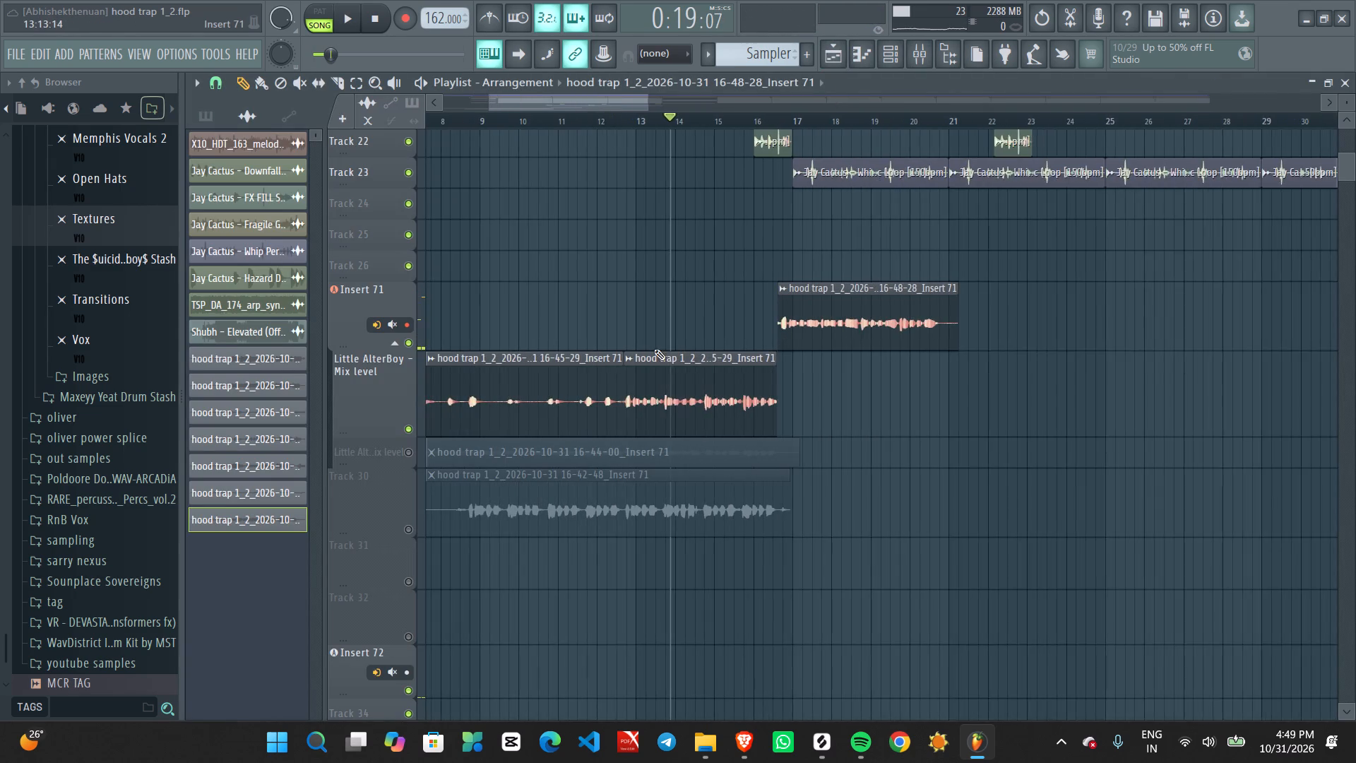
ctrl+scroll(634, 394, up, 2)
middle_drag(638, 403, 743, 402)
ctrl+scroll(771, 398, down, 1)
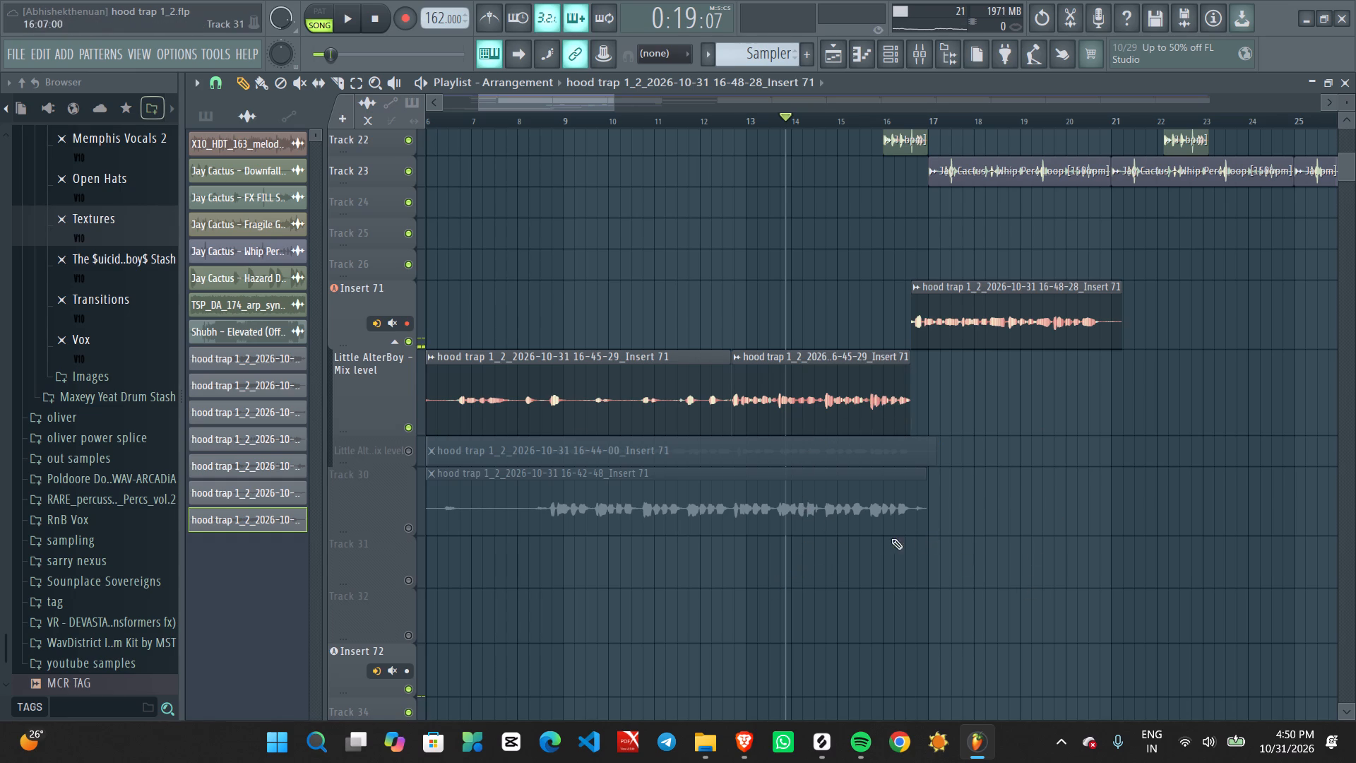
ctrl+scroll(700, 227, down, 7)
ctrl+drag(676, 278, 760, 321)
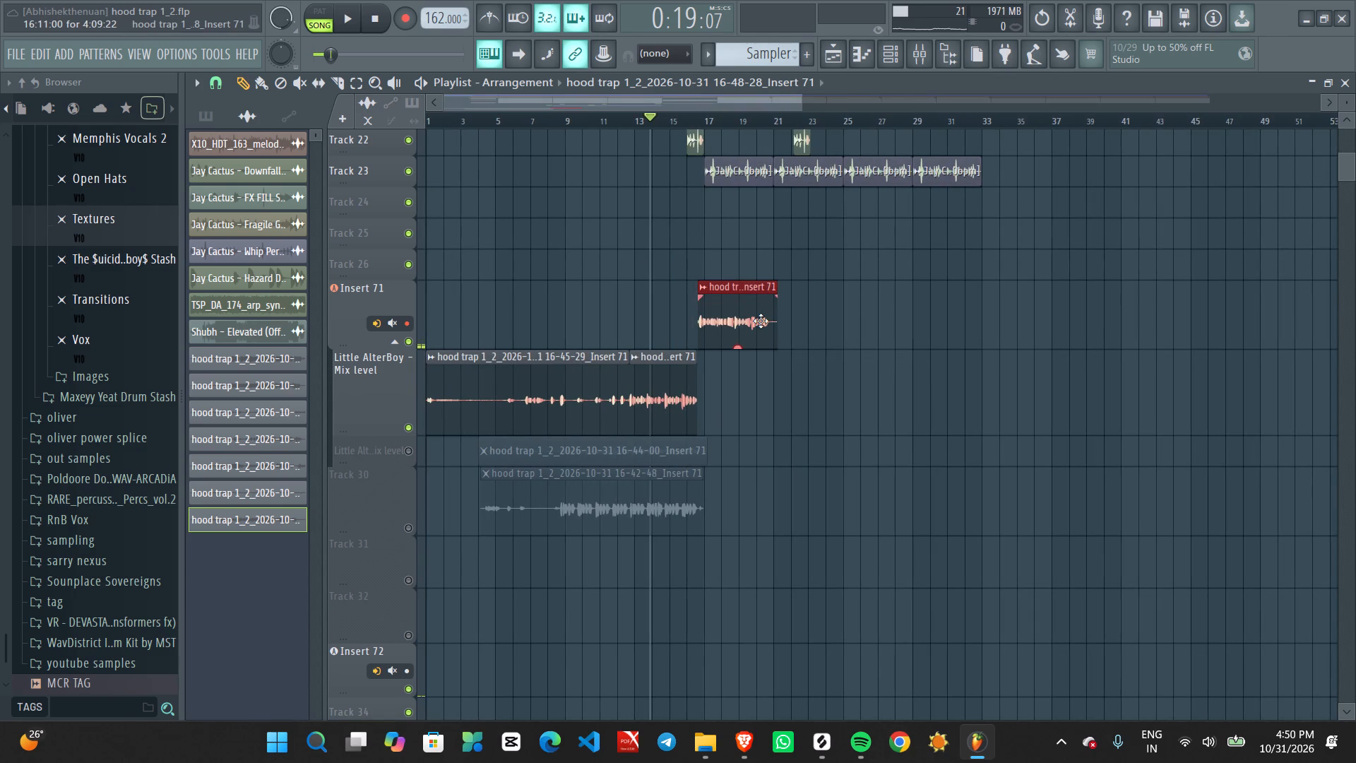
key(shift+Down)
ctrl+scroll(640, 299, down, 4)
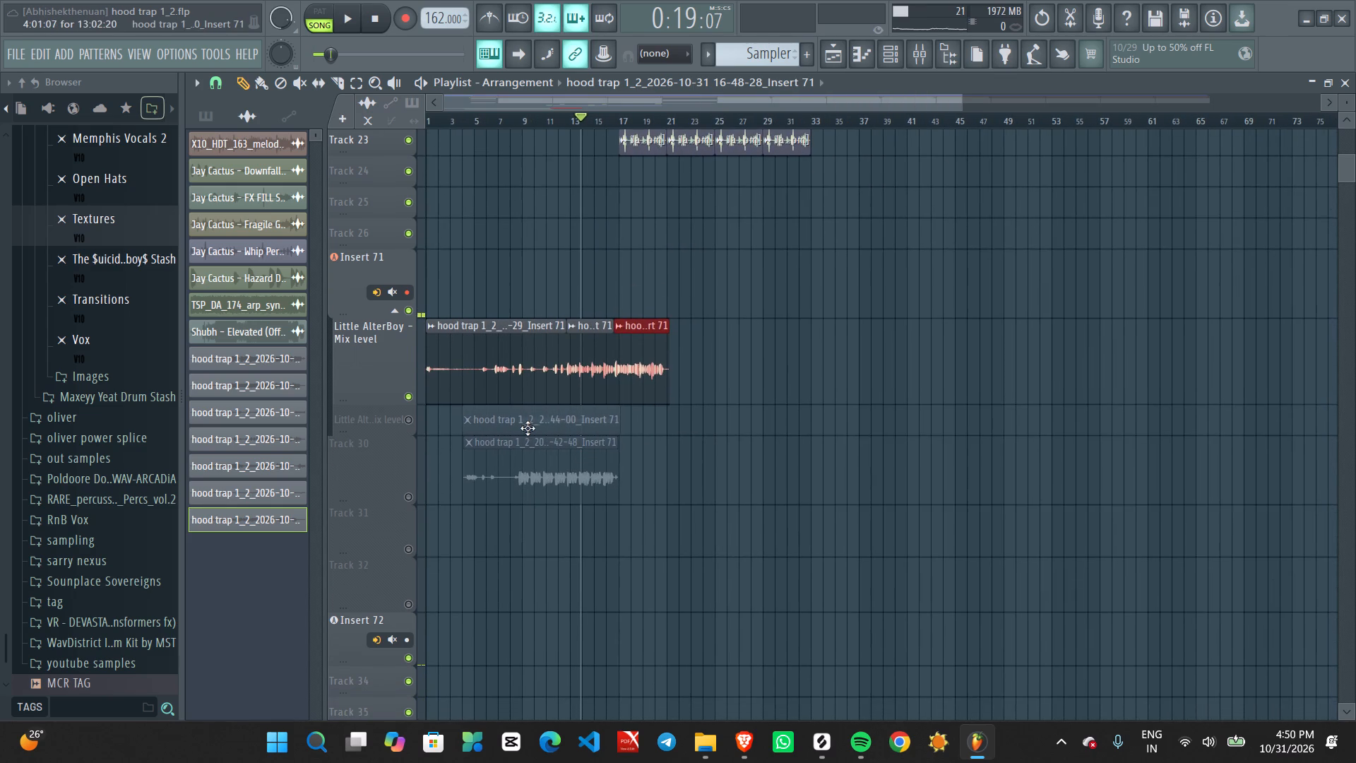
Delete the two old muted takes from the tracks below the joined vocal clips.
right_click(552, 456)
right_click(550, 427)
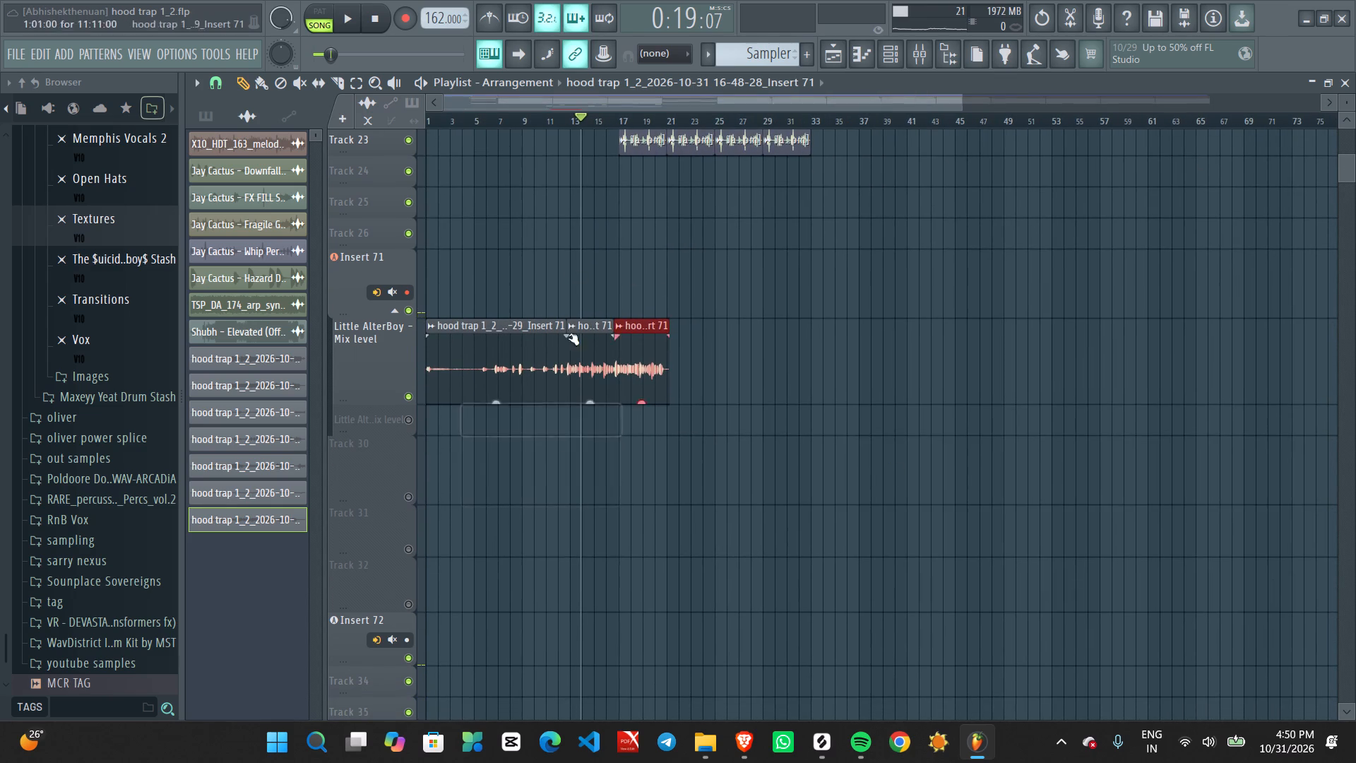
Mute all three joined vocal clips on the Little AlterBoy - Mix level track.
ctrl+scroll(555, 292, down, 1)
middle_click(554, 275)
right_click(555, 274)
click(585, 378)
drag(499, 386, 668, 383)
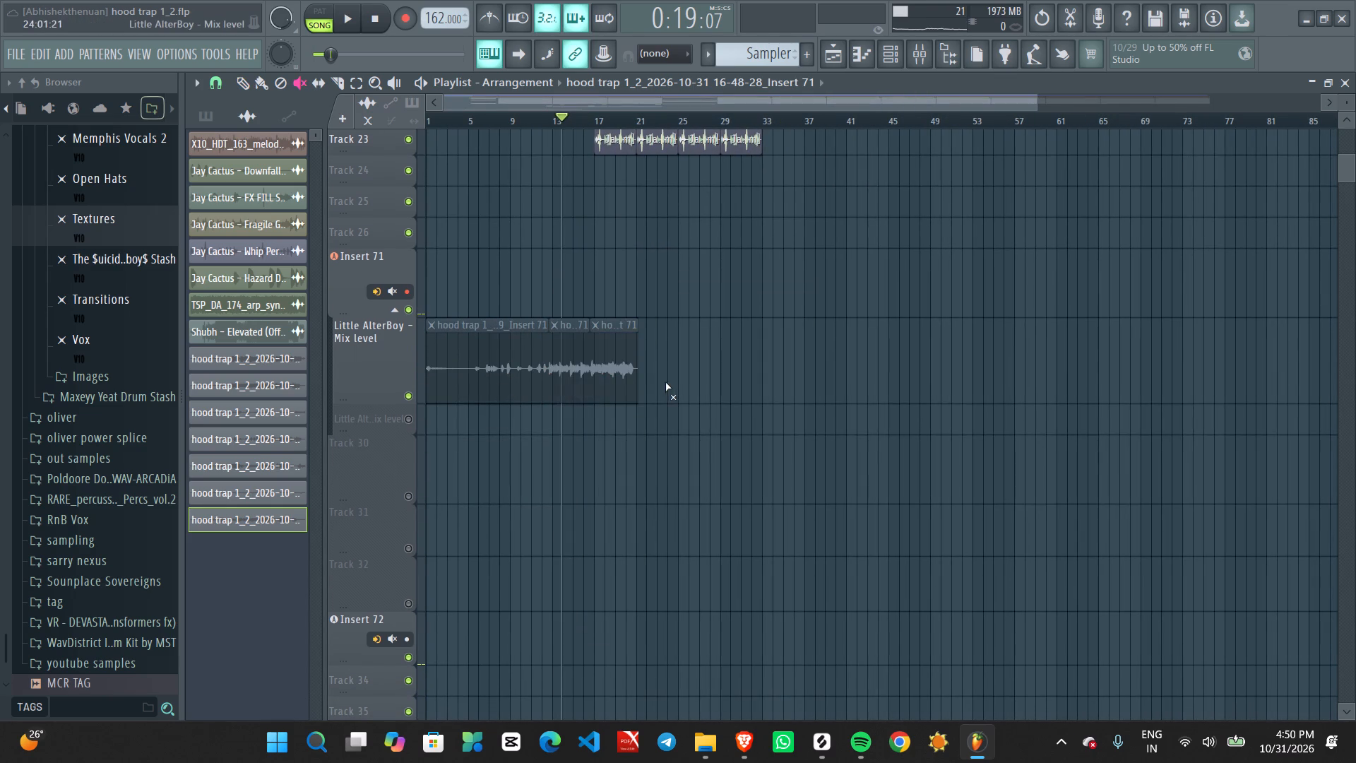
Record a new full vocal take on Insert 71 from bar 1 to about bar 21, and disarm recording.
ctrl+scroll(455, 290, down, 2)
drag(446, 120, 371, 119)
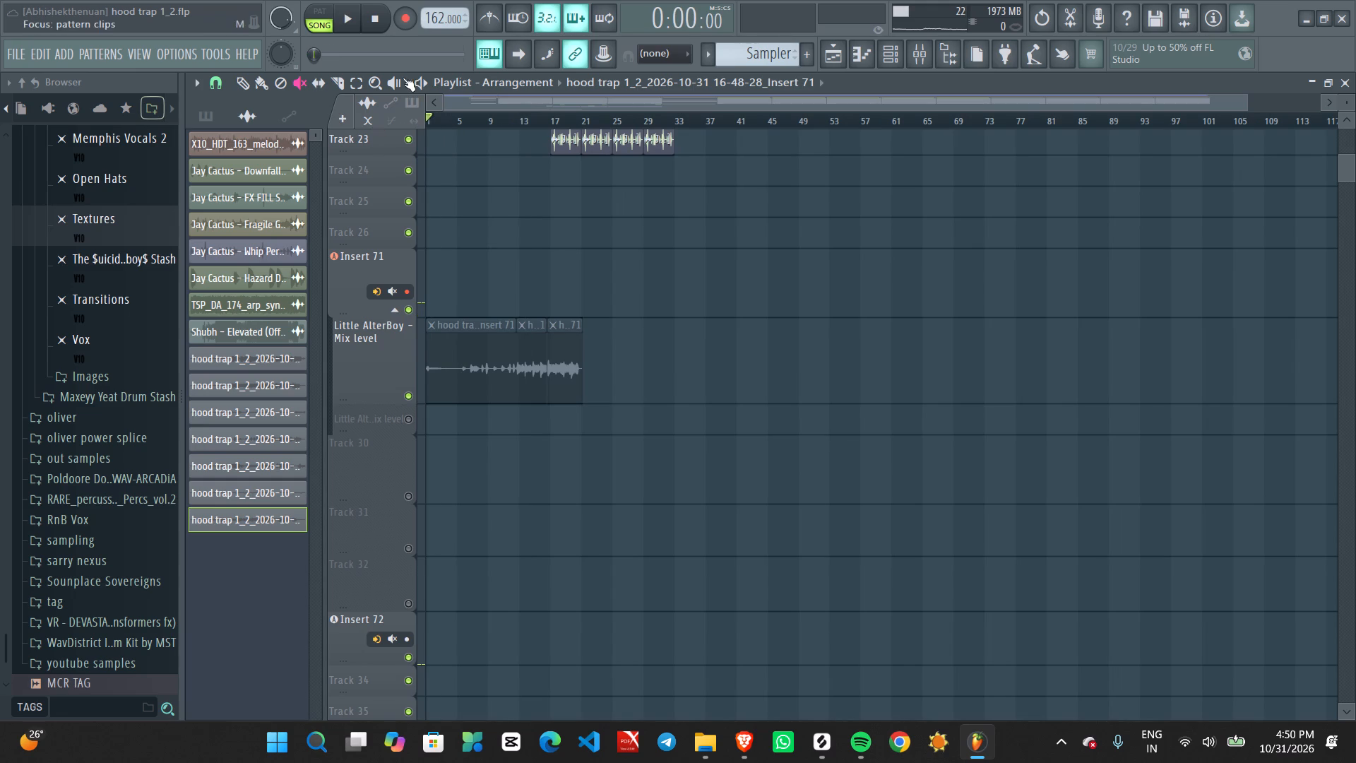
click(408, 20)
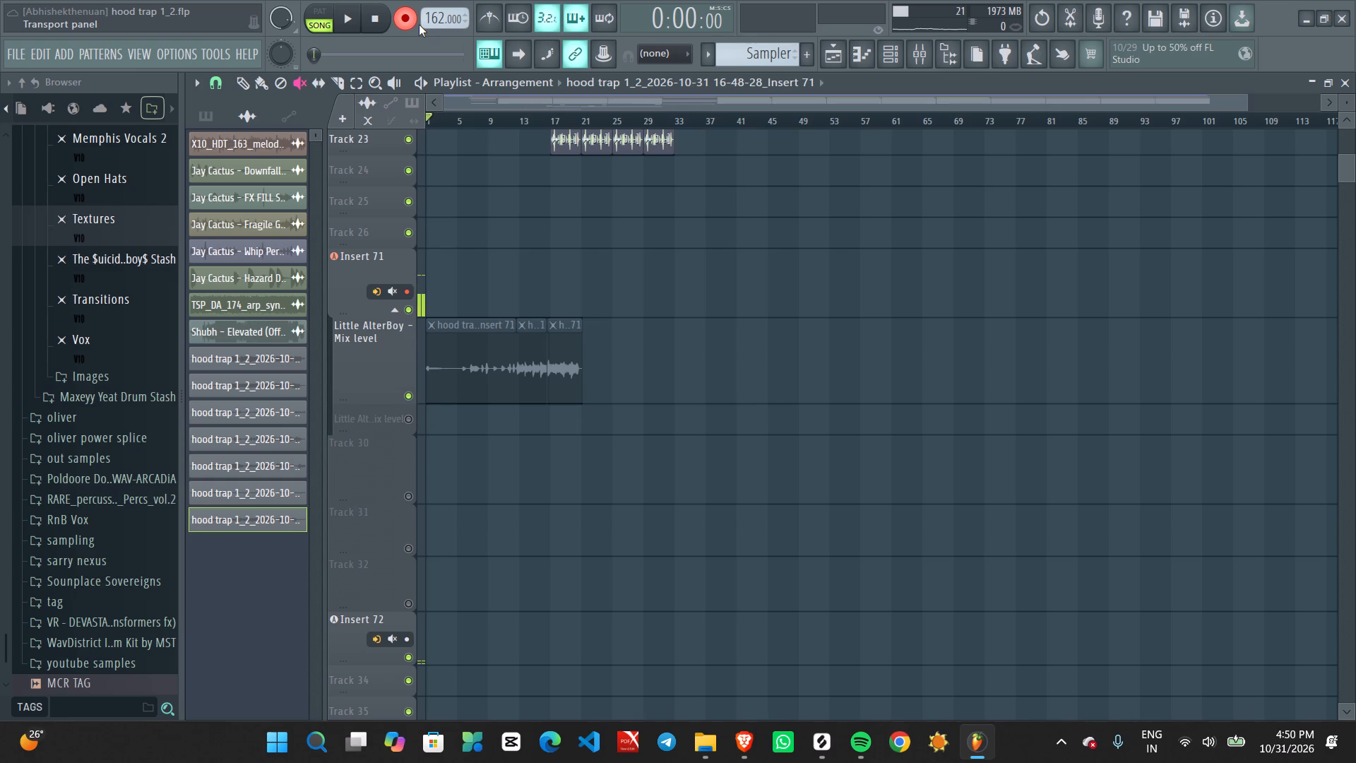
key(space)
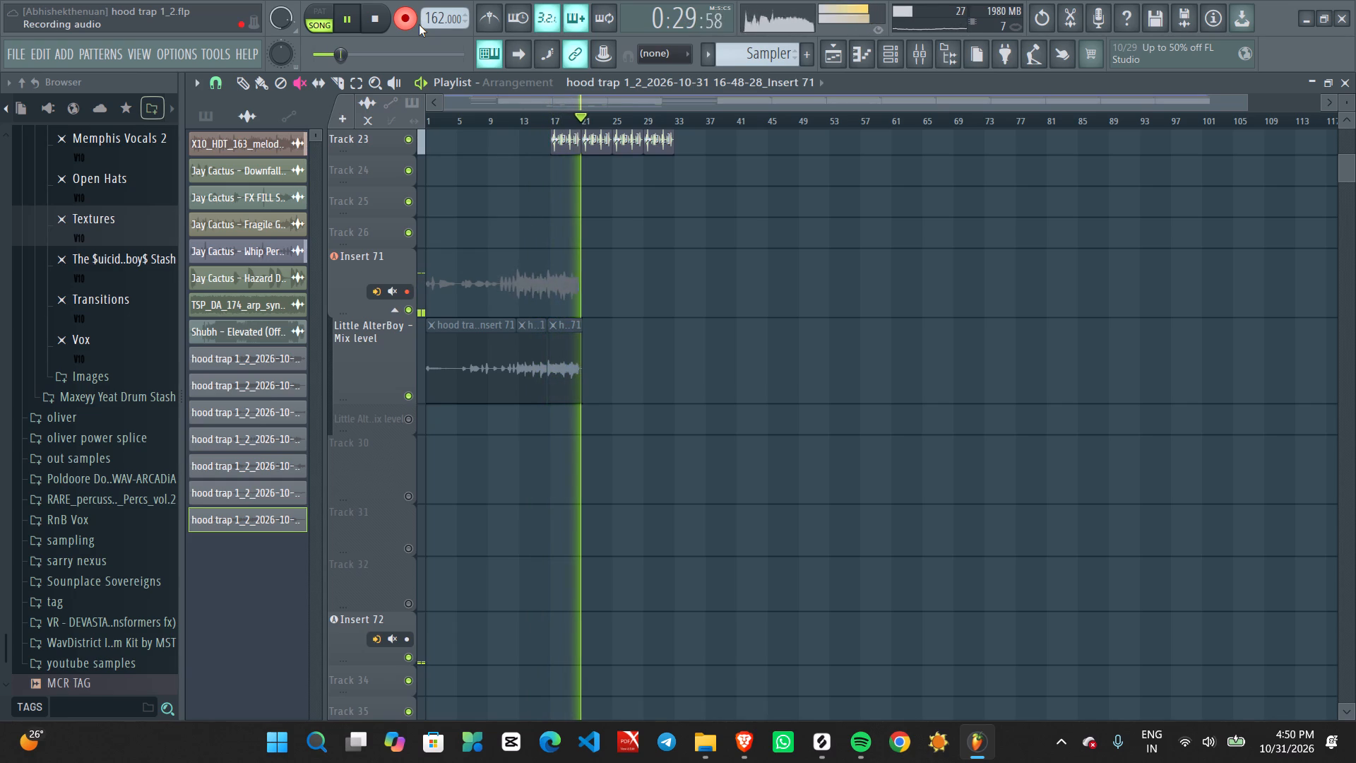
key(space)
click(399, 16)
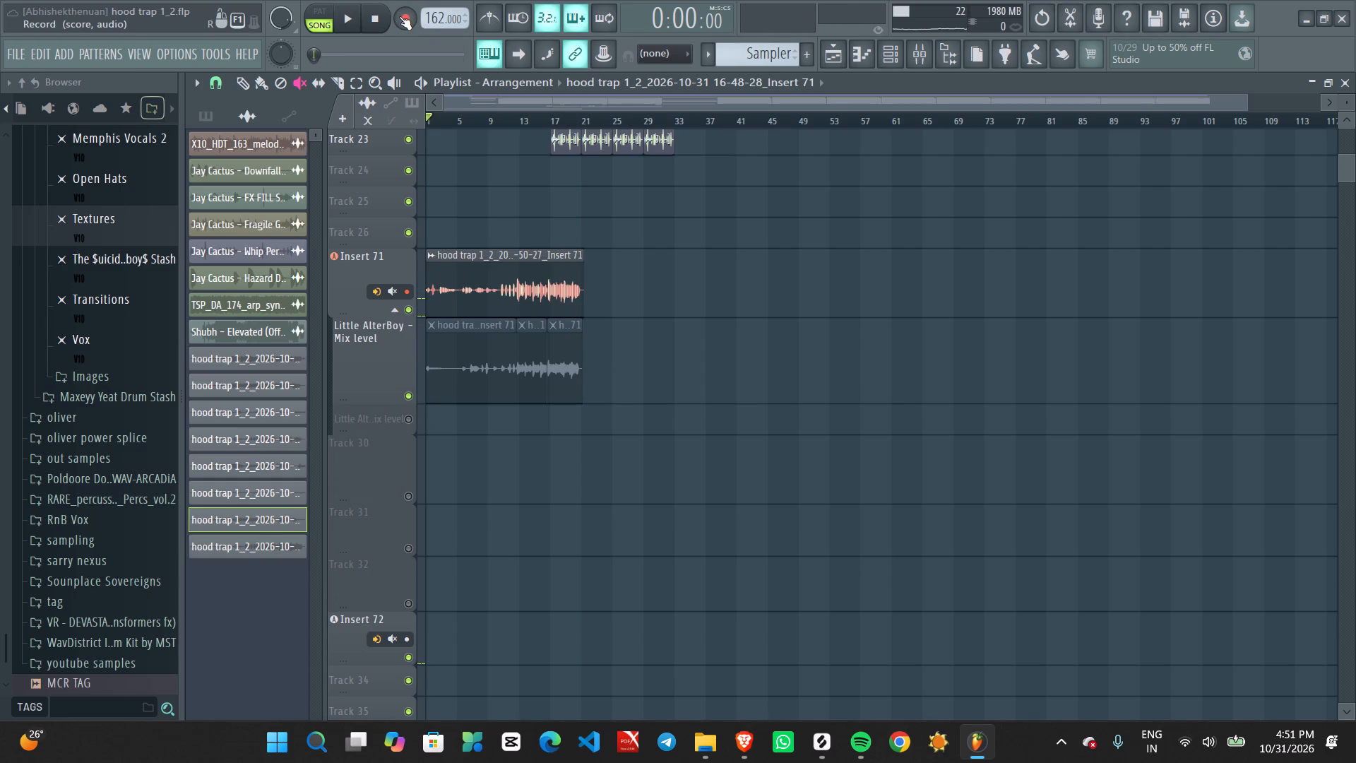
Play the new take back from the start, and briefly again from bar 10.
key(space)
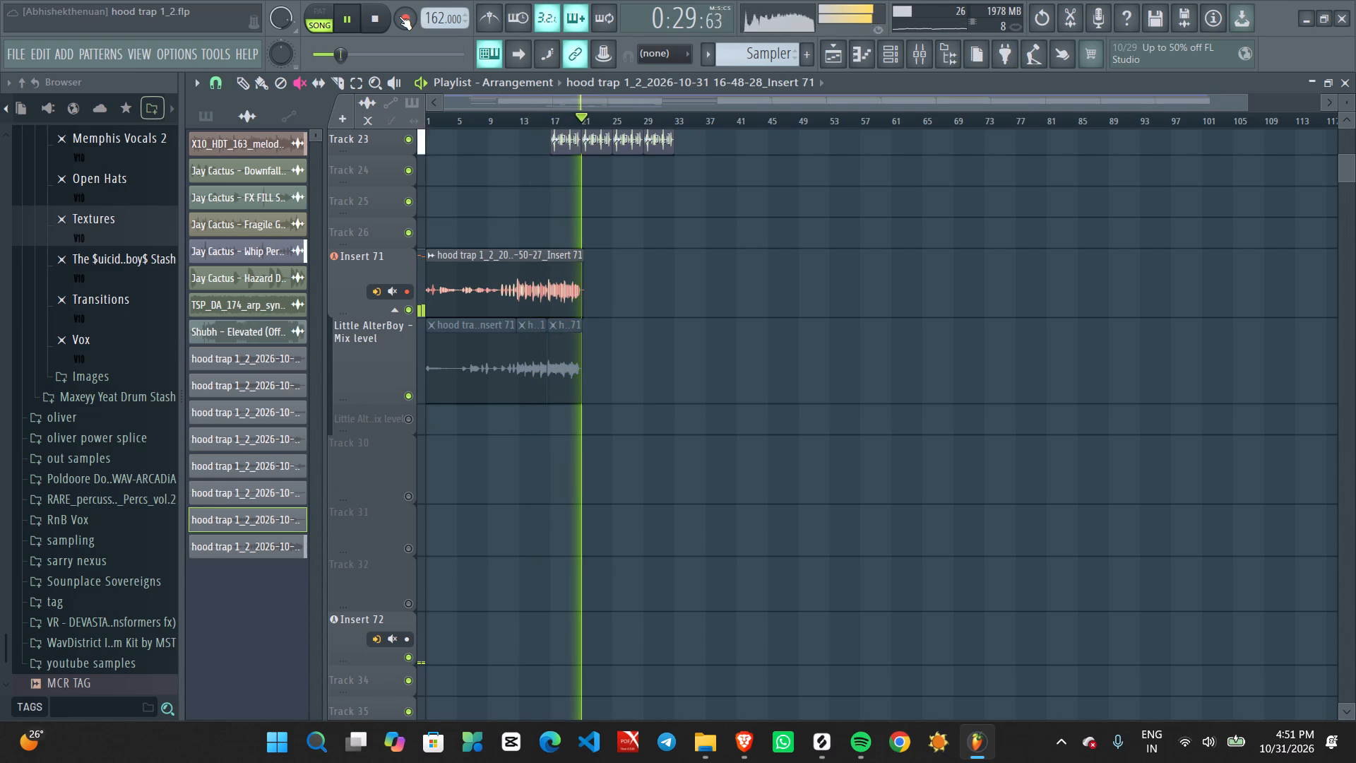
key(space)
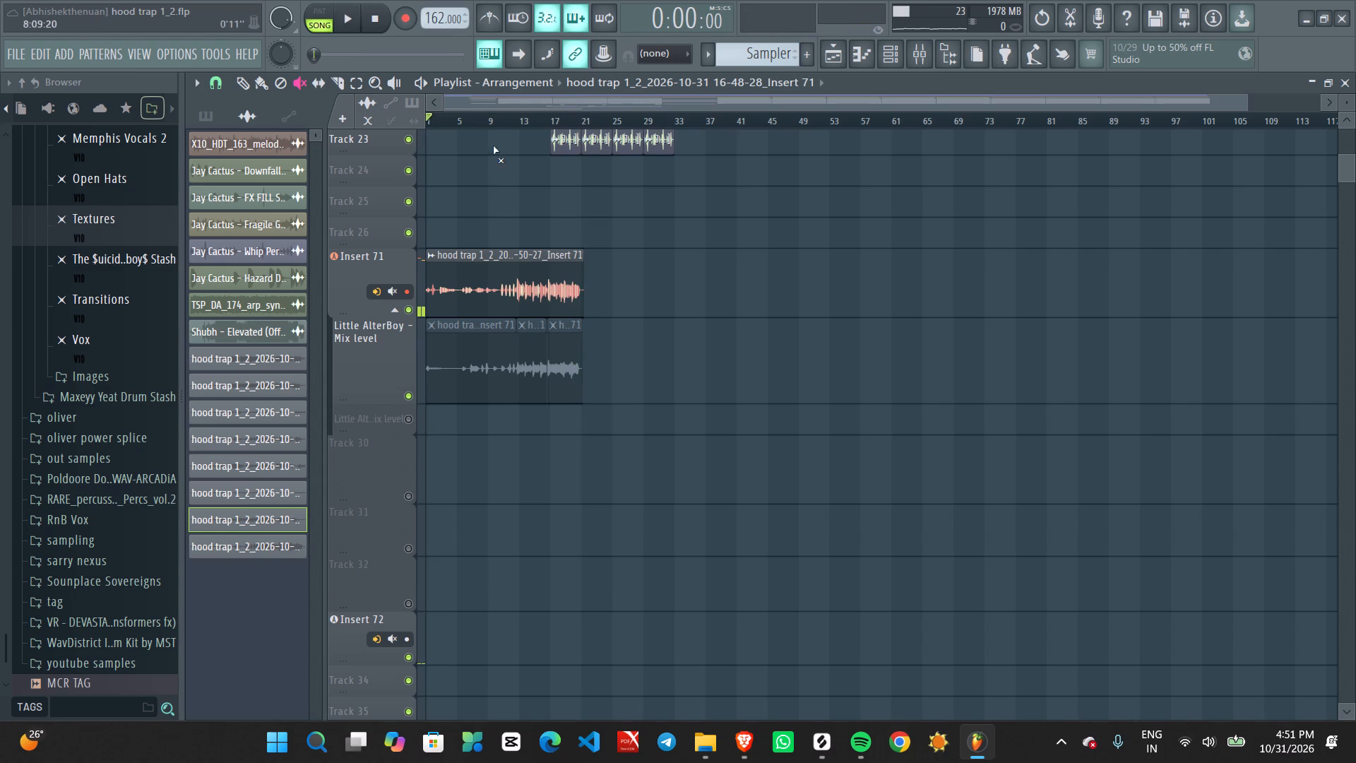
click(484, 124)
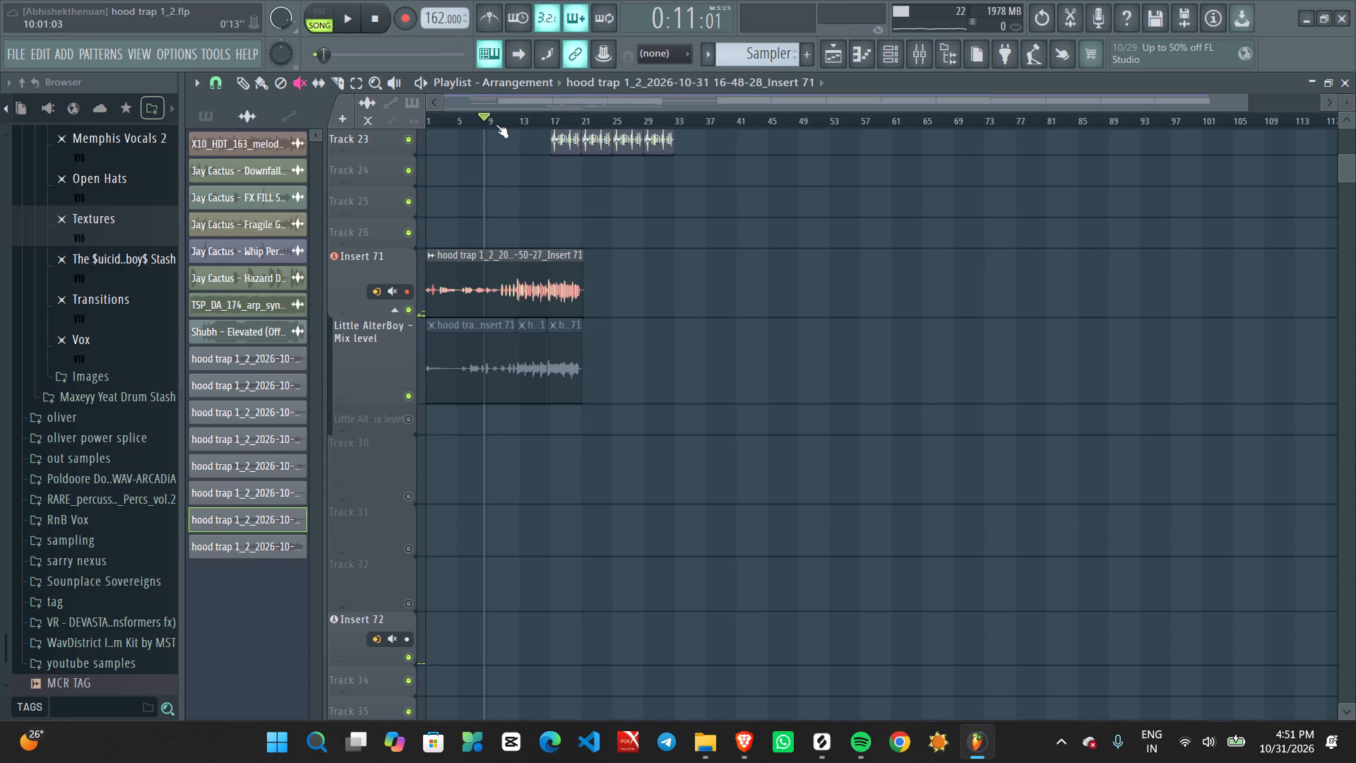
click(496, 124)
key(space)
key(space)
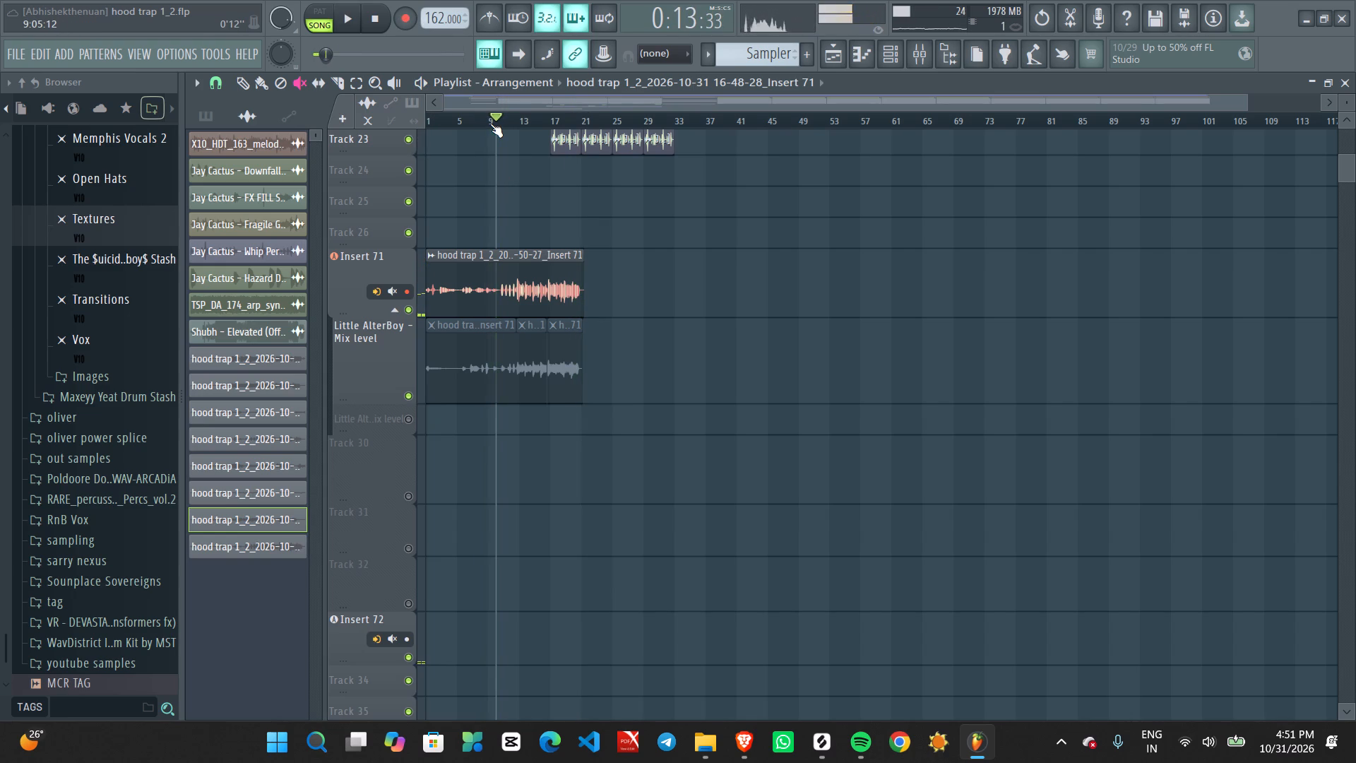
Save the hood trap 1_2 project.
key(ctrl+s)
key(ctrl+s)
key(ctrl+s)
key(ctrl+s)
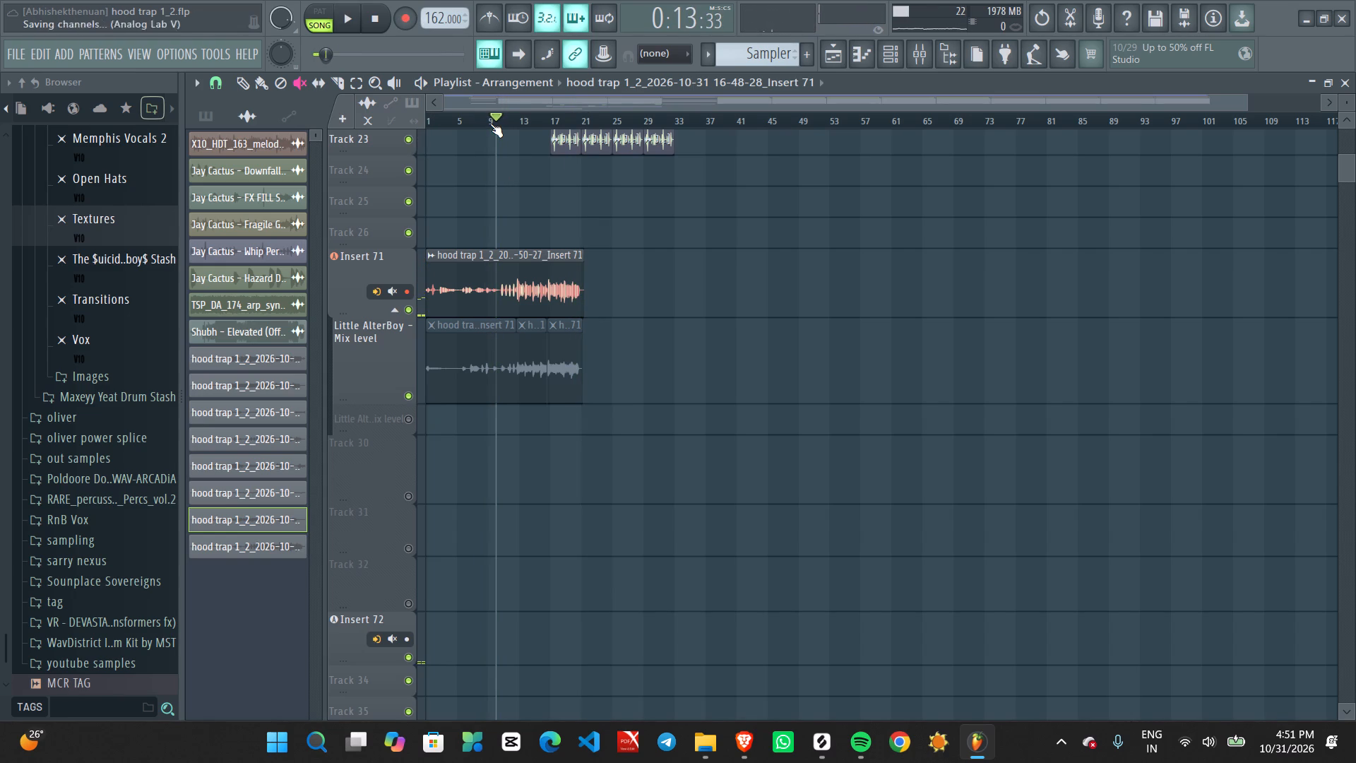
key(ctrl+s)
key(ctrl+s)
Start playback, switch to File Explorer and open the kill em folder inside MCR on the projects (F:) drive.
key(space)
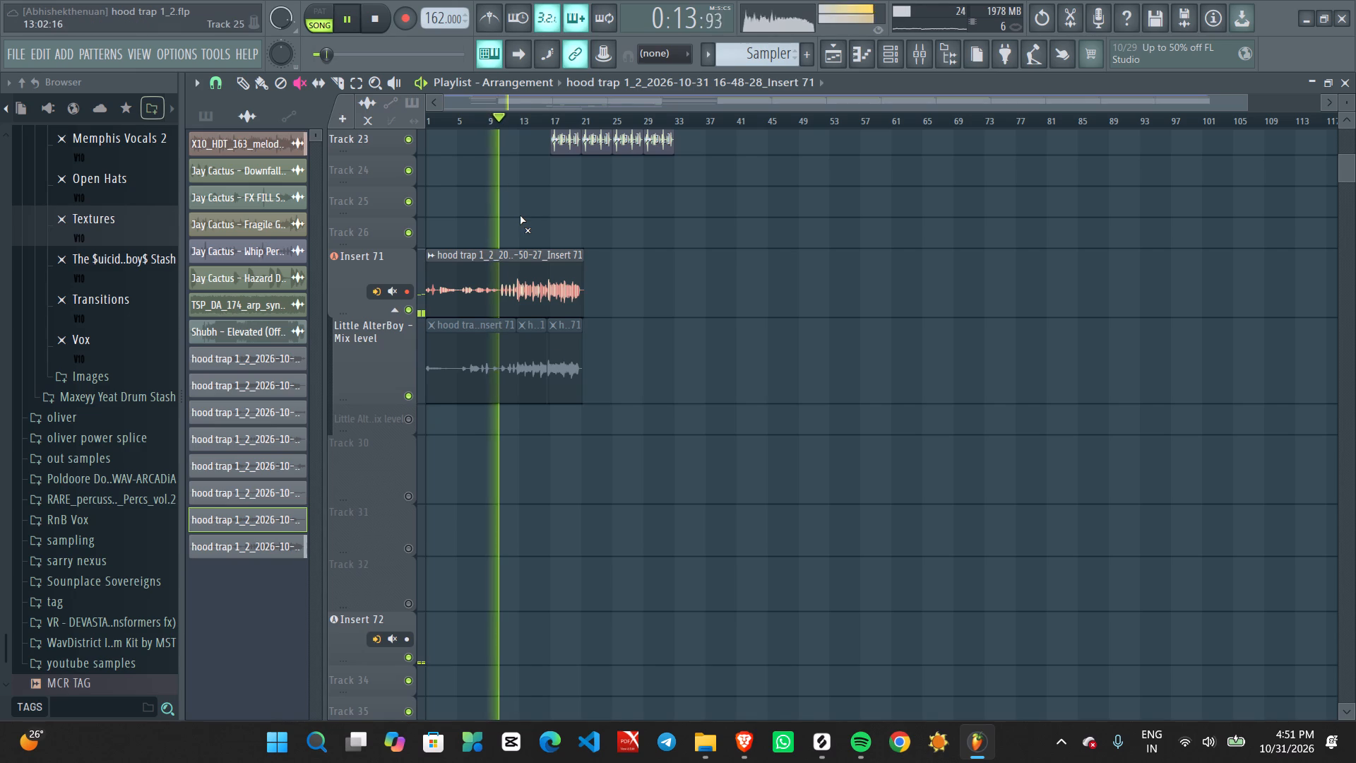
click(710, 749)
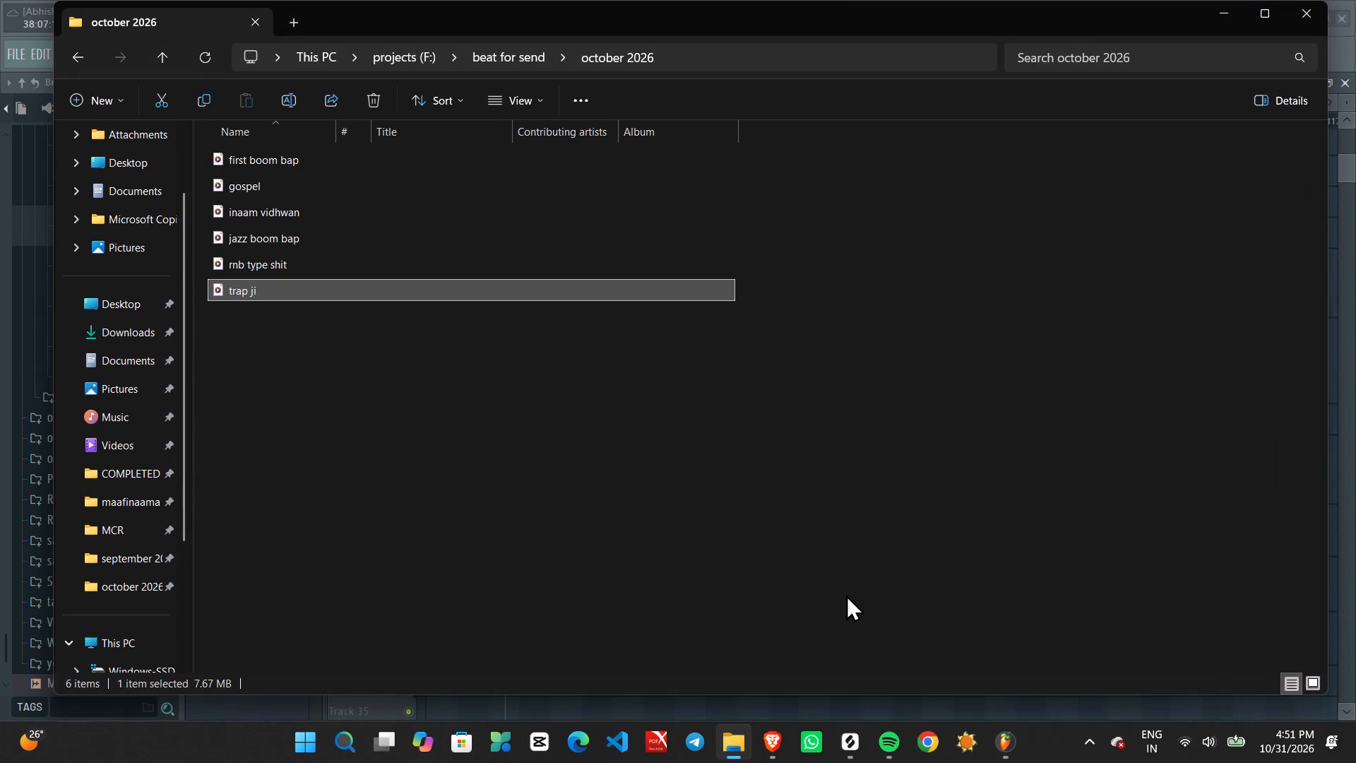
scroll(121, 576, down, 6)
click(121, 564)
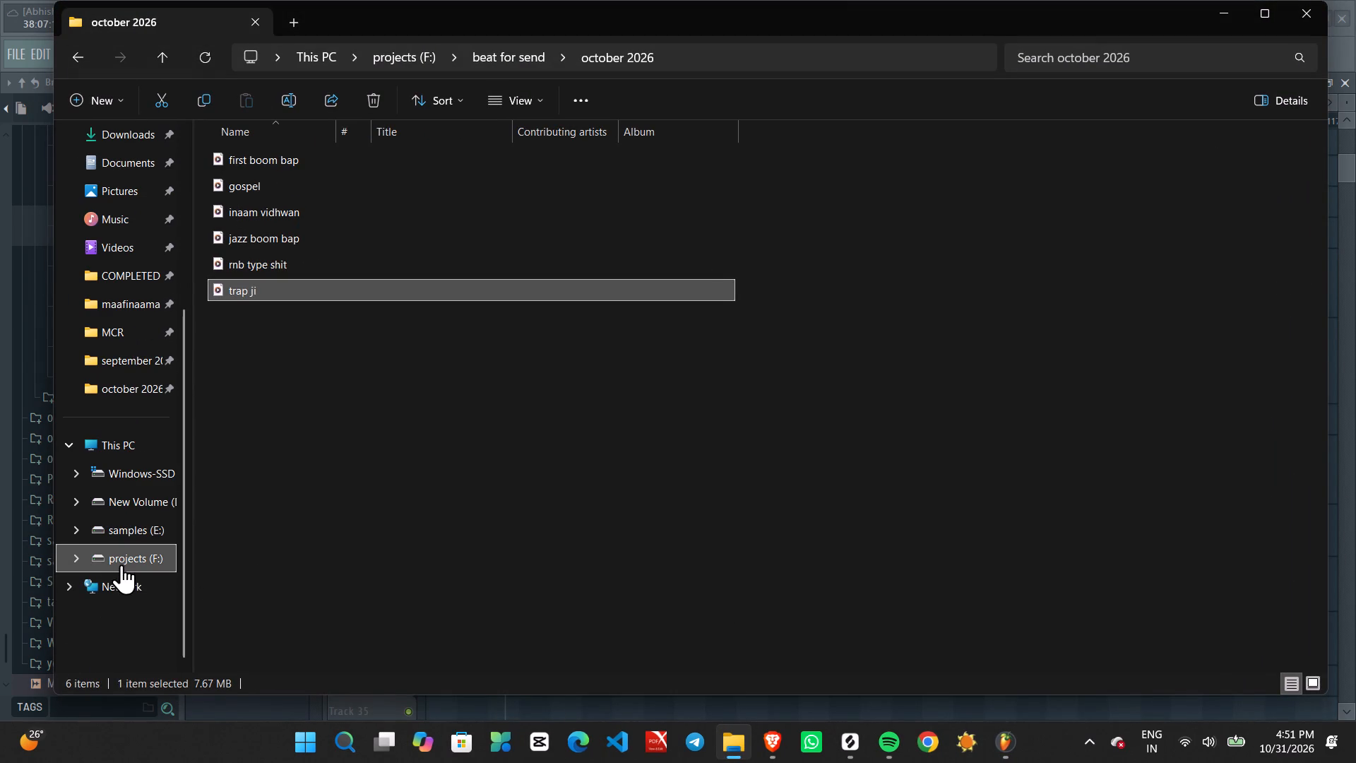
double_click(278, 259)
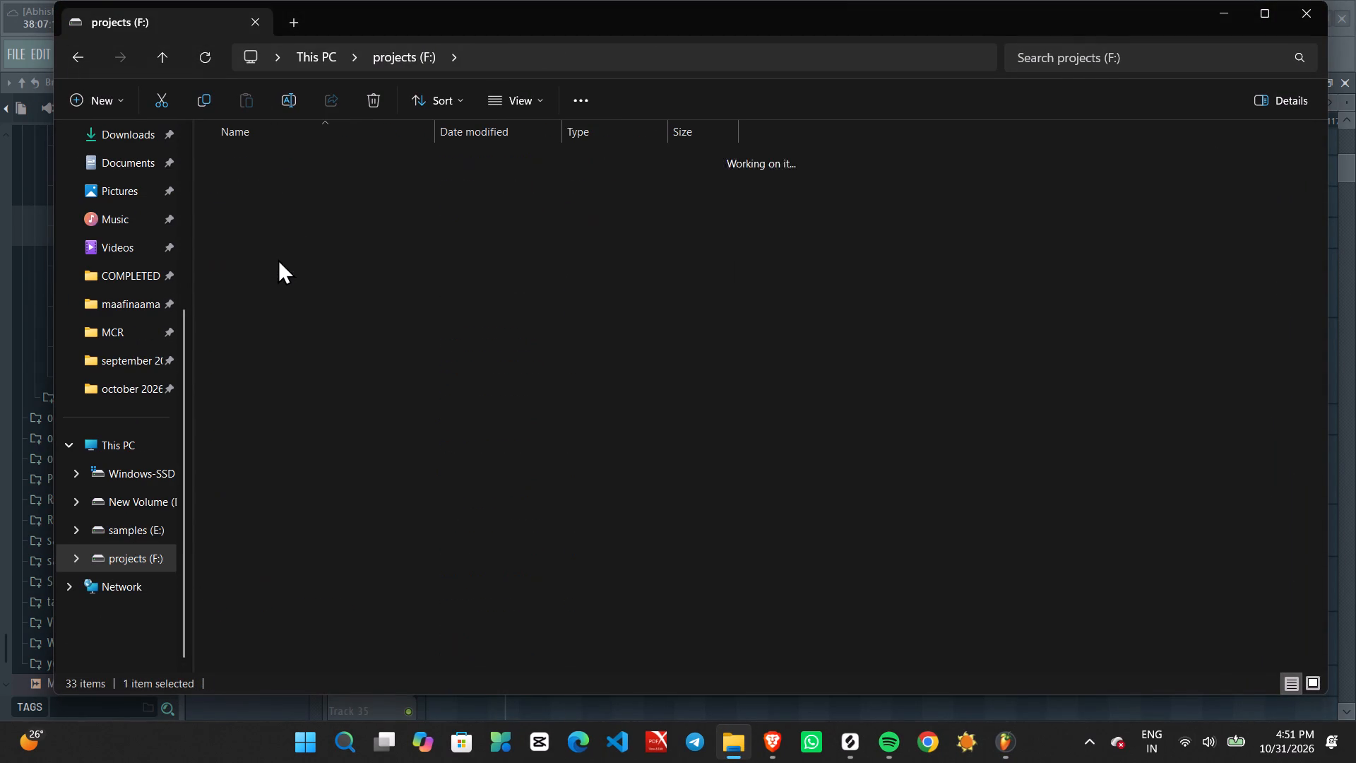
click(73, 57)
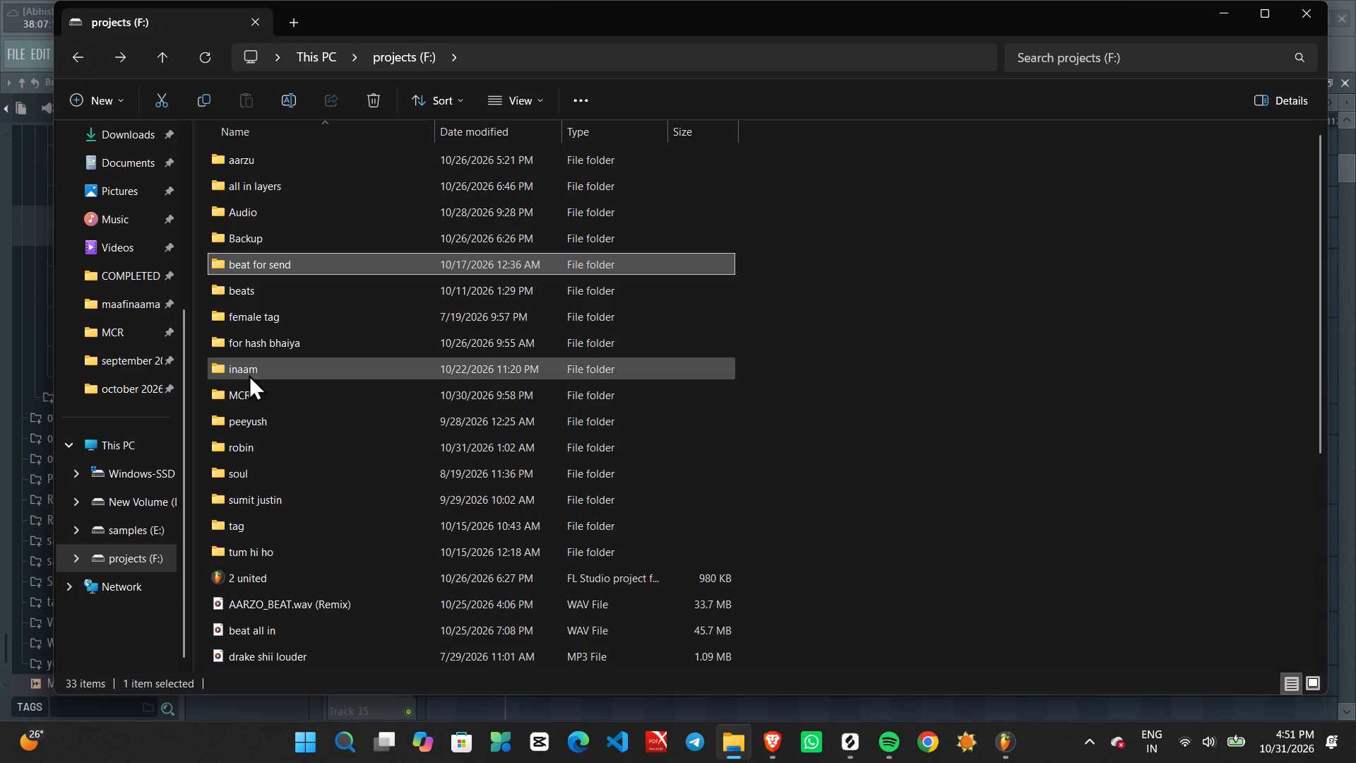
double_click(266, 403)
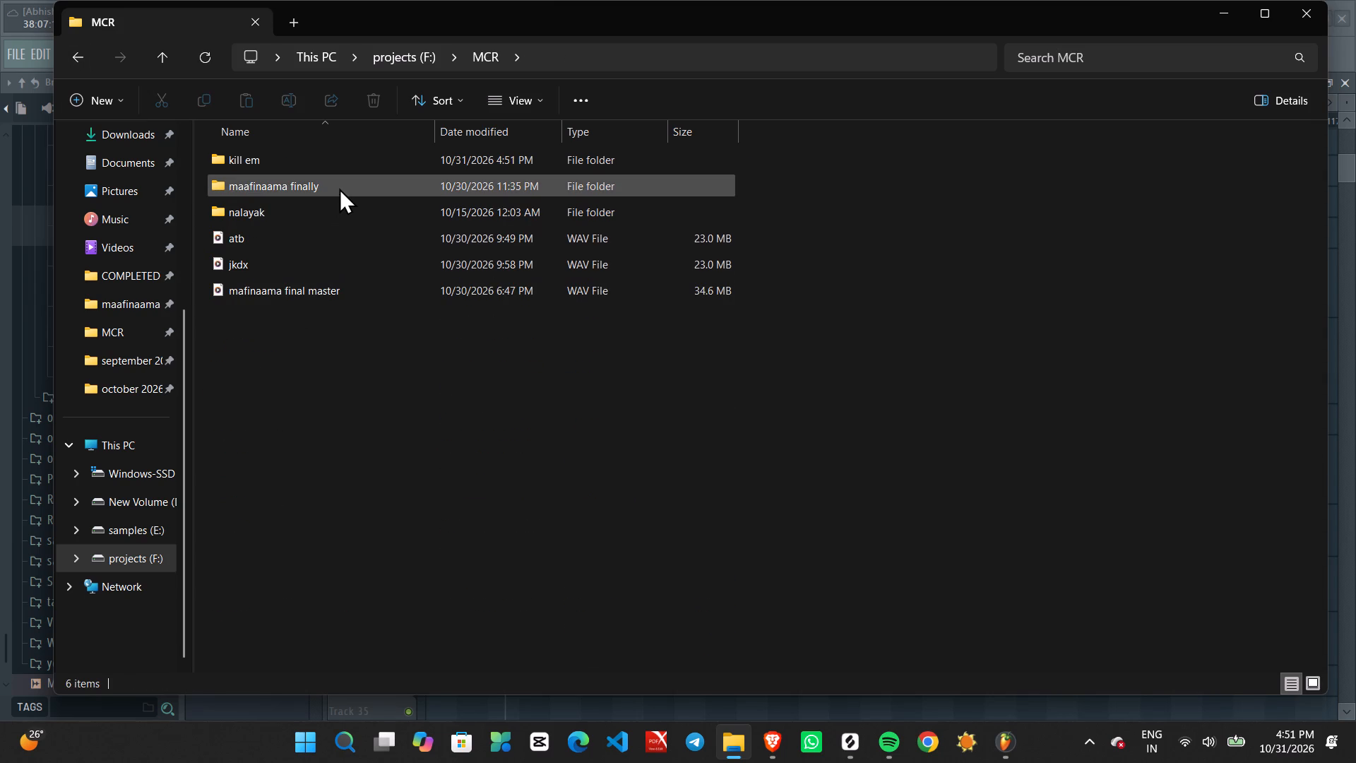
double_click(295, 165)
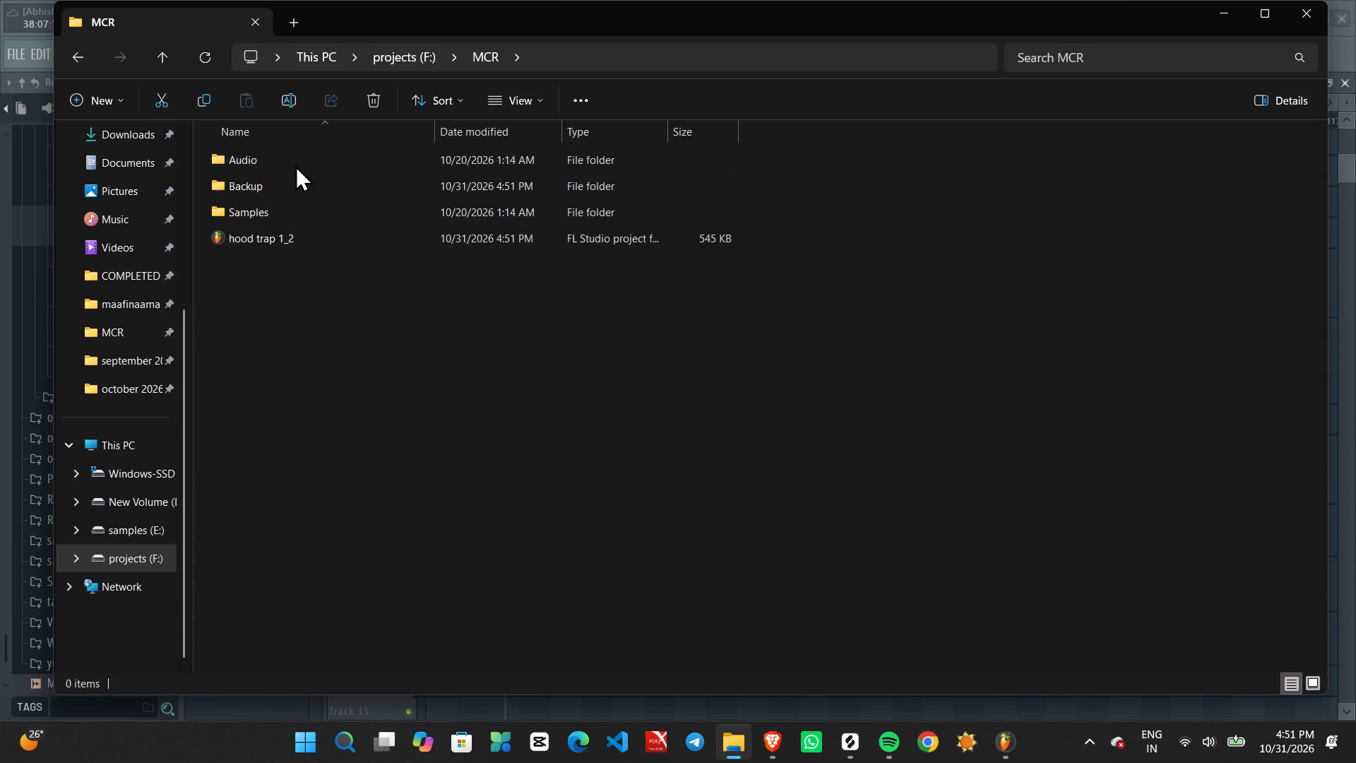
Return to FL Studio, listen to the new take and the beat after it, and stop playback.
click(988, 749)
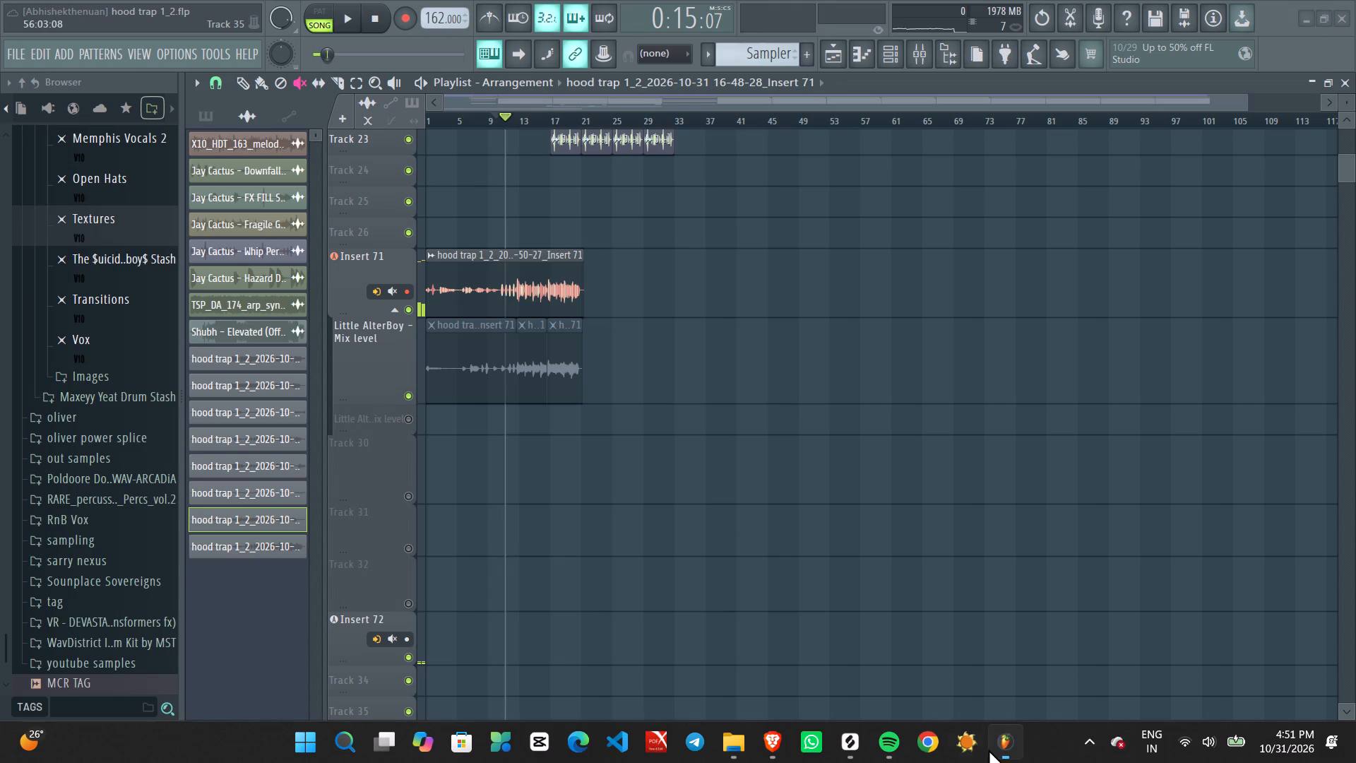
key(space)
key(space)
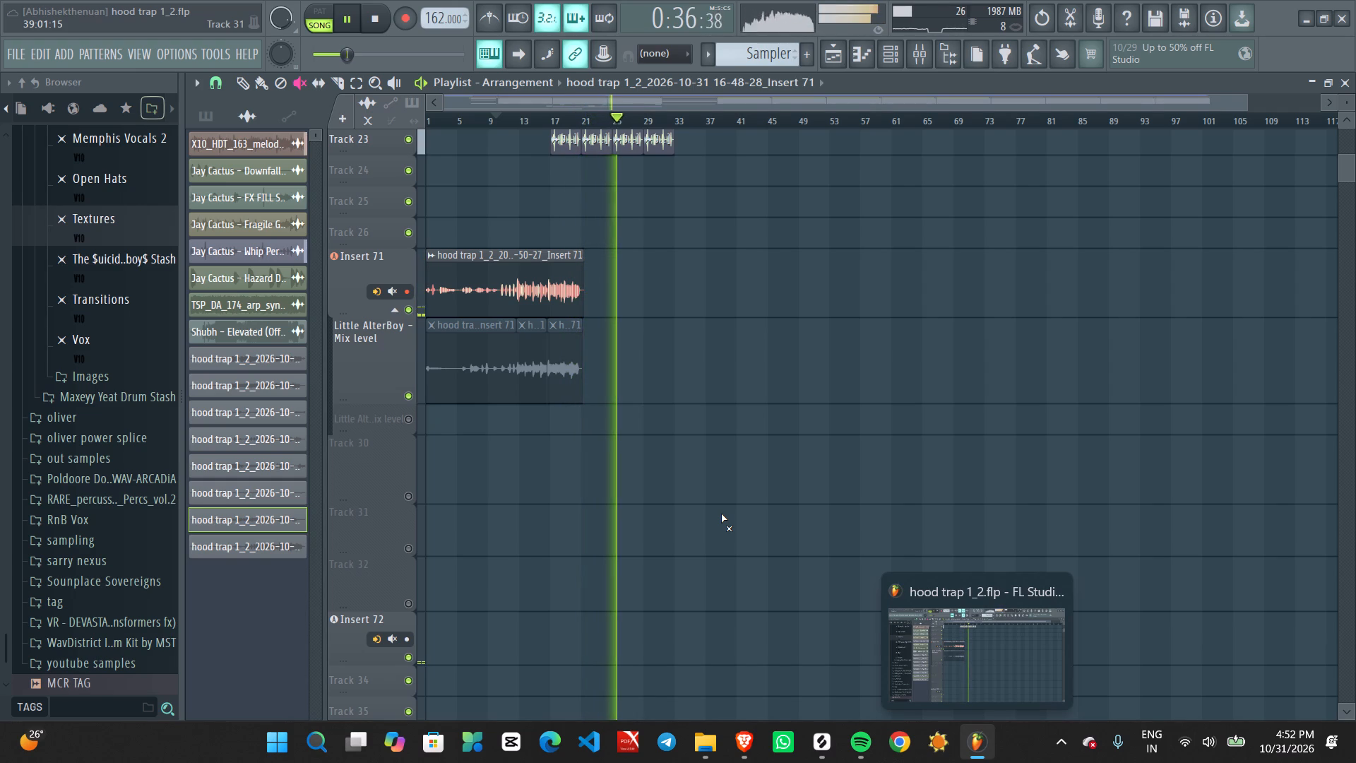
key(space)
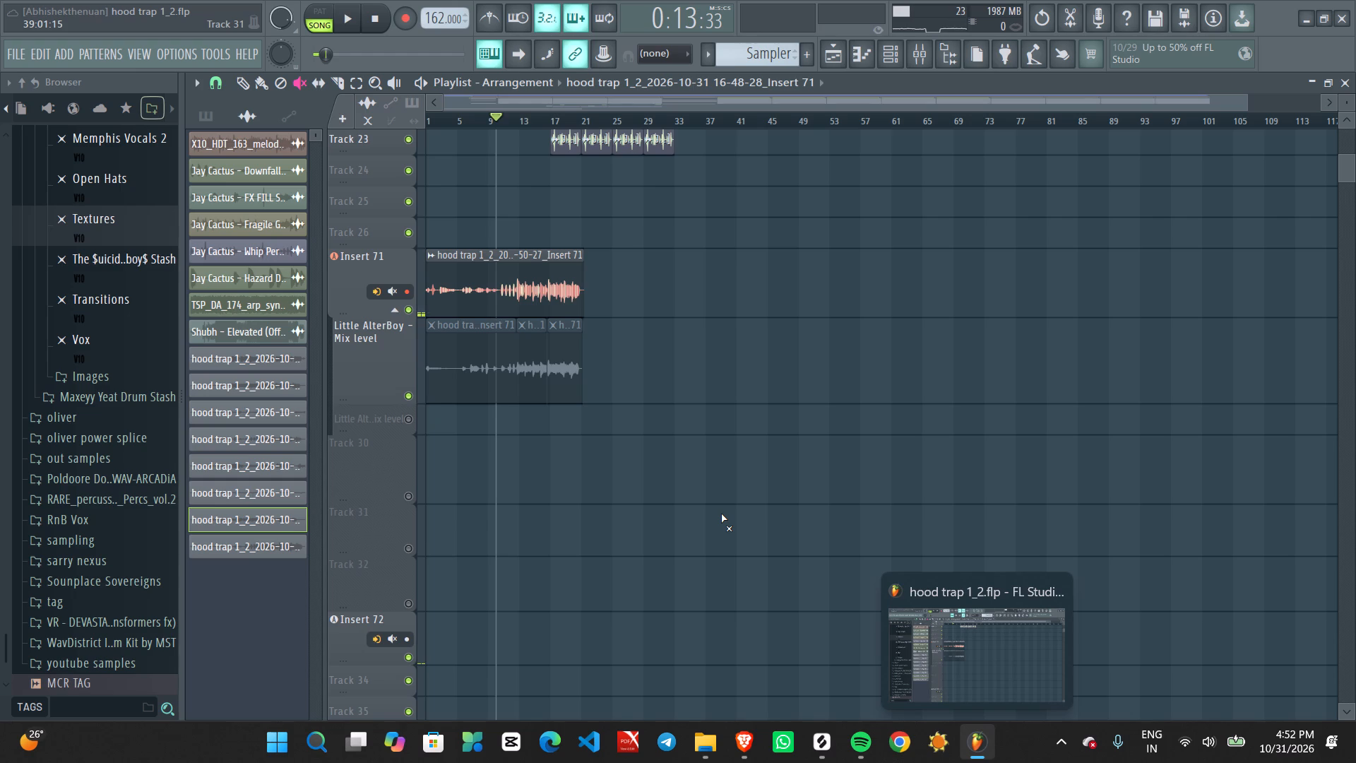
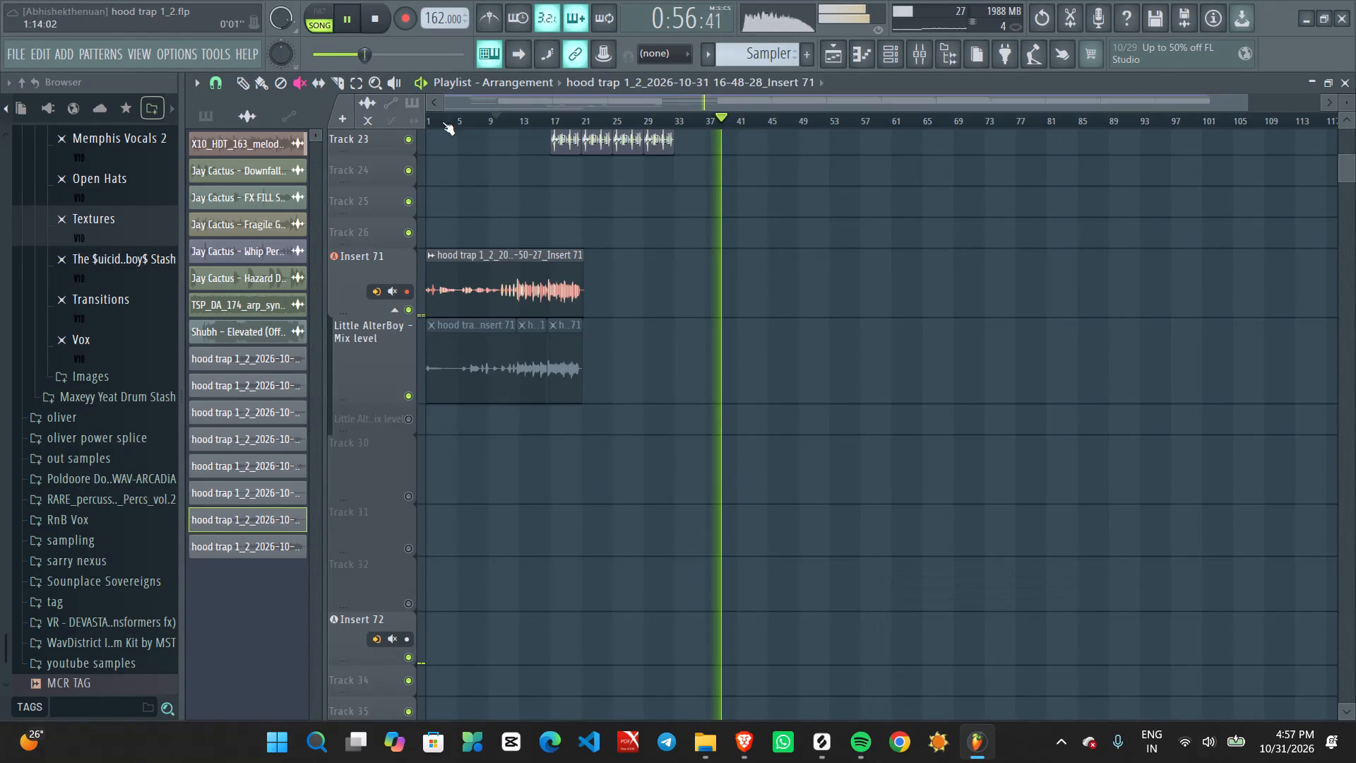
Stop playback, select the time range from bar 17 to bar 41, and briefly play it from just before bar 21.
key(space)
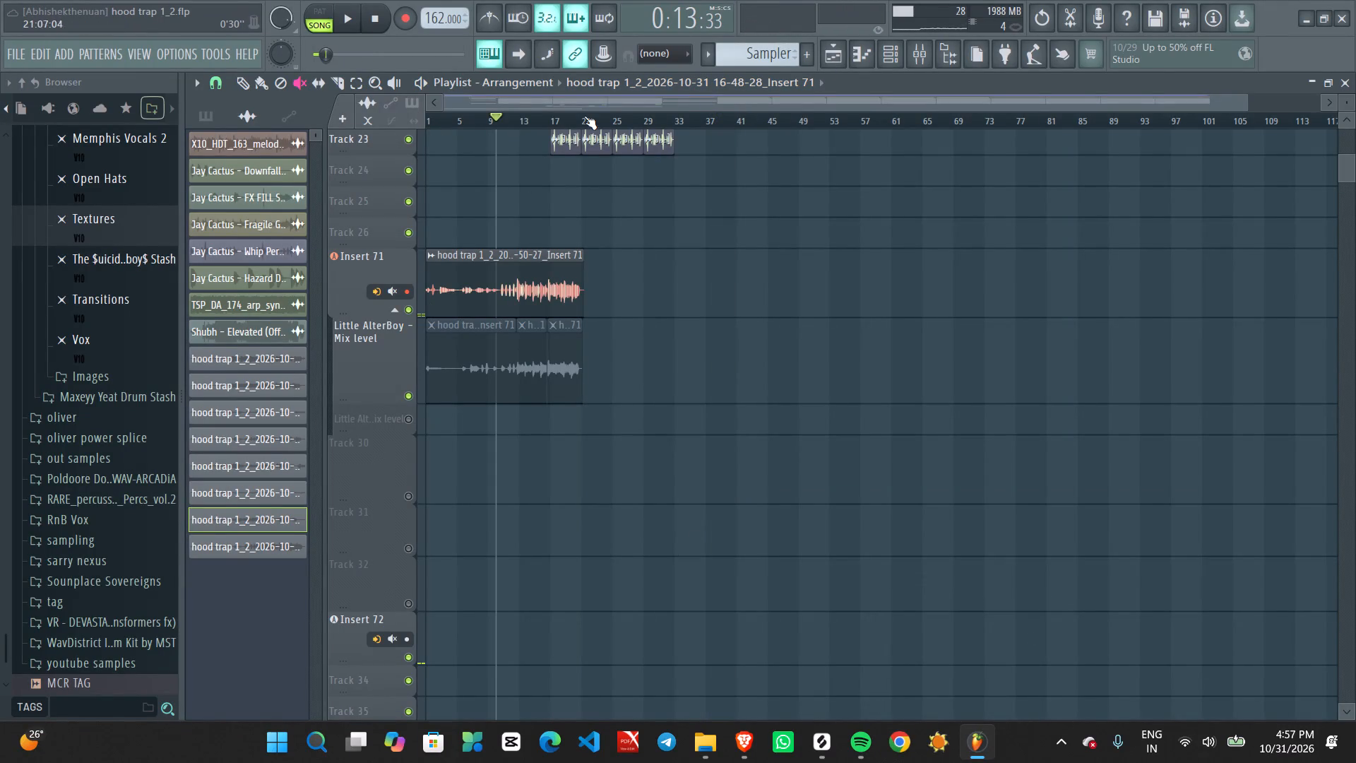
click(579, 118)
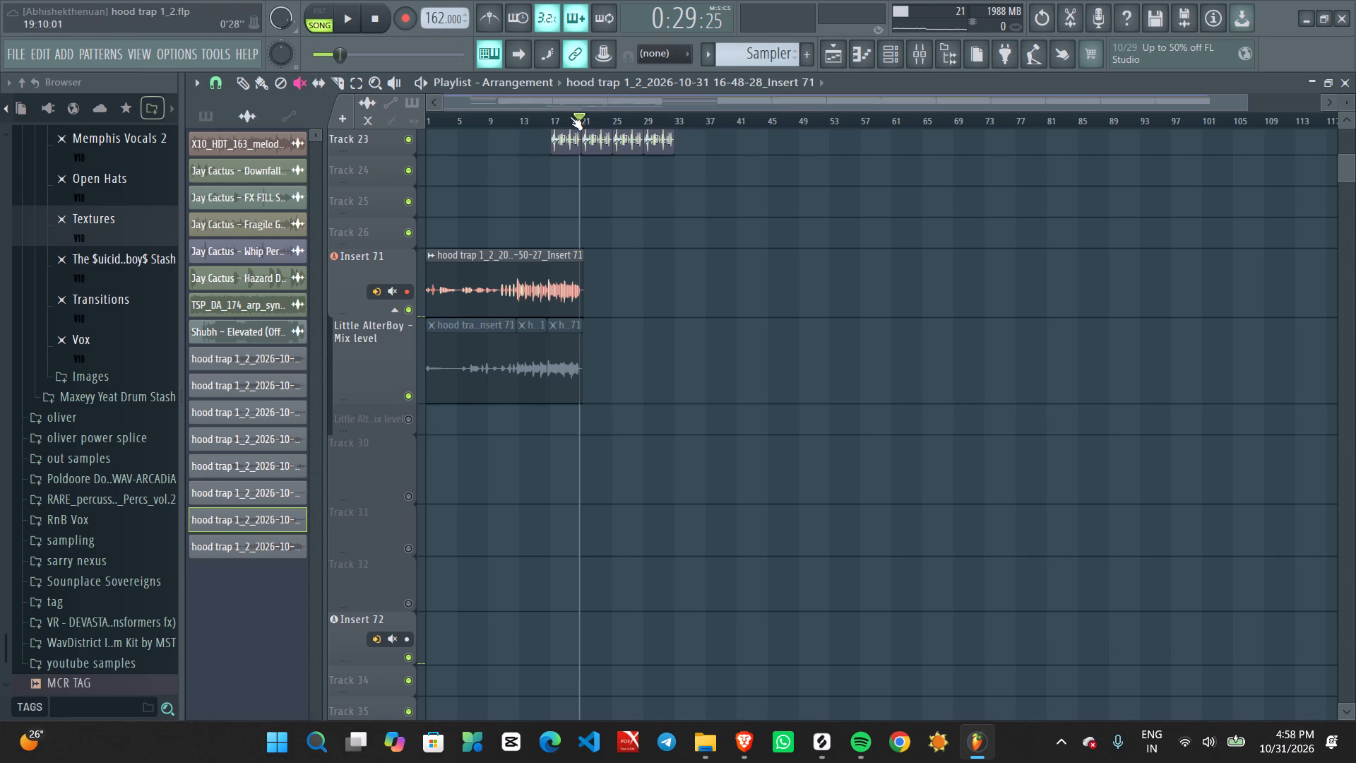
ctrl+drag(552, 119, 698, 130)
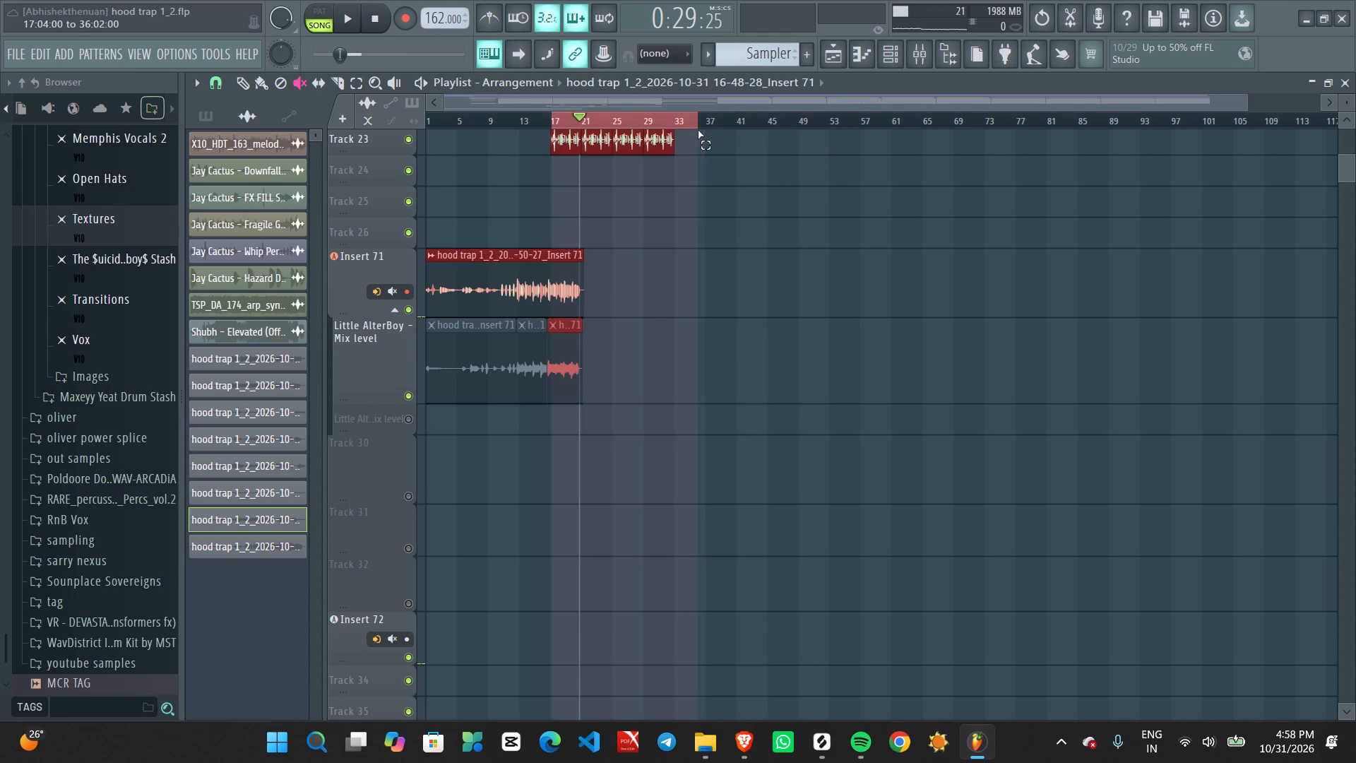
ctrl+drag(698, 130, 736, 123)
key(space)
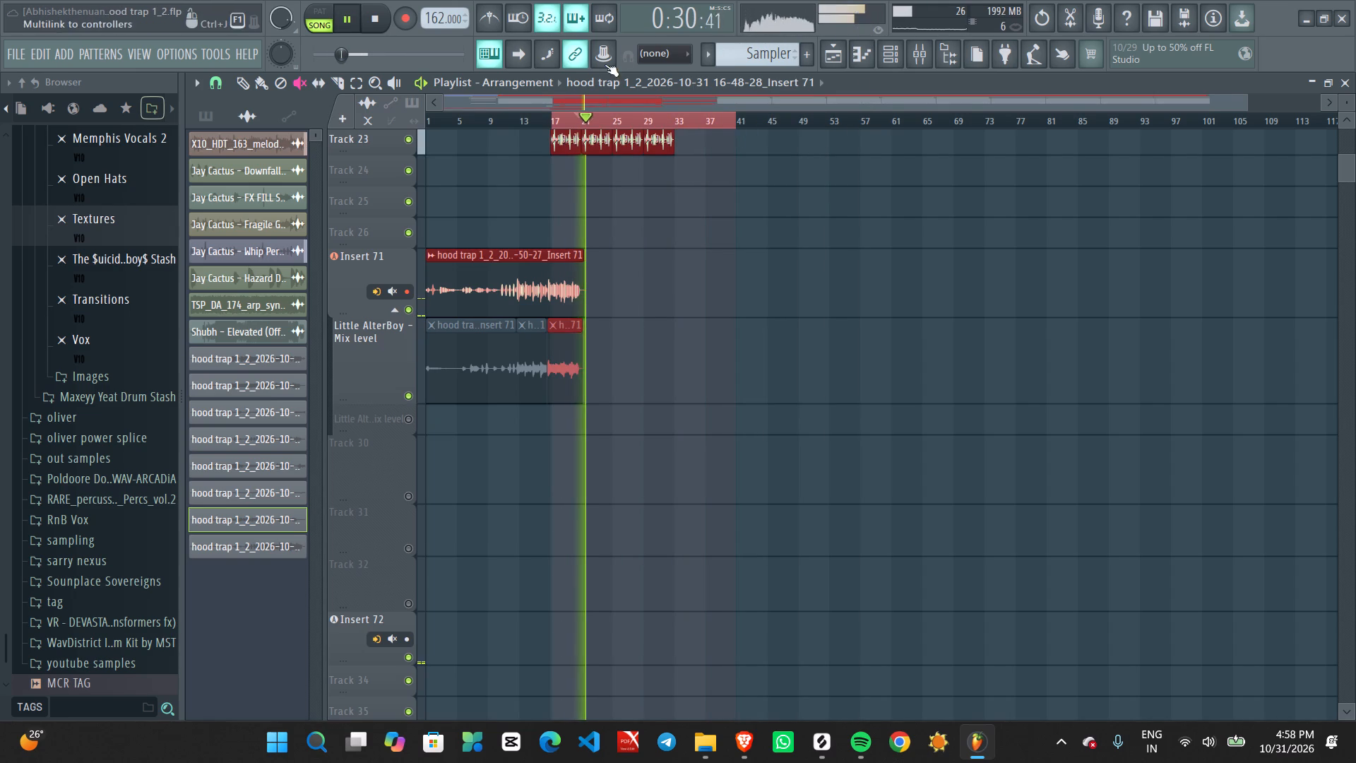
key(space)
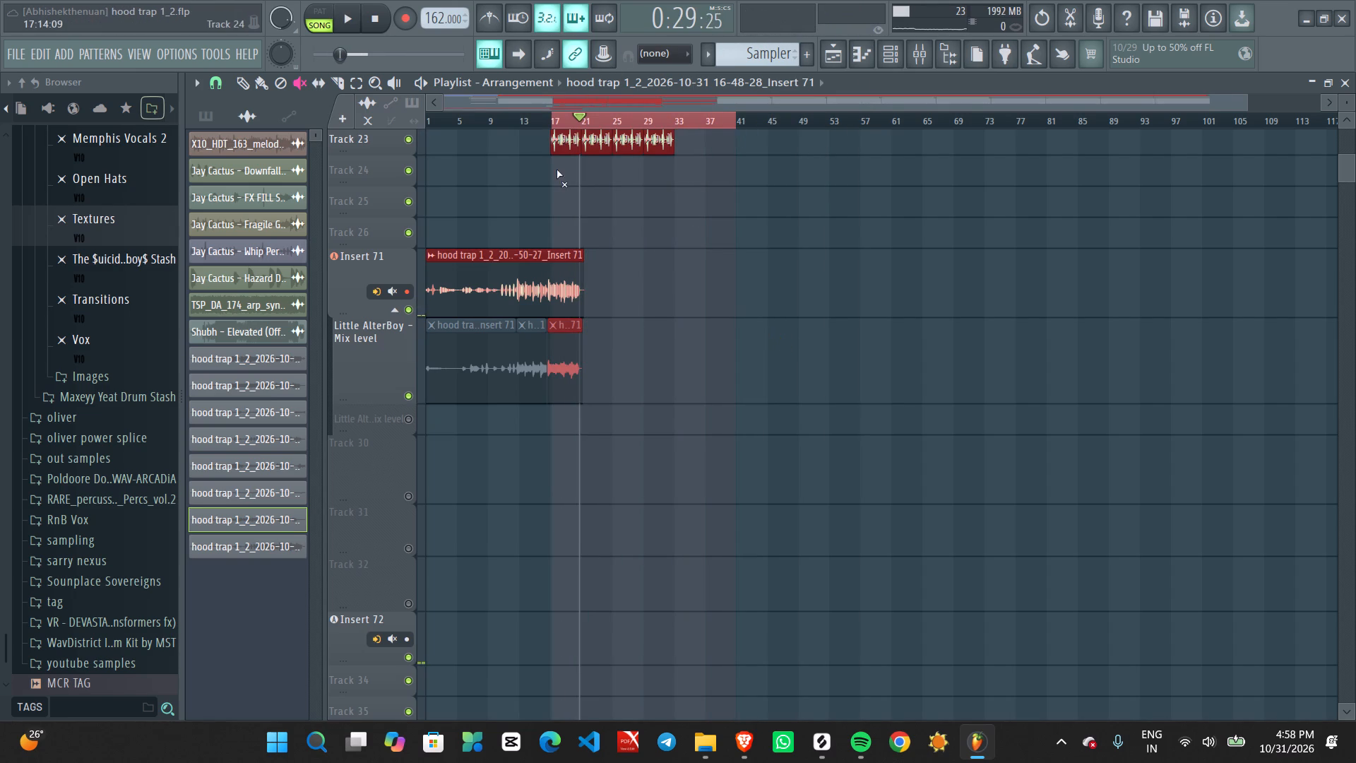
Play the selected range from bar 17, listen to the end of the vocal take and the beat after it, and stop.
click(553, 114)
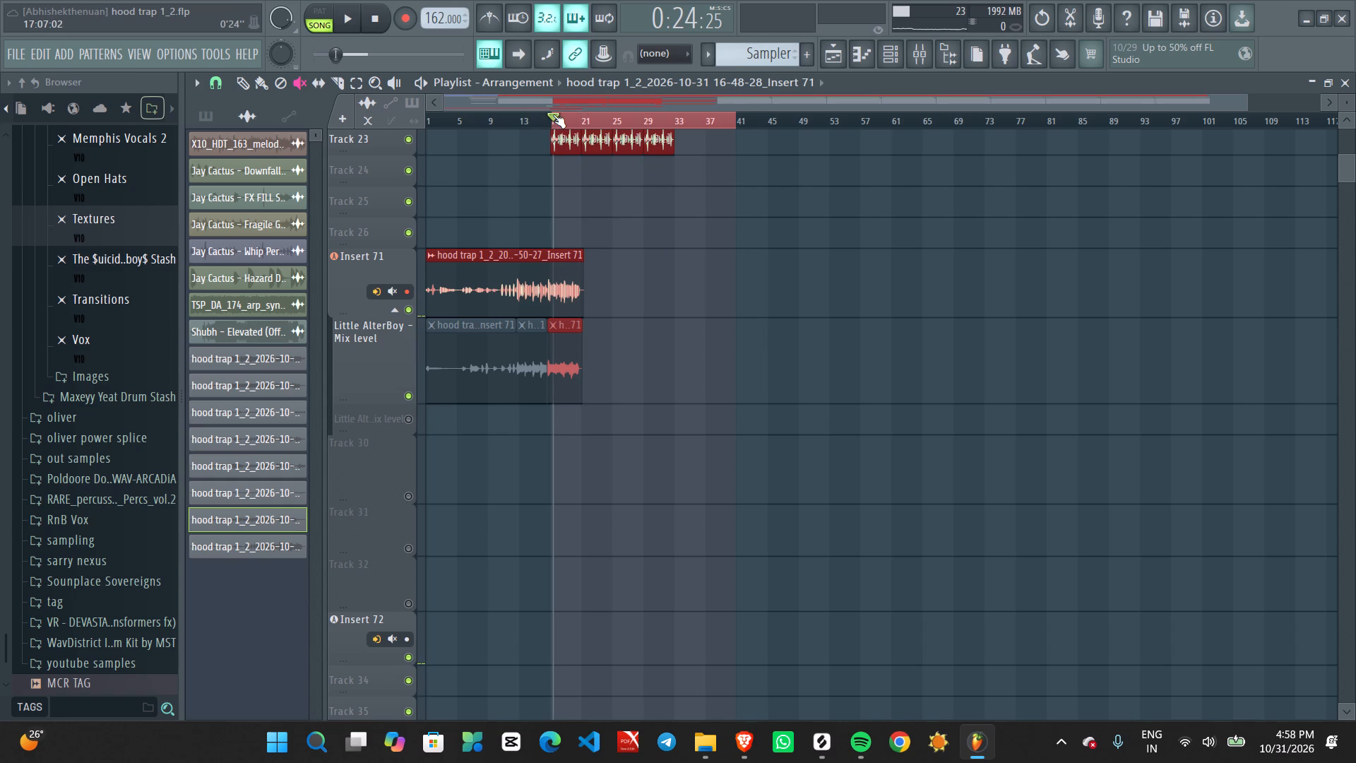
click(547, 114)
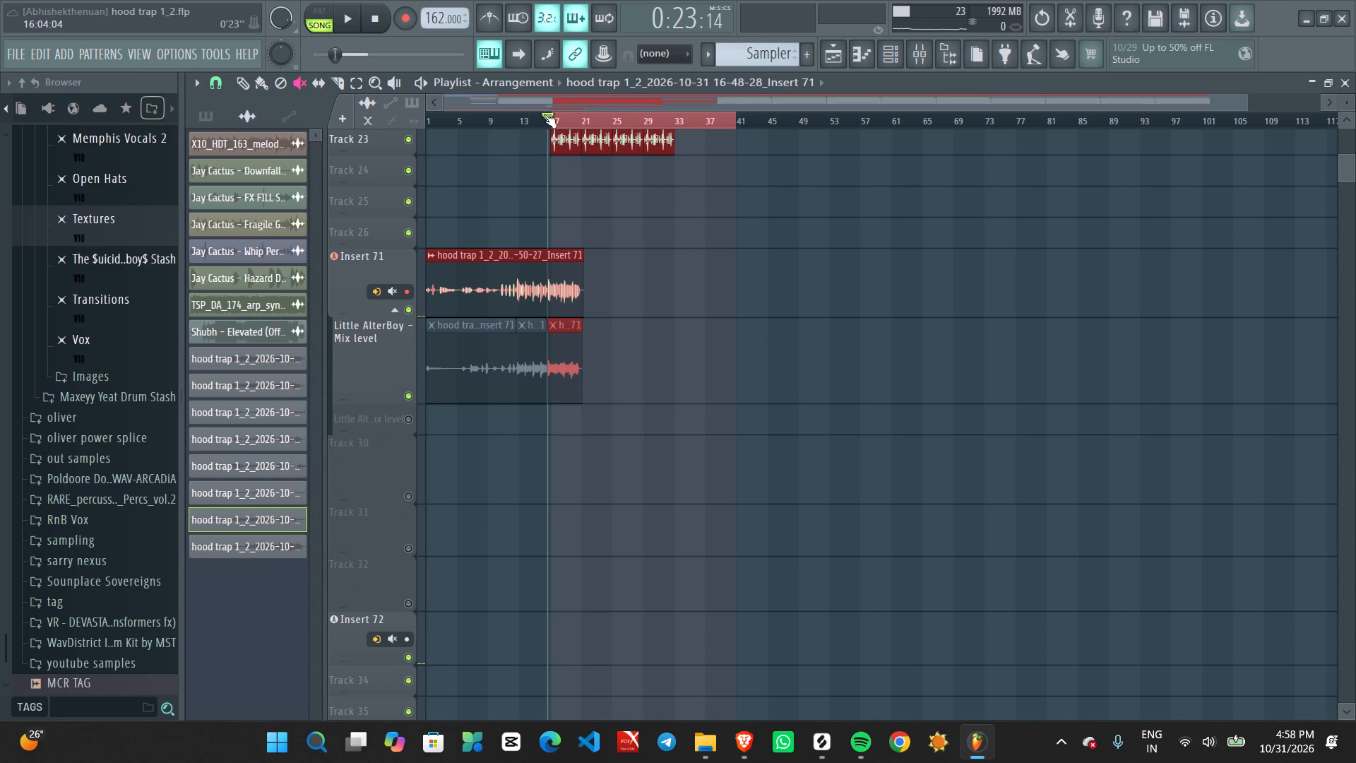
click(548, 114)
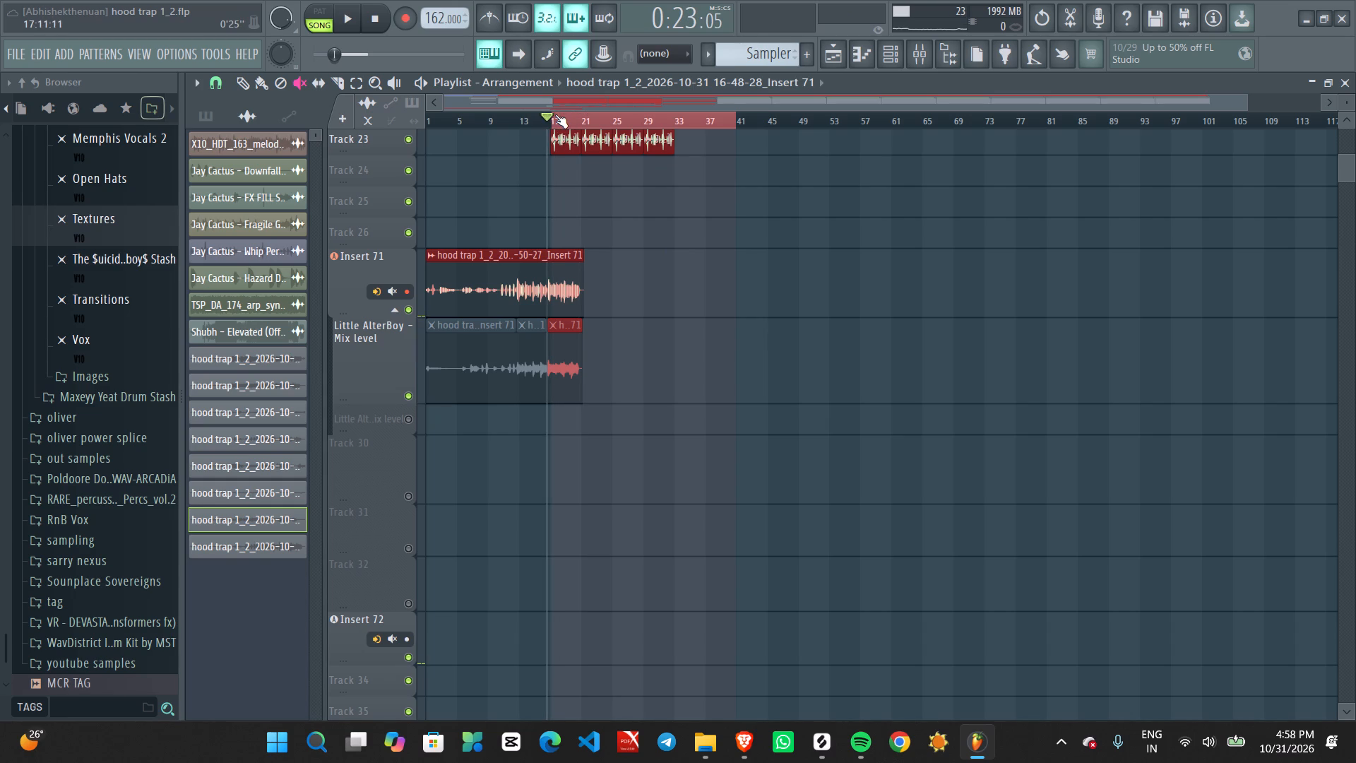
click(554, 114)
key(space)
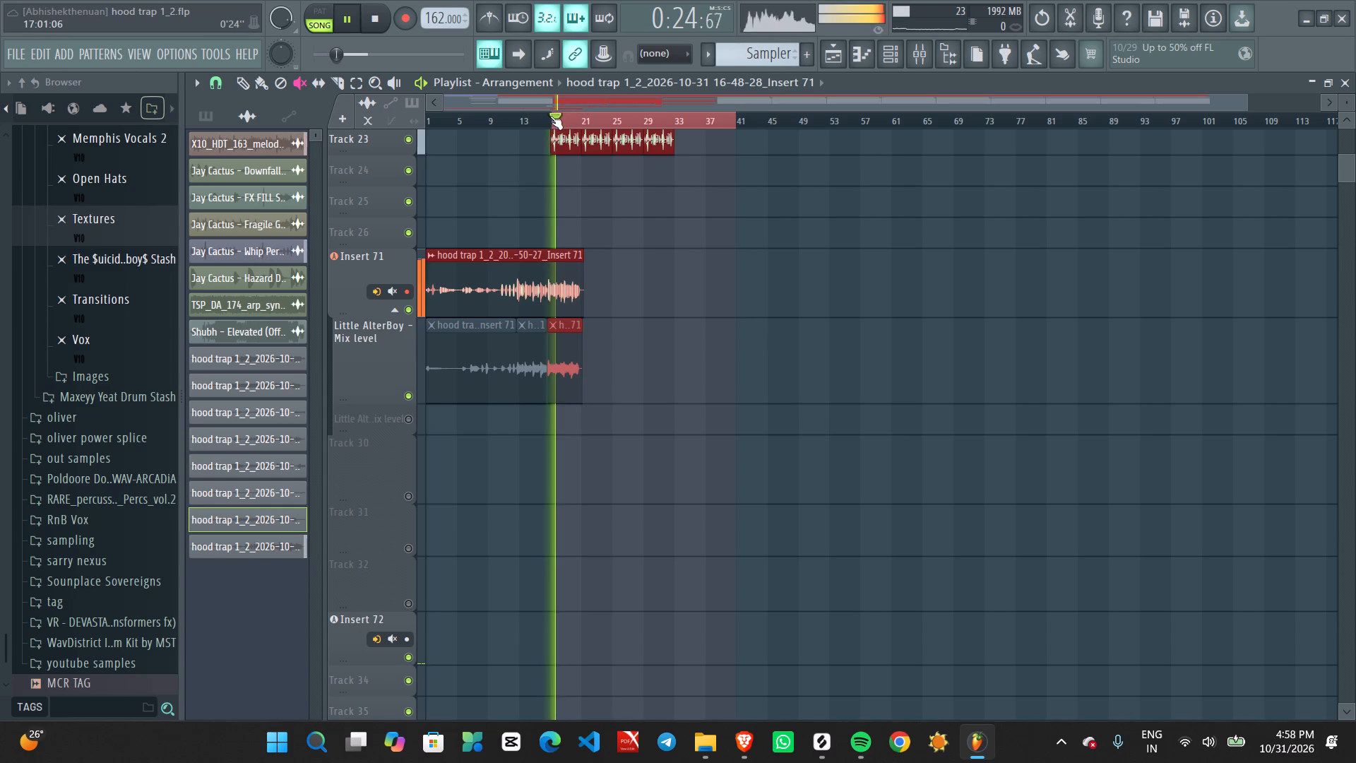
click(550, 116)
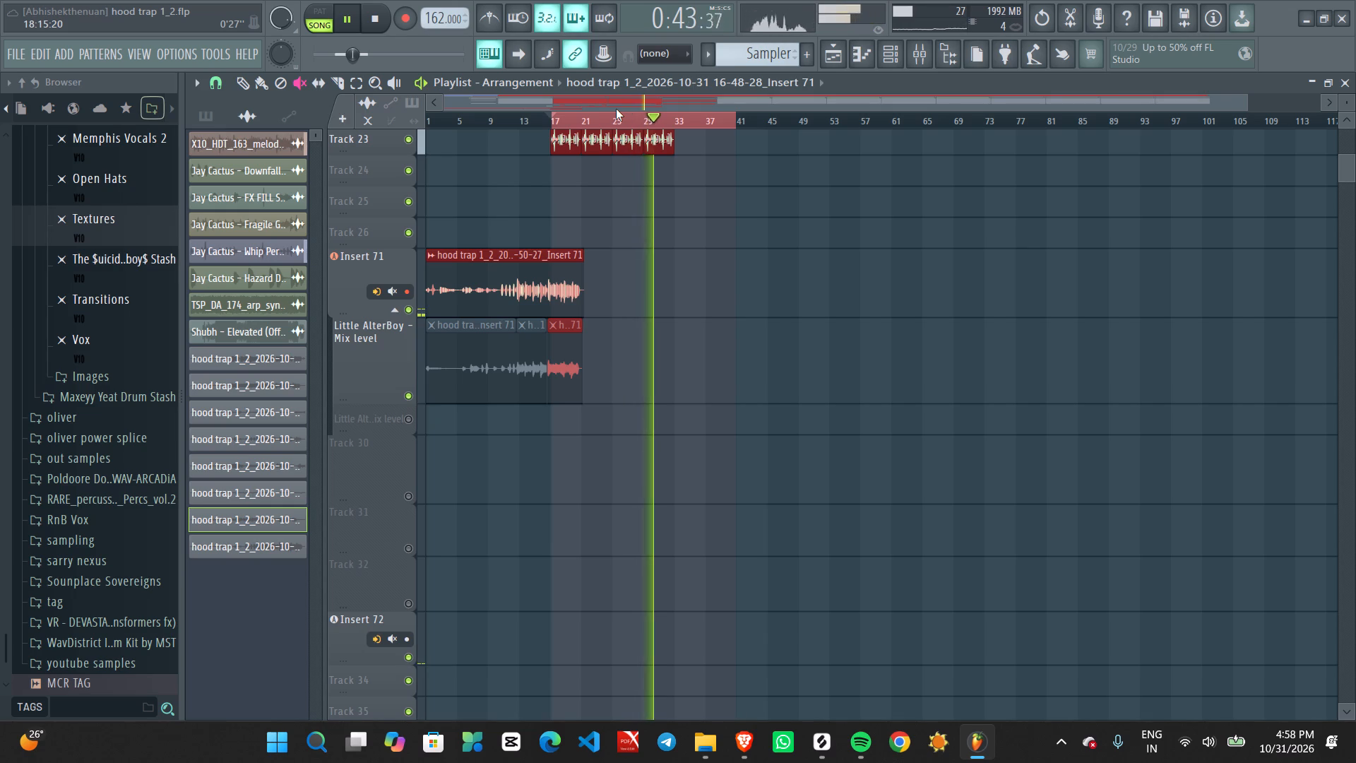
key(space)
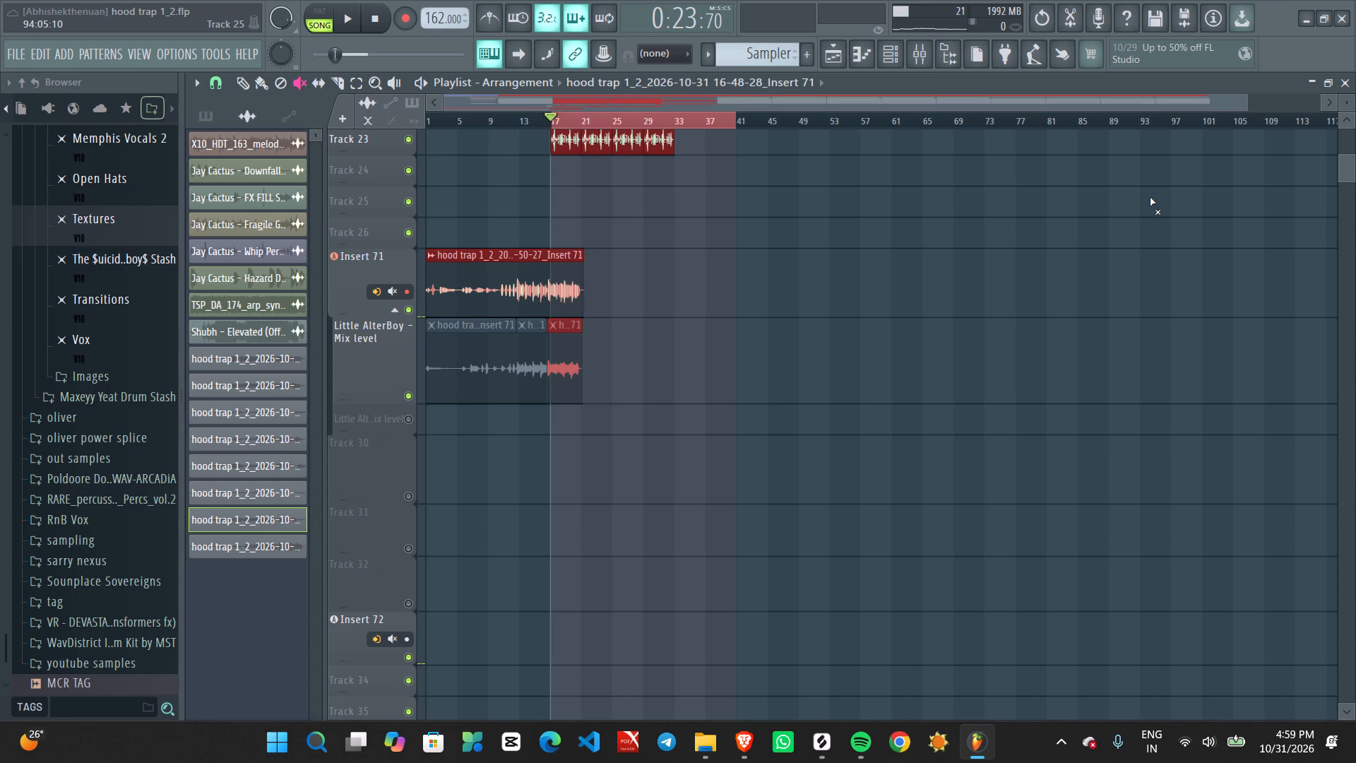
Switch the playlist from the Mute tool to the Draw tool.
ctrl+scroll(682, 330, up, 3)
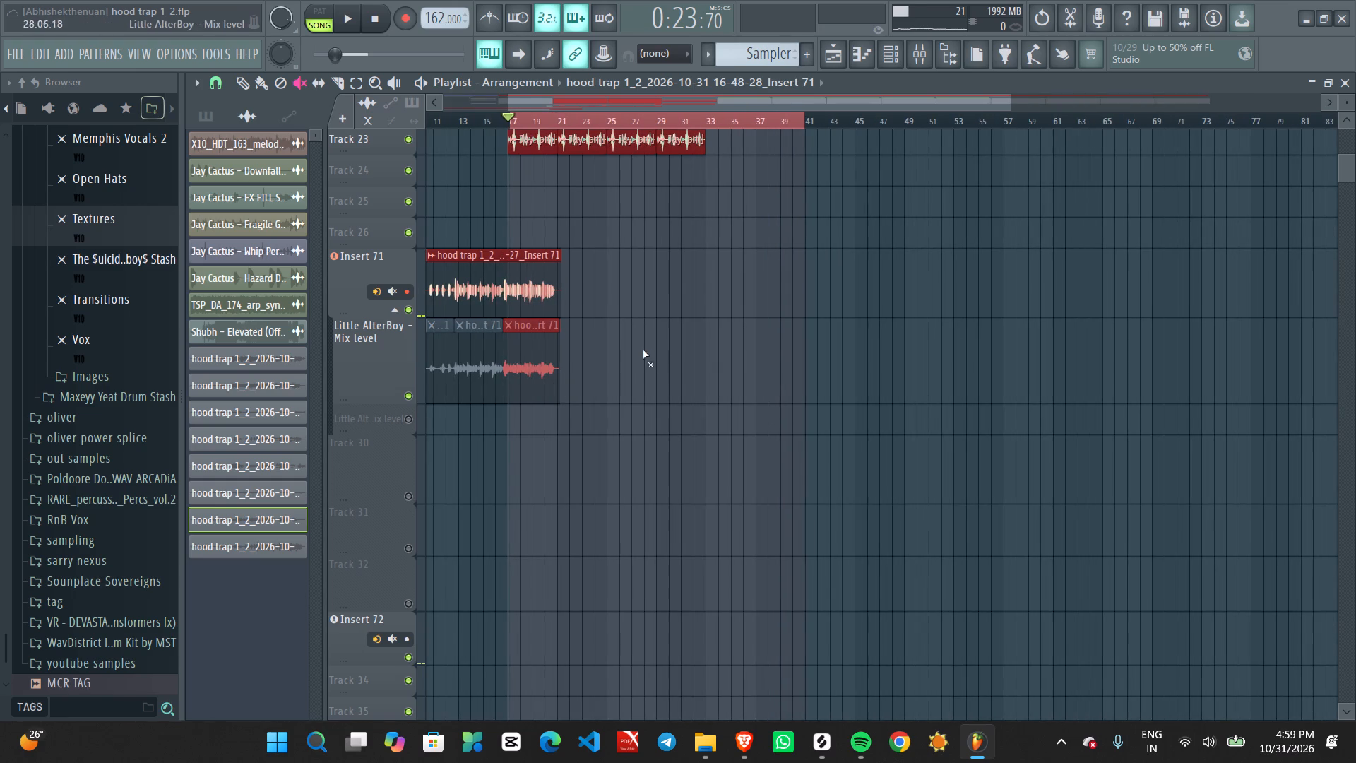
middle_click(663, 273)
right_click(667, 272)
click(691, 308)
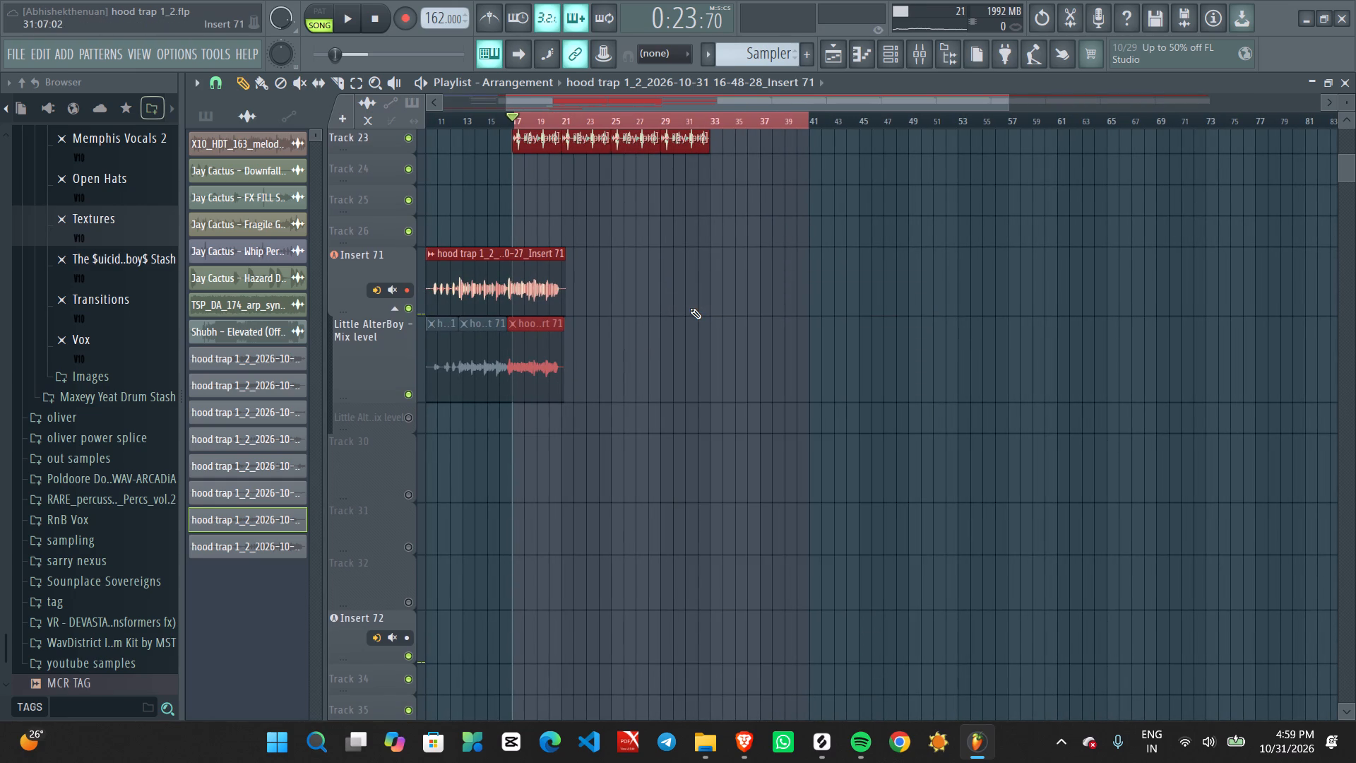
Briefly play the arrangement from bar 9 and clear the time selection over bars 17 to 41.
ctrl+scroll(655, 344, up, 2)
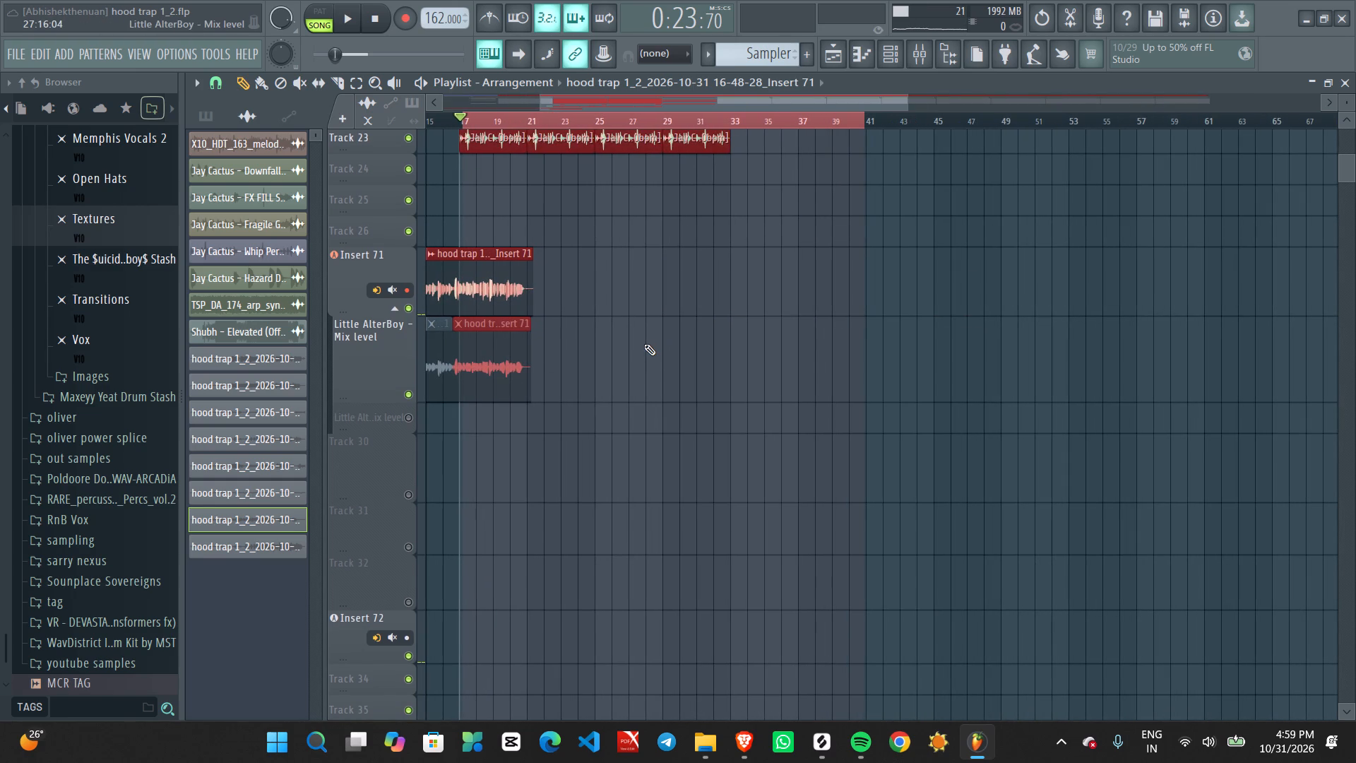
scroll(608, 319, up, 2)
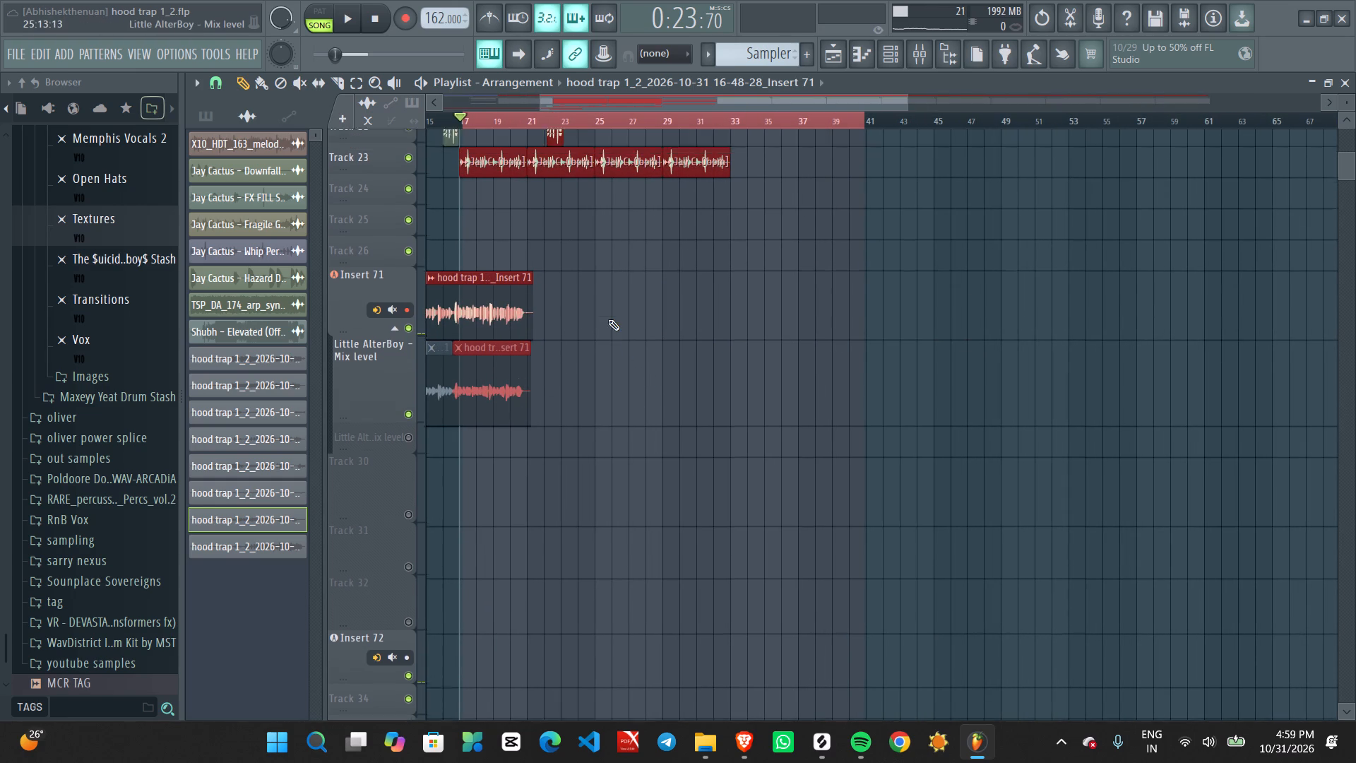
scroll(608, 319, up, 6)
scroll(540, 356, up, 8)
ctrl+scroll(526, 355, down, 7)
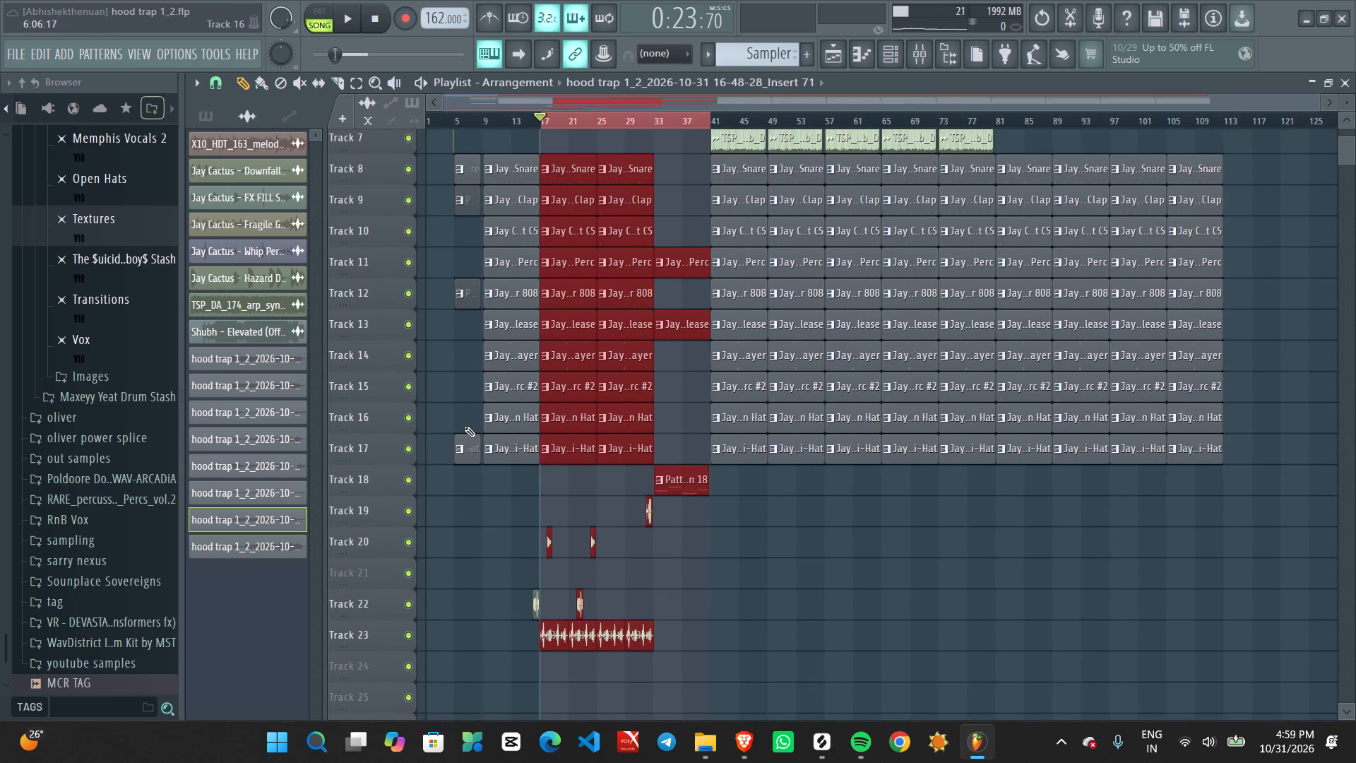
ctrl+scroll(465, 427, up, 4)
click(488, 122)
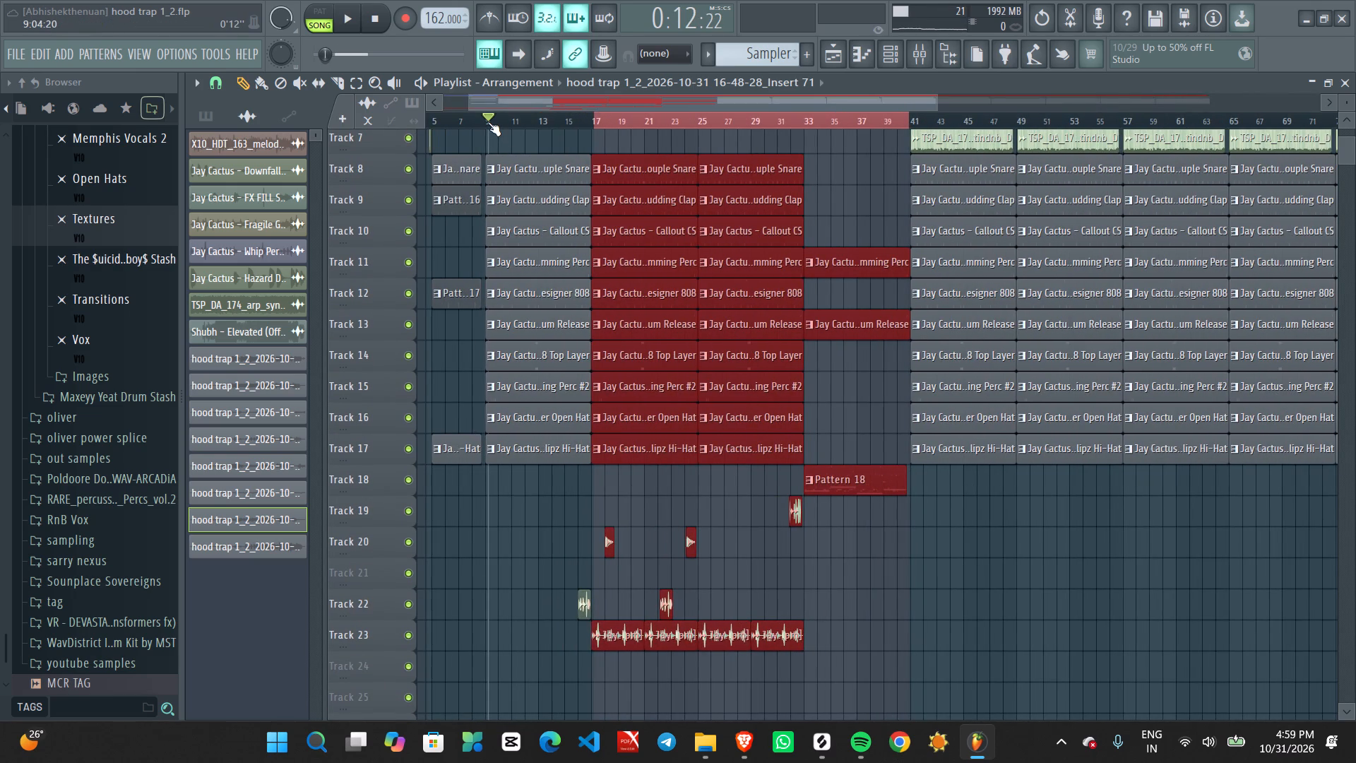
key(space)
key(space)
key(ctrl+d)
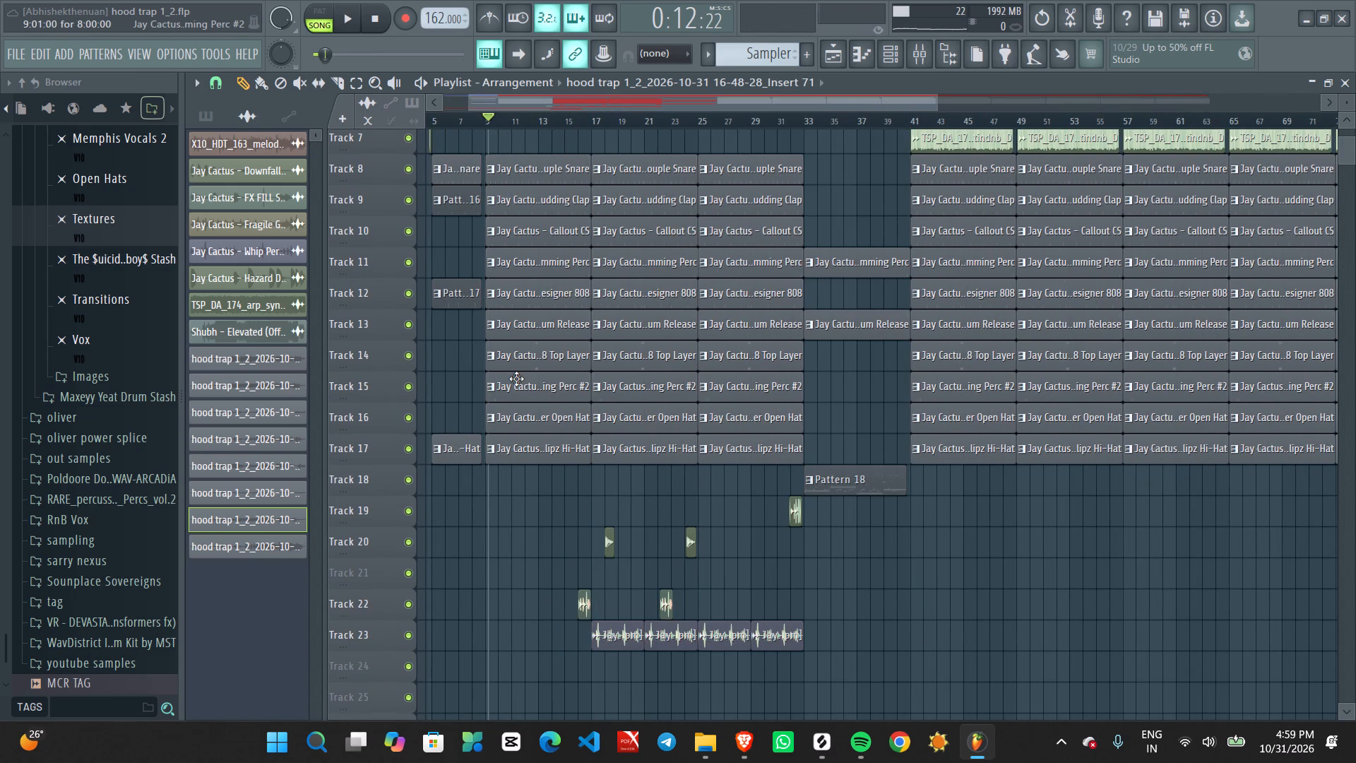
Play the Insert 71 take with the beat from bar 8 and stop playback.
click(472, 120)
key(space)
ctrl+scroll(458, 415, up, 4)
middle_drag(494, 484, 591, 406)
ctrl+scroll(584, 445, up, 2)
middle_drag(610, 490, 576, 326)
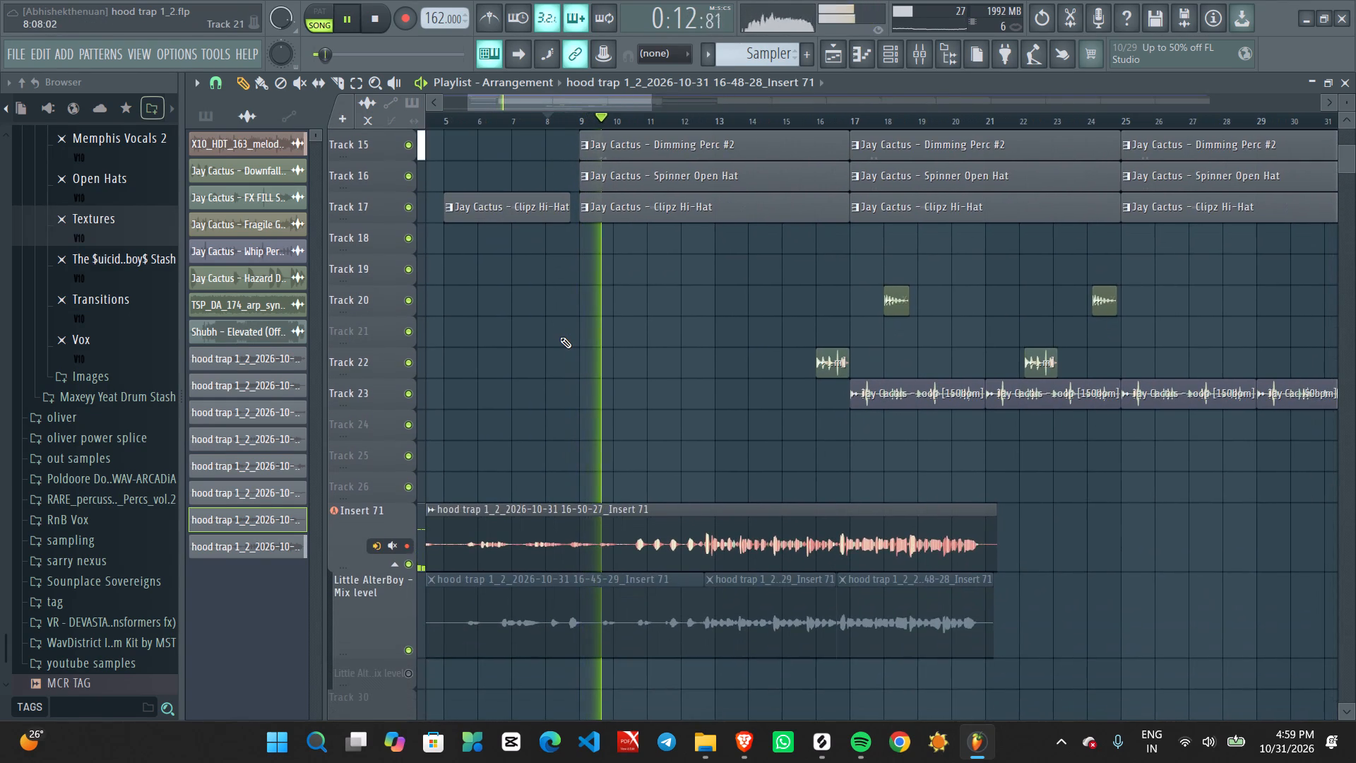
ctrl+scroll(560, 337, down, 5)
ctrl+scroll(802, 348, up, 2)
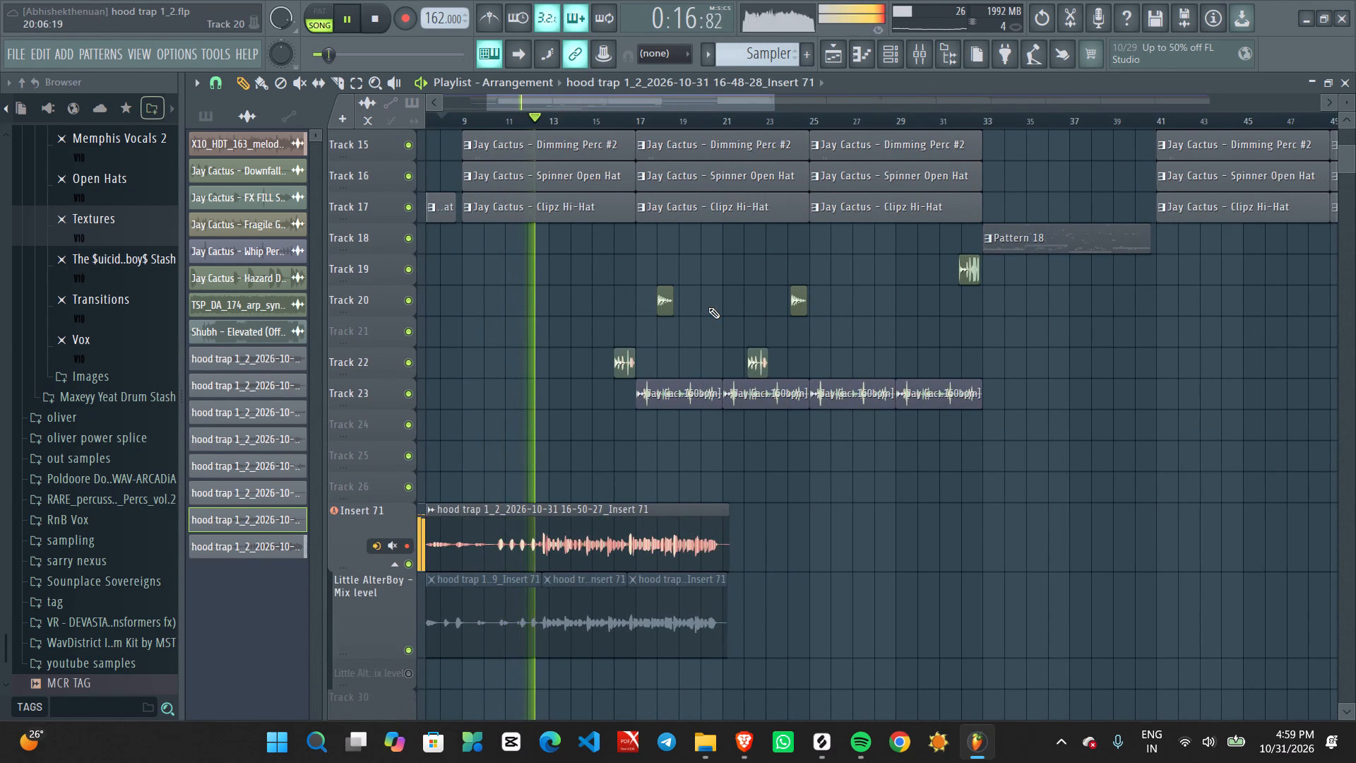
ctrl+scroll(710, 307, down, 7)
key(space)
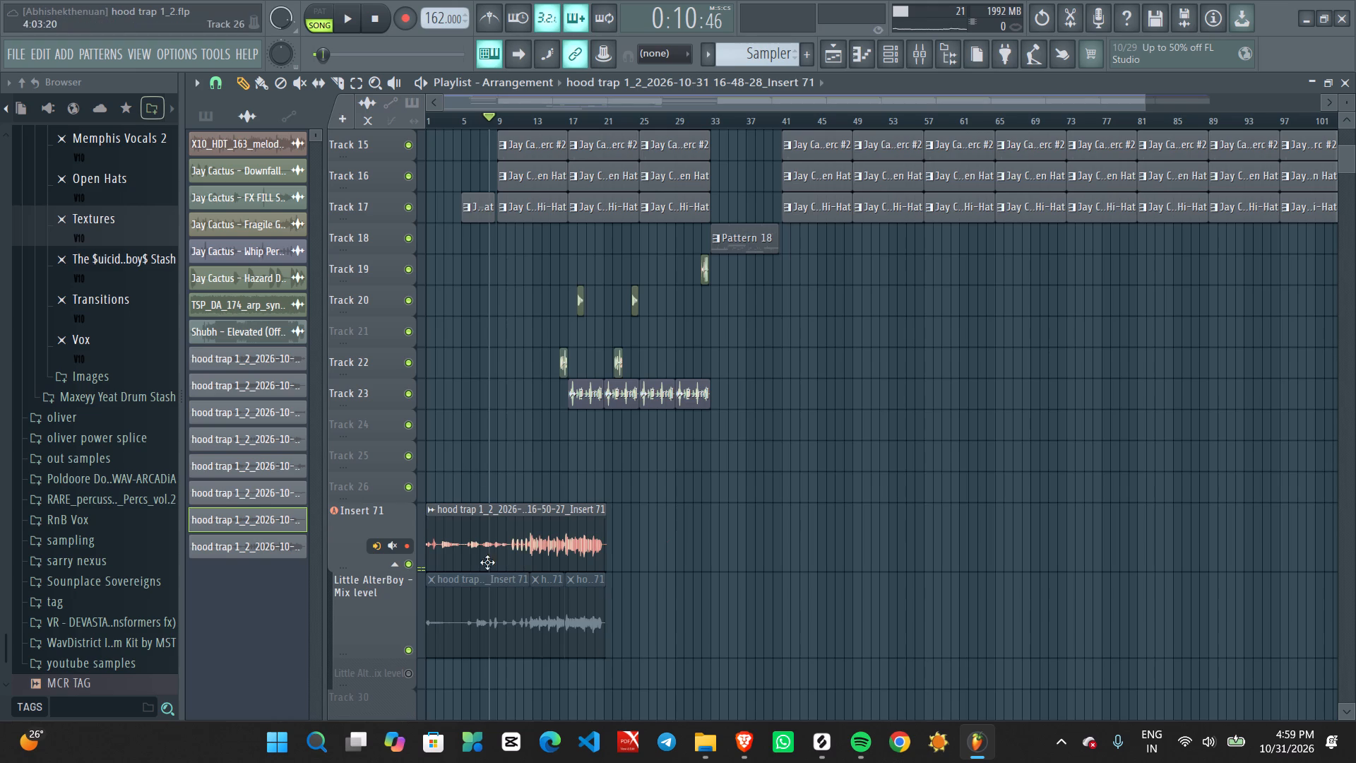
Restart playback from bar 8, skip ahead to bar 14, listen past the end of the Insert 71 take, and stop.
ctrl+scroll(559, 461, up, 3)
middle_drag(559, 463, 857, 461)
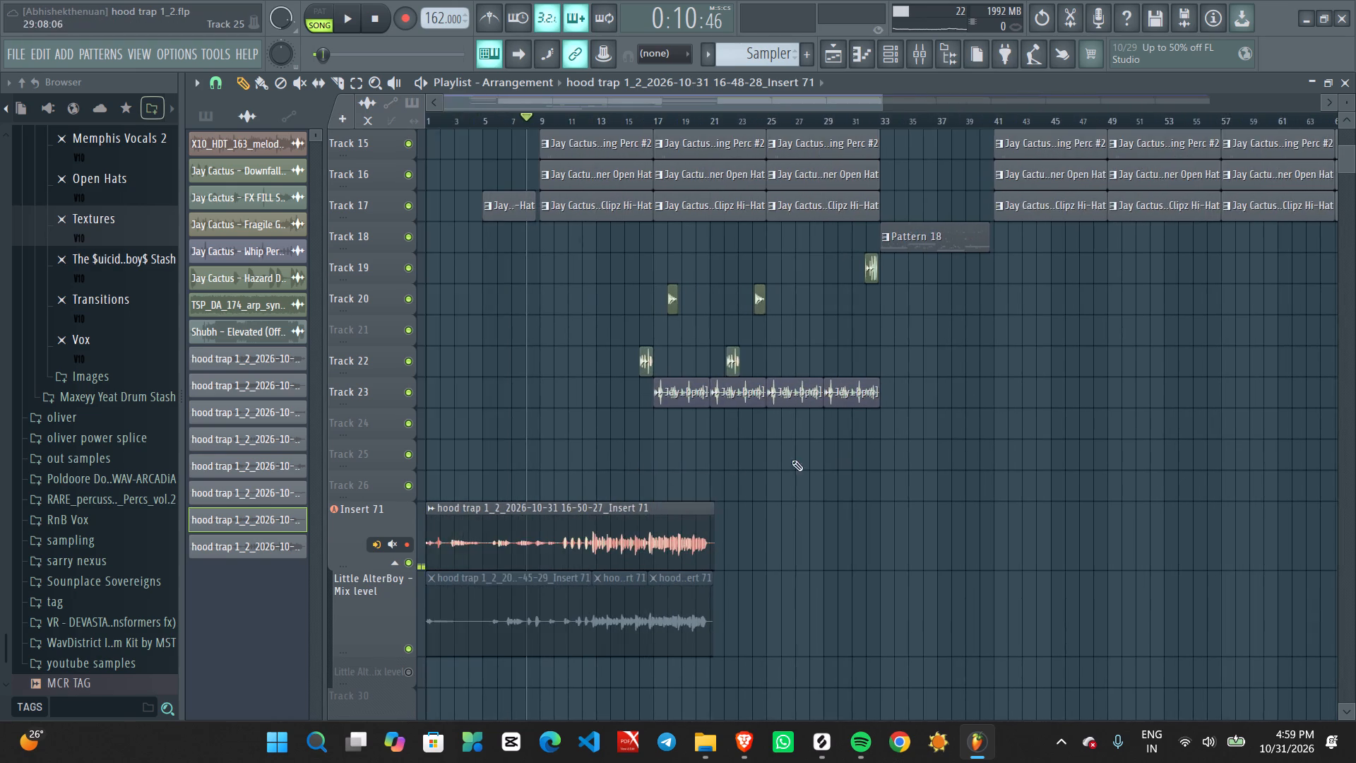
ctrl+scroll(605, 461, up, 2)
middle_drag(598, 462, 802, 460)
ctrl+scroll(715, 444, down, 3)
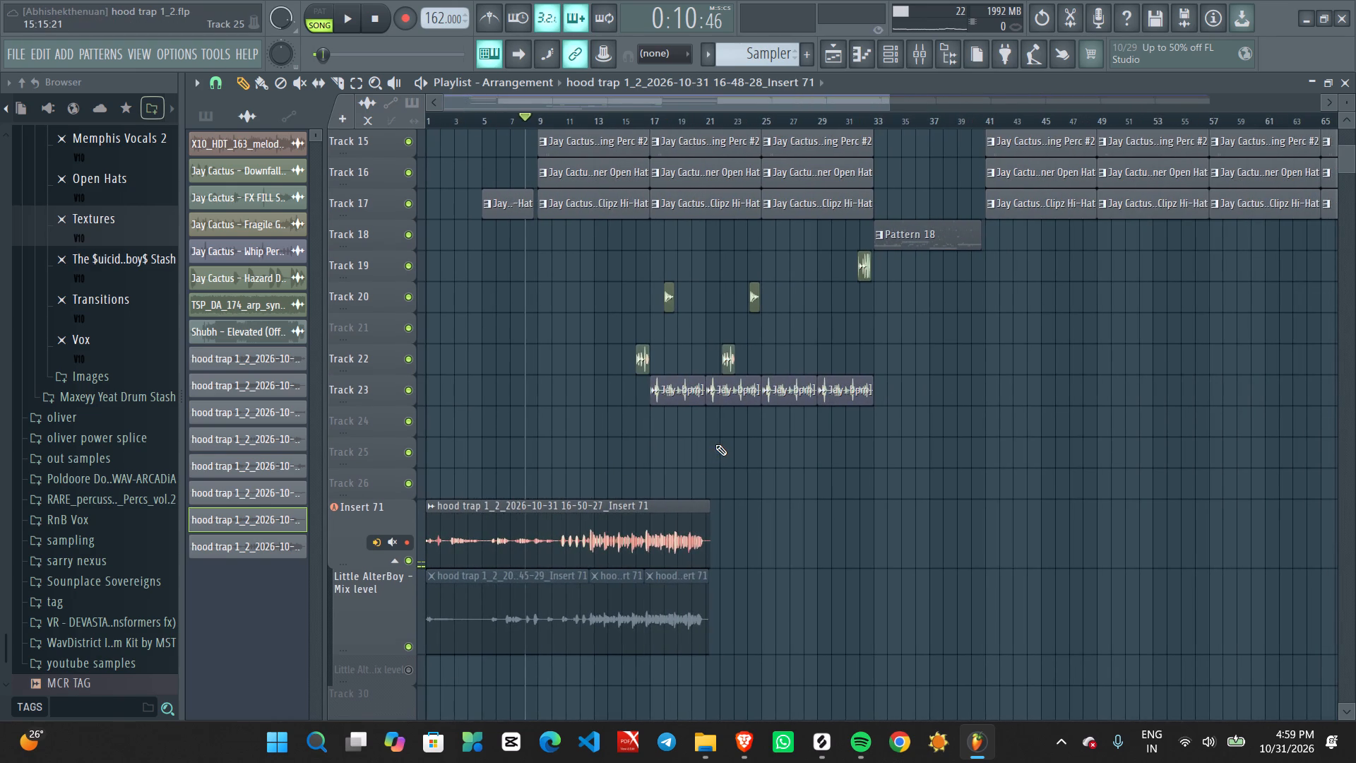
key(space)
click(611, 124)
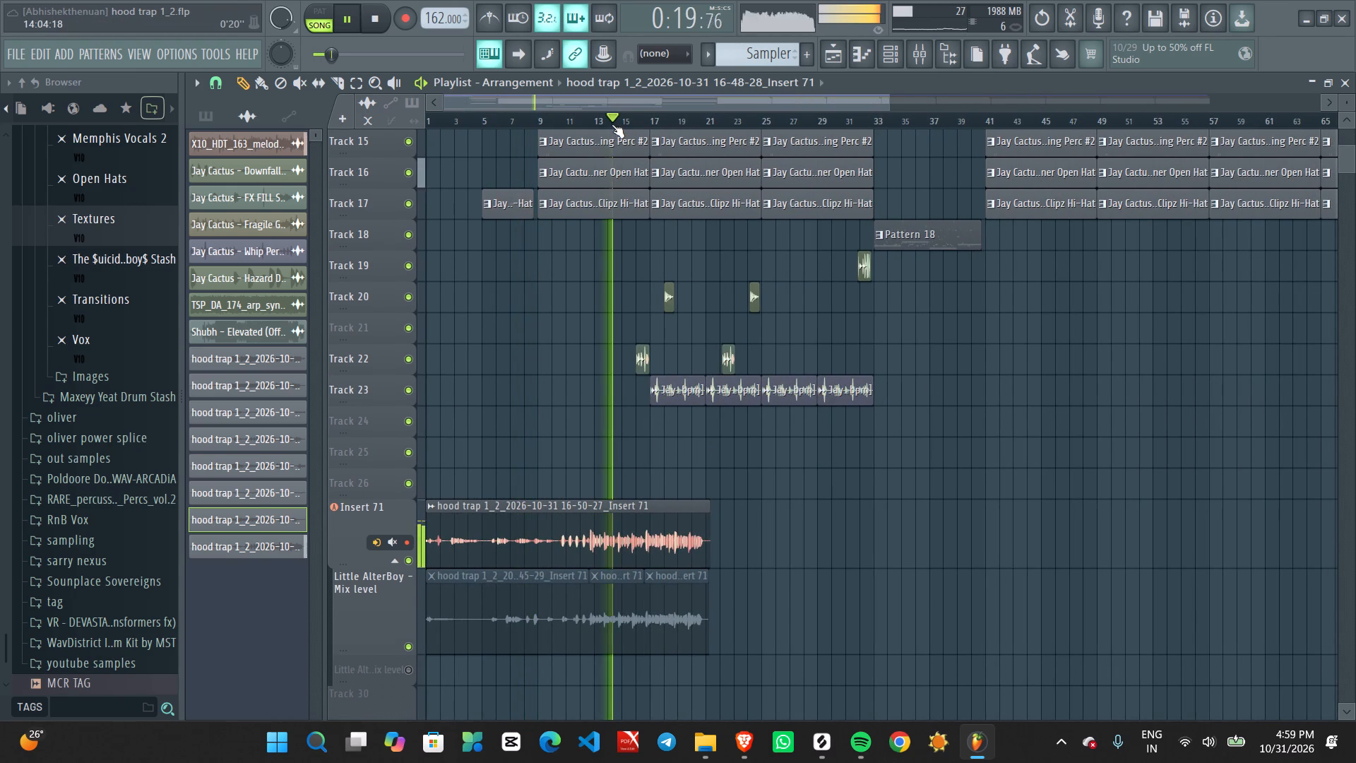
ctrl+scroll(717, 446, up, 4)
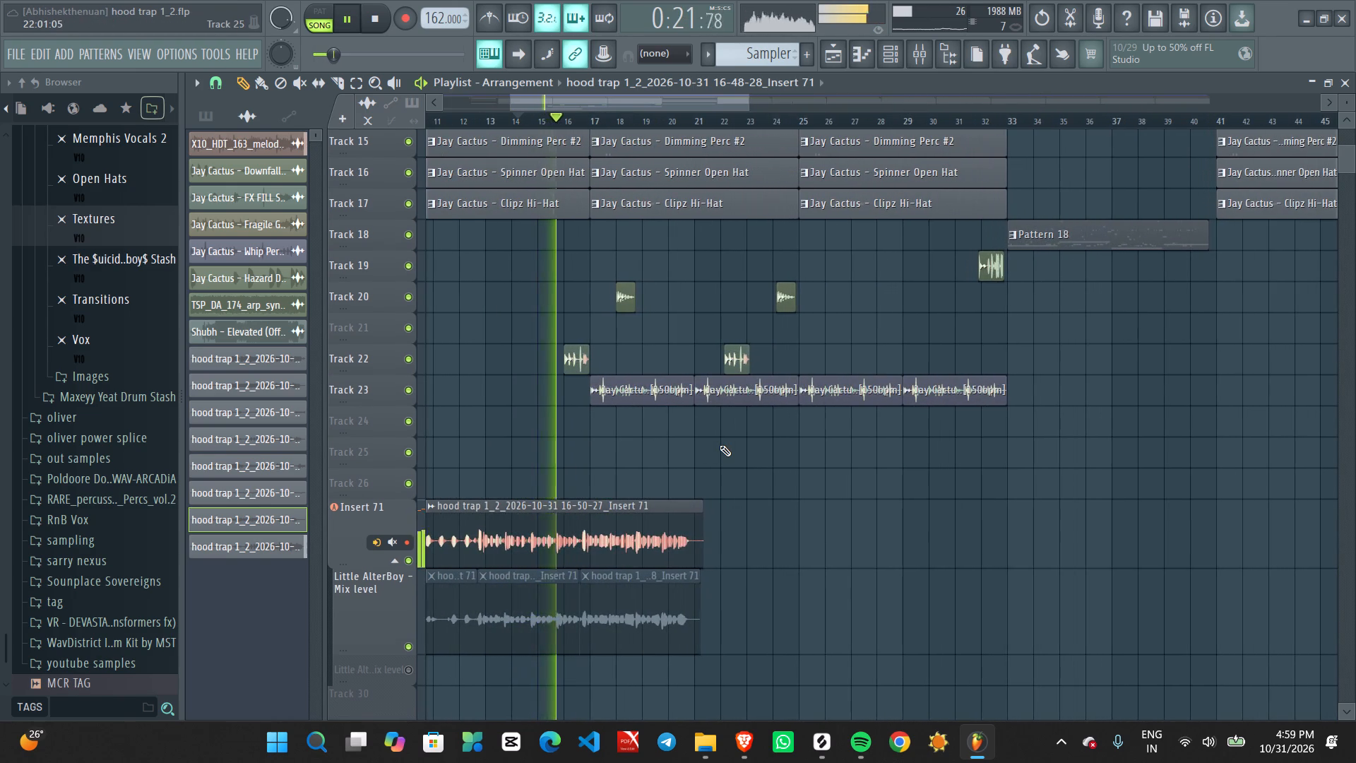
ctrl+scroll(720, 445, up, 1)
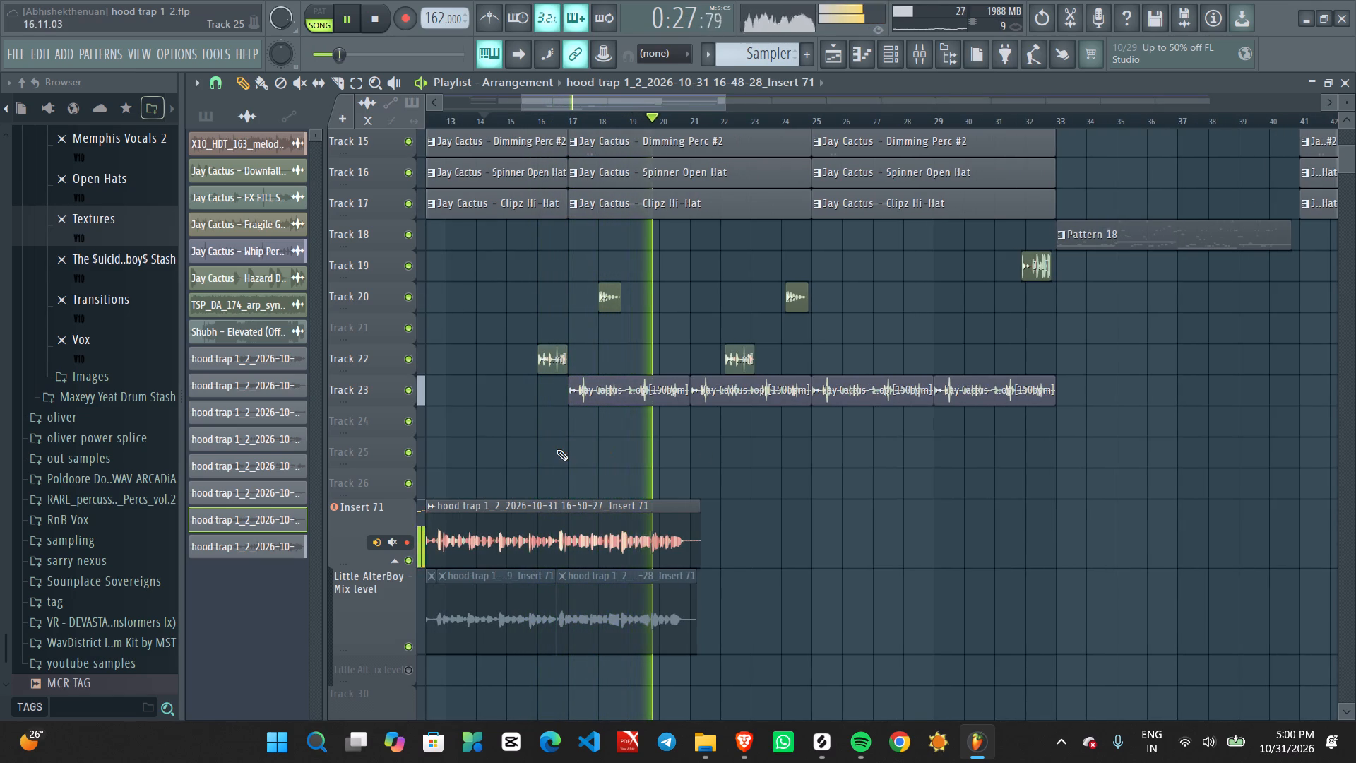
ctrl+scroll(557, 449, up, 2)
middle_drag(572, 450, 1105, 450)
ctrl+scroll(864, 429, down, 8)
middle_drag(1021, 430, 1004, 436)
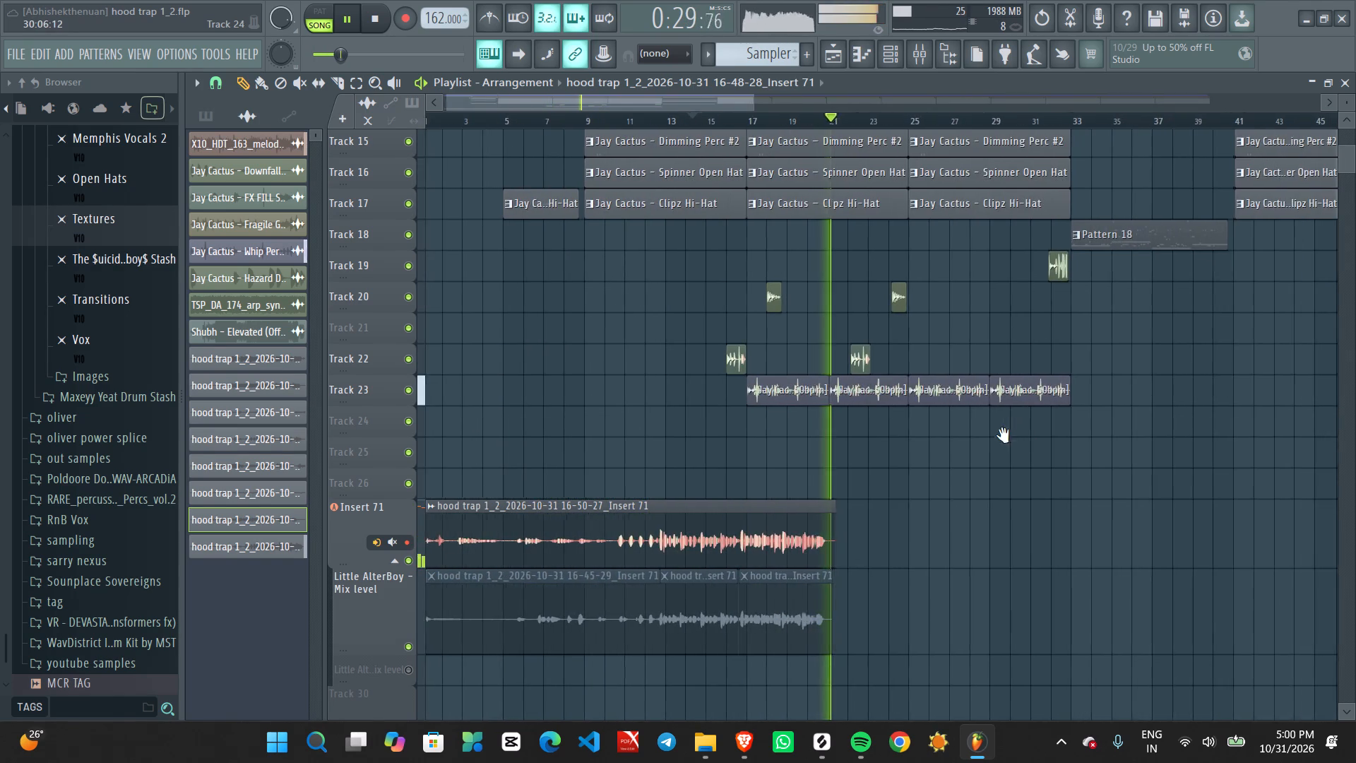
middle_drag(1004, 436, 761, 628)
ctrl+scroll(698, 517, down, 2)
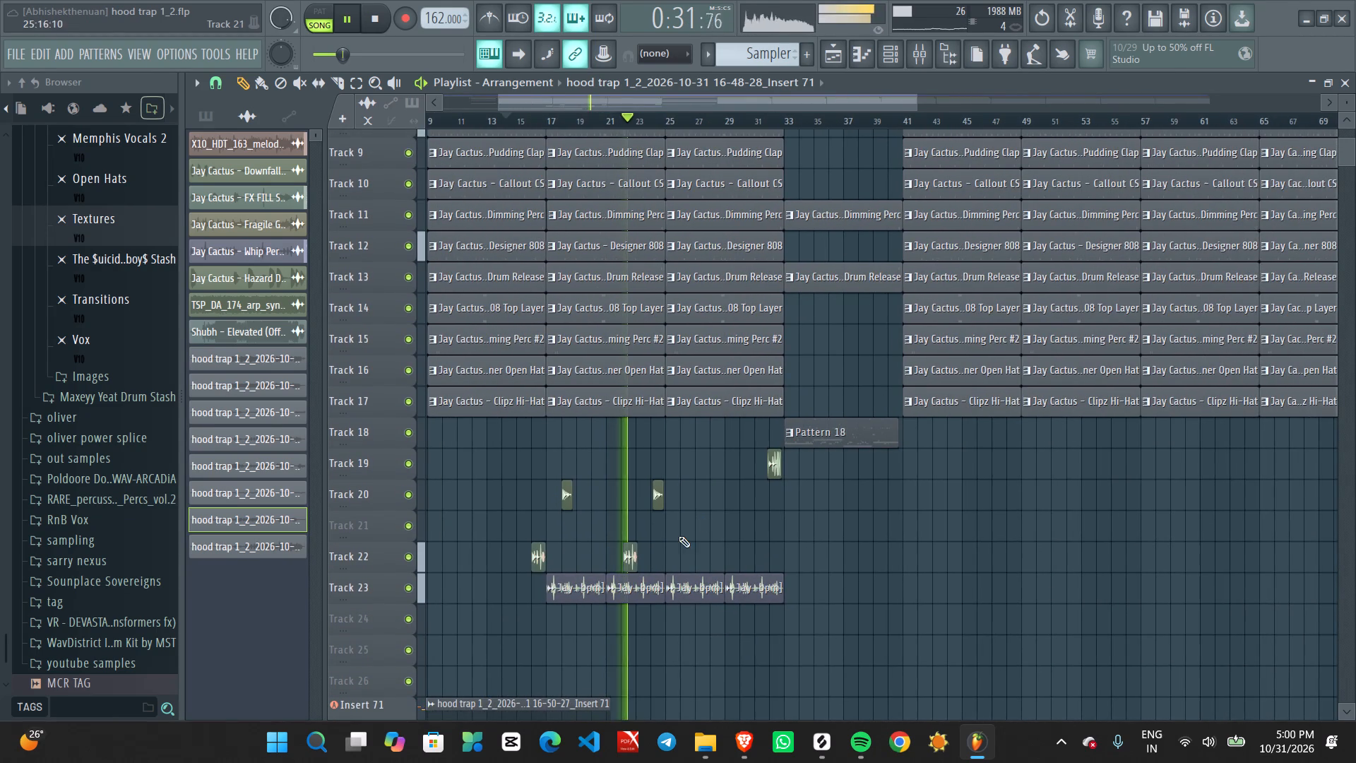
key(space)
Examine the Insert 71 vocal take's waveform against the muted earlier takes and the beat clips above it.
ctrl+scroll(637, 569, up, 2)
middle_drag(634, 572, 894, 506)
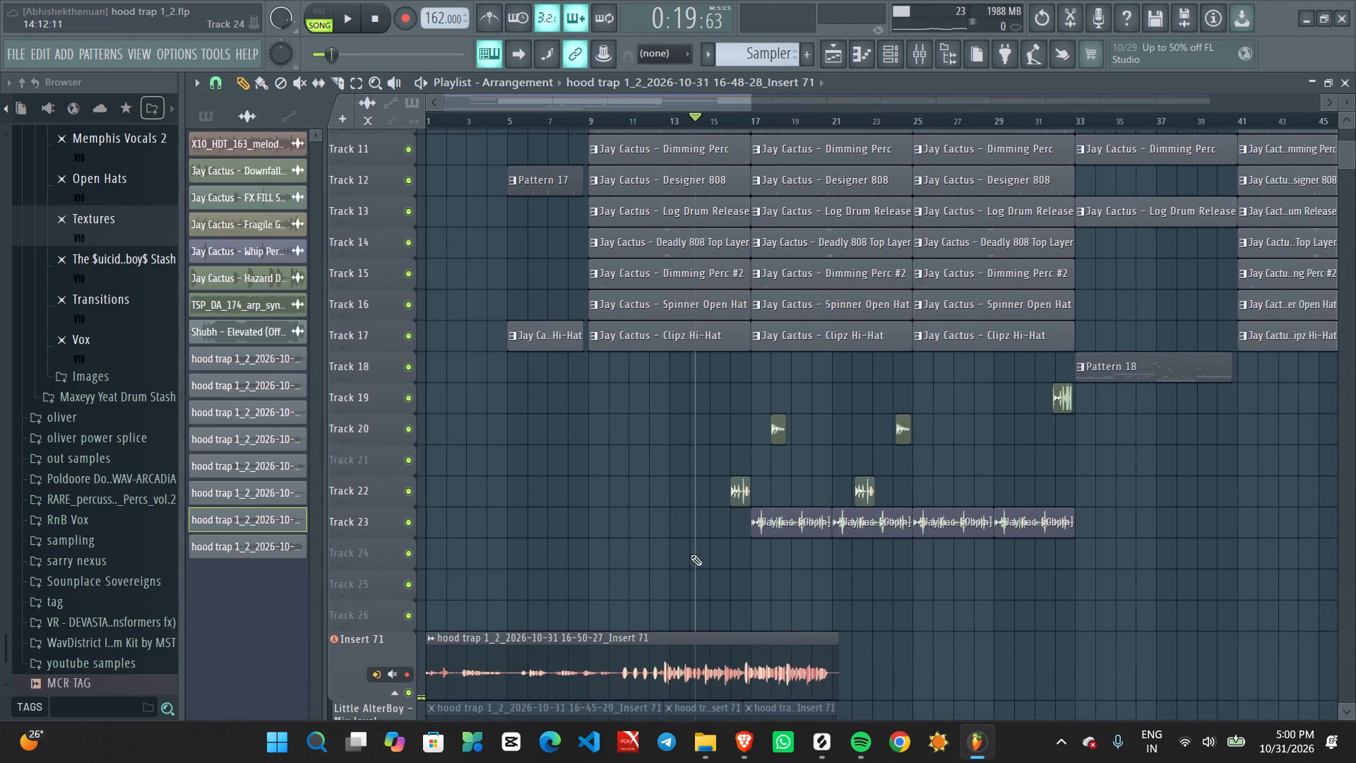
ctrl+scroll(681, 555, up, 4)
ctrl+scroll(593, 571, up, 2)
middle_drag(586, 581, 770, 574)
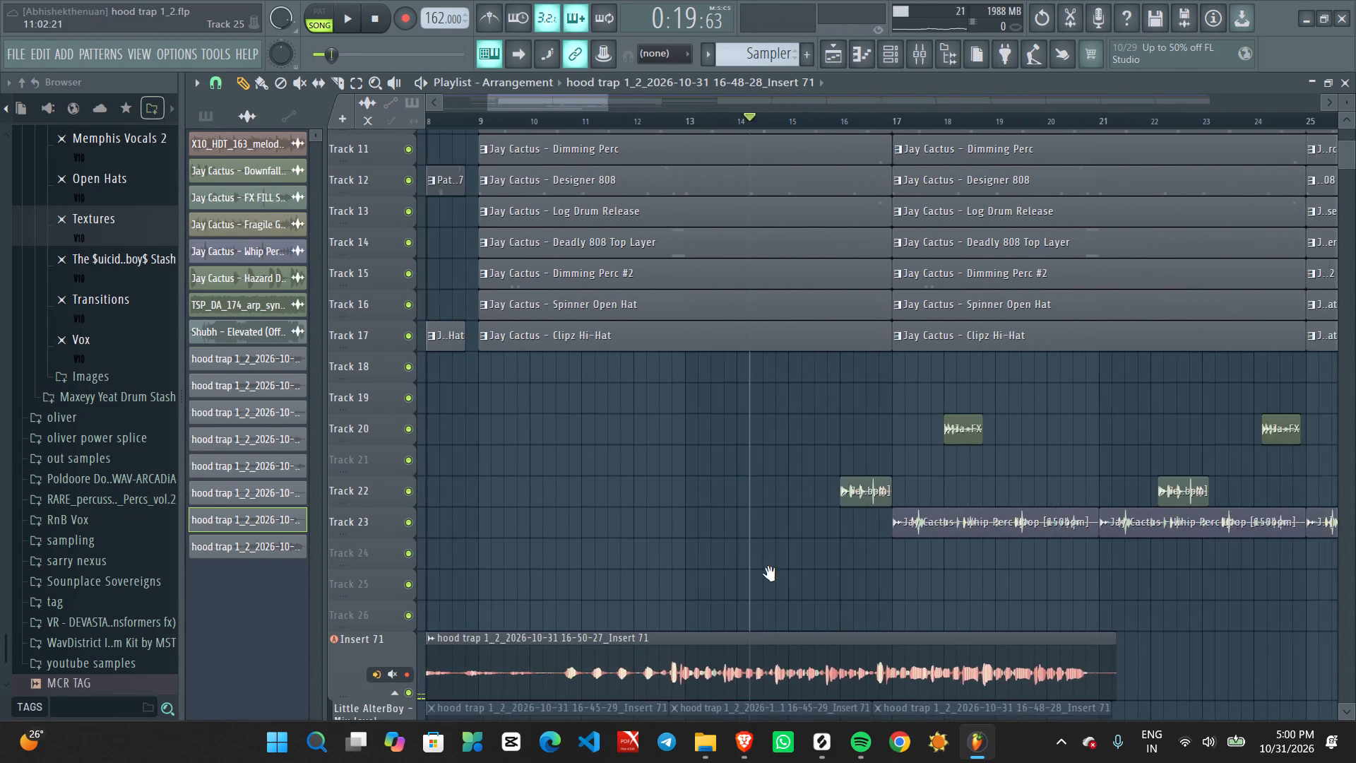
middle_drag(770, 574, 1113, 562)
ctrl+scroll(872, 538, down, 5)
ctrl+scroll(756, 571, up, 2)
middle_drag(717, 587, 1206, 570)
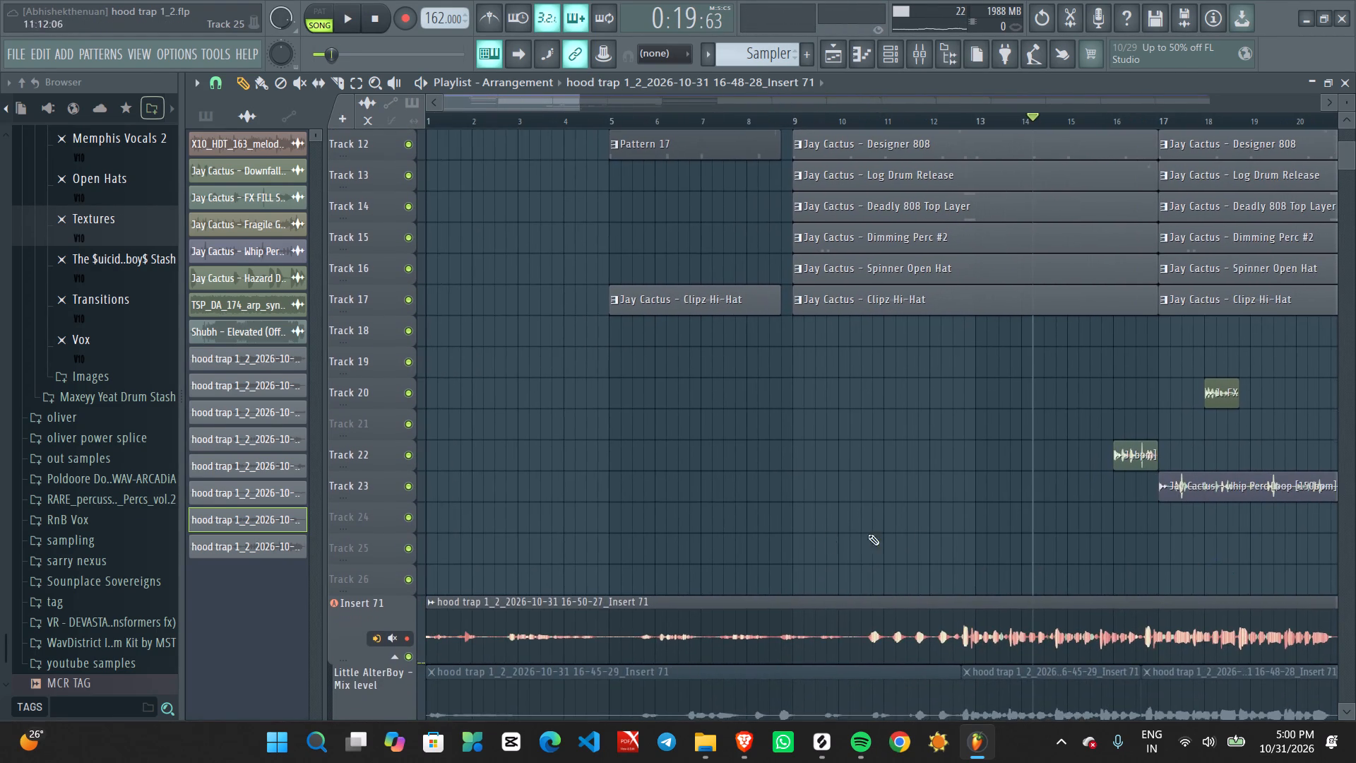
ctrl+scroll(788, 500, down, 2)
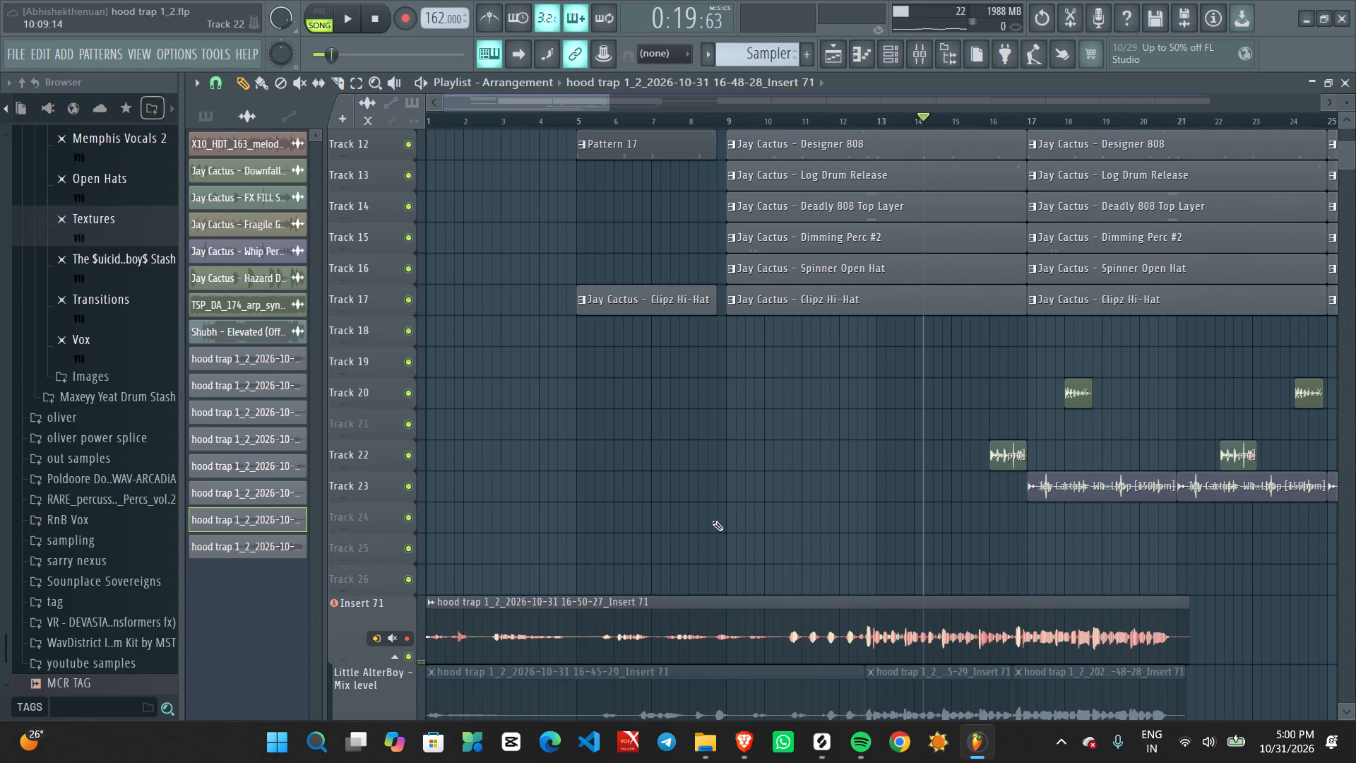
ctrl+scroll(696, 587, up, 2)
middle_drag(825, 600, 1331, 575)
ctrl+scroll(1140, 543, down, 14)
middle_drag(974, 659, 780, 725)
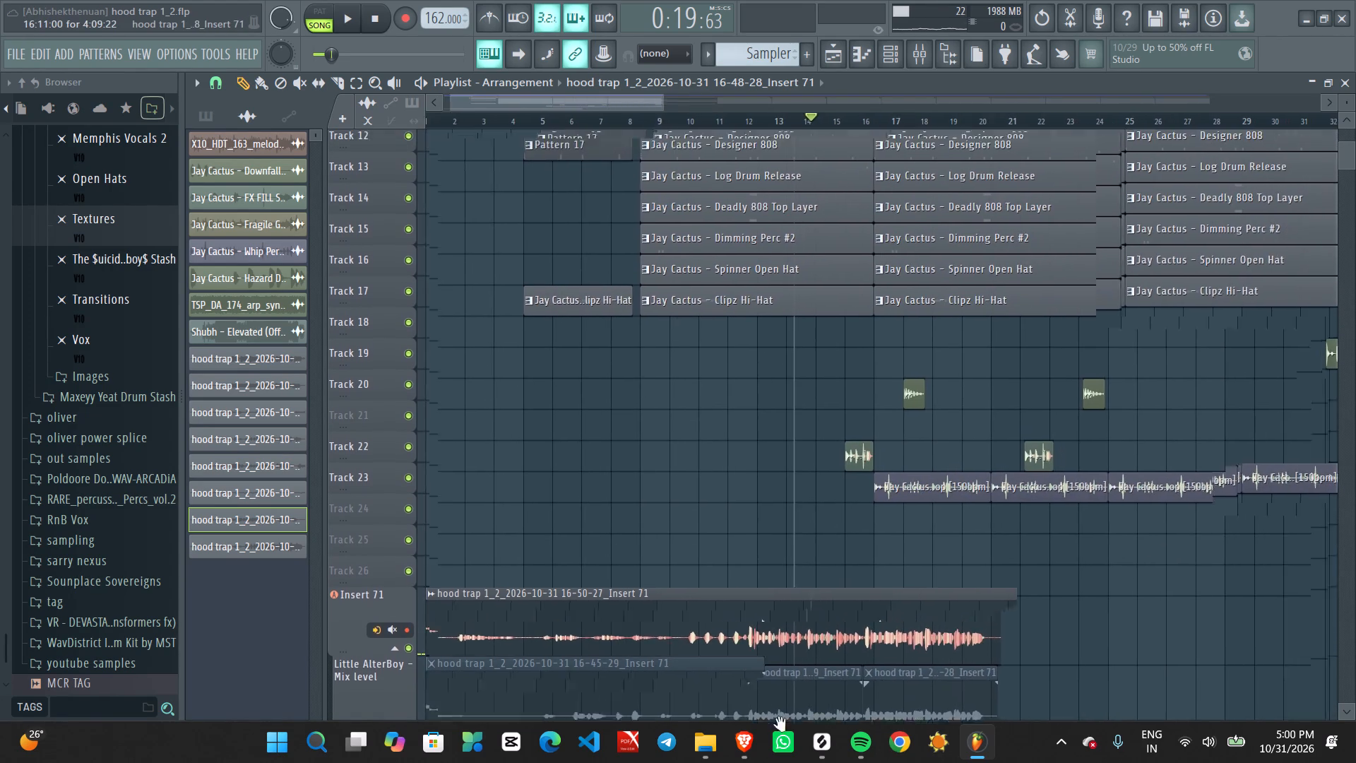
middle_drag(780, 725, 708, 752)
ctrl+scroll(715, 598, up, 5)
middle_drag(702, 610, 1224, 455)
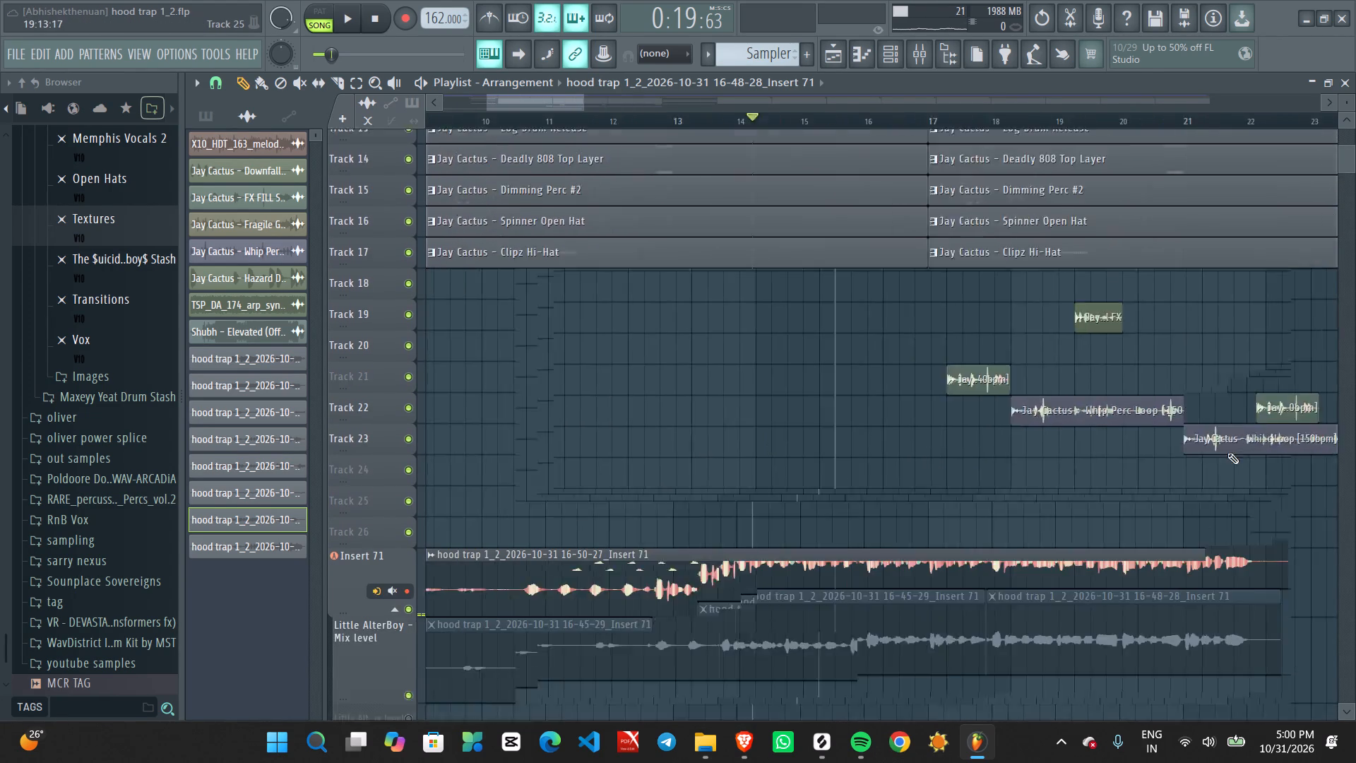
ctrl+scroll(1126, 473, down, 14)
scroll(997, 509, up, 12)
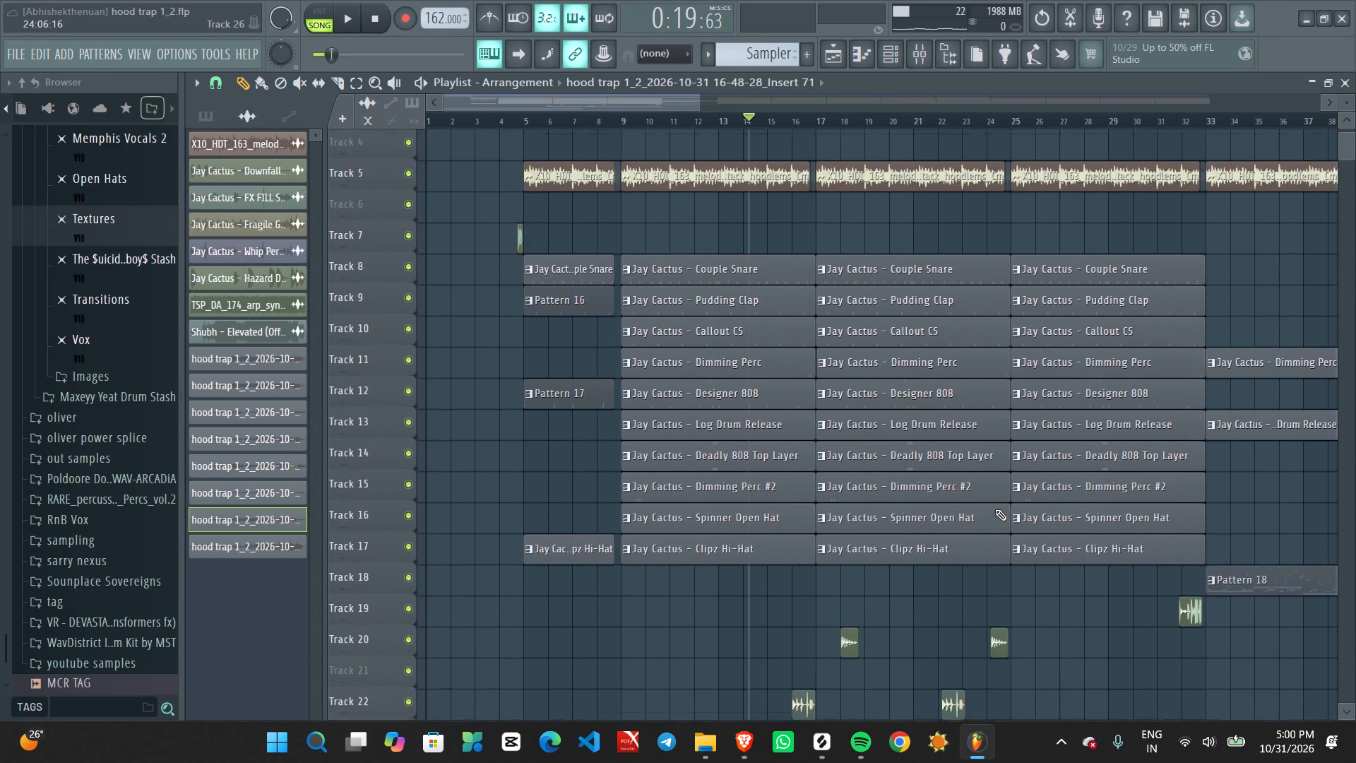
Examine the beat clips and the Insert 71 take across bars 1 to 28 to compare their alignment.
scroll(995, 509, up, 10)
ctrl+scroll(994, 509, down, 9)
ctrl+scroll(818, 621, up, 4)
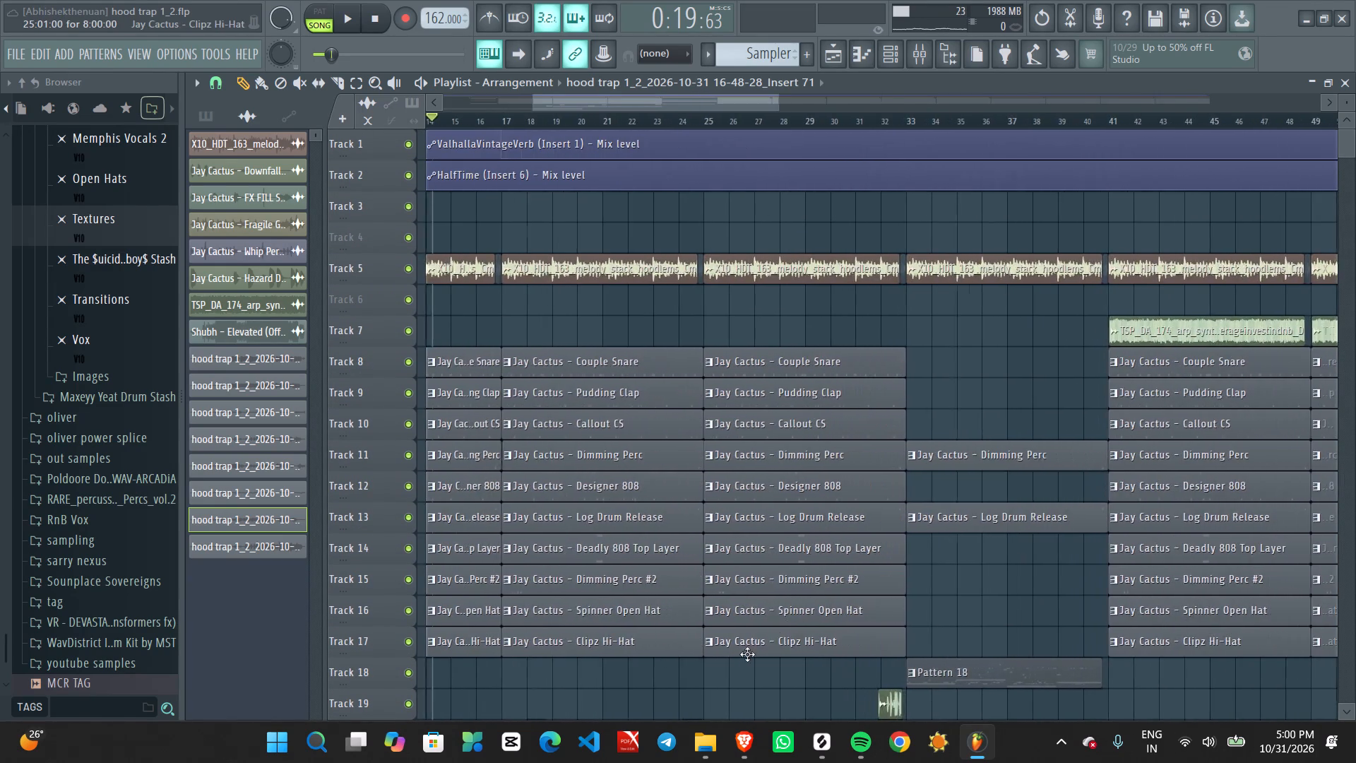
middle_drag(769, 636, 1314, 418)
ctrl+scroll(917, 519, up, 1)
ctrl+scroll(915, 519, down, 1)
ctrl+scroll(908, 521, up, 2)
middle_drag(811, 551, 1355, 355)
ctrl+scroll(605, 449, up, 2)
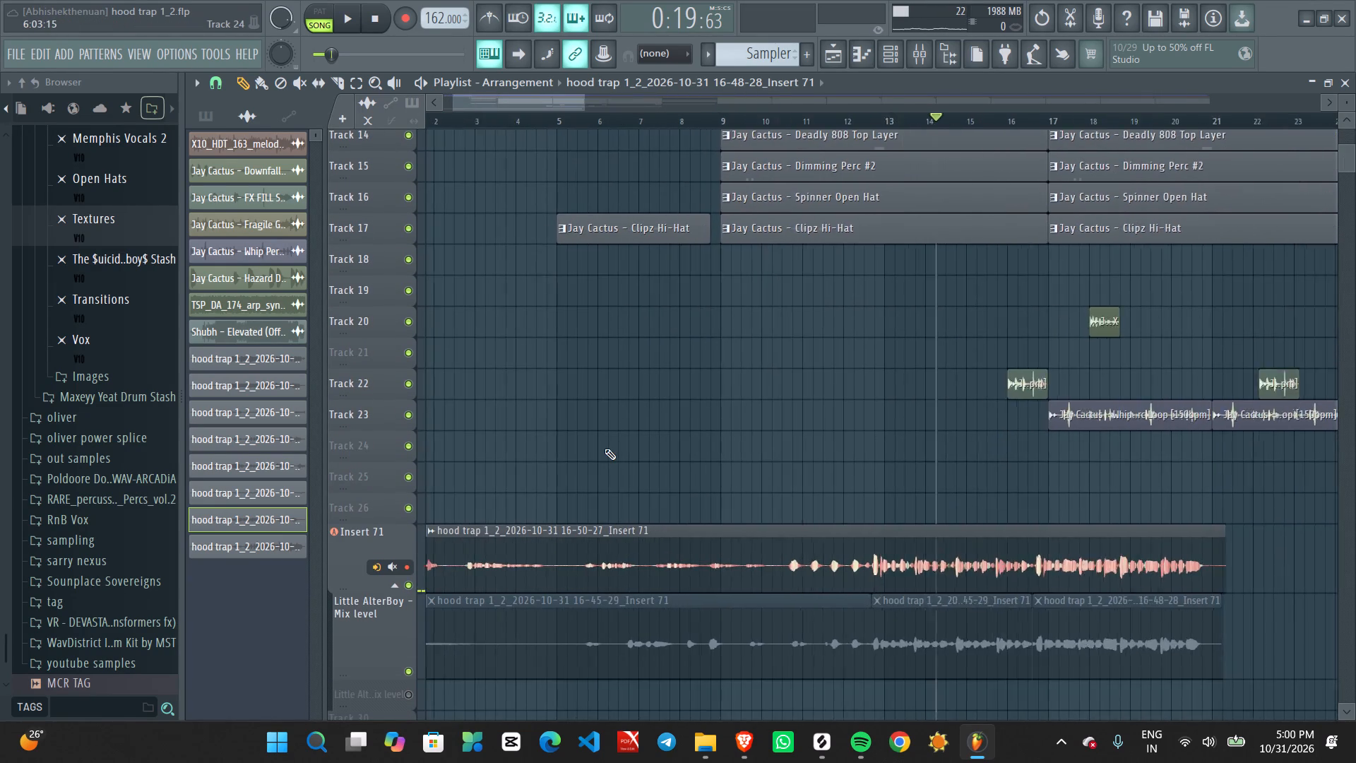
ctrl+scroll(605, 449, up, 1)
middle_drag(653, 446, 898, 390)
ctrl+scroll(894, 386, down, 6)
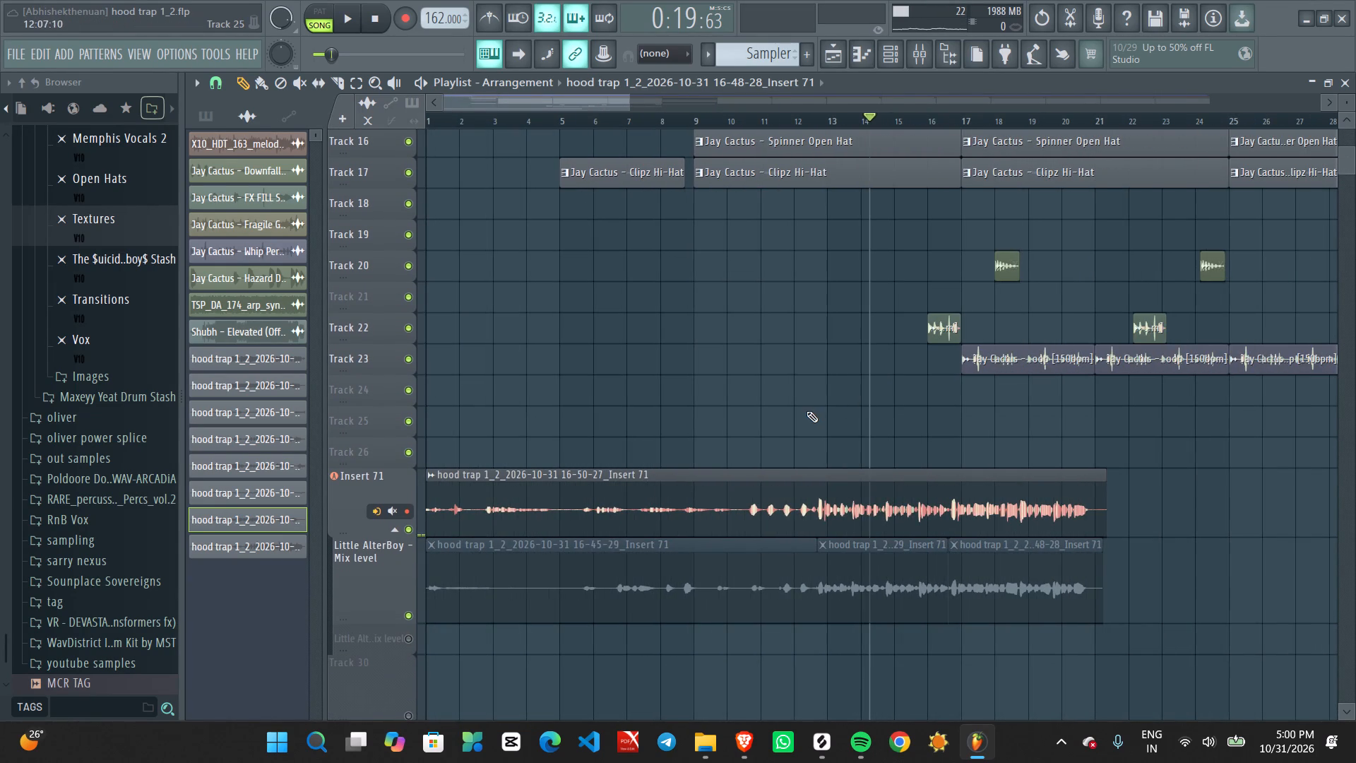
ctrl+scroll(707, 444, up, 5)
Play short sections of the Insert 71 take around bars 12 to 14 to locate the vocal phrase's start.
key(space)
key(space)
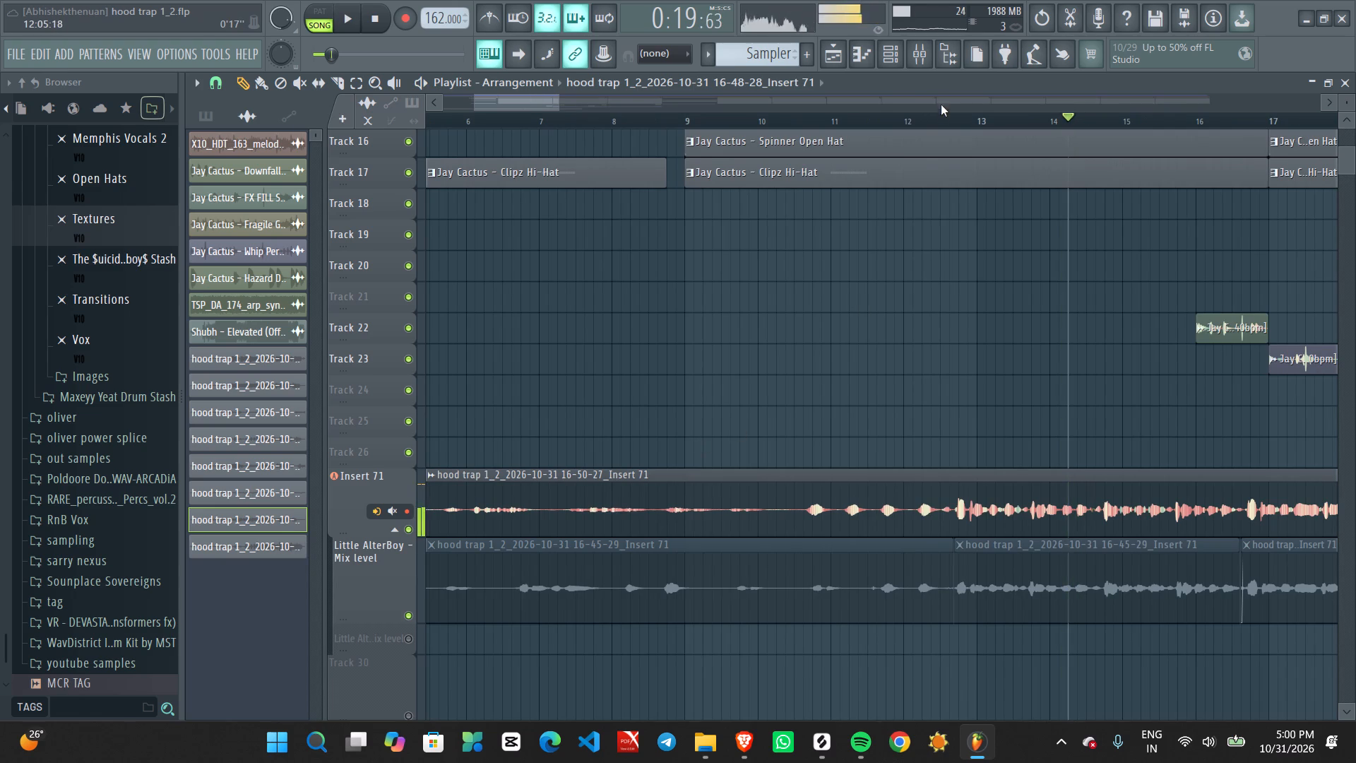
click(939, 110)
click(926, 119)
key(space)
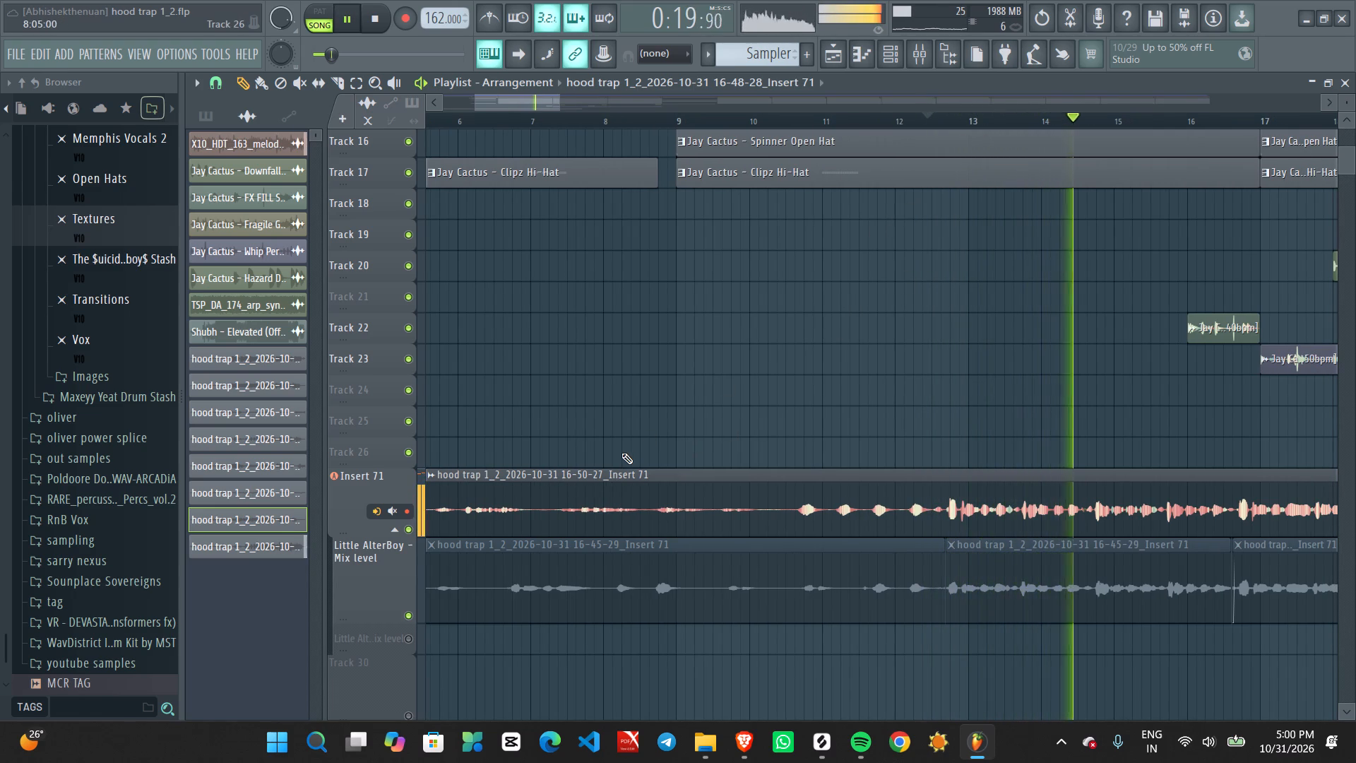
key(space)
Slice the 16-50-27 Insert 71 take just before bar 13 and delete the part ahead of the cut.
ctrl+scroll(867, 422, up, 6)
middle_drag(1059, 393, 896, 357)
ctrl+scroll(881, 369, up, 4)
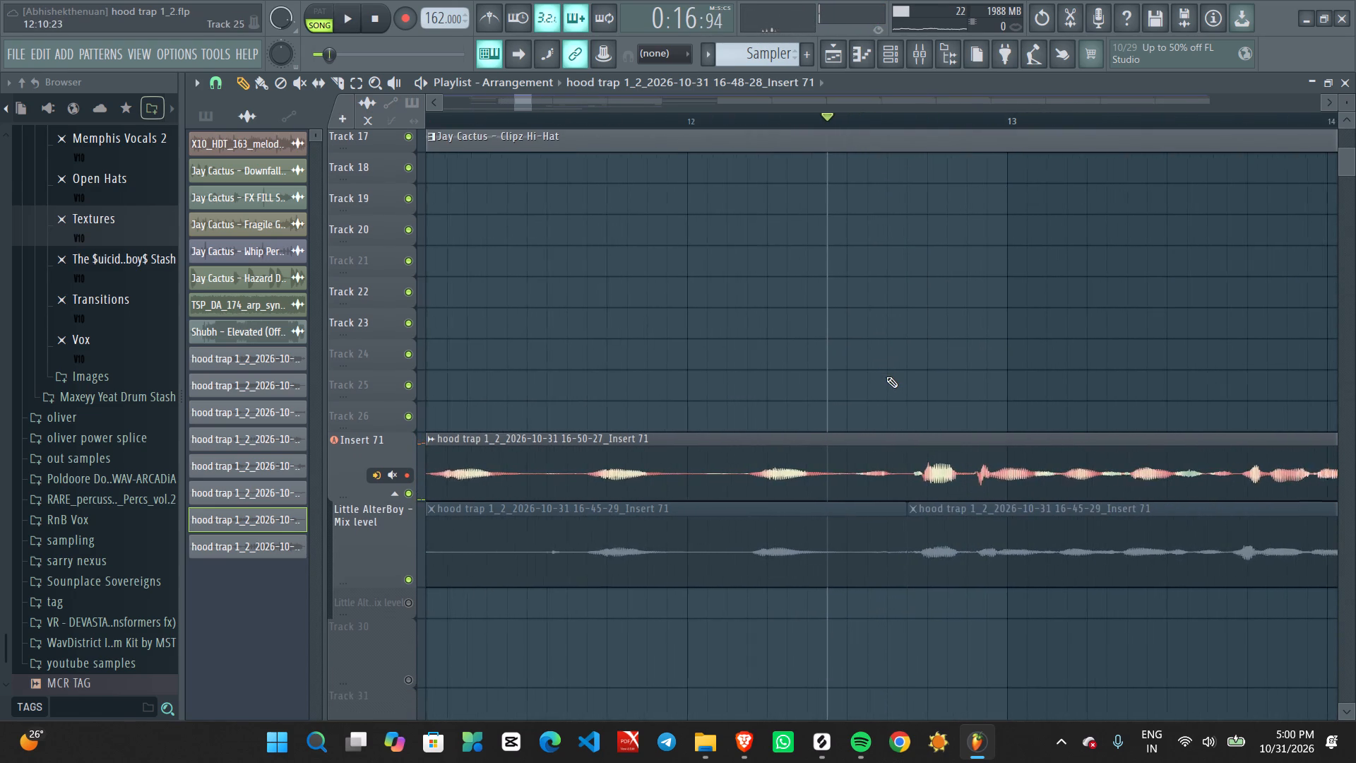
middle_click(888, 363)
right_click(887, 365)
middle_click(886, 347)
right_drag(886, 345, 886, 354)
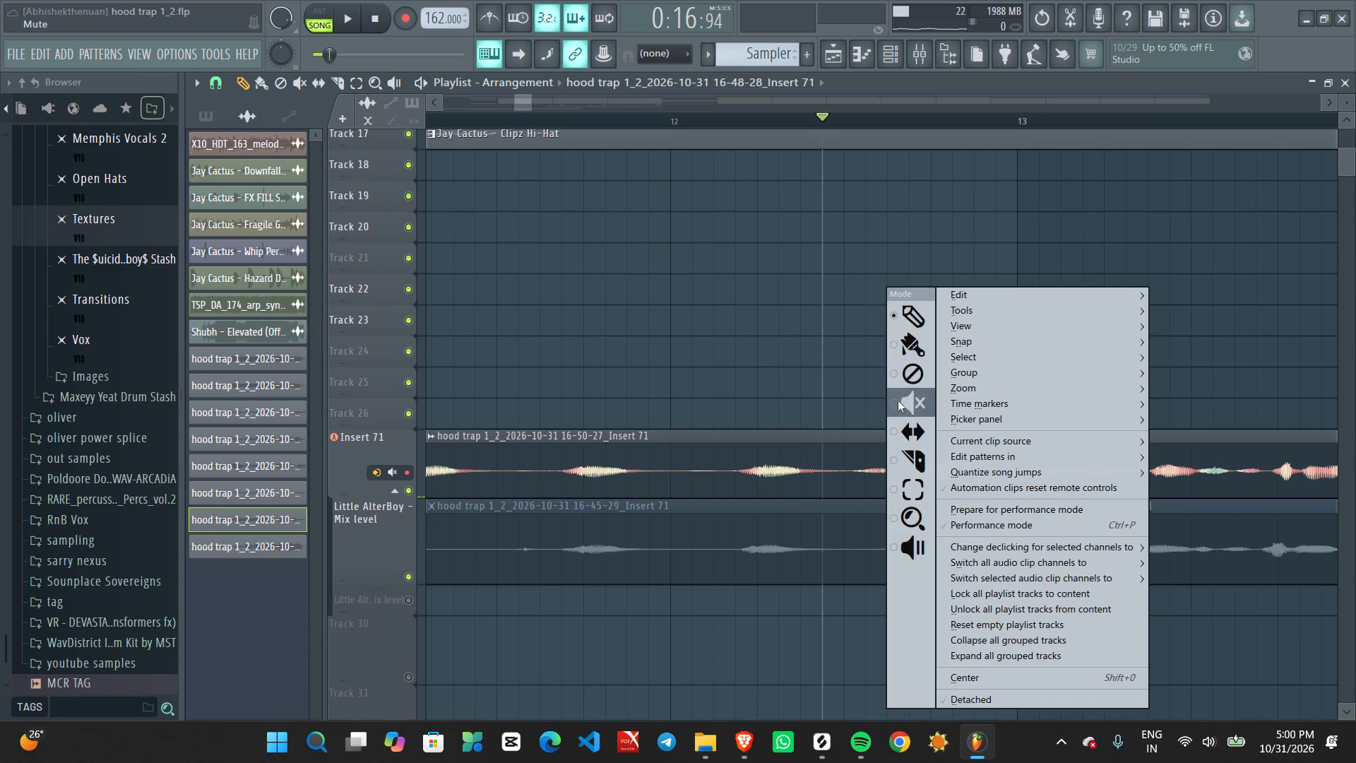
click(909, 454)
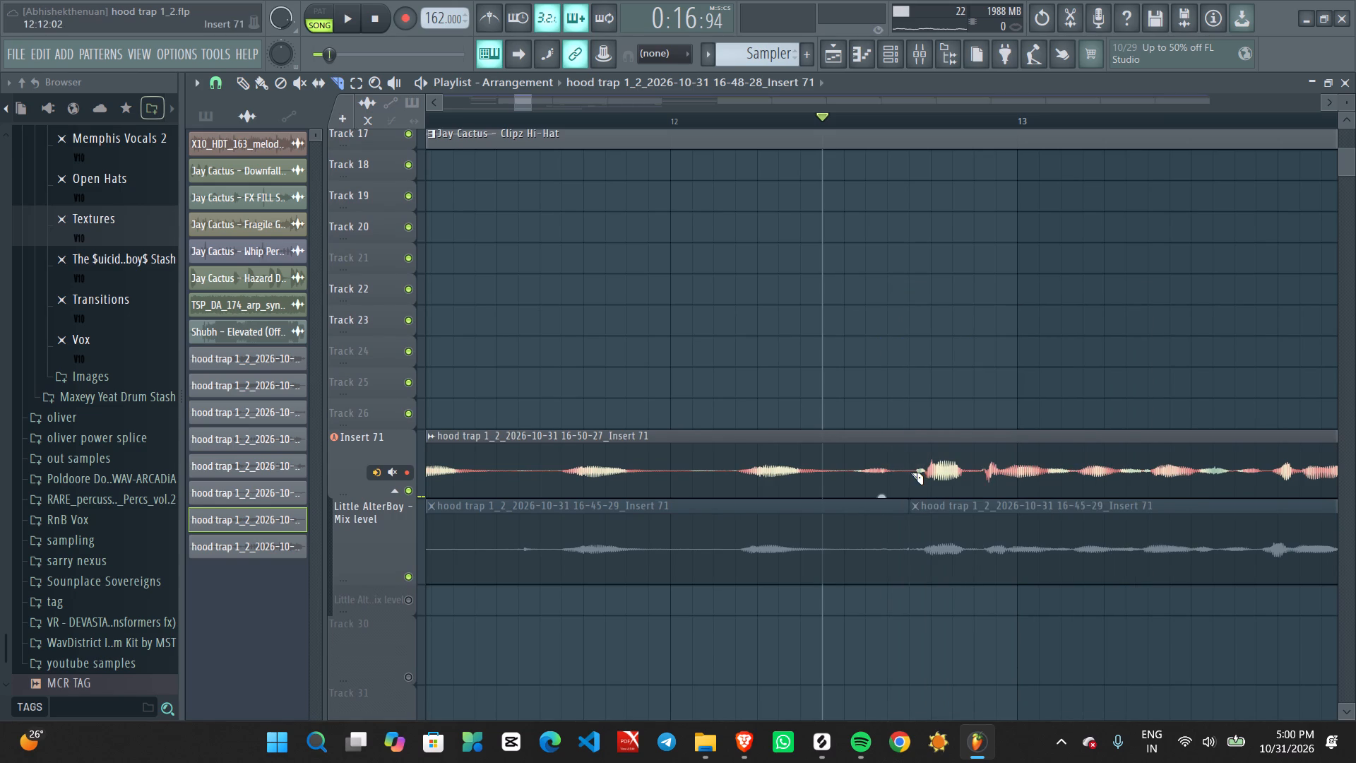
click(910, 473)
ctrl+drag(849, 400, 858, 455)
key(Delete)
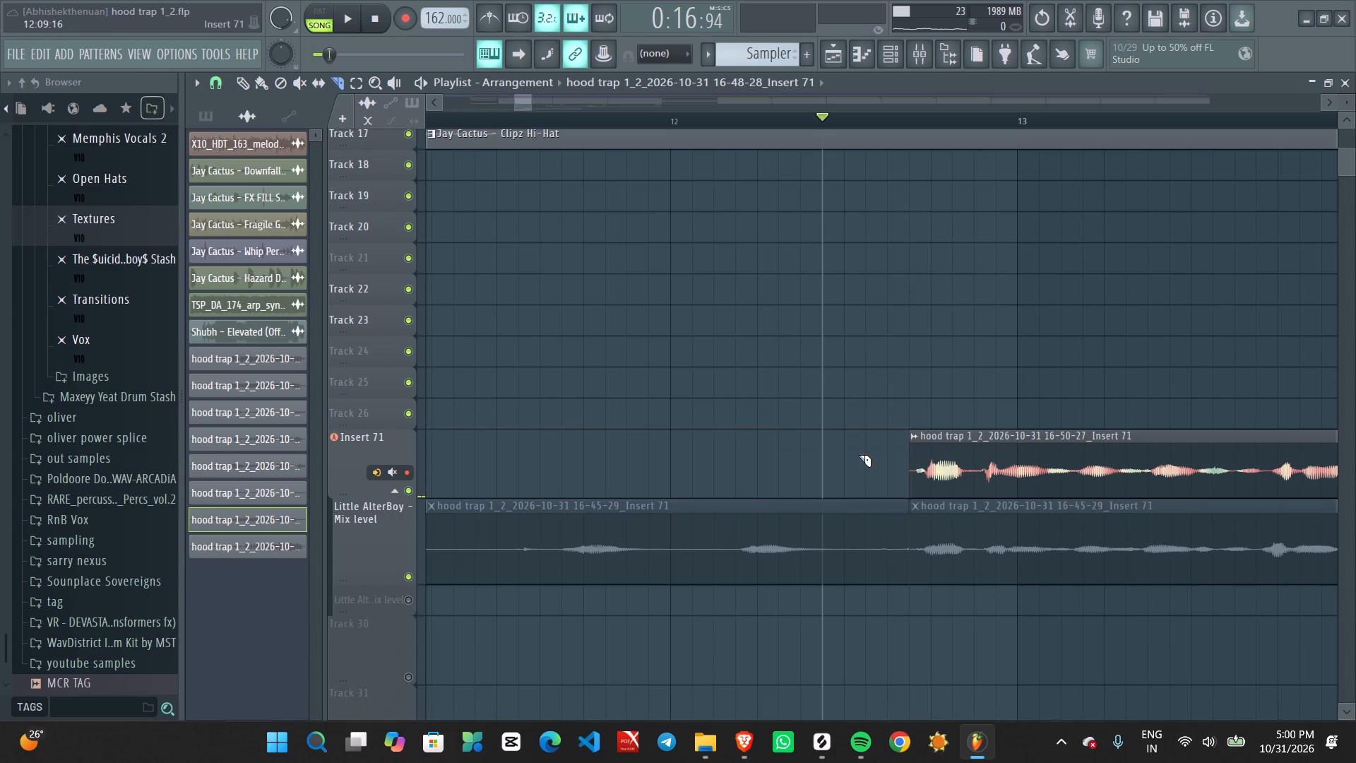
Return to the Draw tool and move the remaining Insert 71 take so it starts just before bar 9.
middle_click(951, 271)
right_click(951, 271)
click(978, 292)
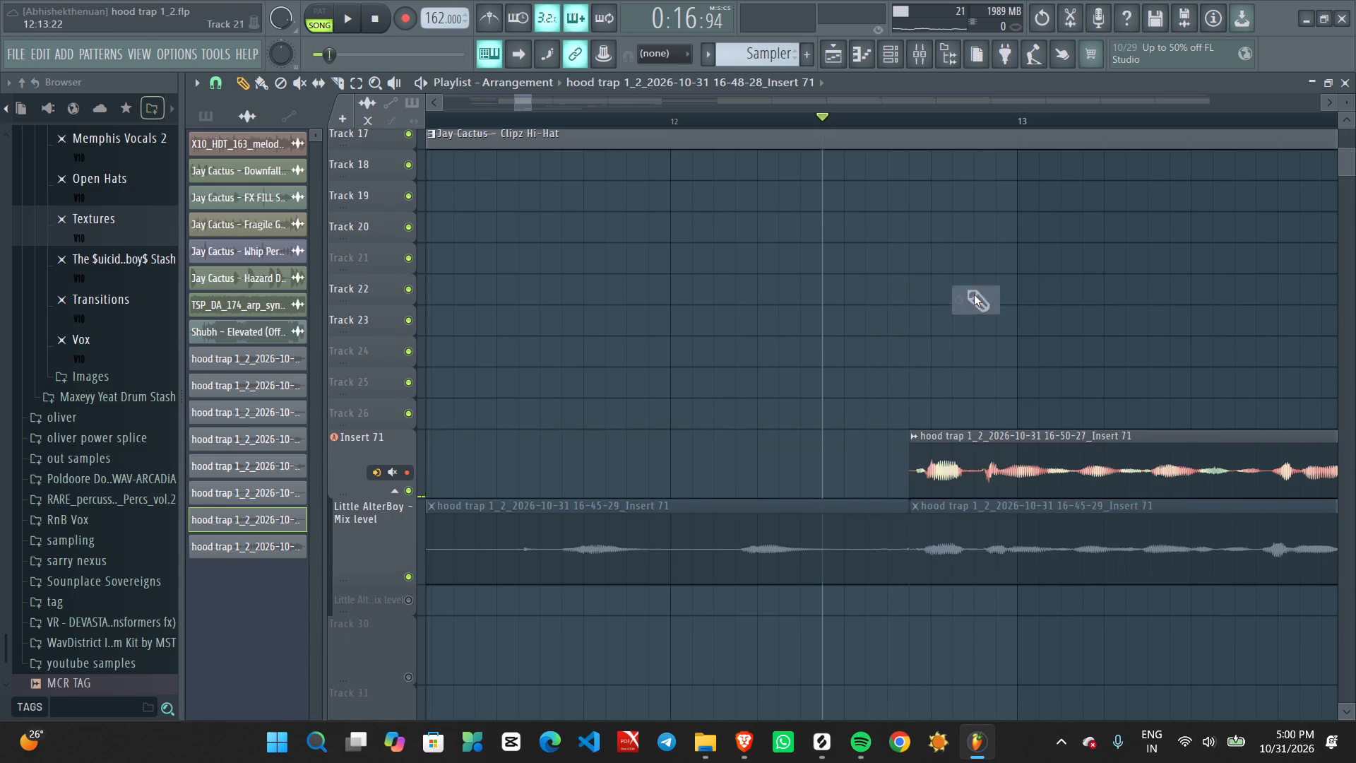
ctrl+scroll(801, 309, down, 6)
drag(943, 459, 431, 471)
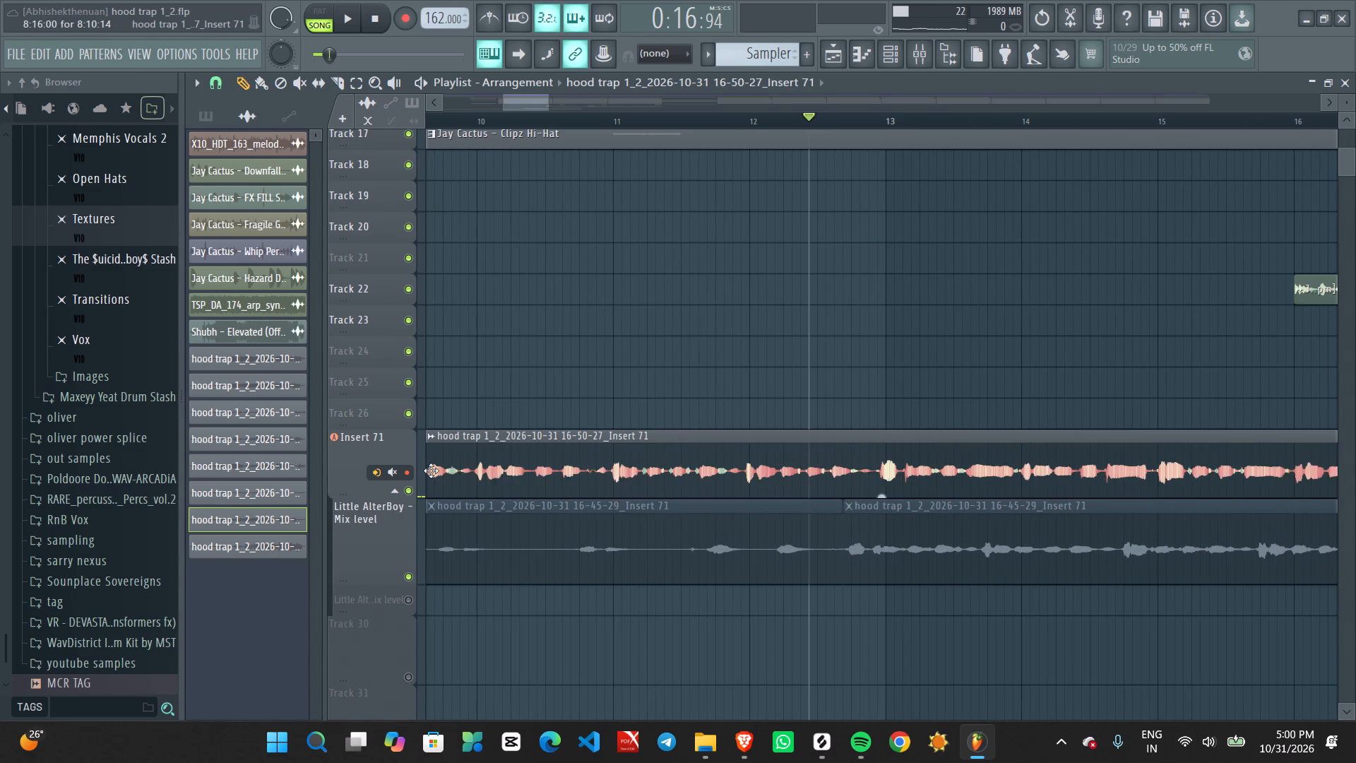
drag(431, 471, 799, 454)
ctrl+scroll(753, 461, up, 8)
drag(755, 465, 823, 468)
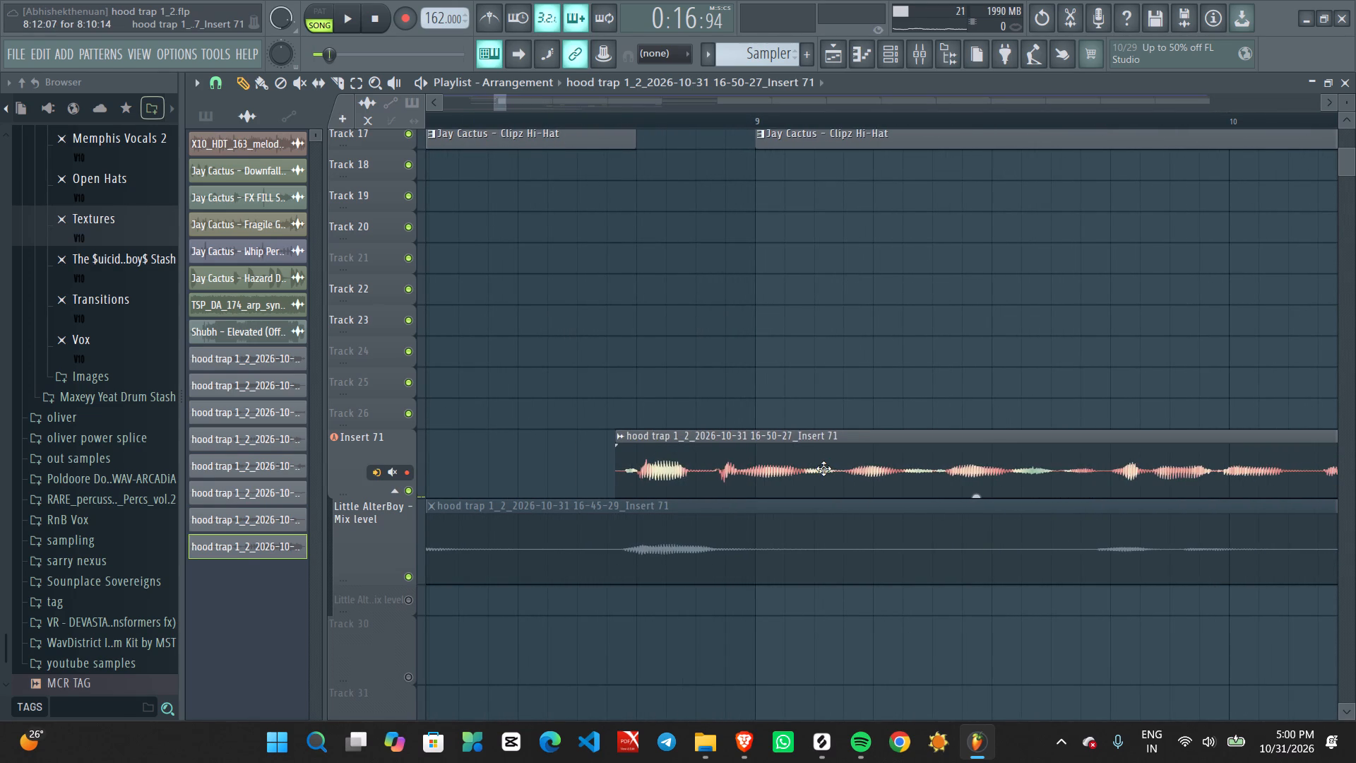
drag(823, 468, 816, 468)
Audition the moved Insert 71 take from about bar 8 and nudge it slightly earlier to sit on the beat.
click(483, 117)
key(space)
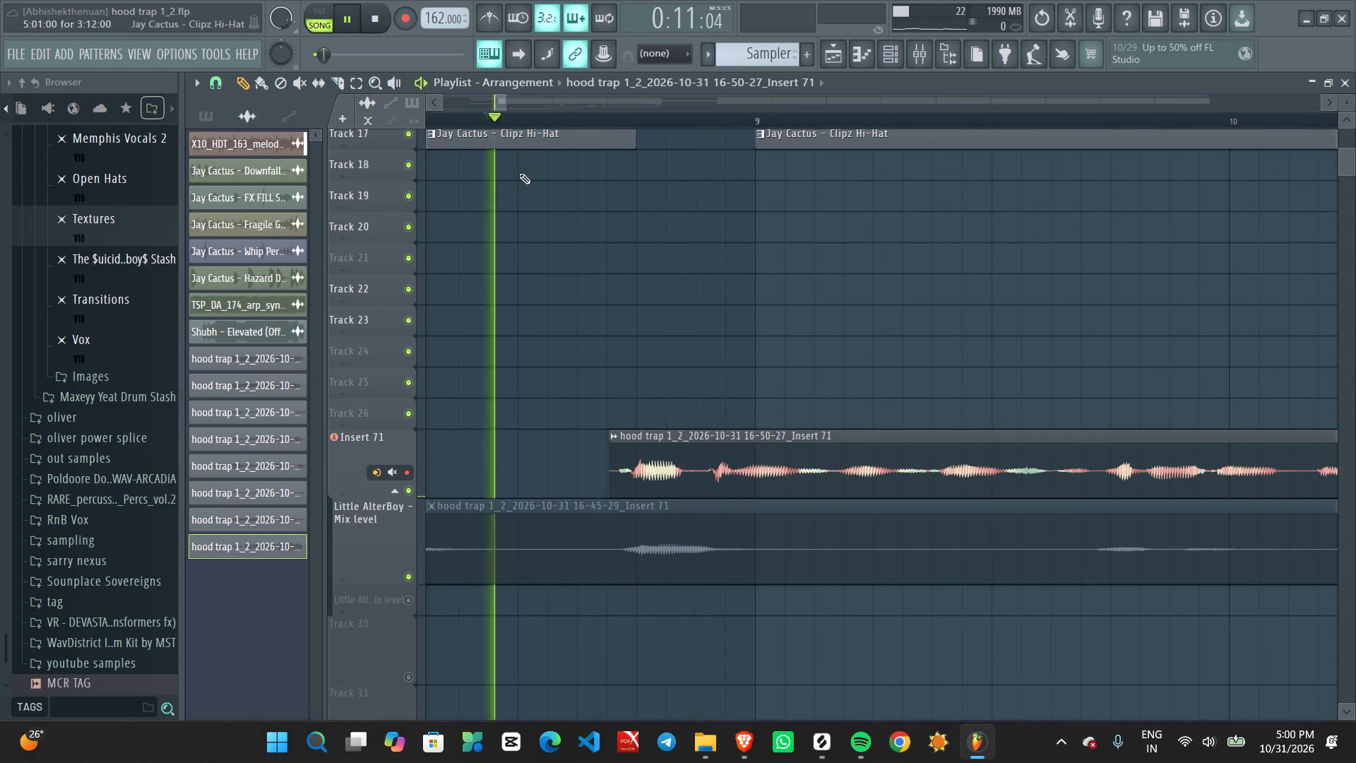
key(space)
alt+click(777, 466)
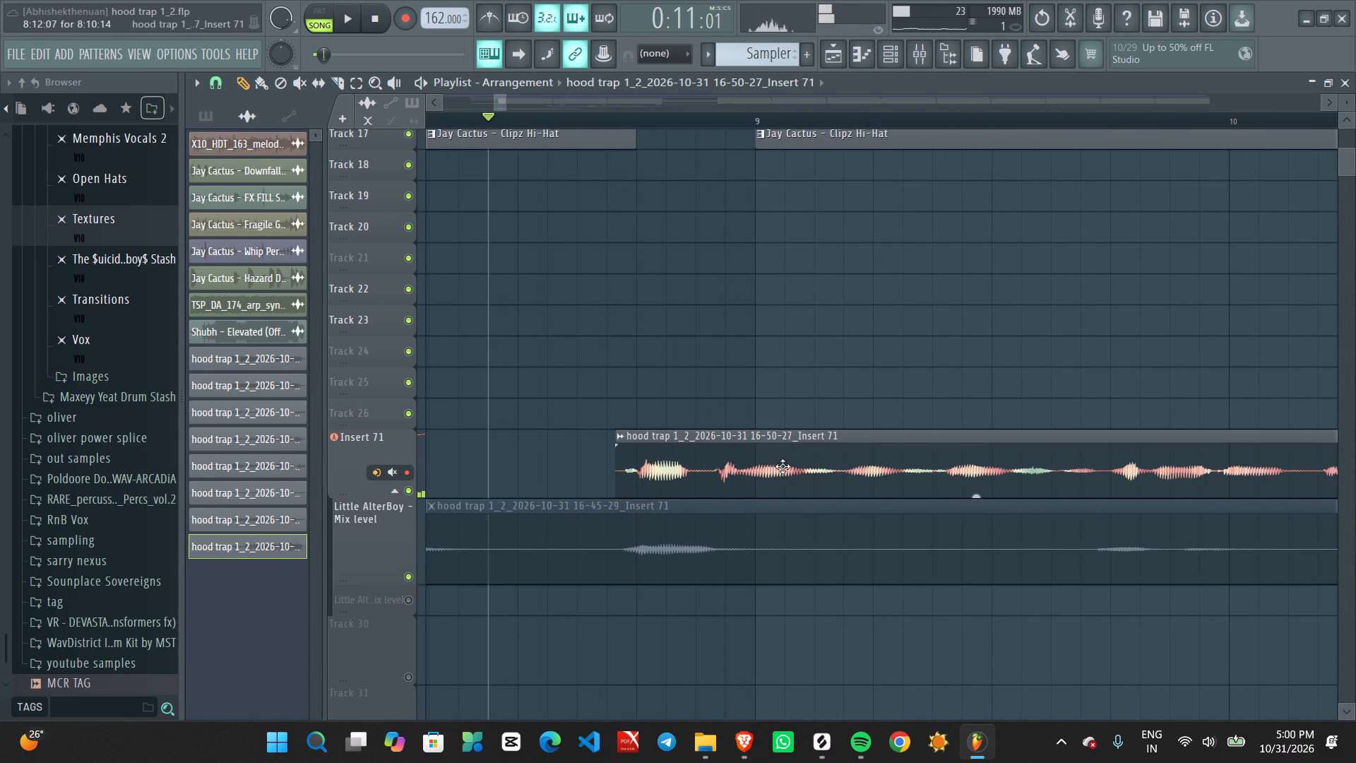
key(space)
alt+drag(775, 483, 766, 484)
key(space)
alt+click(766, 484)
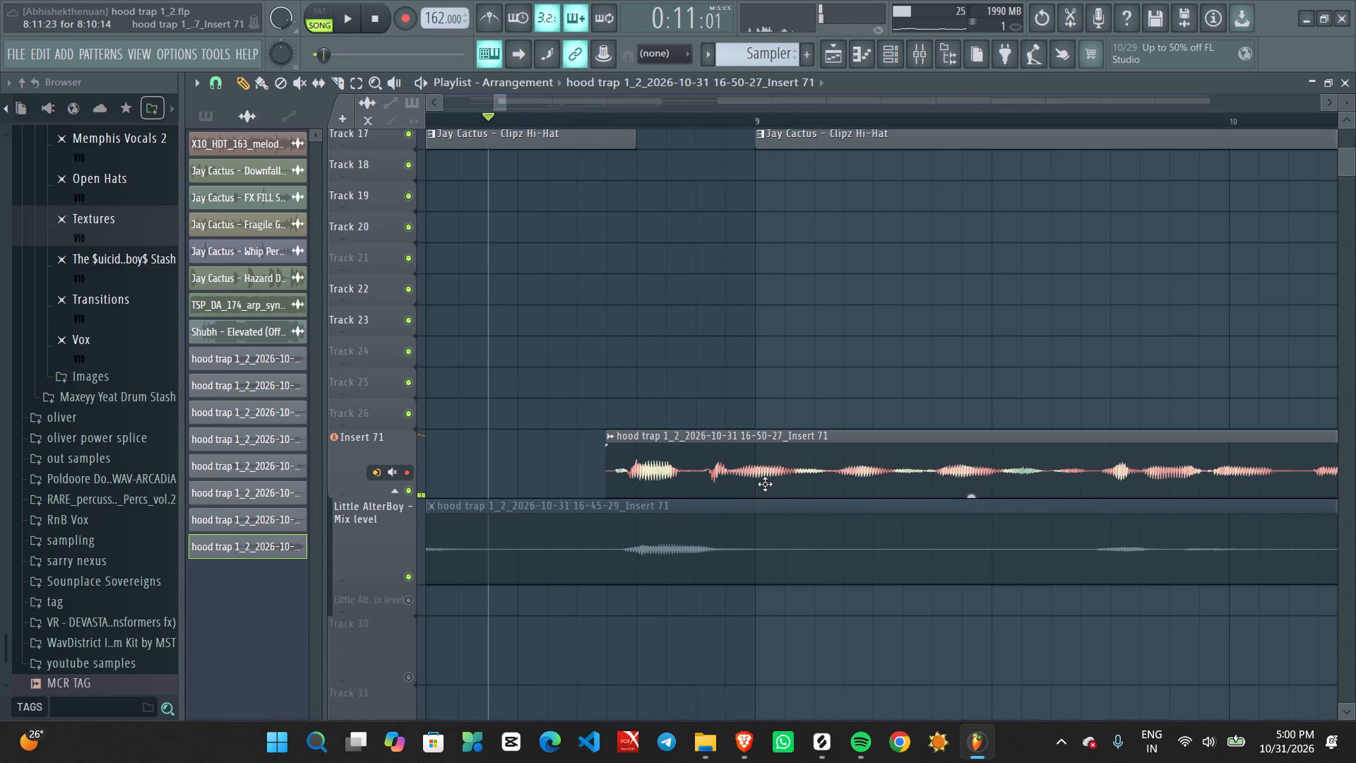
key(space)
Add a short fade-in at the start of the Insert 71 take while it plays.
ctrl+scroll(730, 357, down, 16)
ctrl+scroll(744, 389, up, 2)
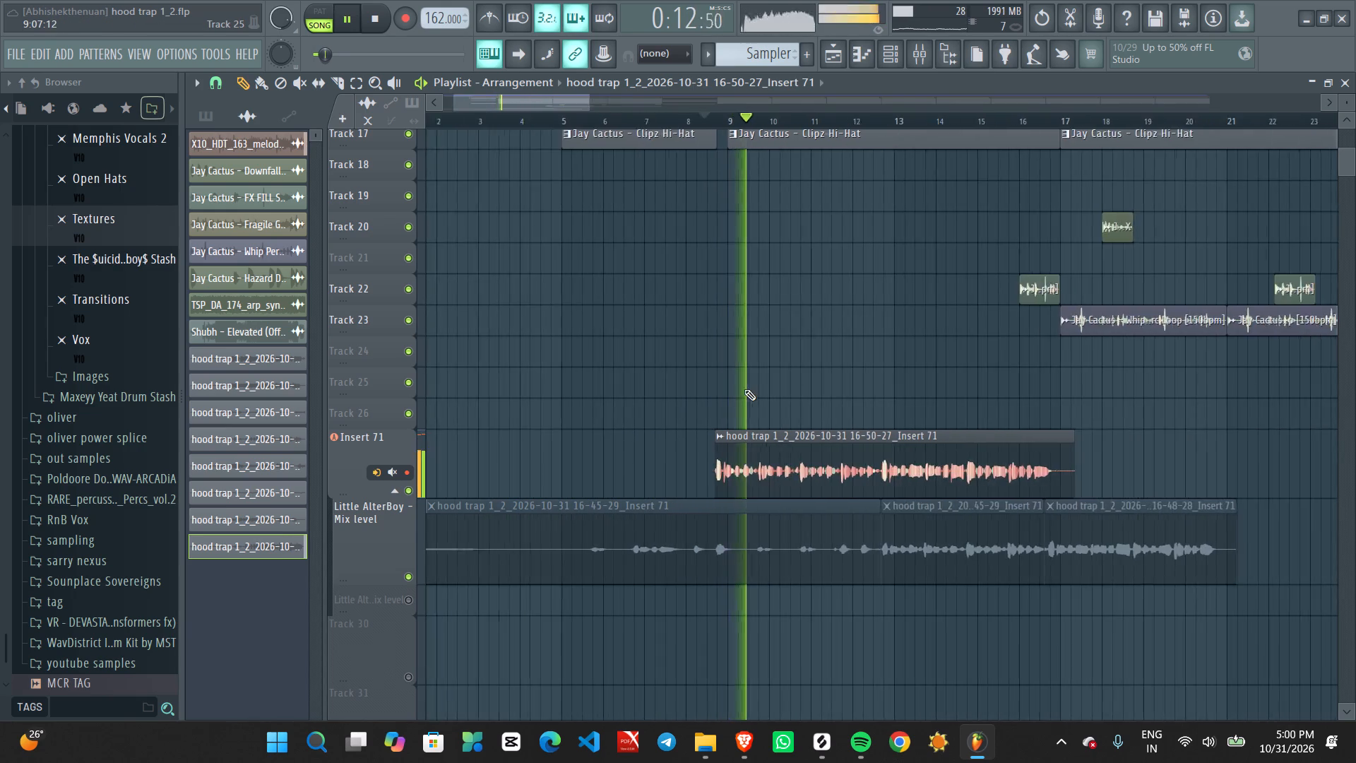
ctrl+scroll(744, 389, up, 3)
ctrl+scroll(745, 397, down, 7)
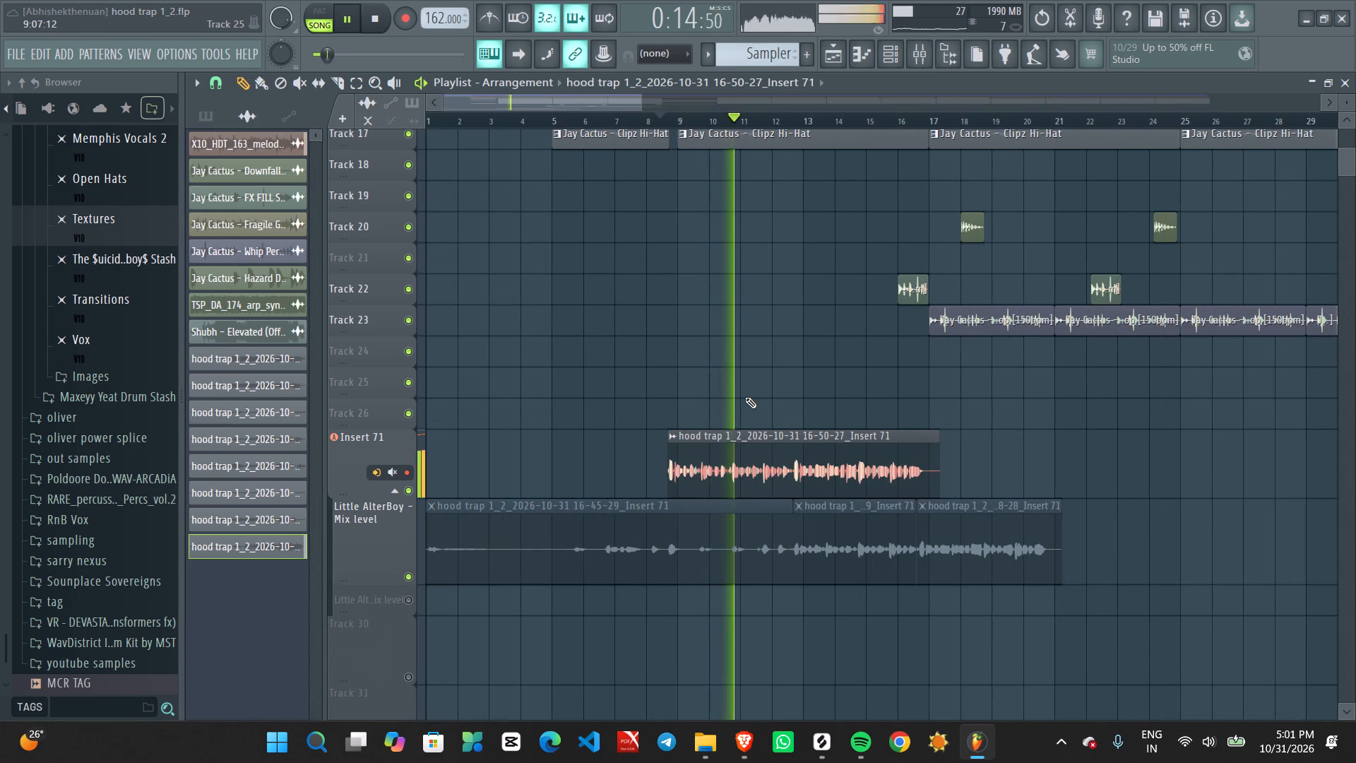
ctrl+scroll(620, 423, up, 7)
ctrl+scroll(754, 434, up, 11)
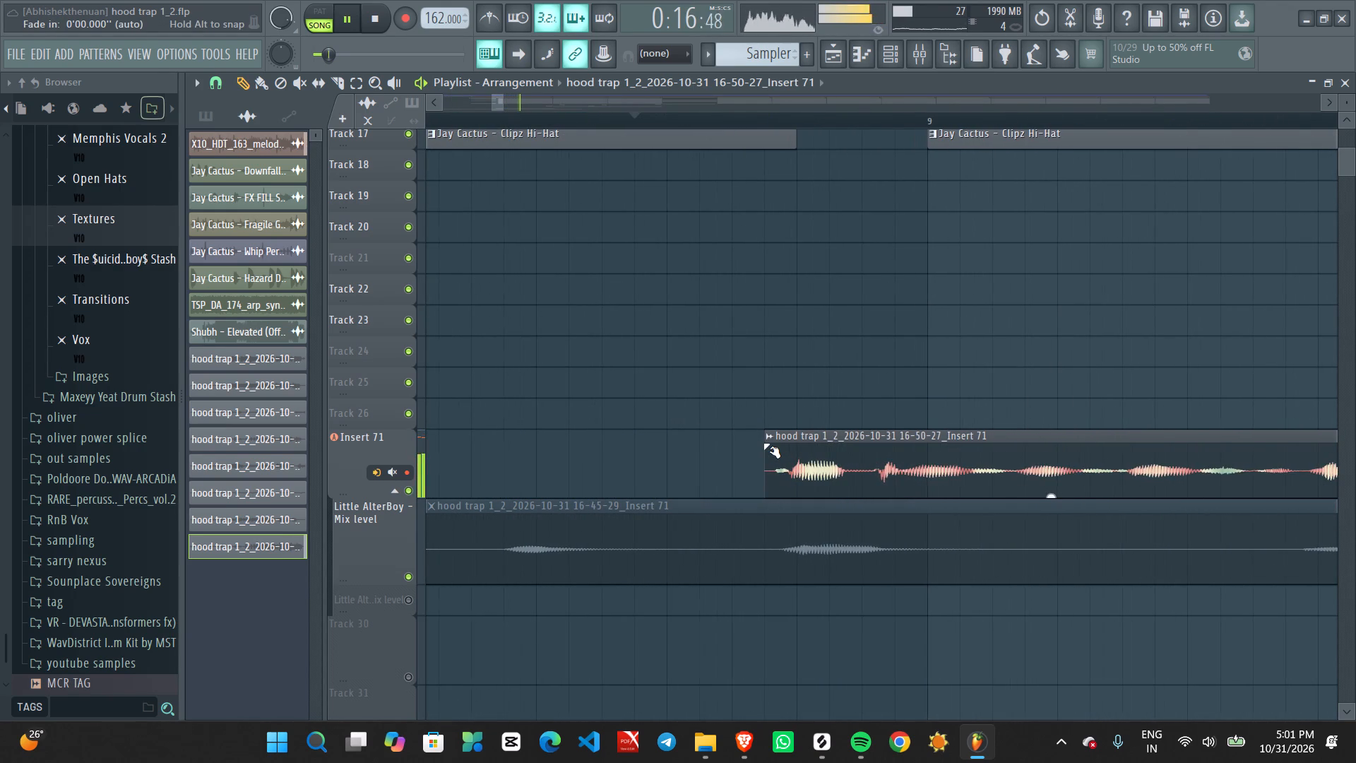
drag(771, 450, 797, 451)
Trim the end of the Insert 71 take to bar 17.
ctrl+scroll(845, 337, down, 8)
ctrl+scroll(943, 318, down, 3)
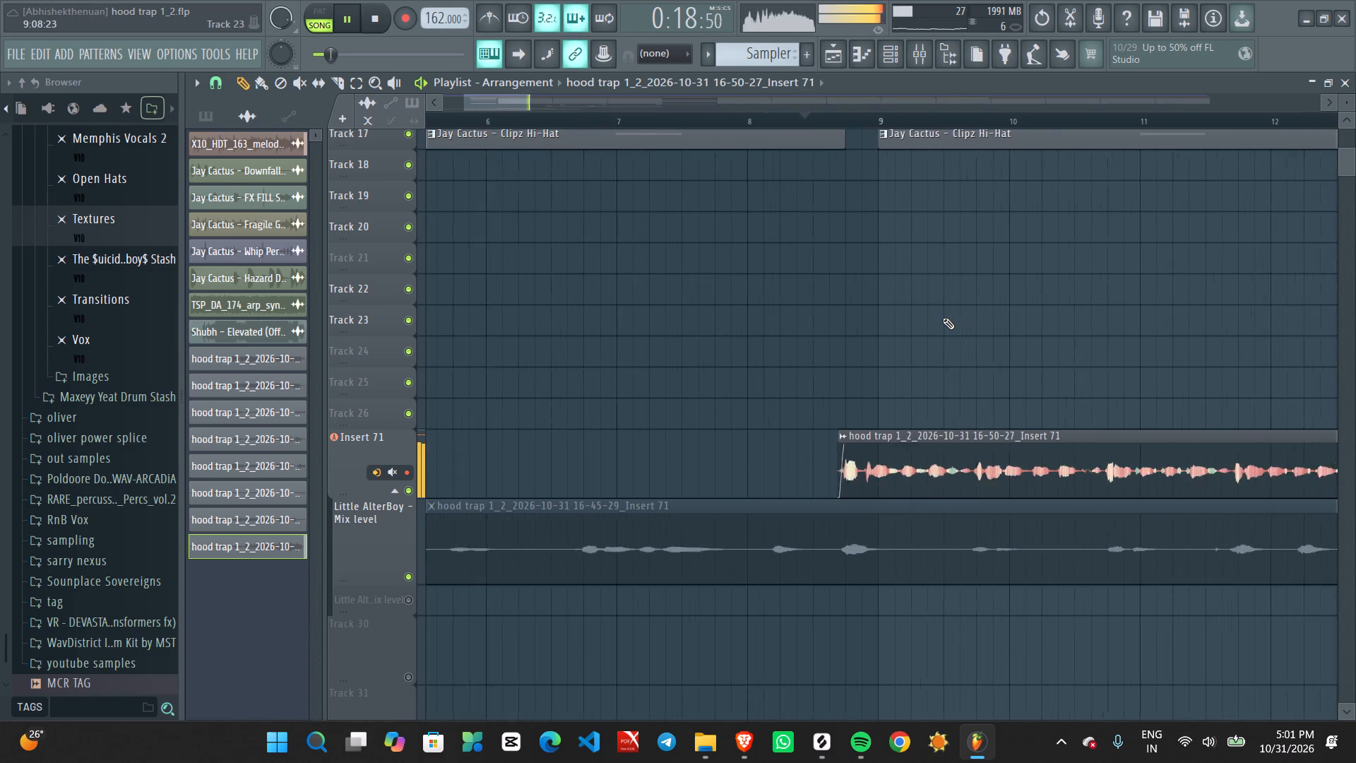
ctrl+scroll(943, 318, down, 10)
ctrl+scroll(1025, 348, up, 8)
ctrl+scroll(975, 417, up, 4)
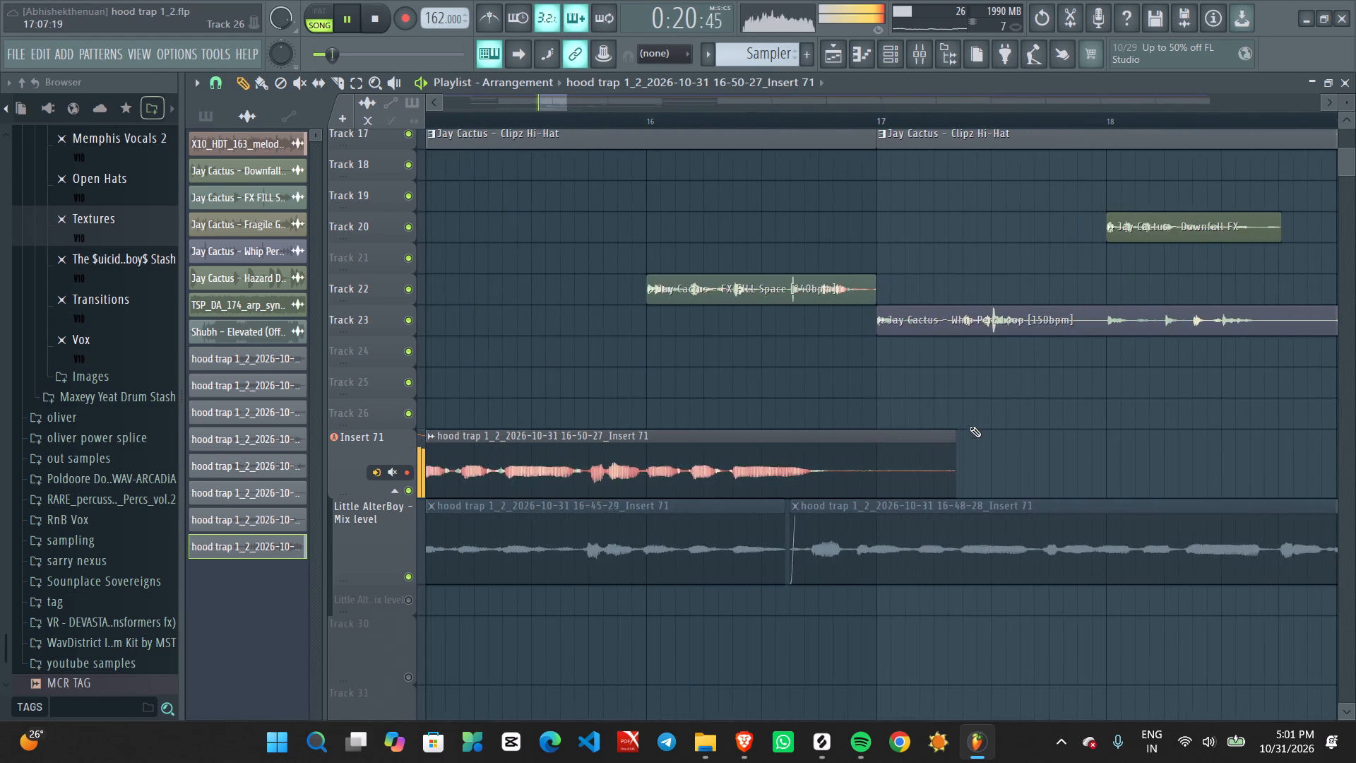
middle_drag(965, 412, 980, 241)
ctrl+scroll(974, 300, down, 3)
drag(968, 270, 919, 277)
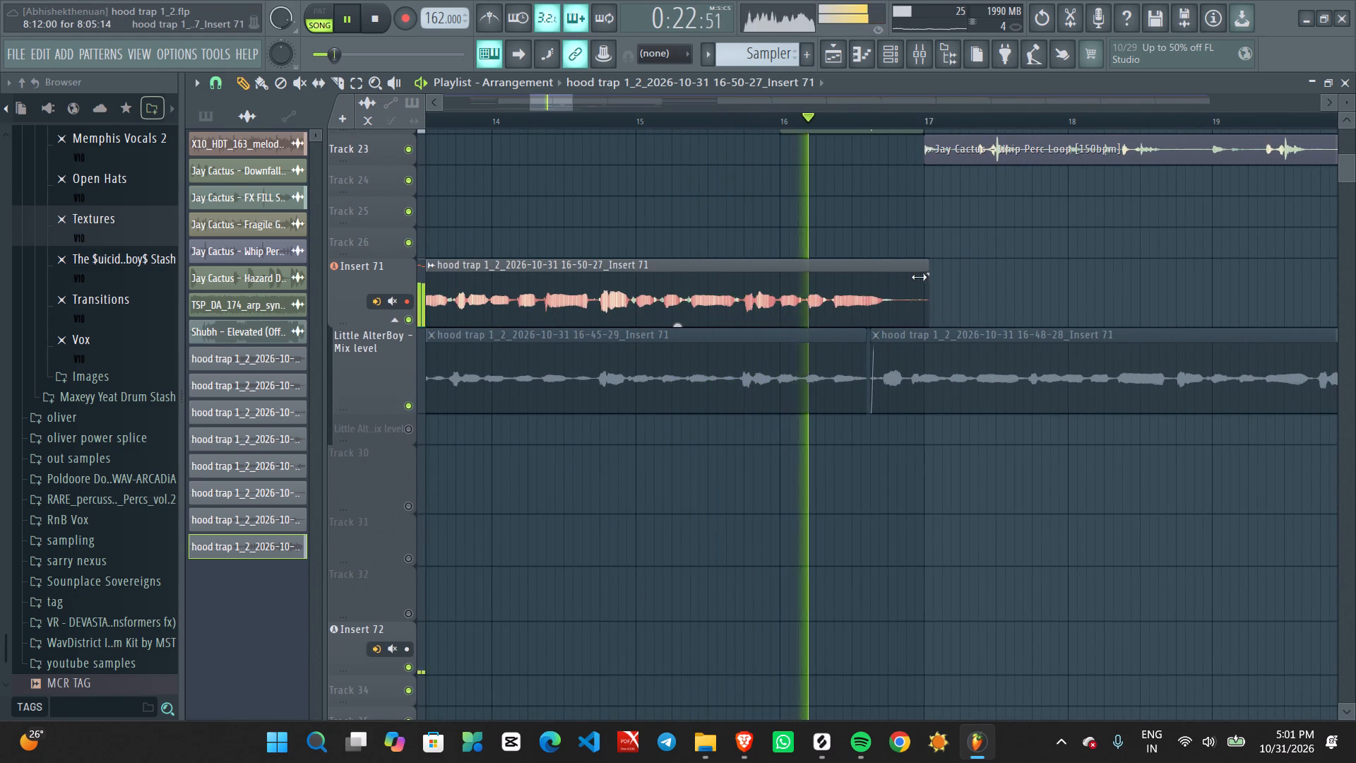
drag(919, 277, 917, 277)
Listen past the end of the trimmed take at bar 17 while viewing the beat tracks, and stop playback.
ctrl+scroll(912, 250, down, 7)
middle_drag(912, 240, 816, 670)
ctrl+scroll(814, 497, up, 3)
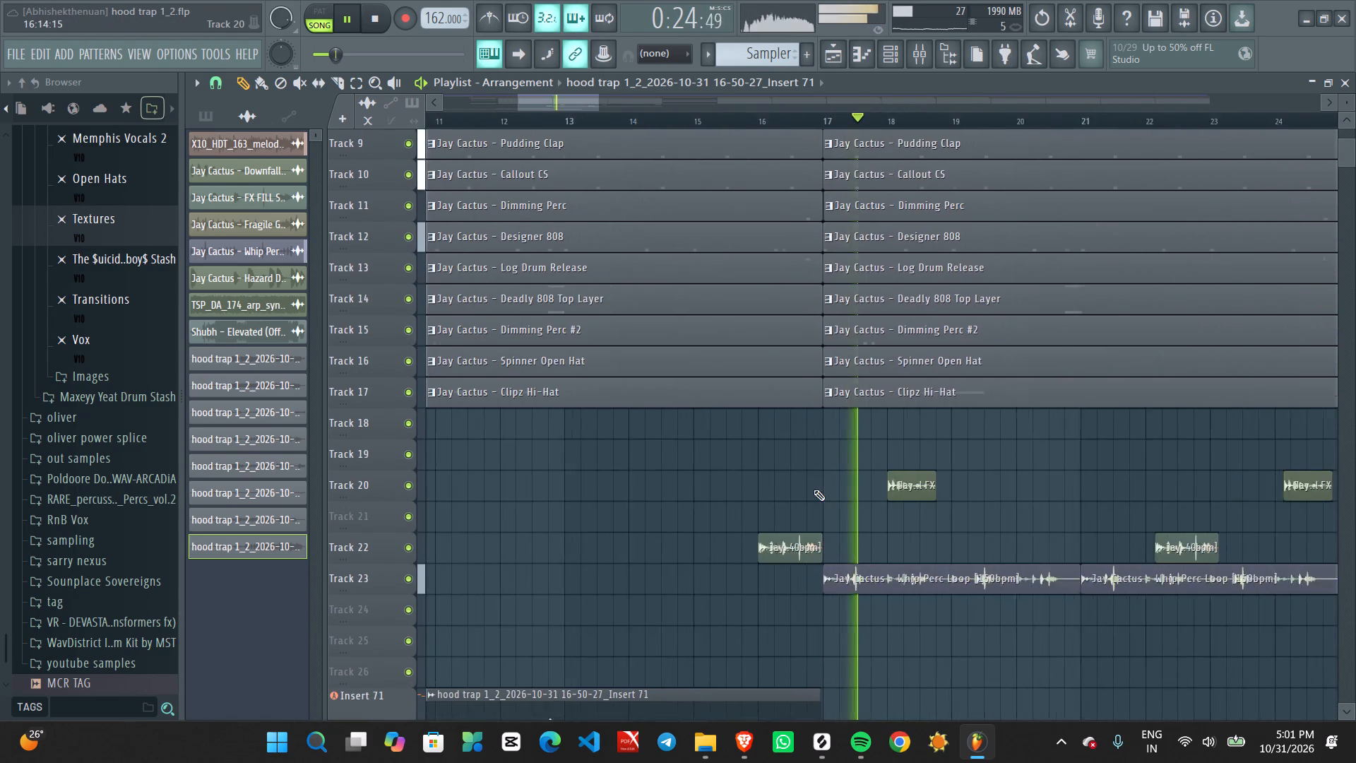
middle_drag(835, 457, 795, 709)
ctrl+scroll(784, 488, down, 3)
ctrl+scroll(785, 492, up, 12)
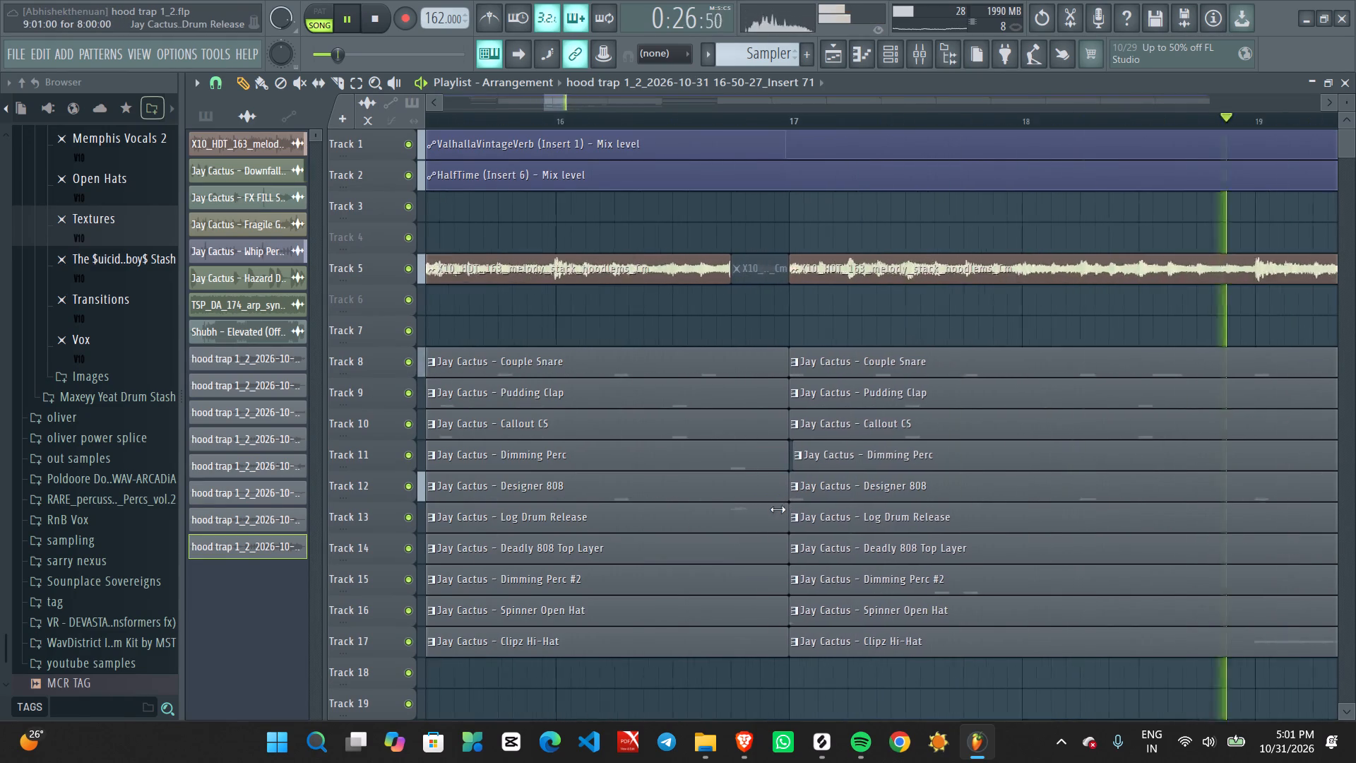
key(space)
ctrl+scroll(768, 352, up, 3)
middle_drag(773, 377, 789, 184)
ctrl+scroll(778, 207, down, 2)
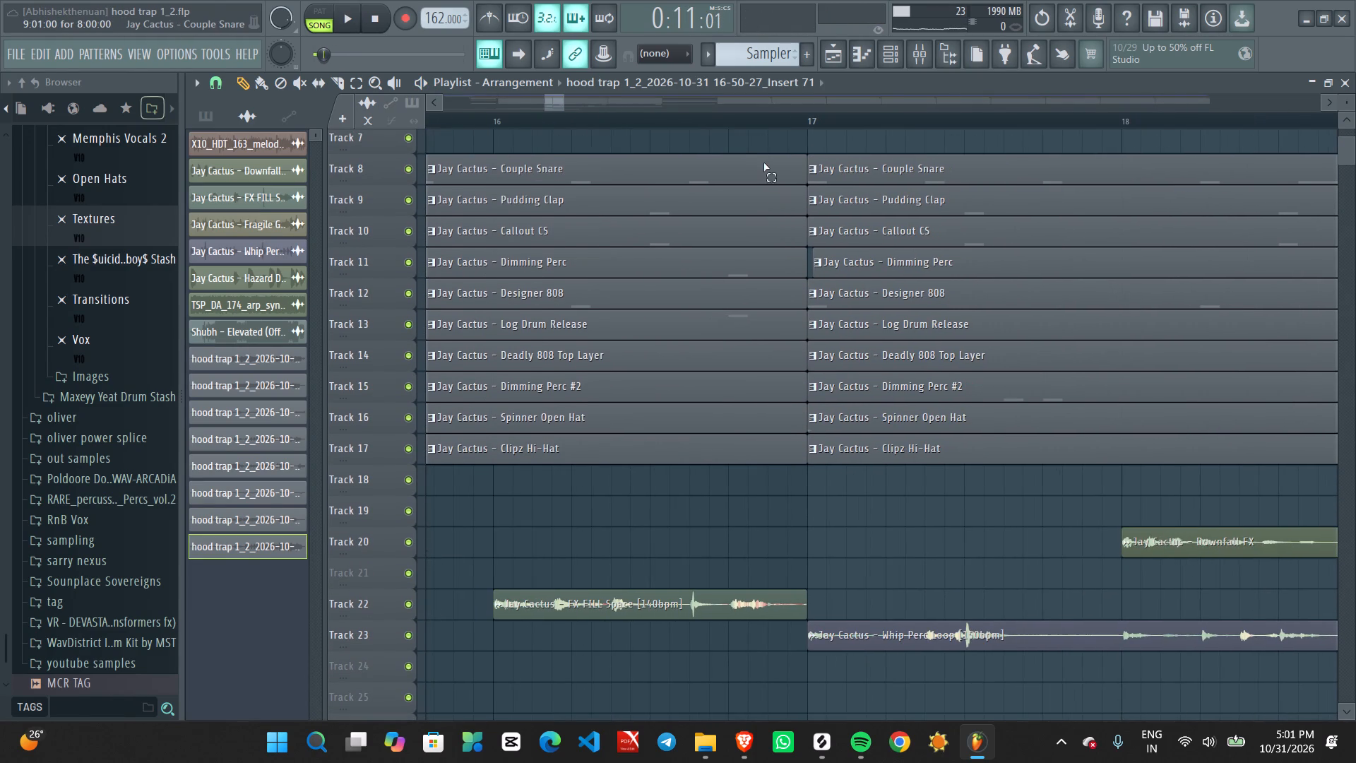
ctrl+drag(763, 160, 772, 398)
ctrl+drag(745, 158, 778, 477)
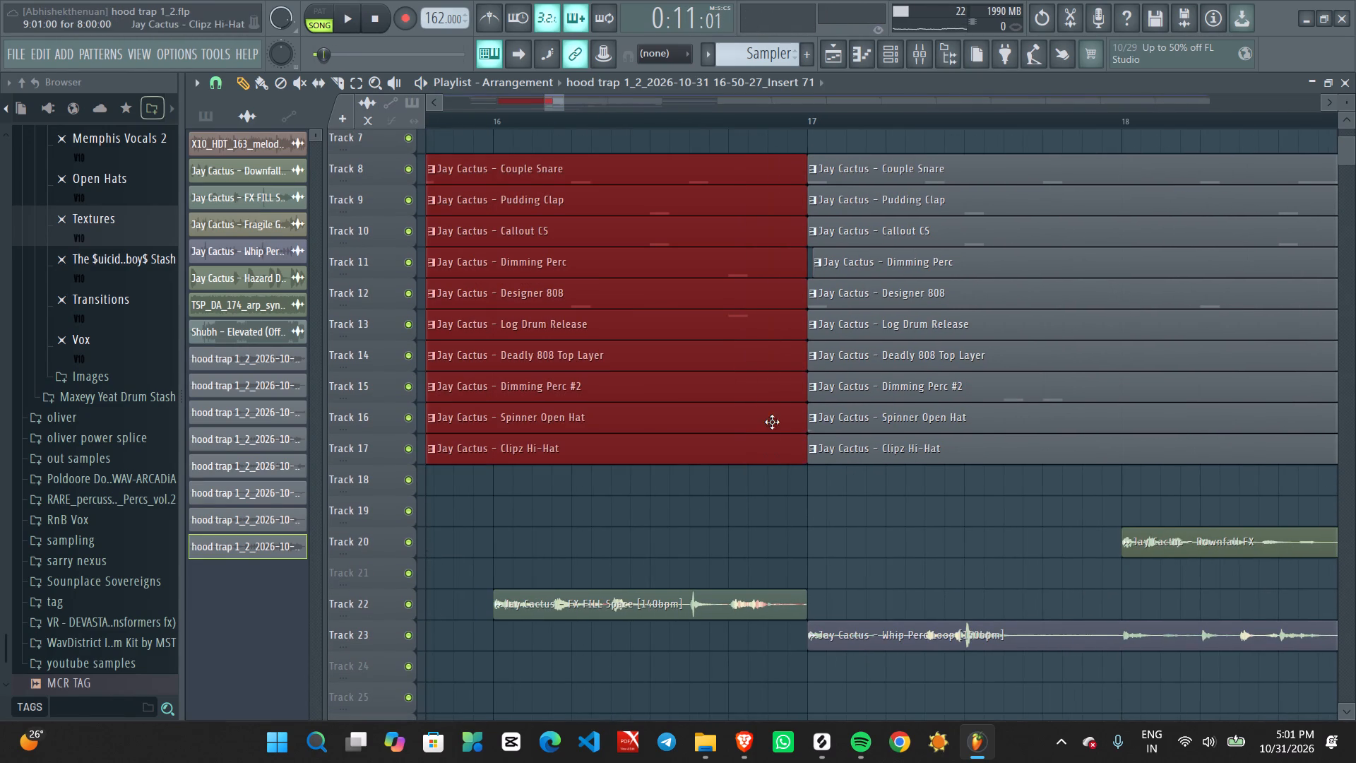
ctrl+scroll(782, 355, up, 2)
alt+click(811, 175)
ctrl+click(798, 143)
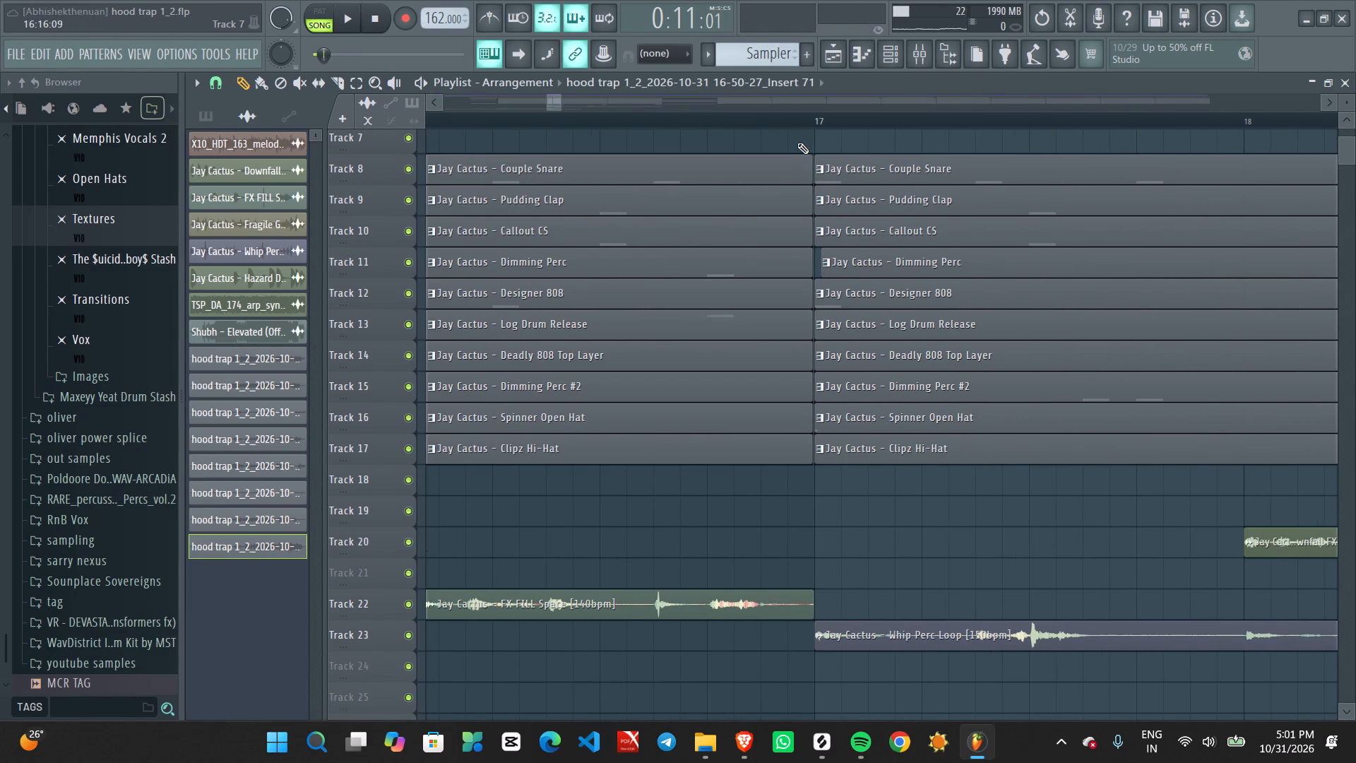
Play the Insert 71 take with the beat from about bar 8 past bar 17, following it across the arrangement.
ctrl+scroll(797, 162, down, 7)
ctrl+scroll(783, 288, down, 9)
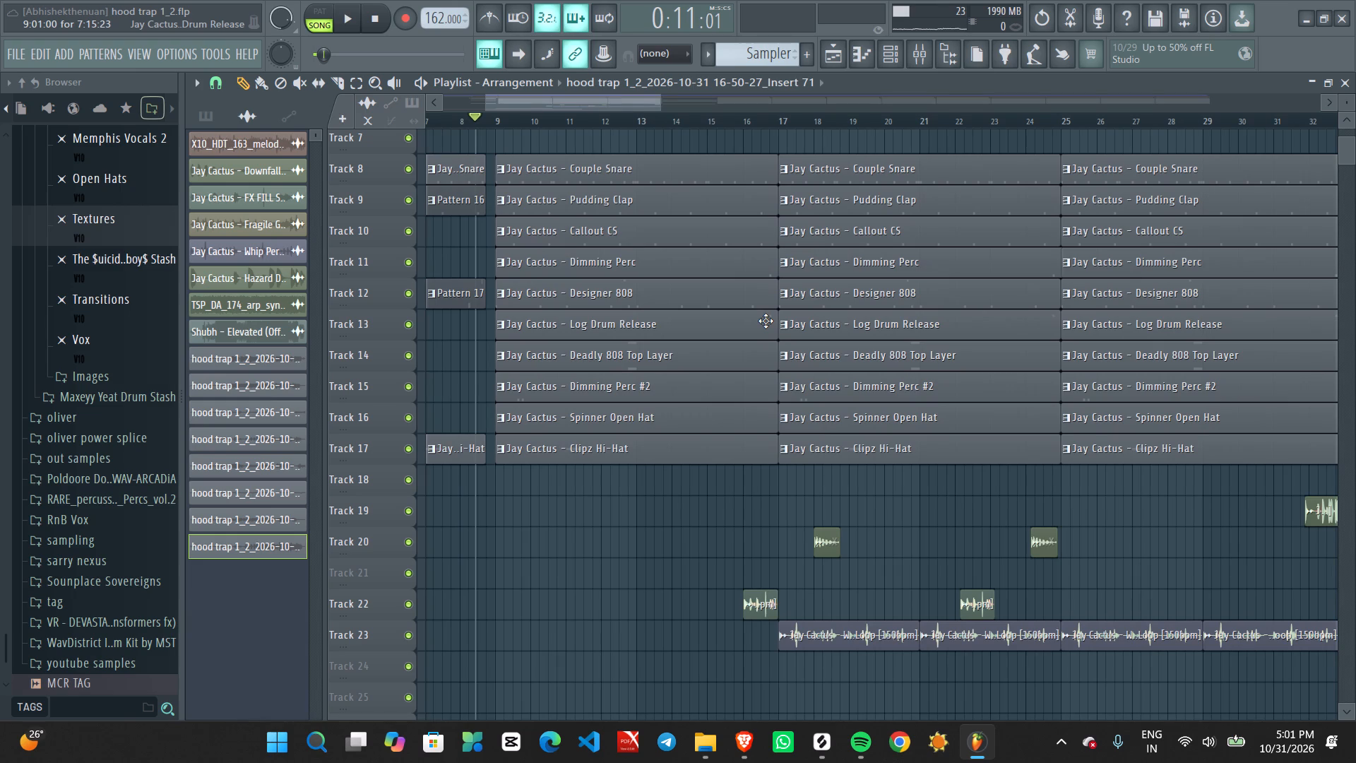
ctrl+scroll(756, 502, down, 8)
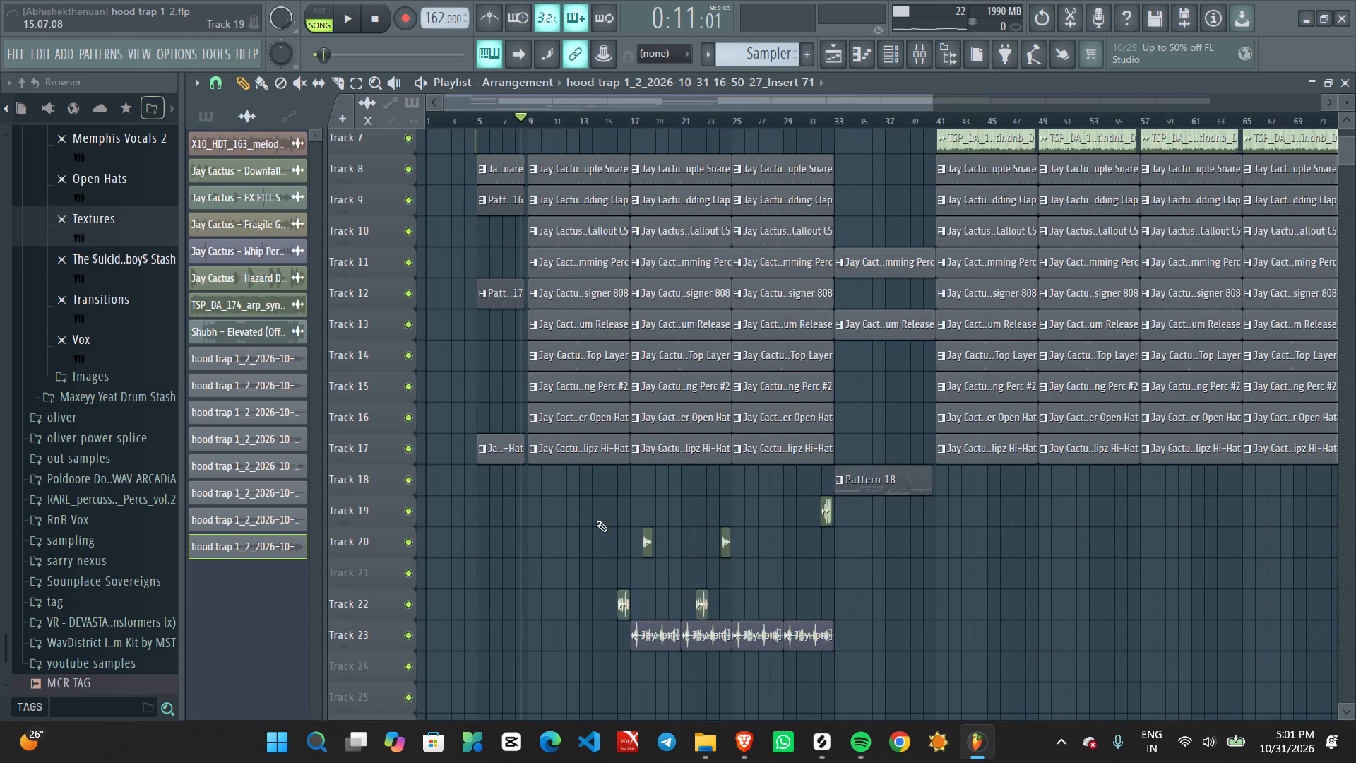
scroll(550, 495, up, 14)
key(space)
ctrl+scroll(585, 389, up, 2)
ctrl+scroll(585, 384, down, 1)
ctrl+scroll(585, 384, up, 13)
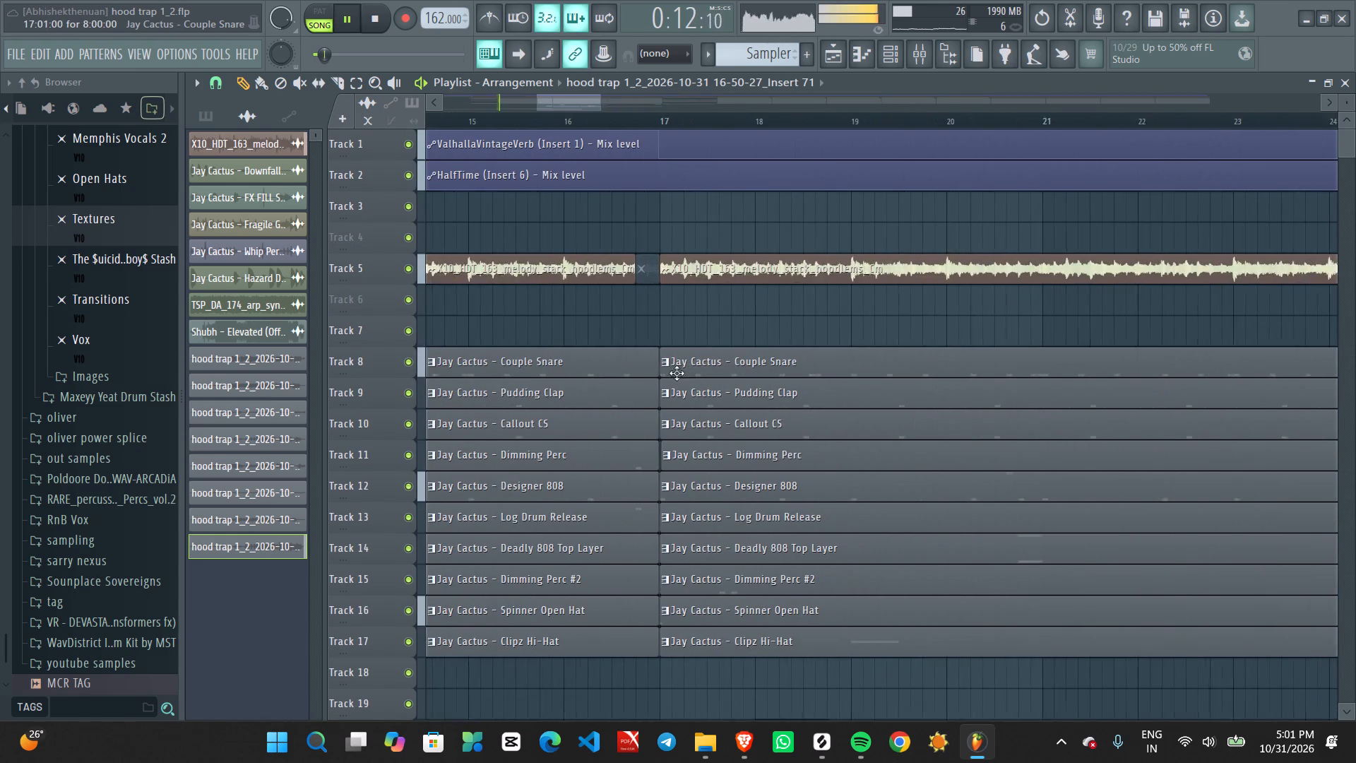
ctrl+scroll(677, 373, up, 6)
middle_drag(629, 378, 946, 220)
ctrl+scroll(852, 268, down, 10)
ctrl+scroll(754, 486, down, 8)
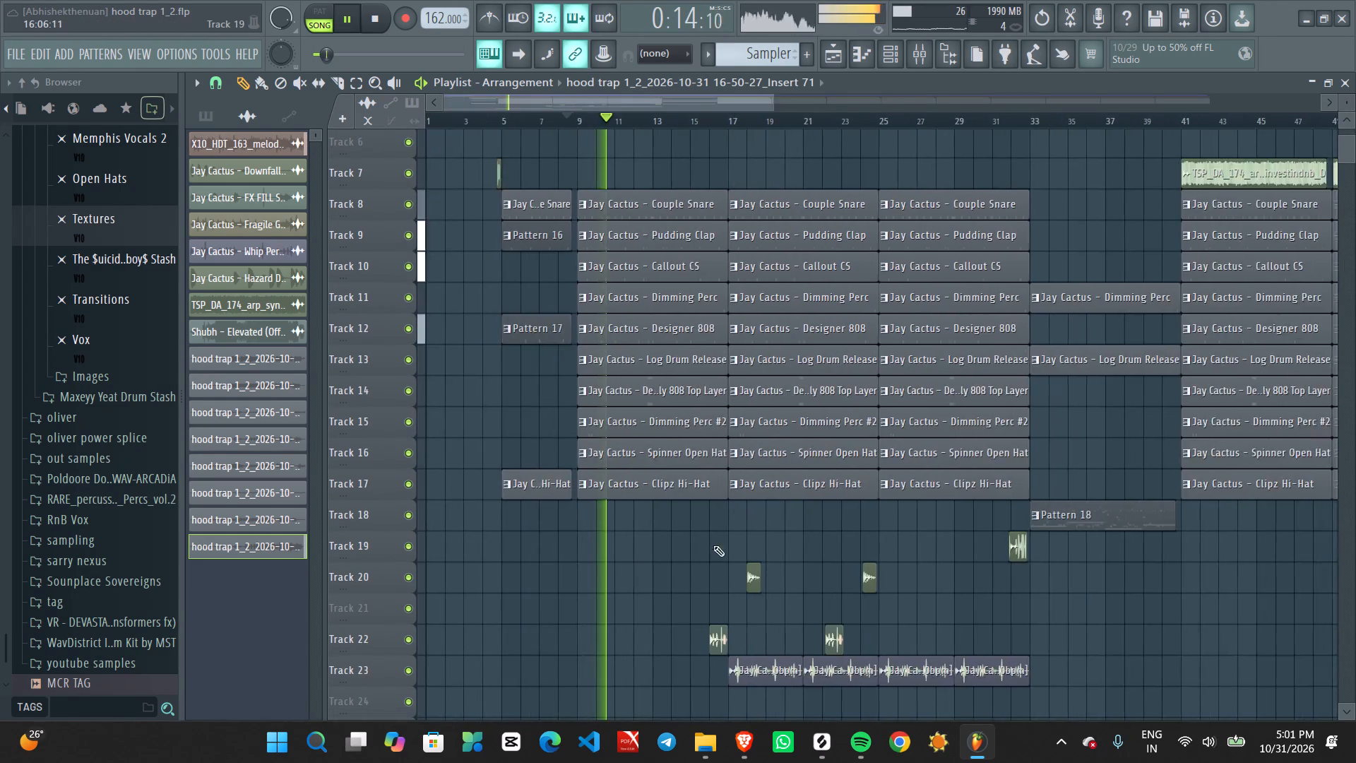
ctrl+scroll(710, 551, up, 4)
middle_drag(646, 641, 741, 142)
ctrl+scroll(742, 254, down, 3)
ctrl+scroll(684, 256, down, 2)
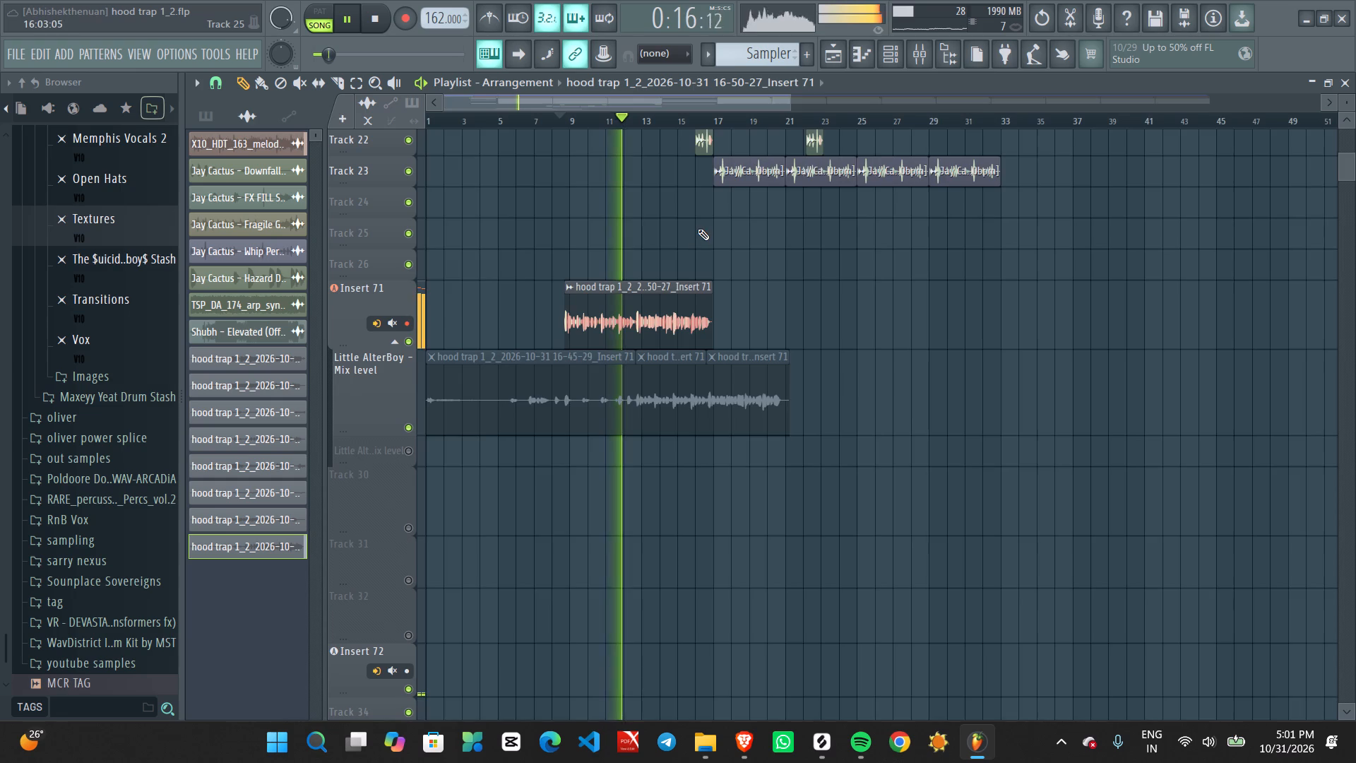
ctrl+scroll(698, 229, up, 2)
ctrl+scroll(704, 188, down, 1)
scroll(737, 207, up, 6)
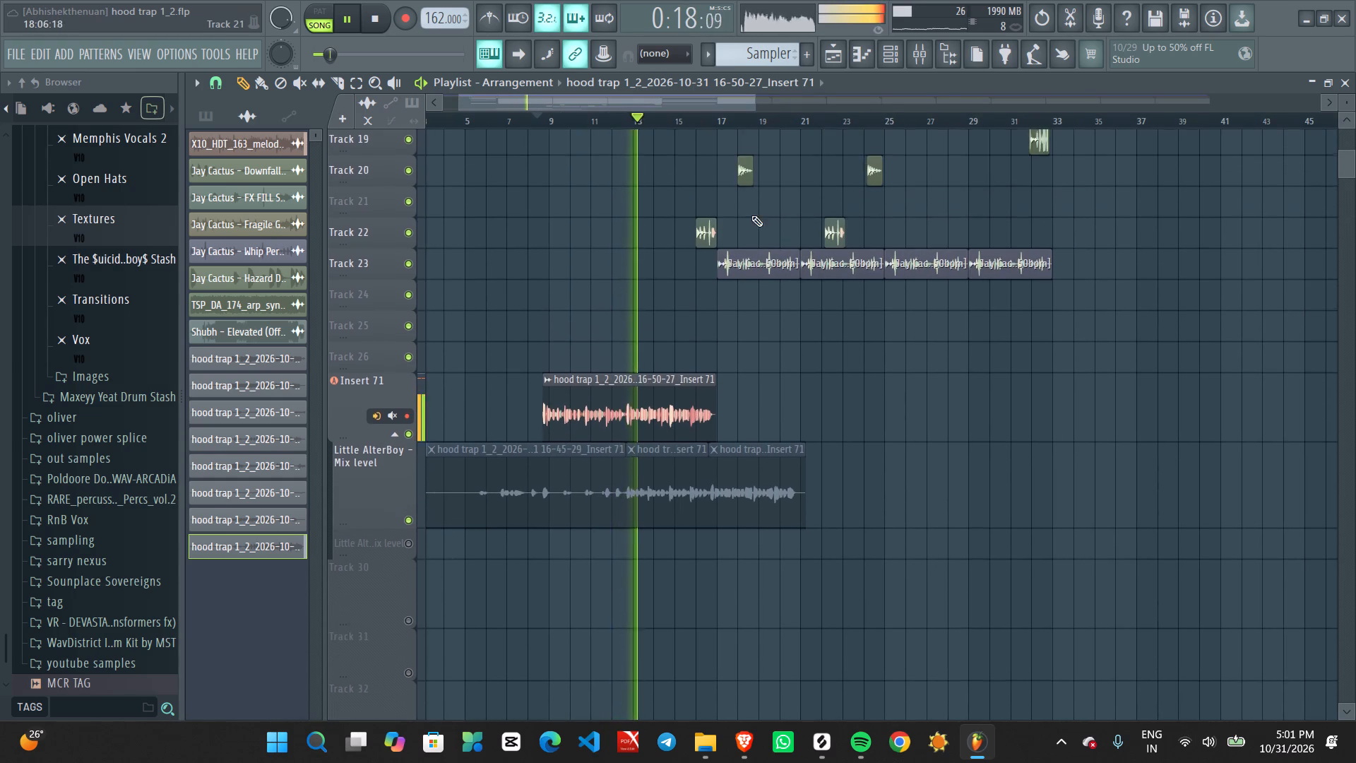
scroll(751, 215, up, 16)
scroll(758, 225, down, 13)
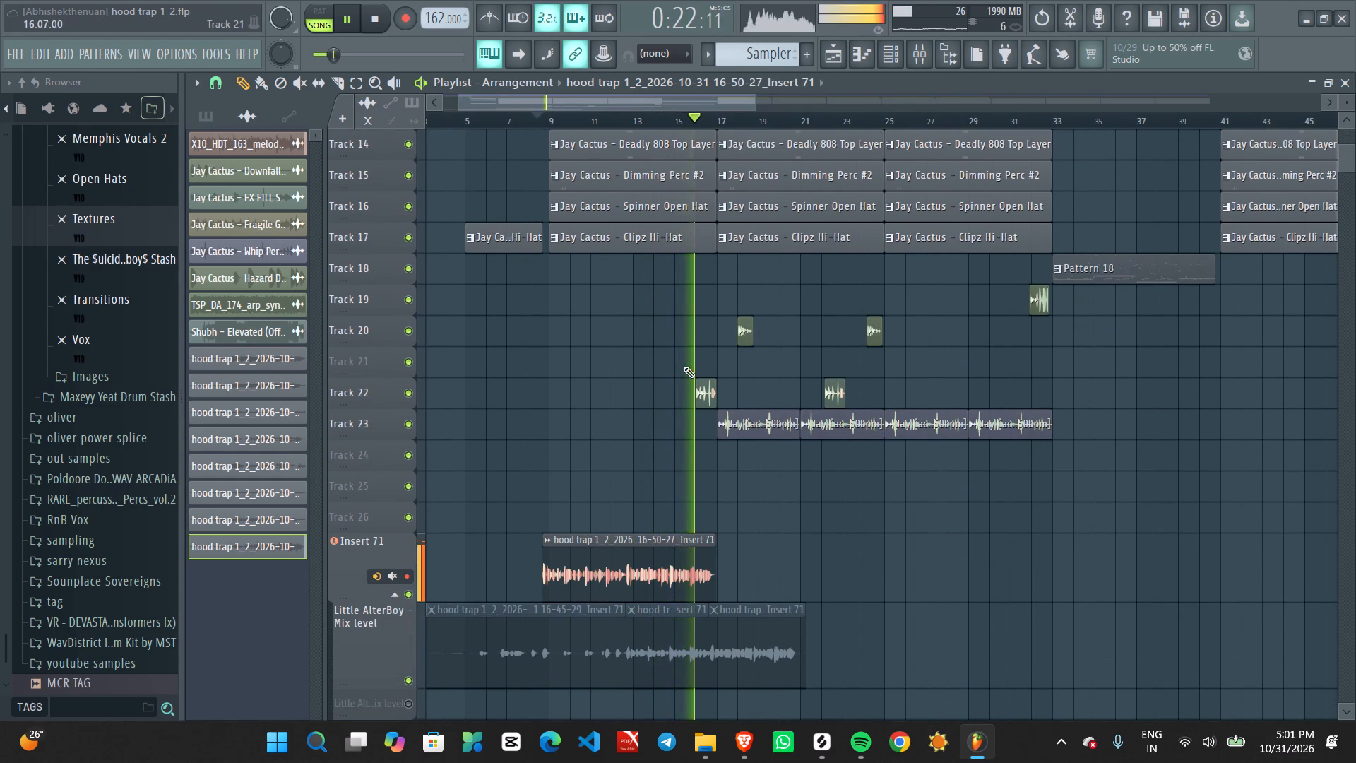
ctrl+scroll(680, 367, up, 1)
middle_drag(624, 383, 702, 369)
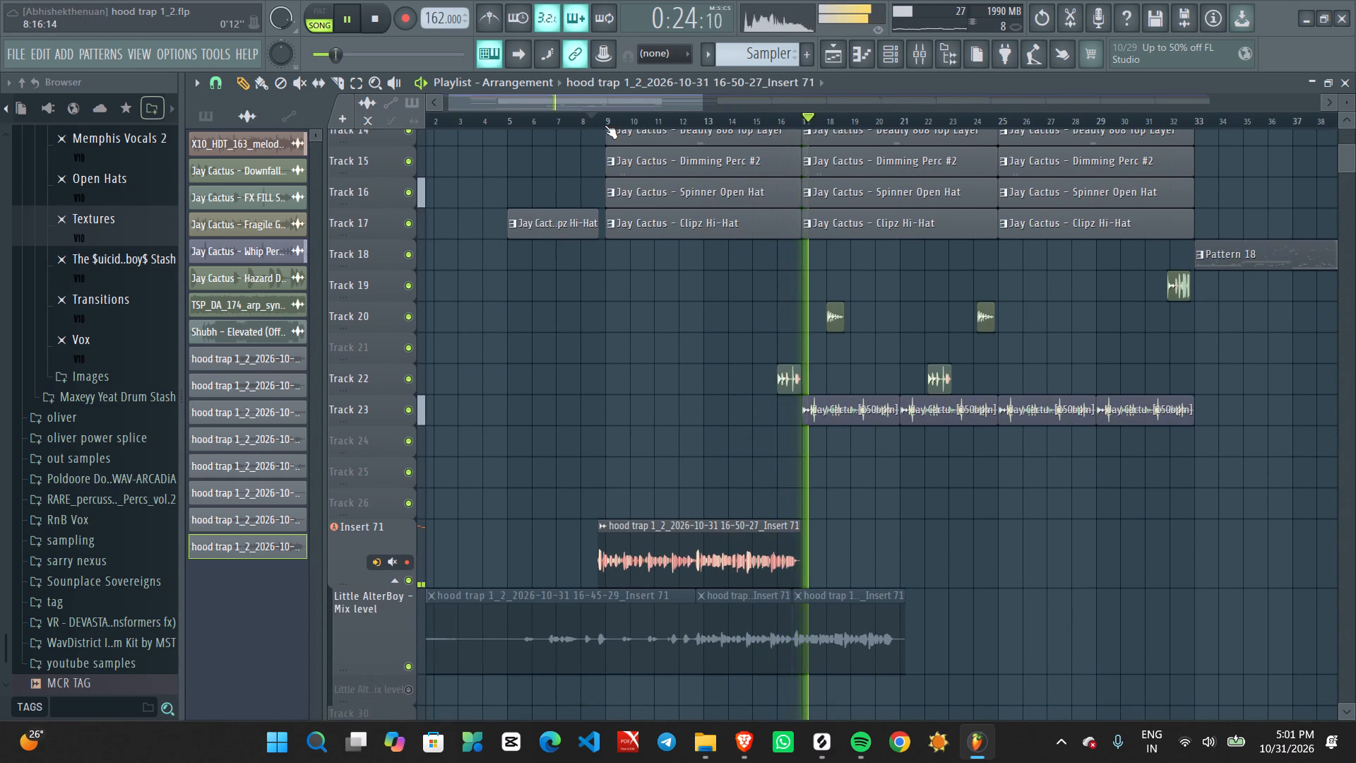
Select the song range from bar 9 to bar 33 on the arrangement timeline for looped playback.
ctrl+drag(605, 125, 1114, 124)
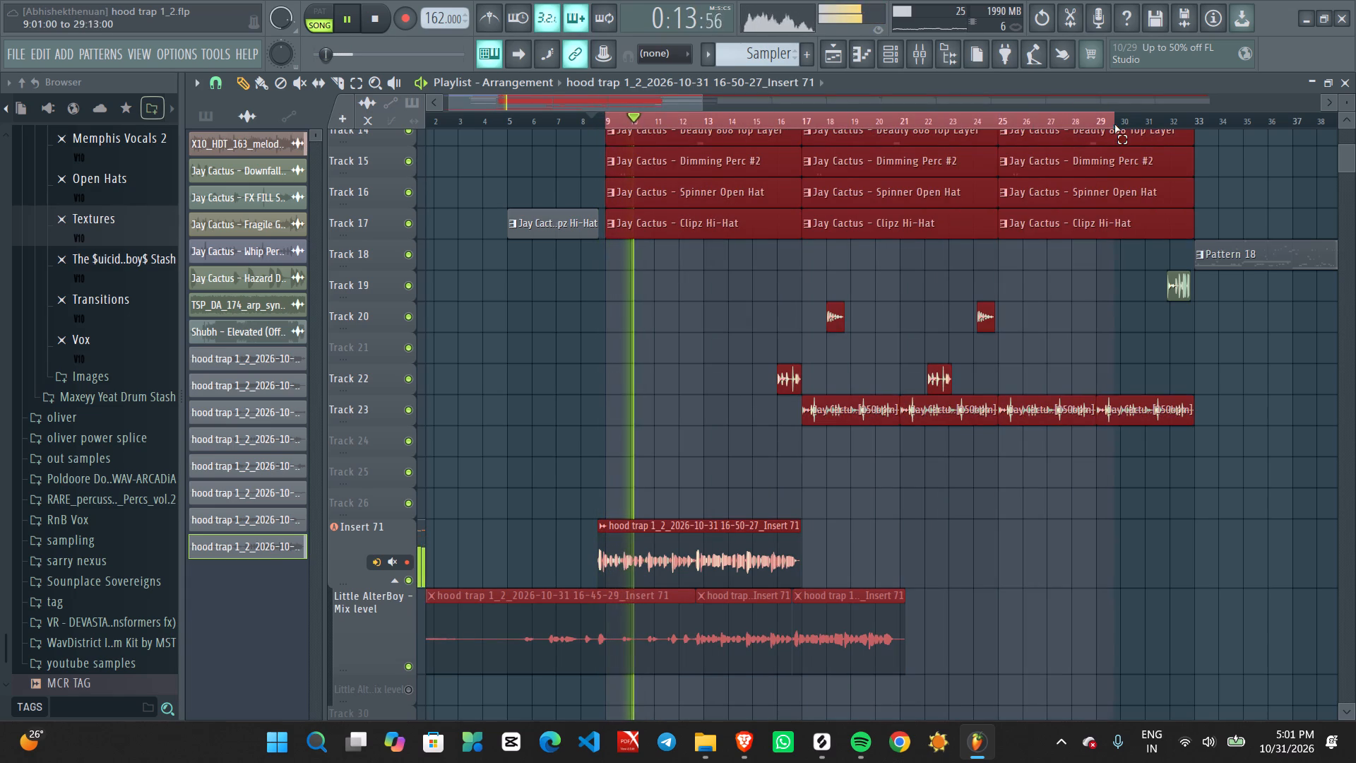
ctrl+drag(1114, 124, 1196, 126)
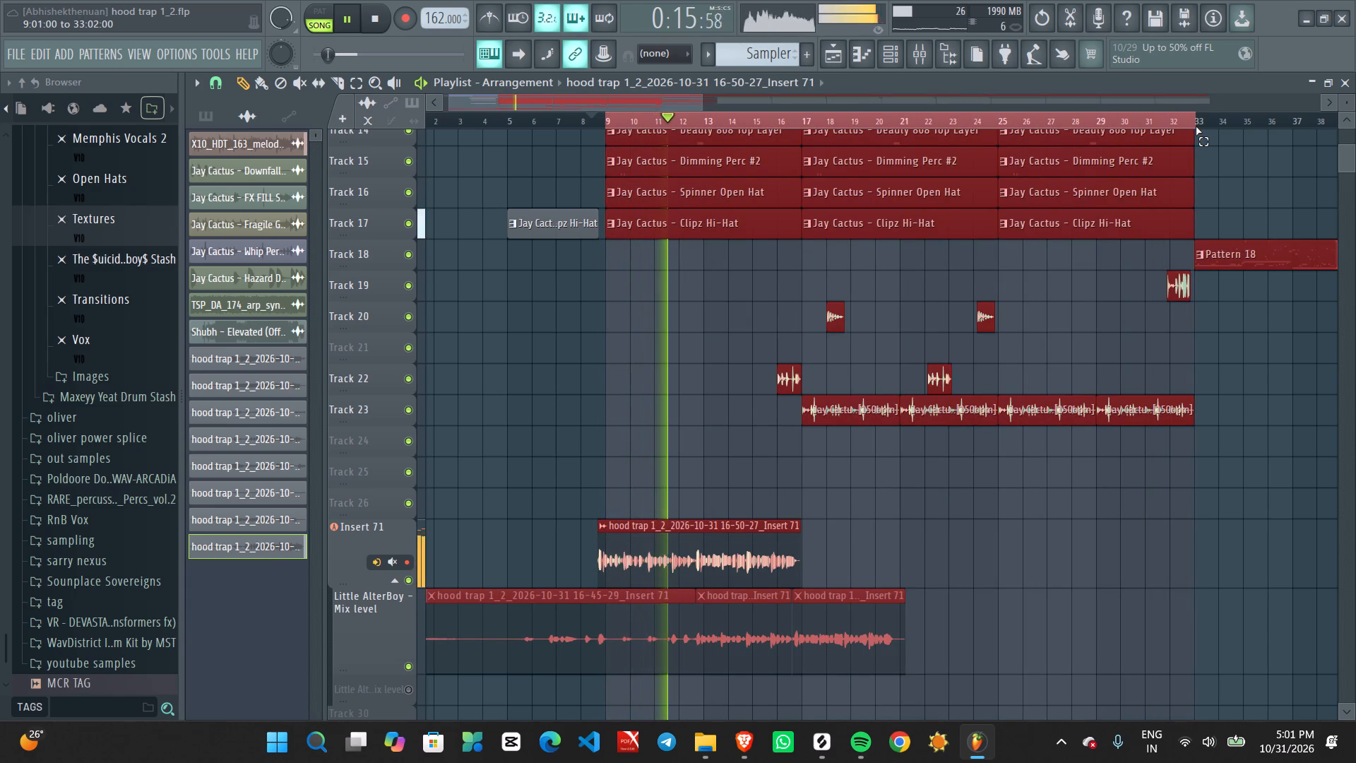
ctrl+drag(1196, 126, 1194, 126)
Delete the three old muted Insert 71 takes from the Little AlterBoy - Mix level track.
ctrl+scroll(560, 208, down, 1)
ctrl+scroll(571, 362, up, 8)
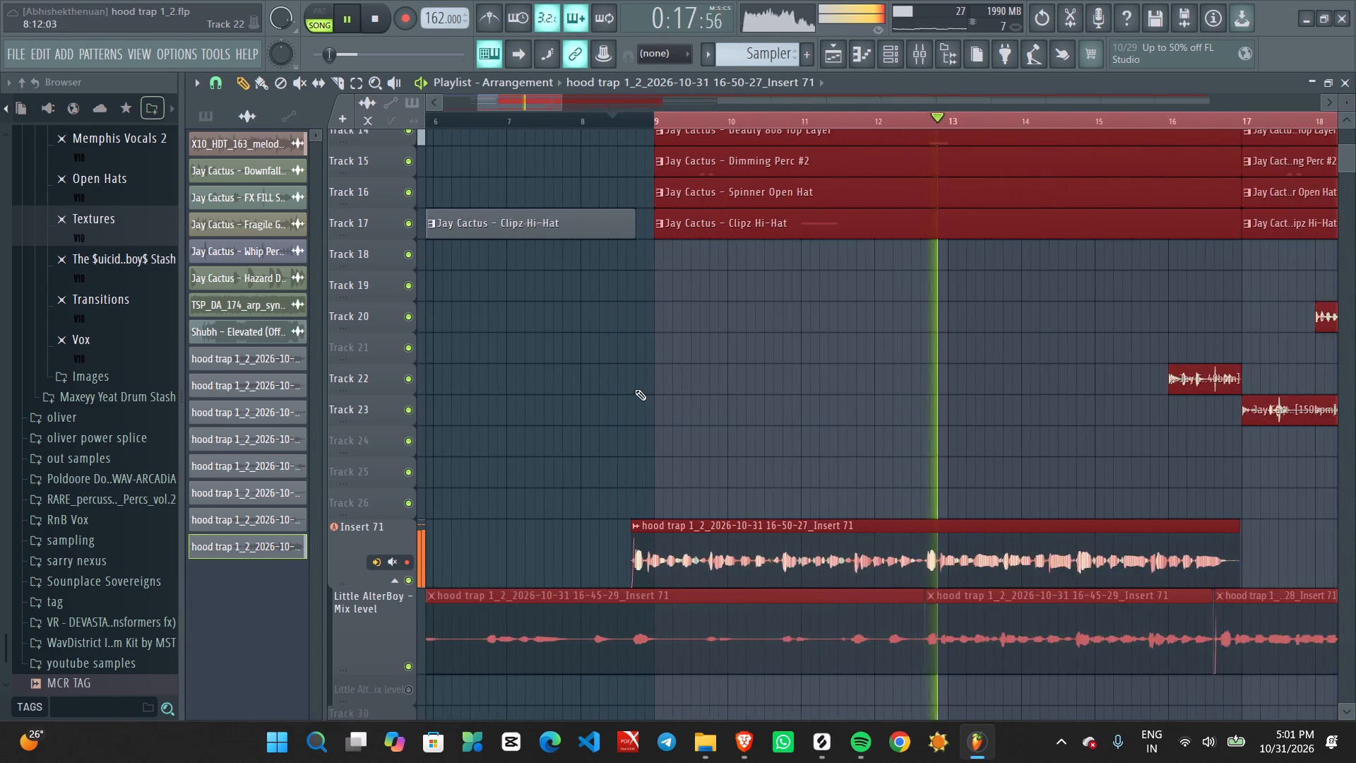
ctrl+scroll(635, 389, up, 8)
ctrl+scroll(637, 390, down, 20)
ctrl+scroll(637, 390, down, 2)
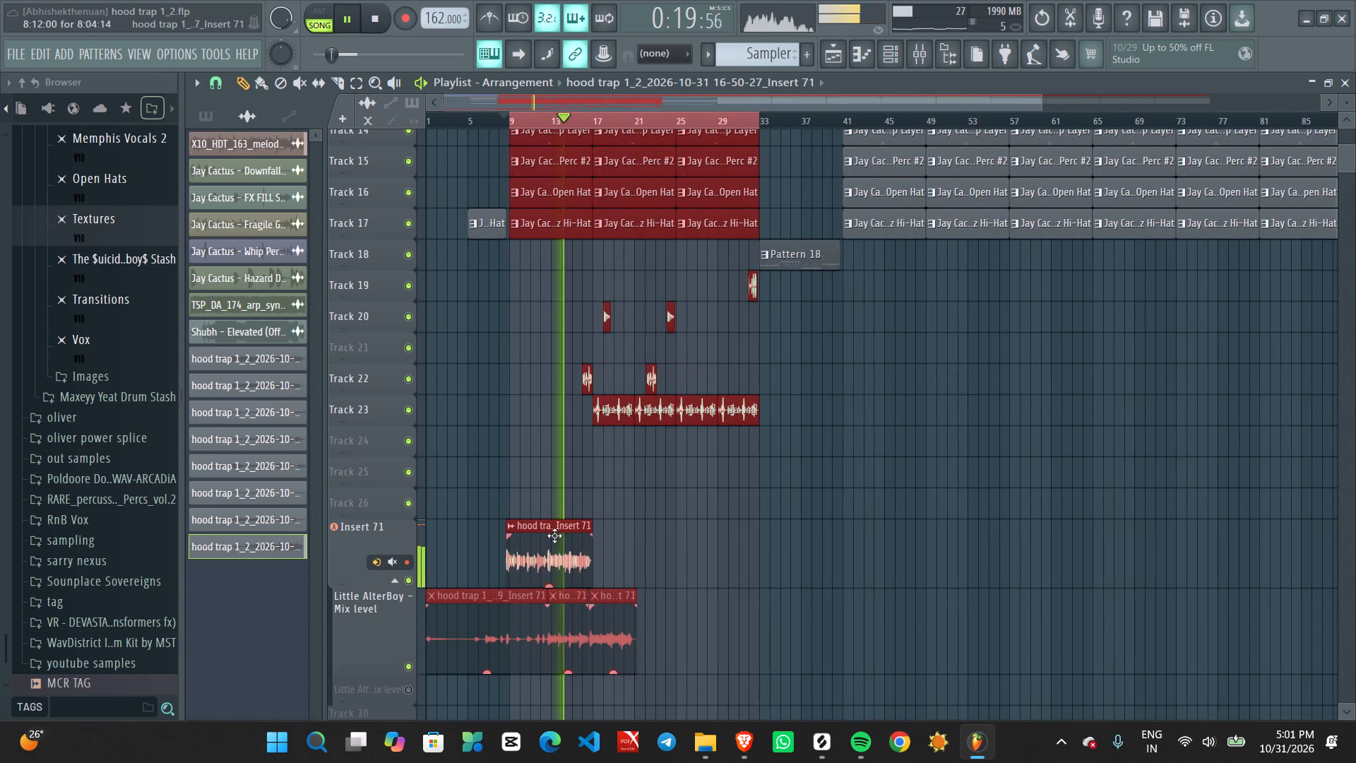
ctrl+scroll(582, 494, up, 2)
middle_drag(588, 491, 798, 401)
ctrl+scroll(741, 413, down, 2)
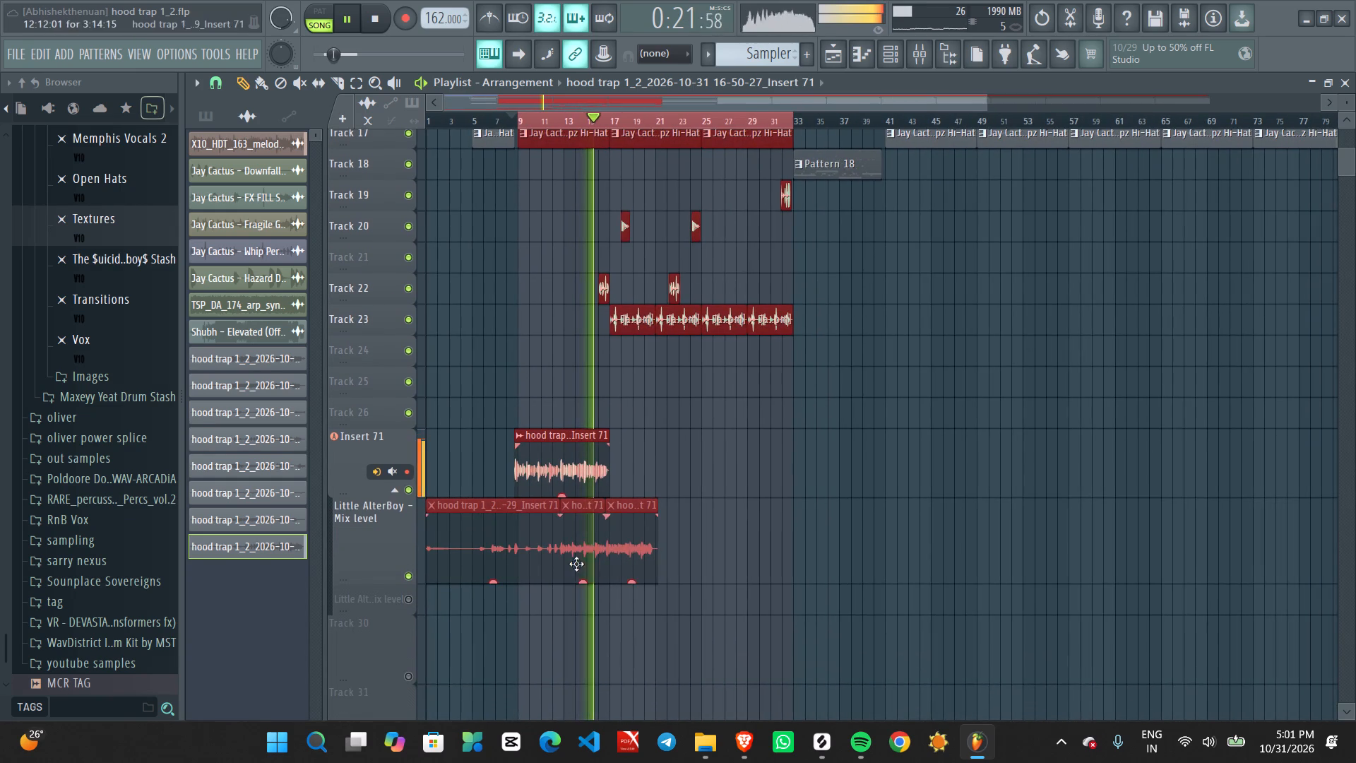
right_click(576, 564)
right_drag(660, 546, 532, 546)
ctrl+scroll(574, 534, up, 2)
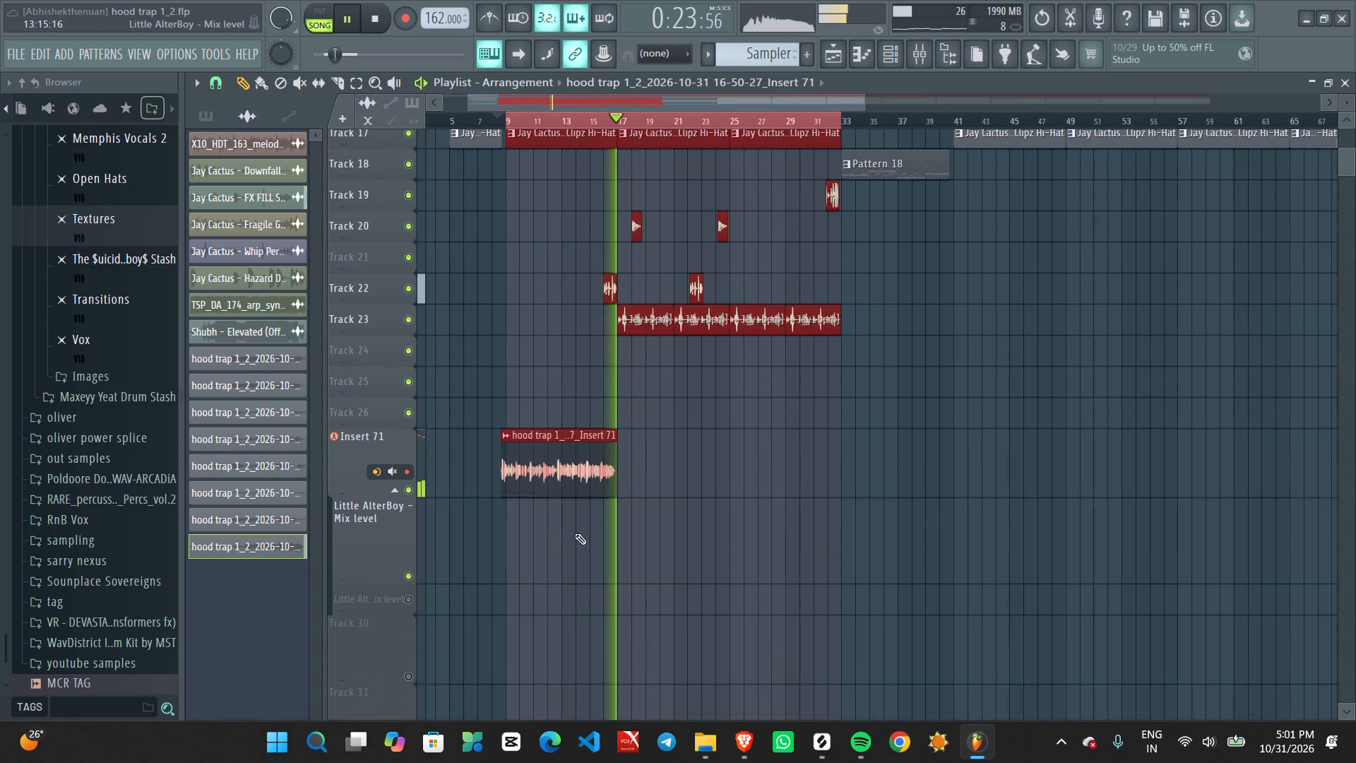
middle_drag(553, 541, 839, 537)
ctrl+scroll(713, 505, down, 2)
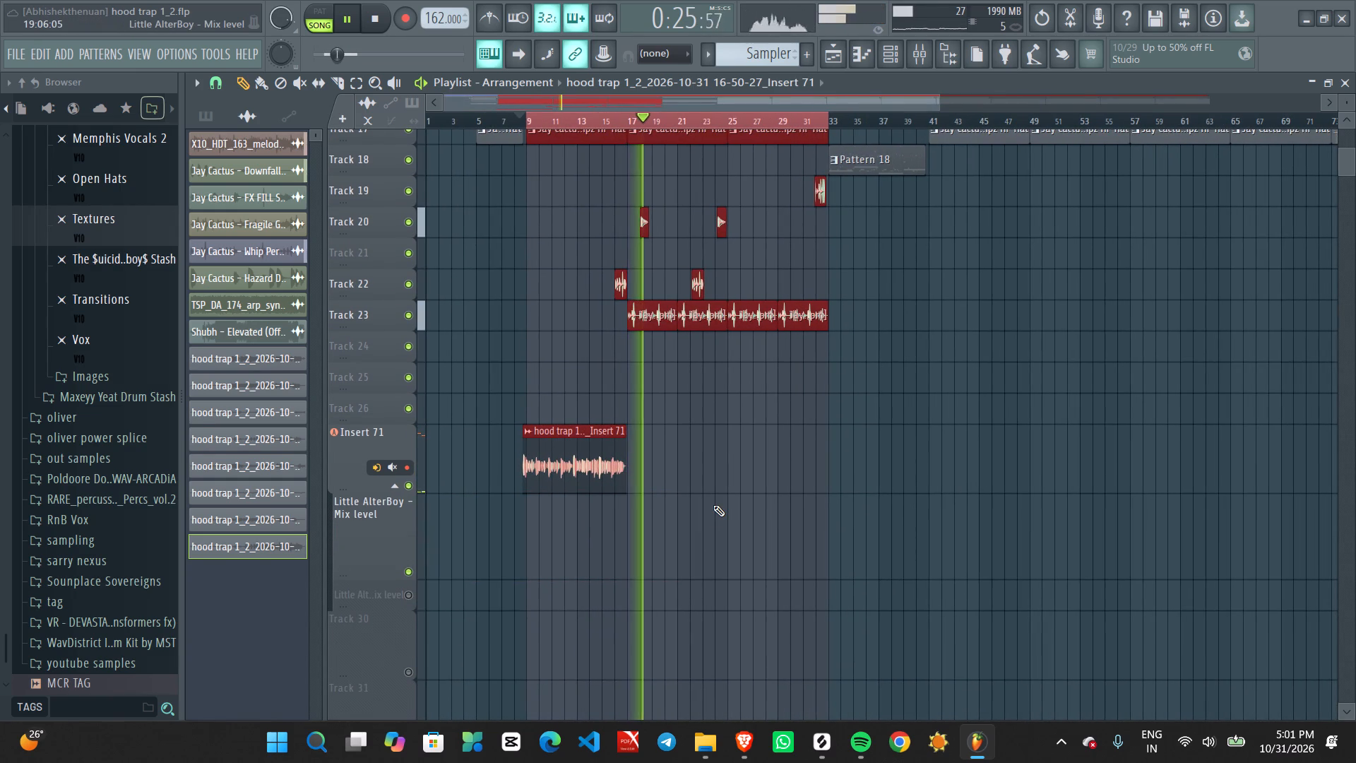
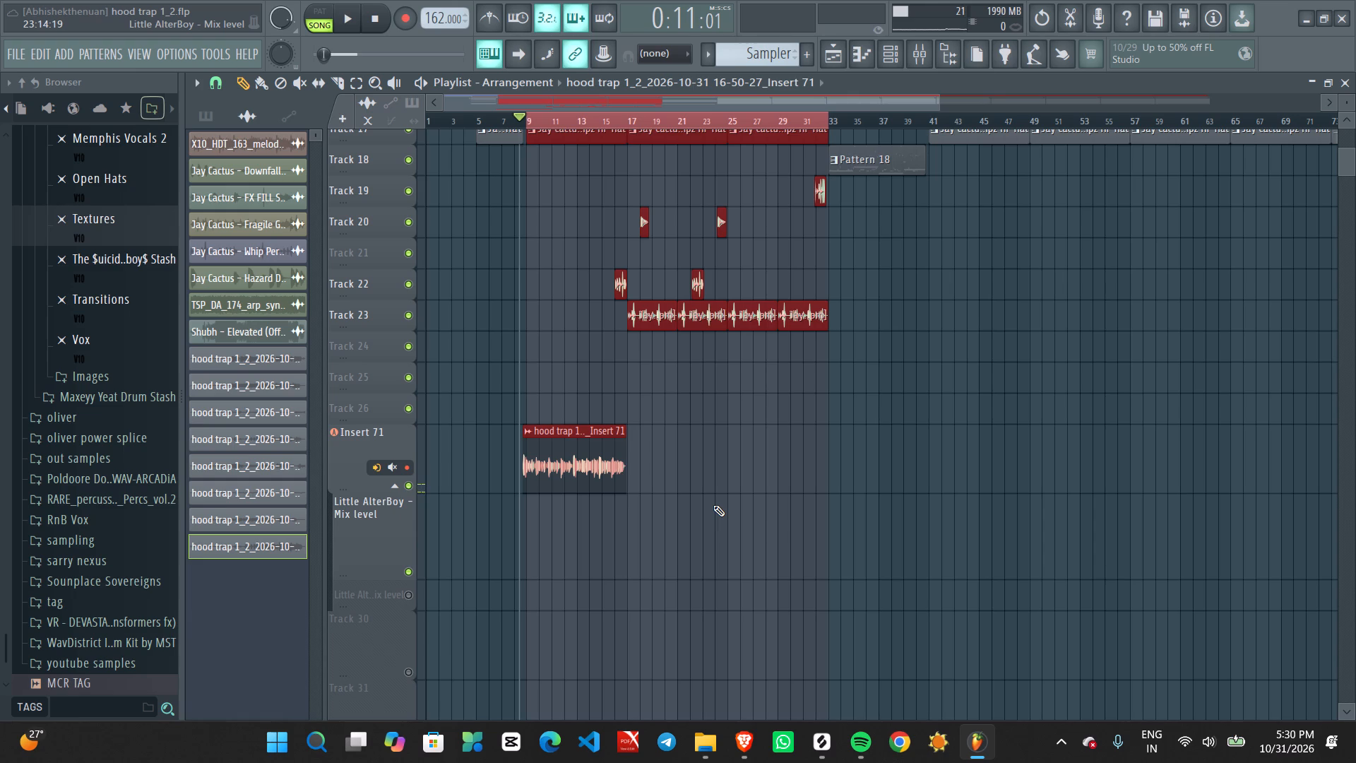
Start playback of the arrangement and move the playhead back to bar 1 to hear the song from the beginning.
key(space)
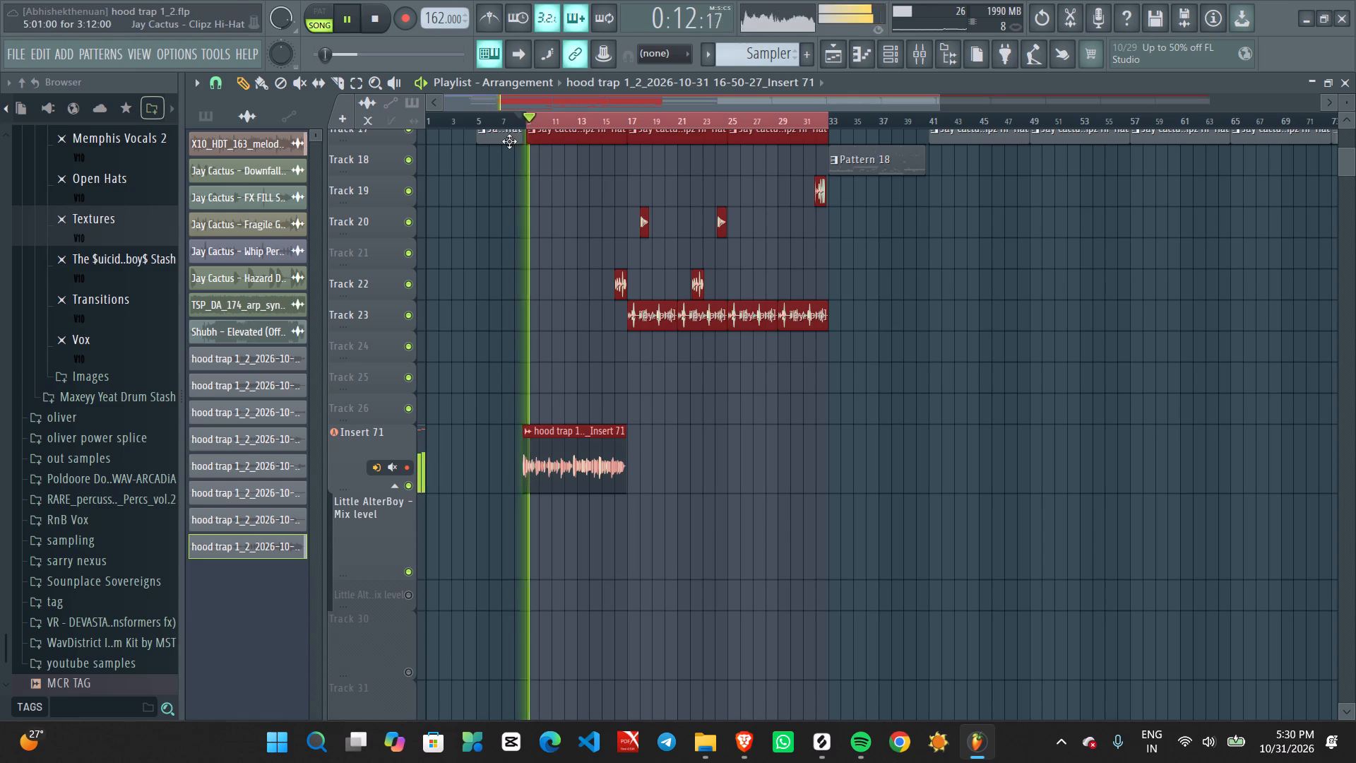
drag(482, 117, 62, 202)
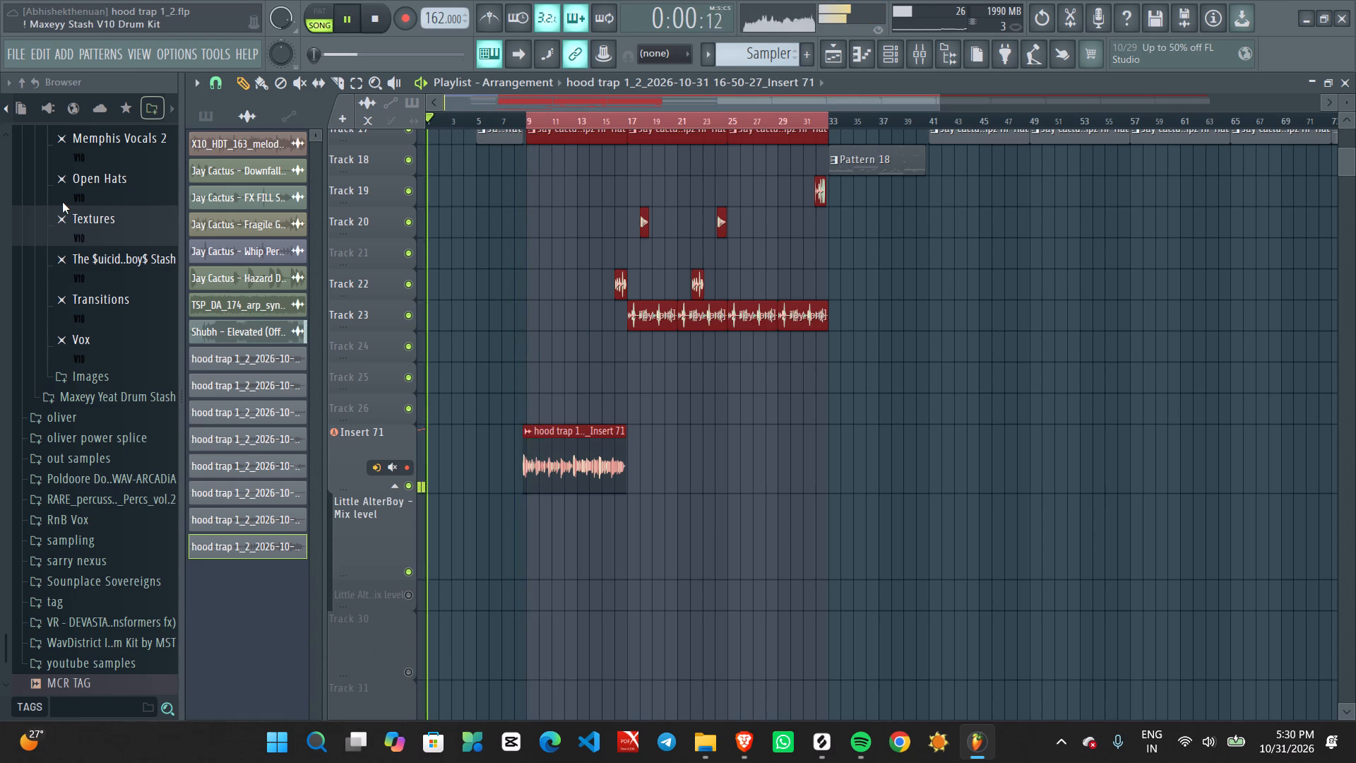
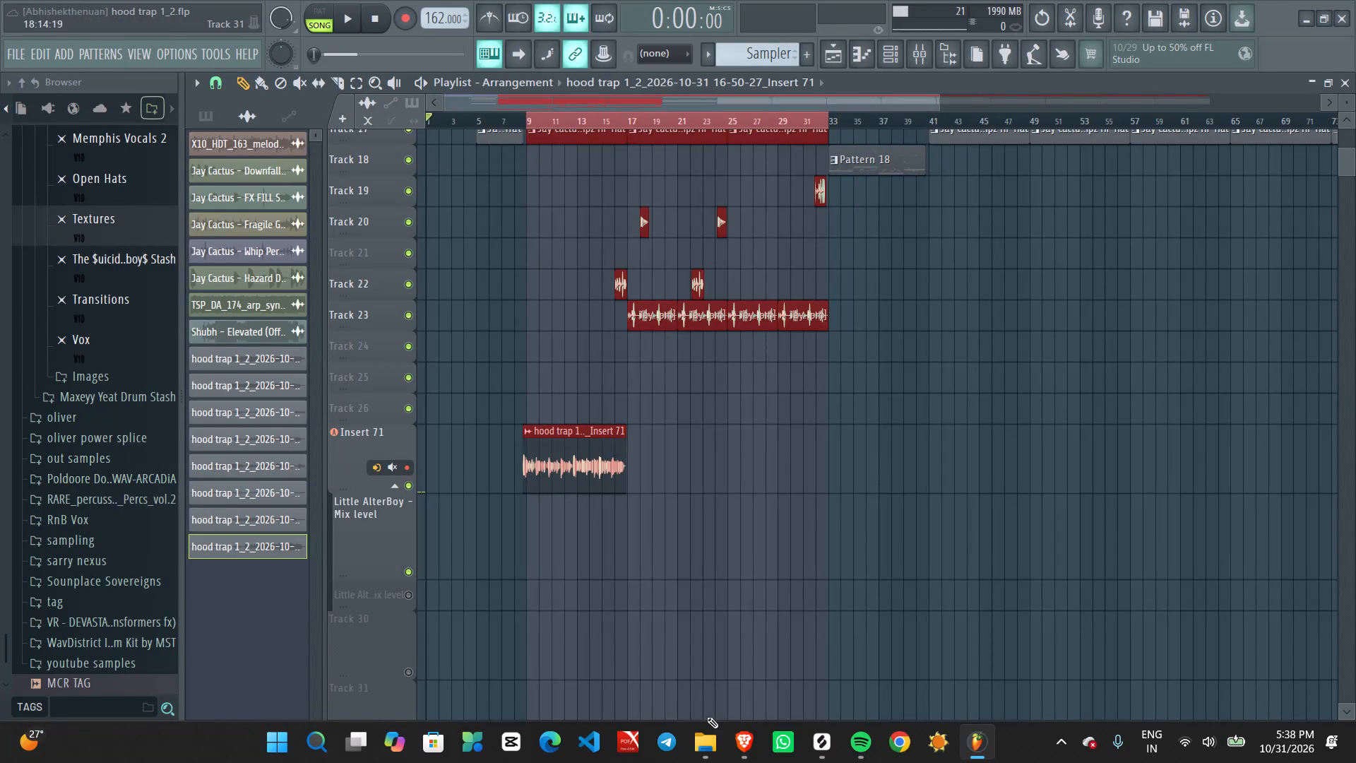
Switch to File Explorer and open the mafinaama final master WAV from projects (F:) > MCR > maafinaama finally.
click(708, 759)
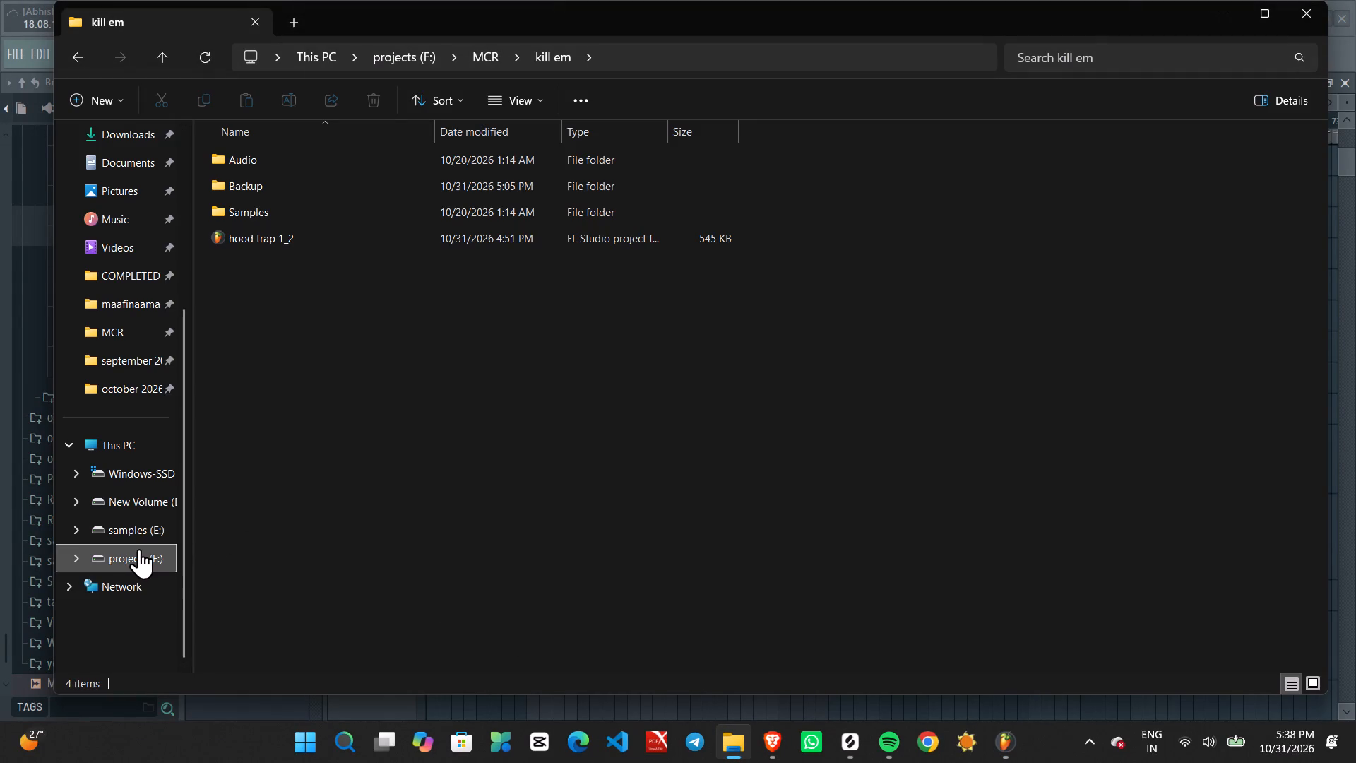
click(139, 549)
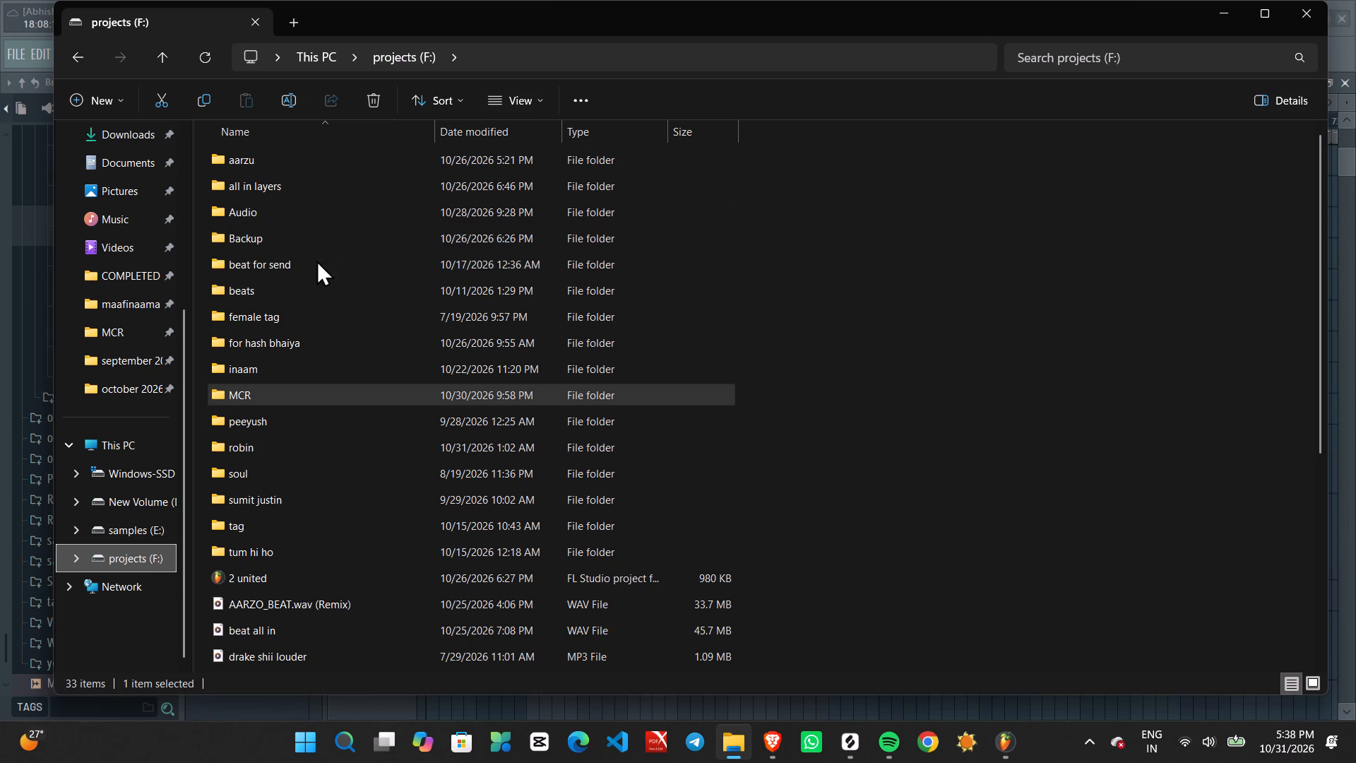
double_click(315, 395)
double_click(298, 187)
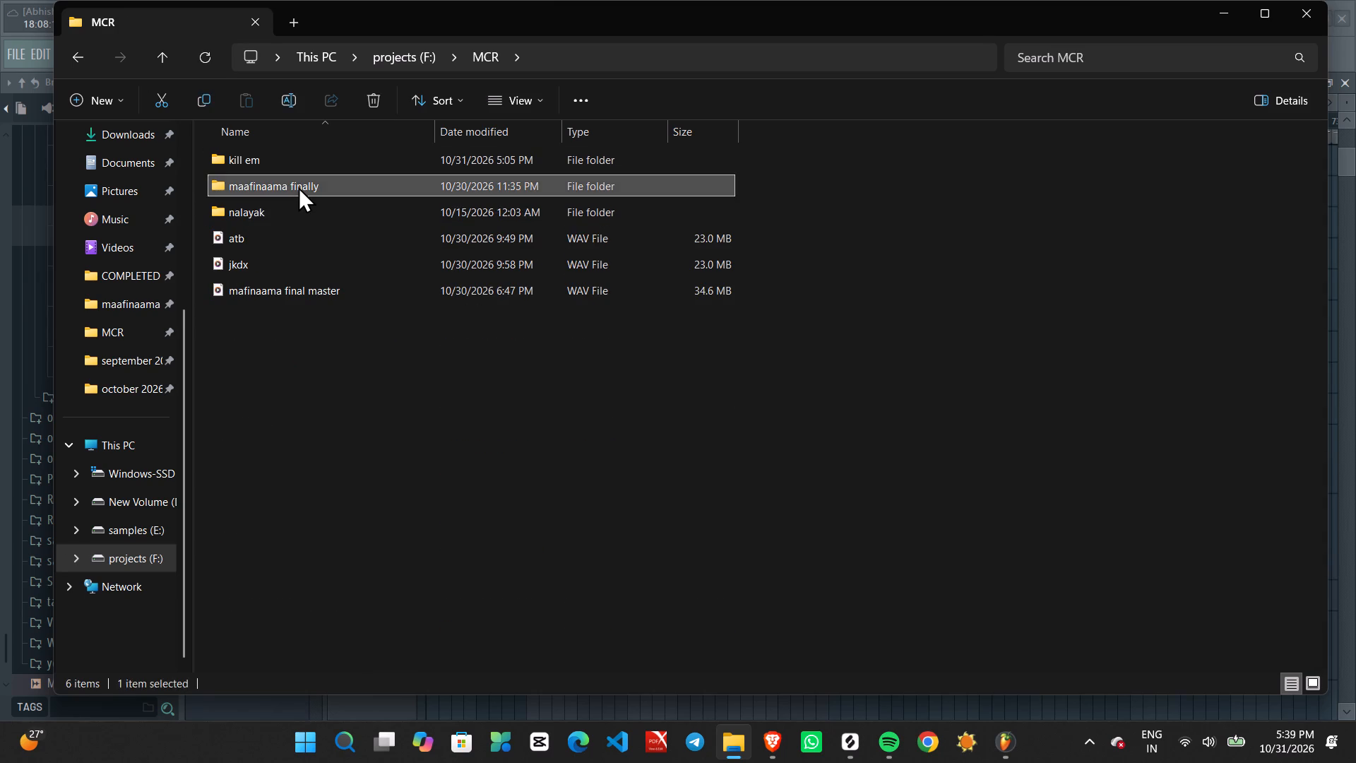
double_click(340, 317)
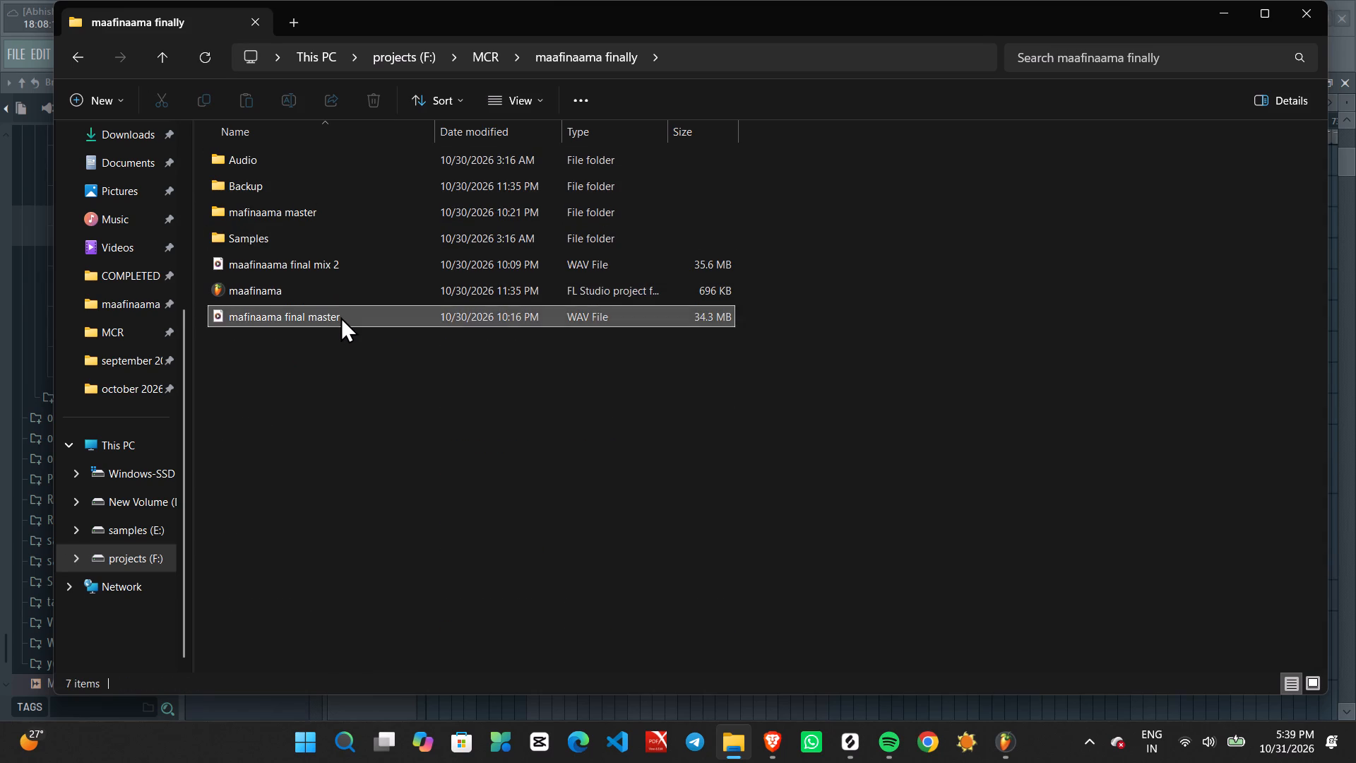
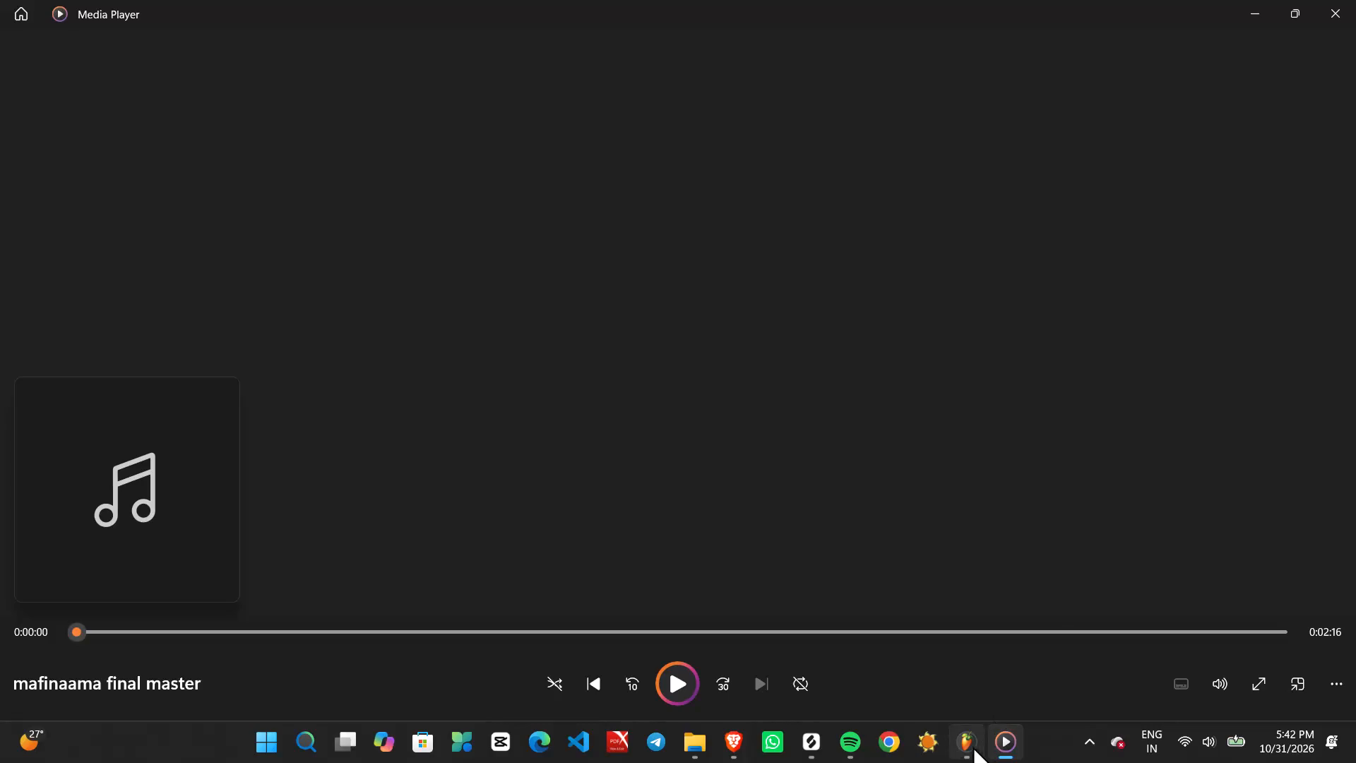
Switch back to FL Studio and the hood trap 1_2 playlist.
click(960, 750)
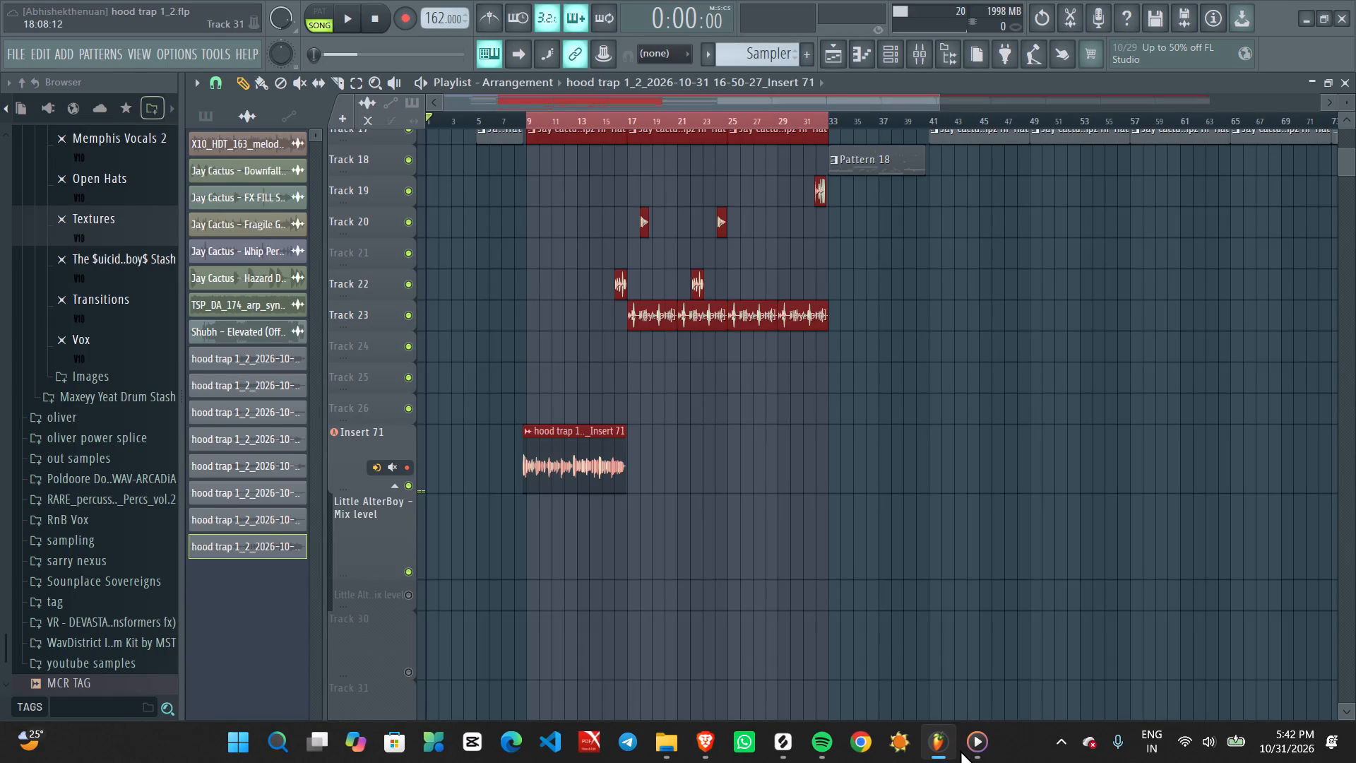
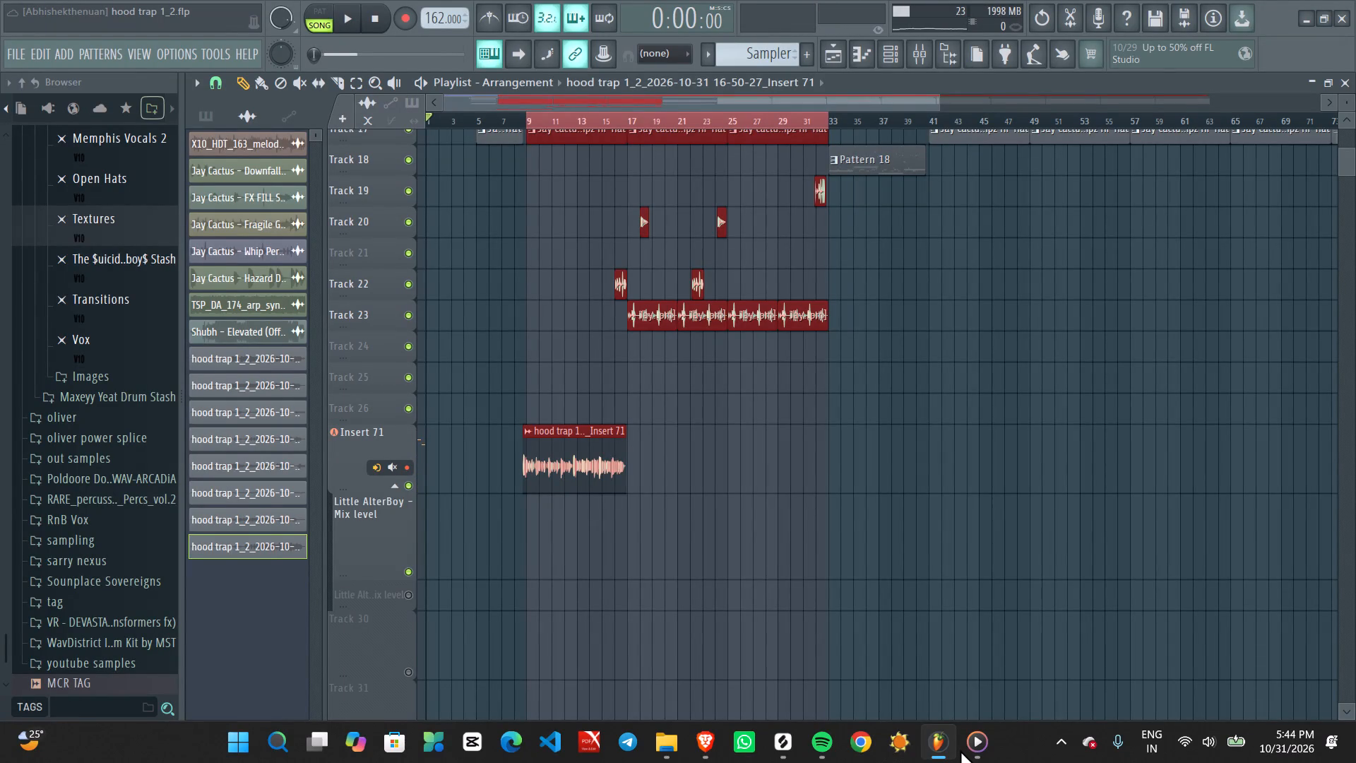
Mute the Insert 71 vocal track and play the song from the start, keeping its grouped automation tracks expanded.
click(400, 491)
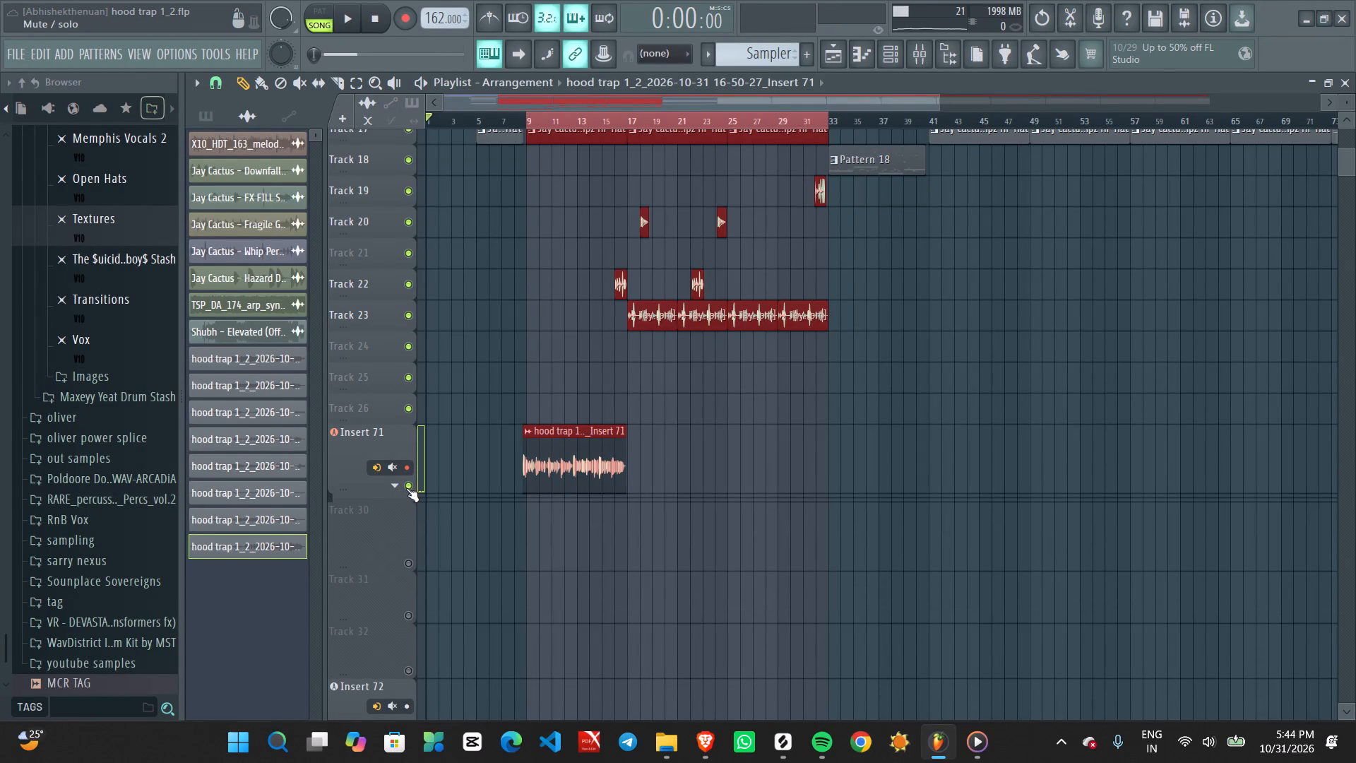
click(406, 486)
key(space)
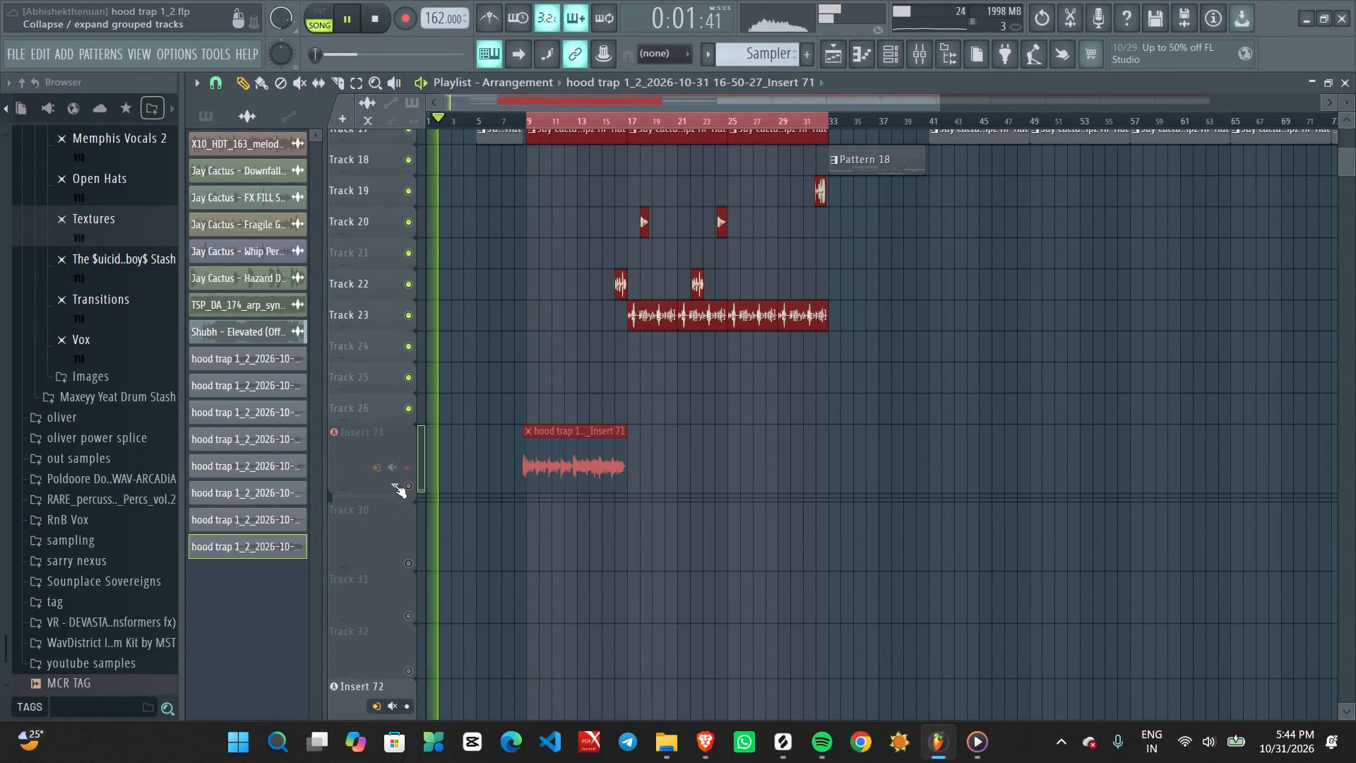
click(394, 485)
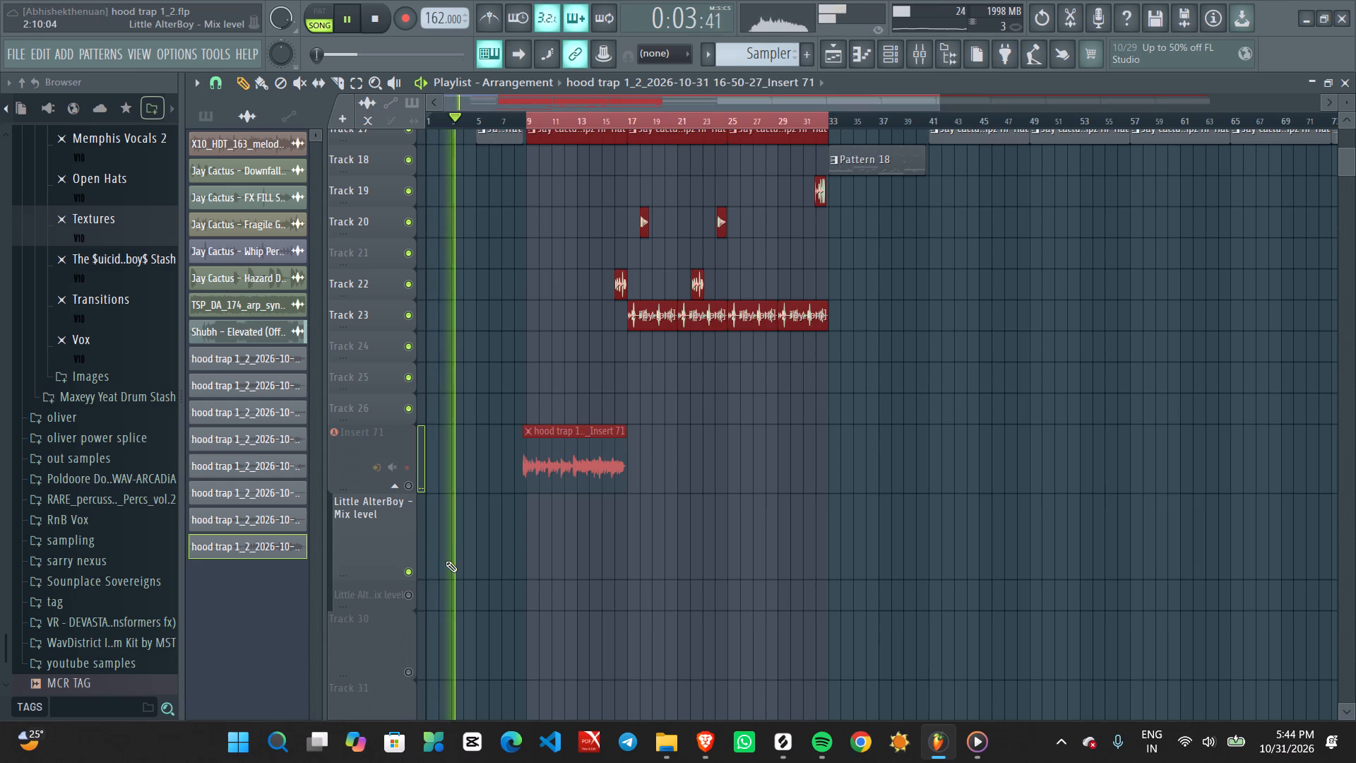
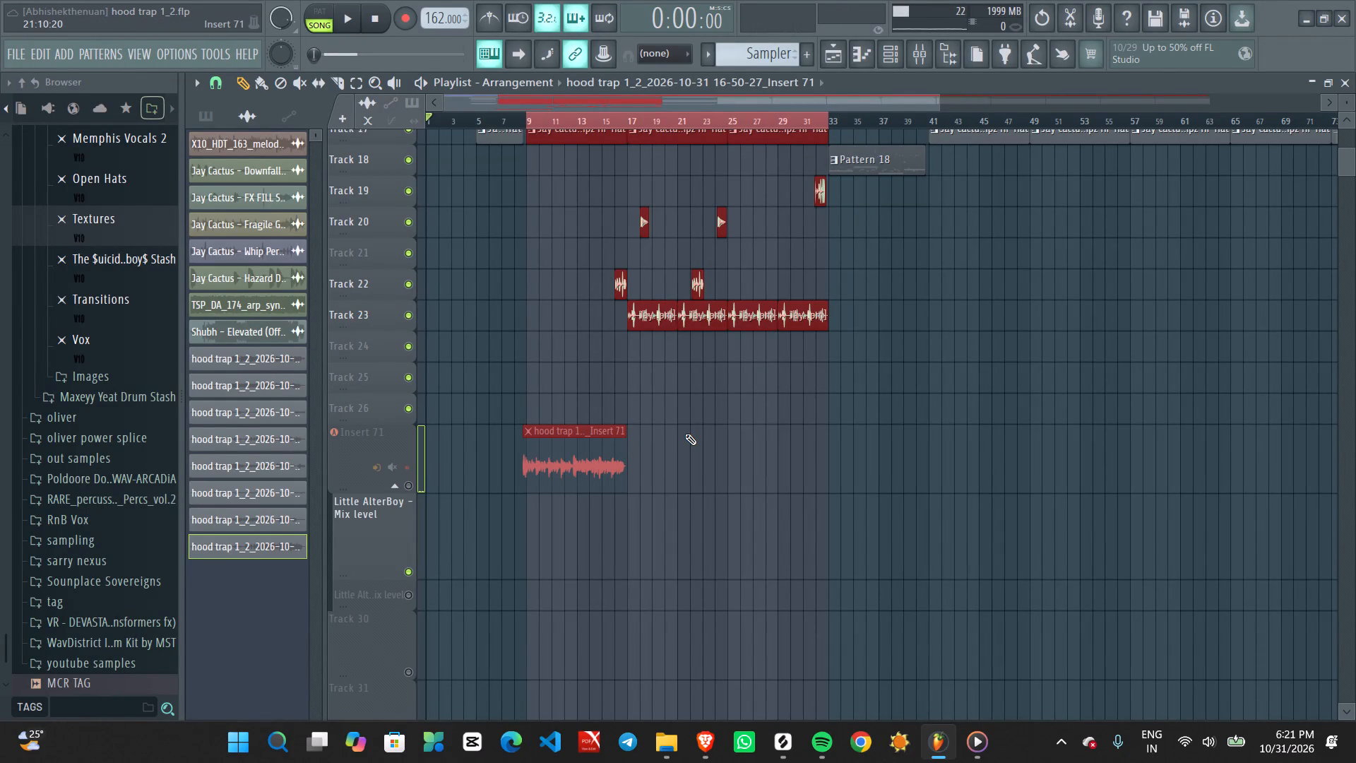
Clear the clip selection, unmute the Insert 71 vocal track, and play the song from just before bar 9.
key(ctrl+d)
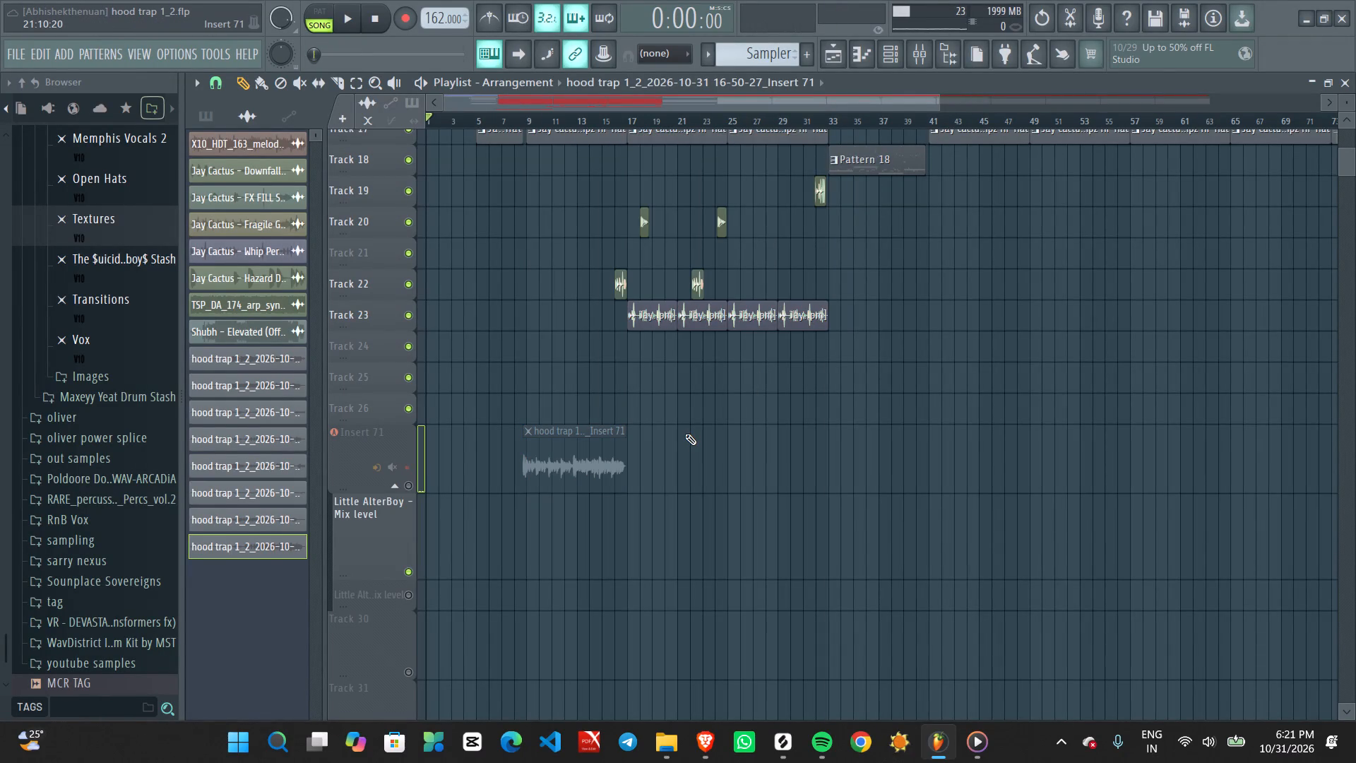
click(404, 485)
key(space)
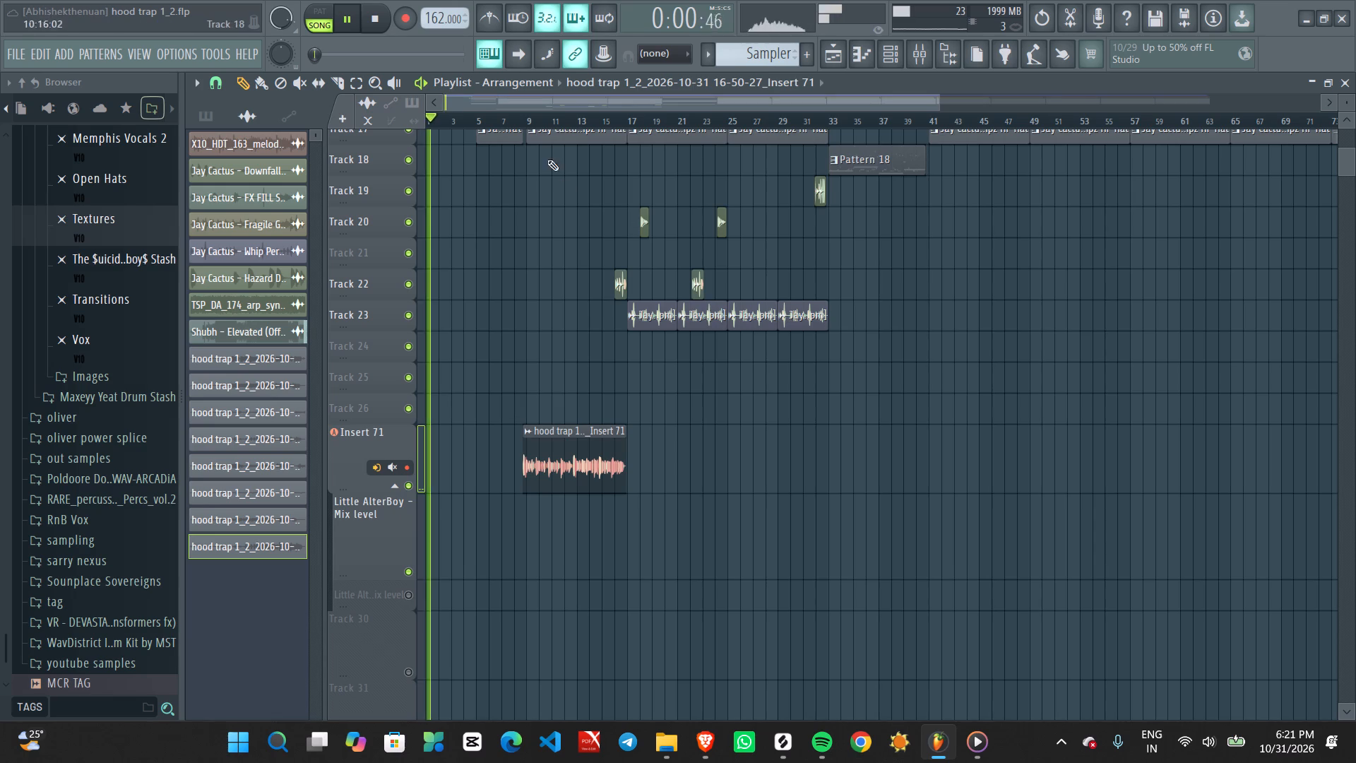
click(519, 117)
ctrl+scroll(658, 418, up, 3)
middle_drag(667, 421, 834, 444)
scroll(833, 445, up, 1)
ctrl+scroll(731, 418, down, 2)
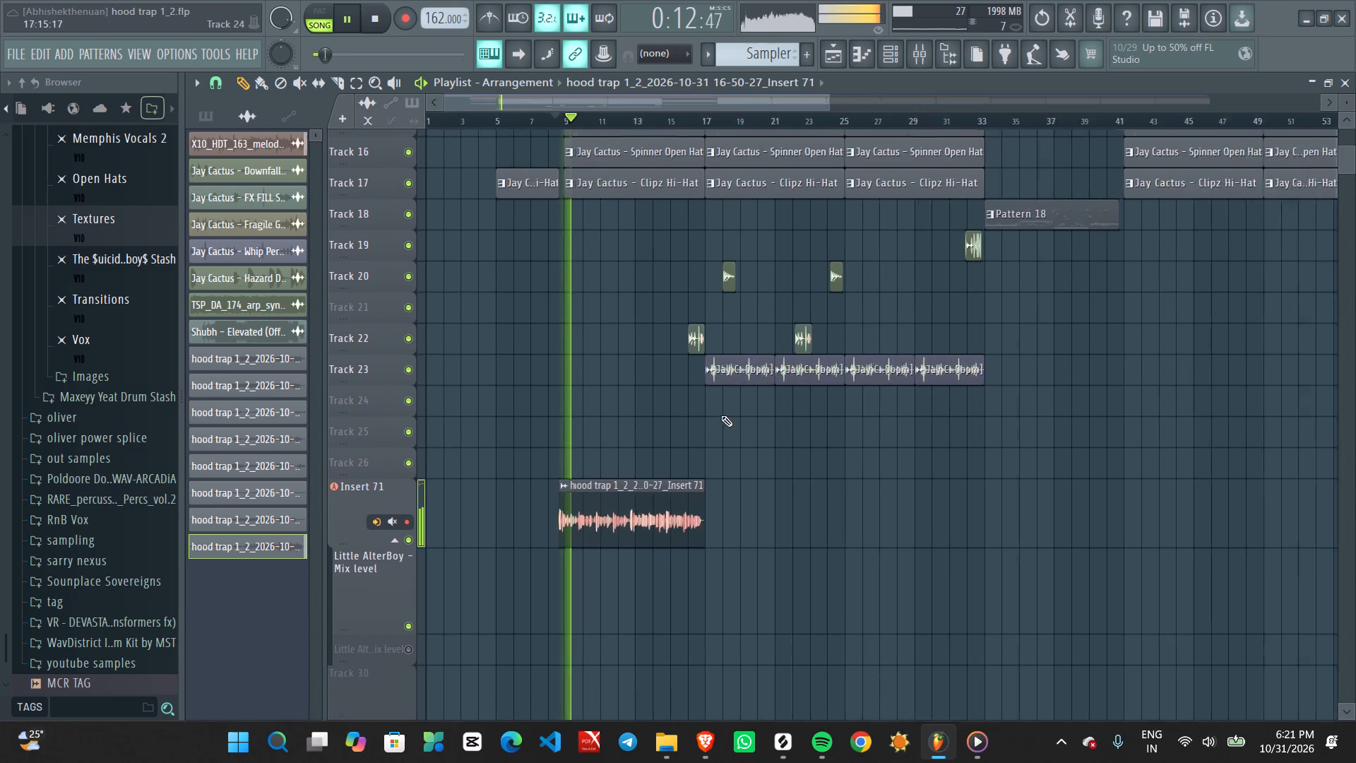
ctrl+scroll(721, 415, down, 1)
ctrl+scroll(689, 497, up, 1)
middle_drag(732, 509, 853, 344)
ctrl+scroll(699, 355, down, 1)
ctrl+scroll(547, 518, up, 1)
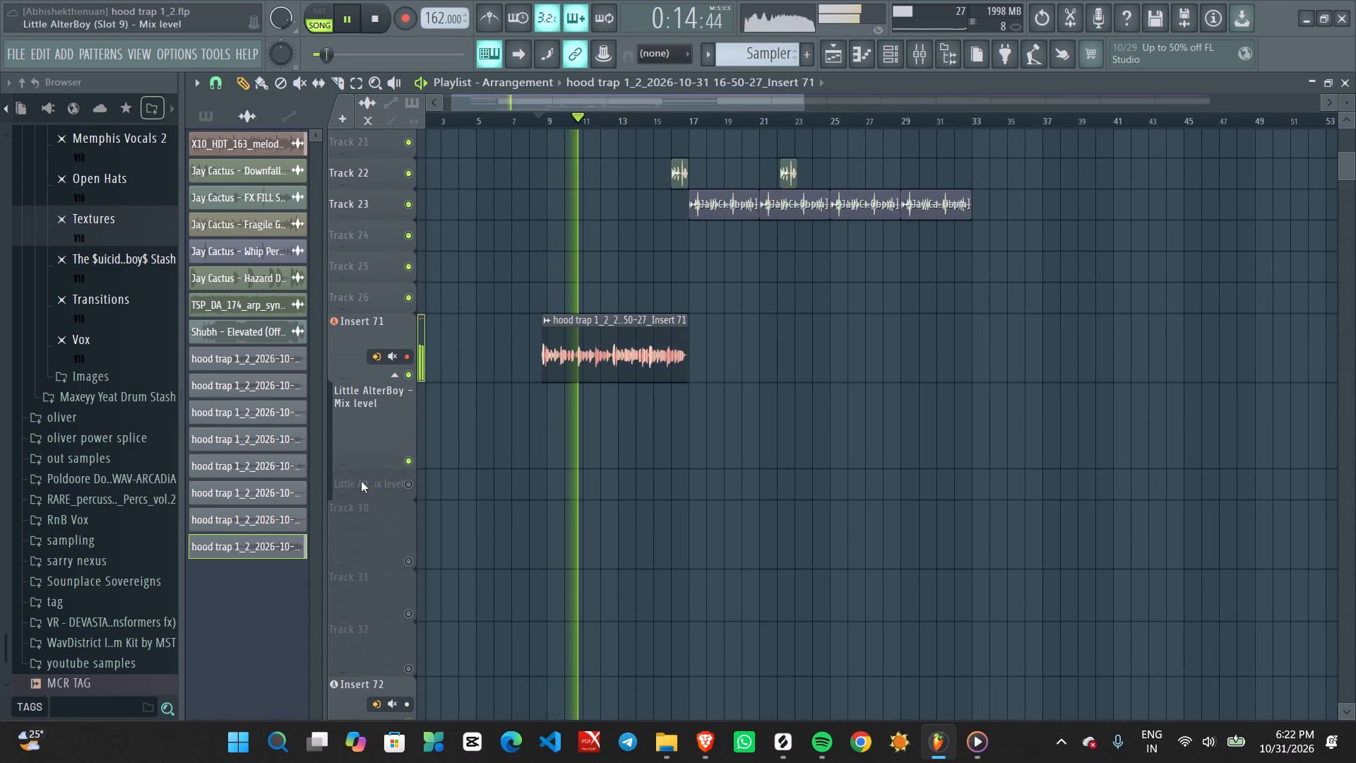
Move the vocal clip from Insert 71 down to the Little AlterBoy - Mix level track, deselect it and stop playback.
ctrl+drag(623, 312, 664, 403)
key(shift+Down)
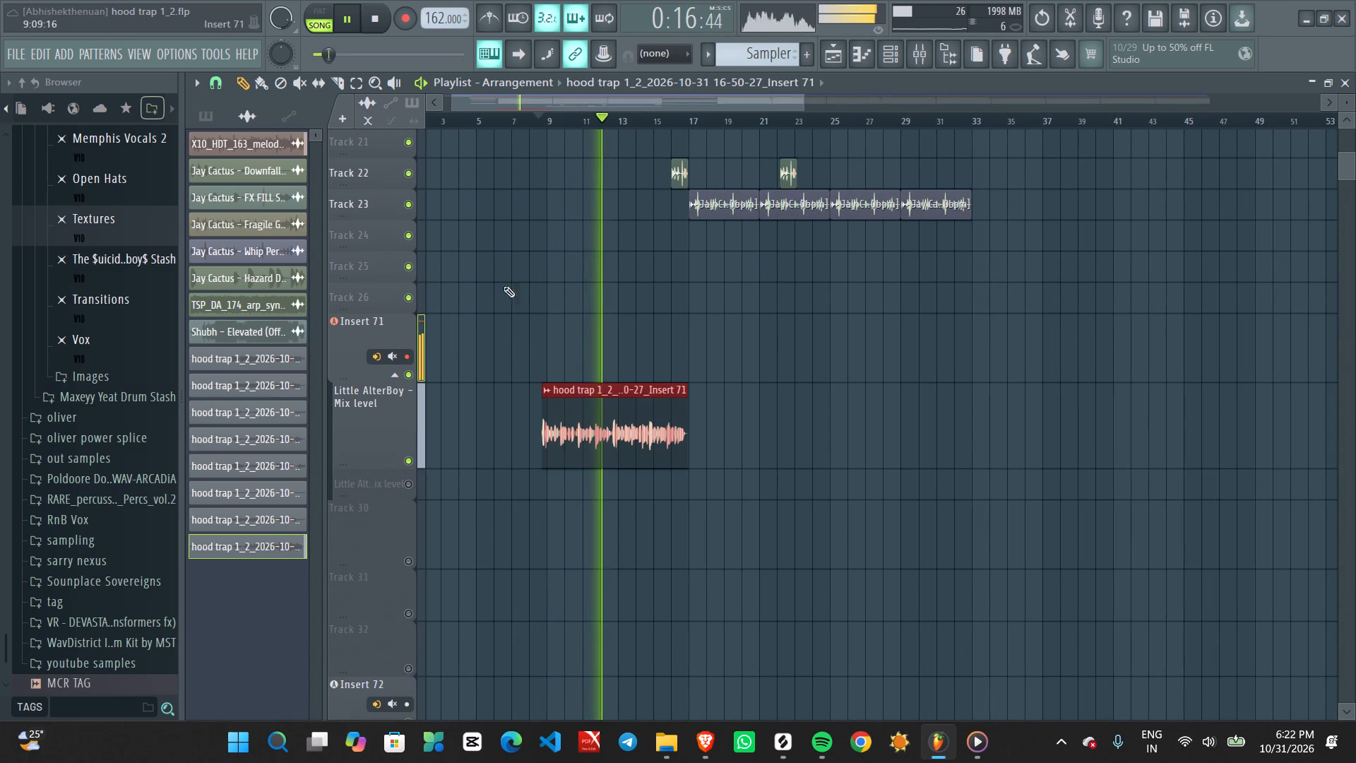
ctrl+click(742, 342)
key(space)
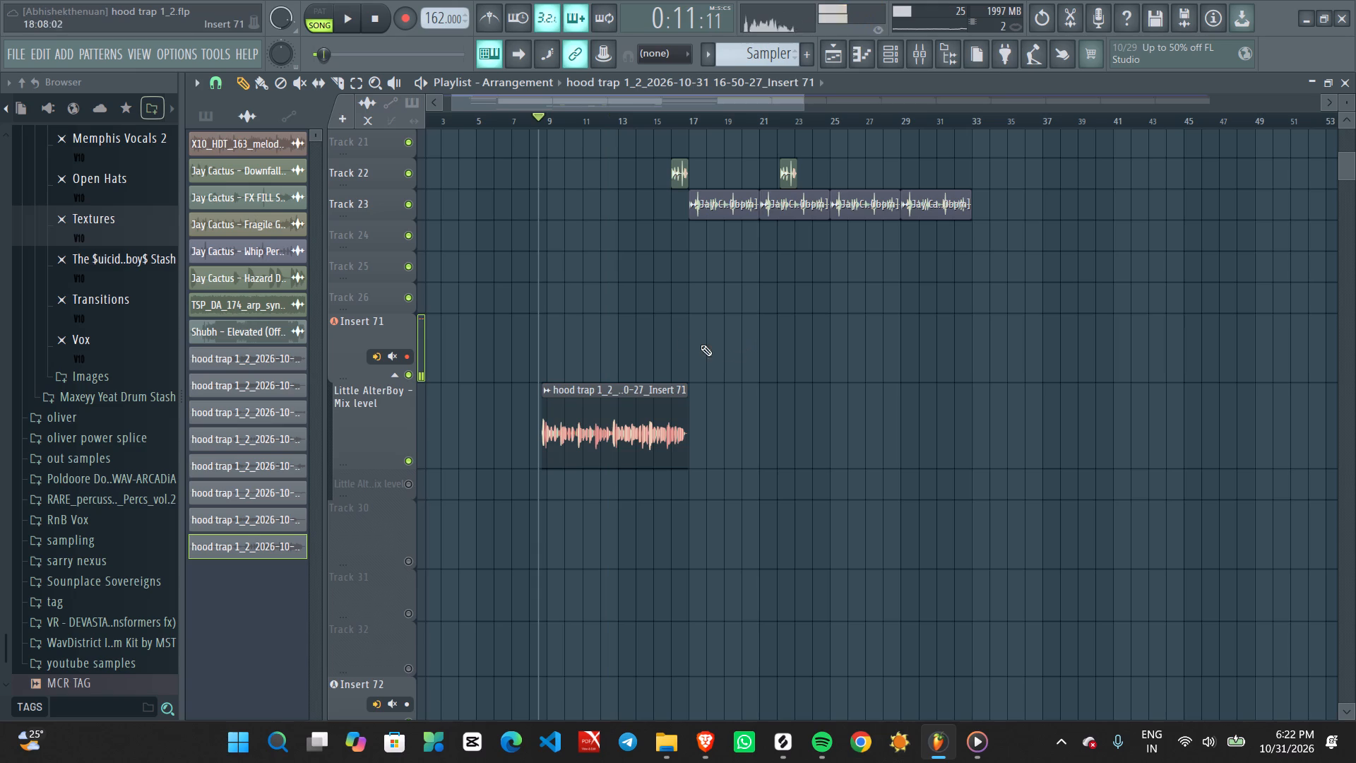
Make the Little AlterBoy (Slot 9) - Mix level track taller and unmute it while the song plays.
key(space)
ctrl+scroll(715, 435, up, 3)
middle_drag(734, 399, 938, 357)
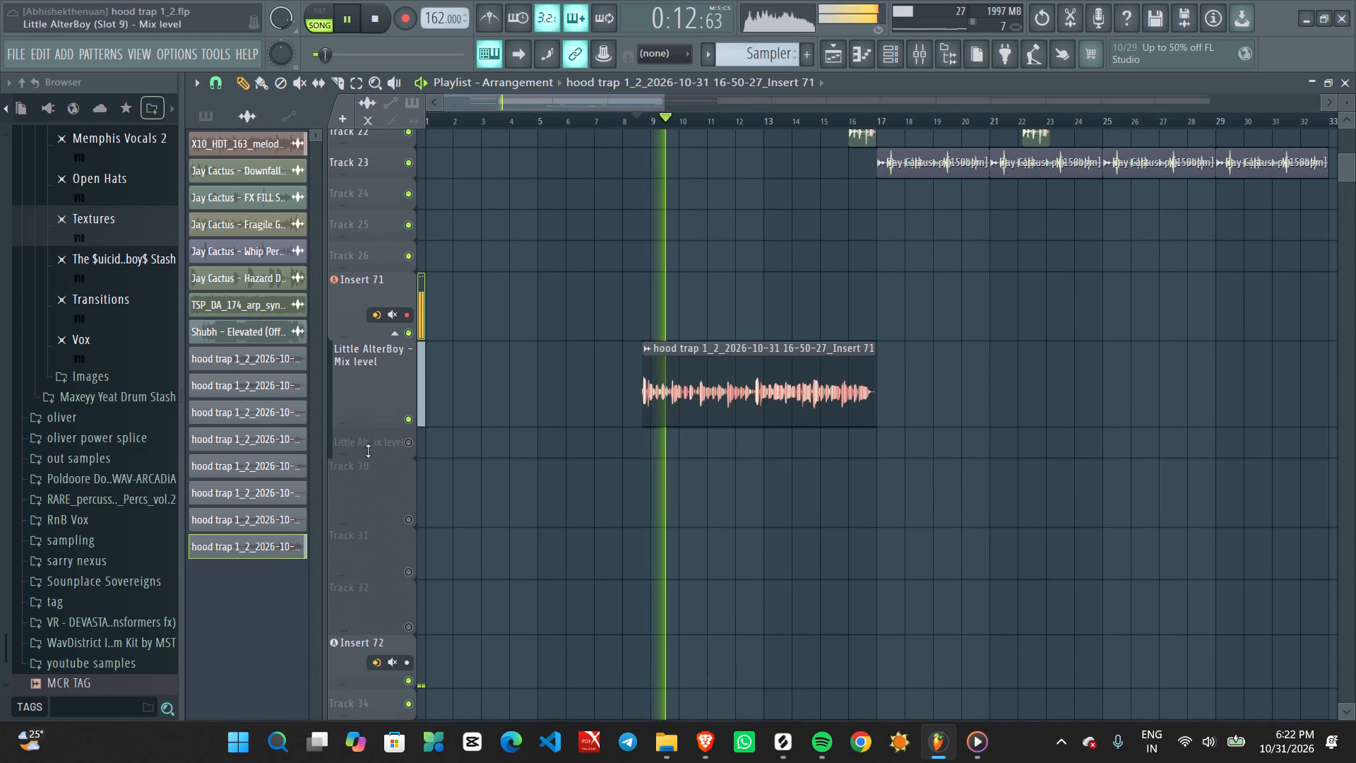
drag(379, 454, 379, 496)
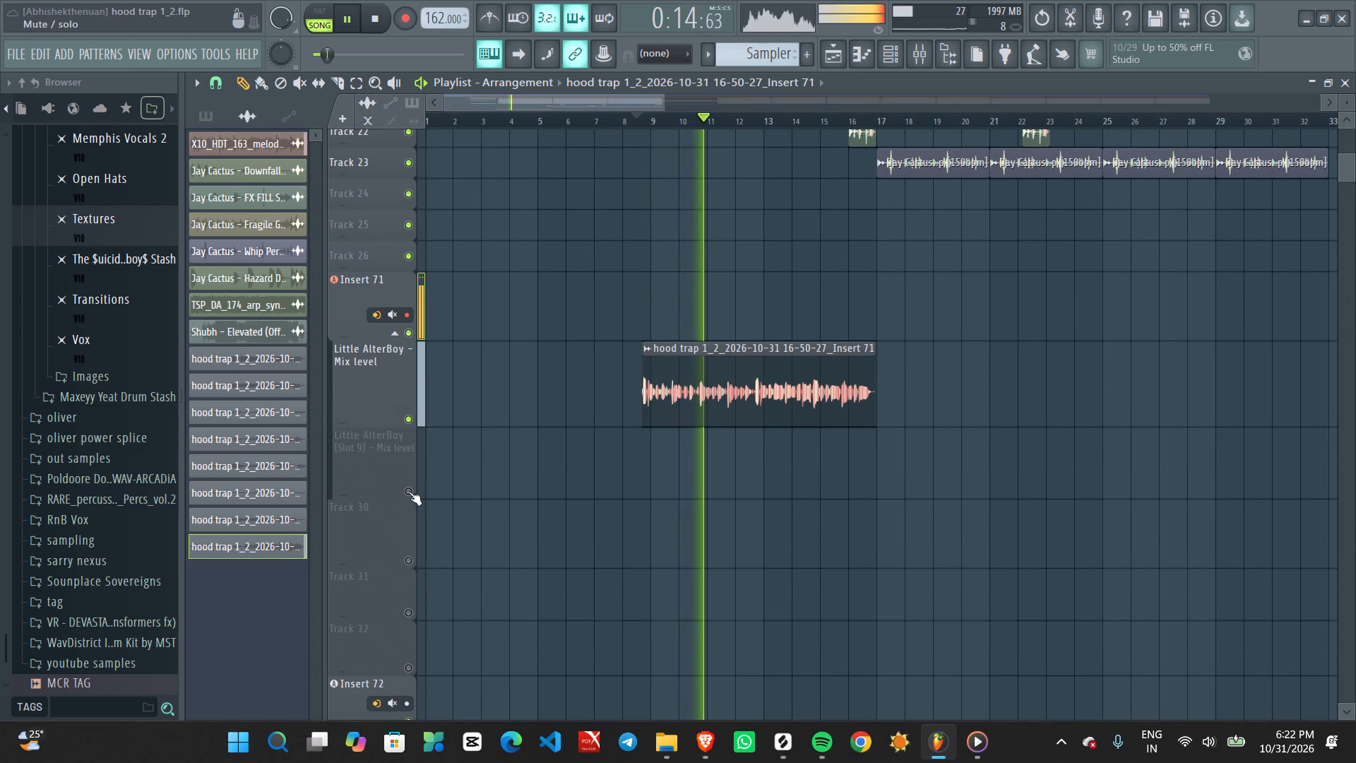
click(410, 491)
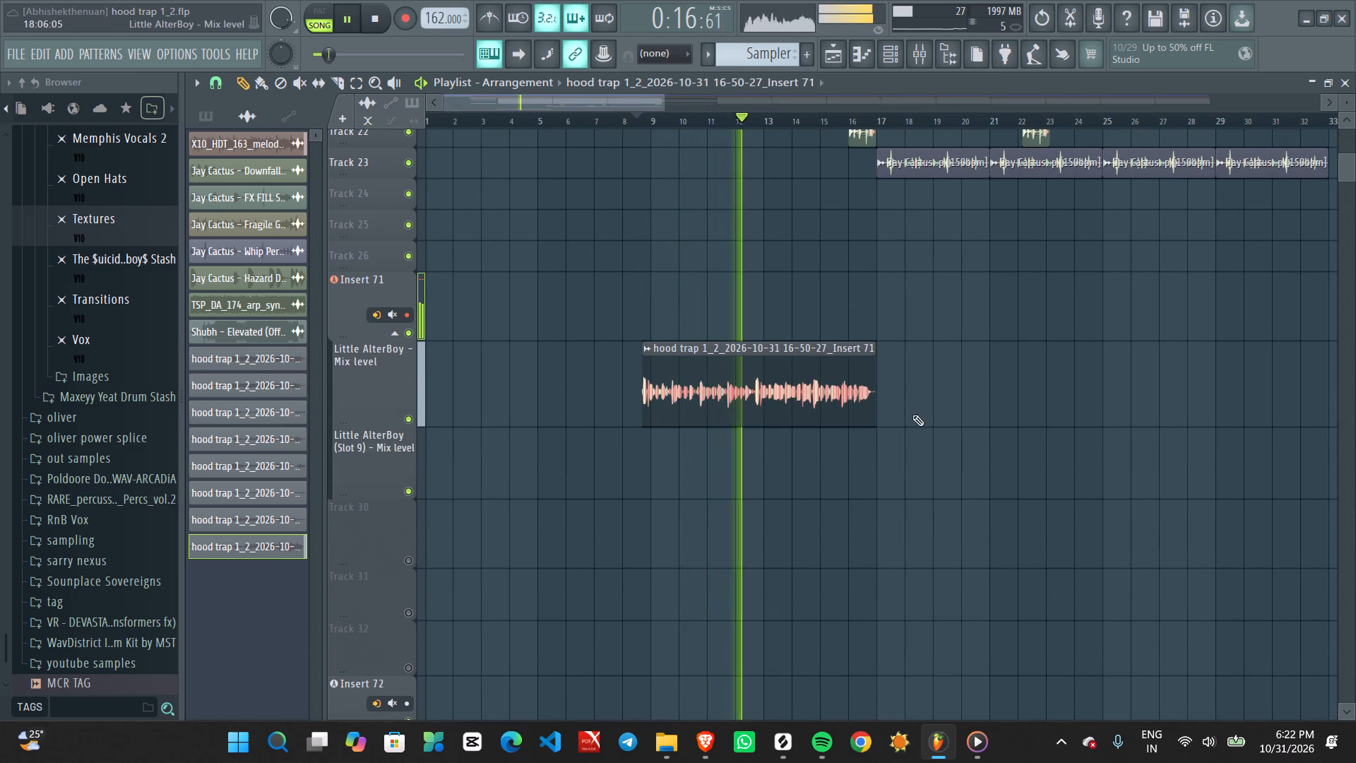
Listen to the vocal clip over the beat and on past its end at bar 17.
ctrl+scroll(912, 427, down, 4)
ctrl+scroll(846, 443, up, 2)
middle_drag(826, 443, 951, 438)
ctrl+scroll(933, 427, down, 3)
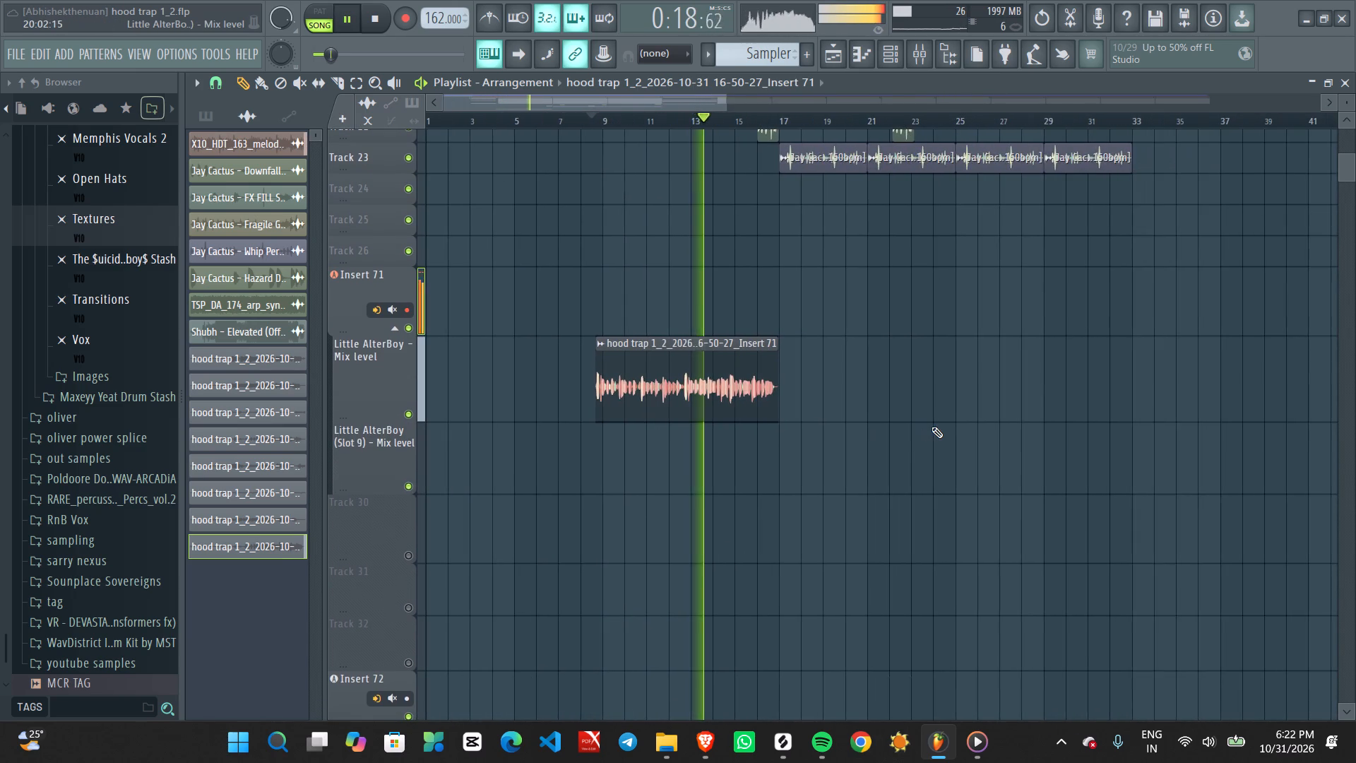
ctrl+scroll(821, 467, up, 2)
middle_drag(797, 462, 888, 464)
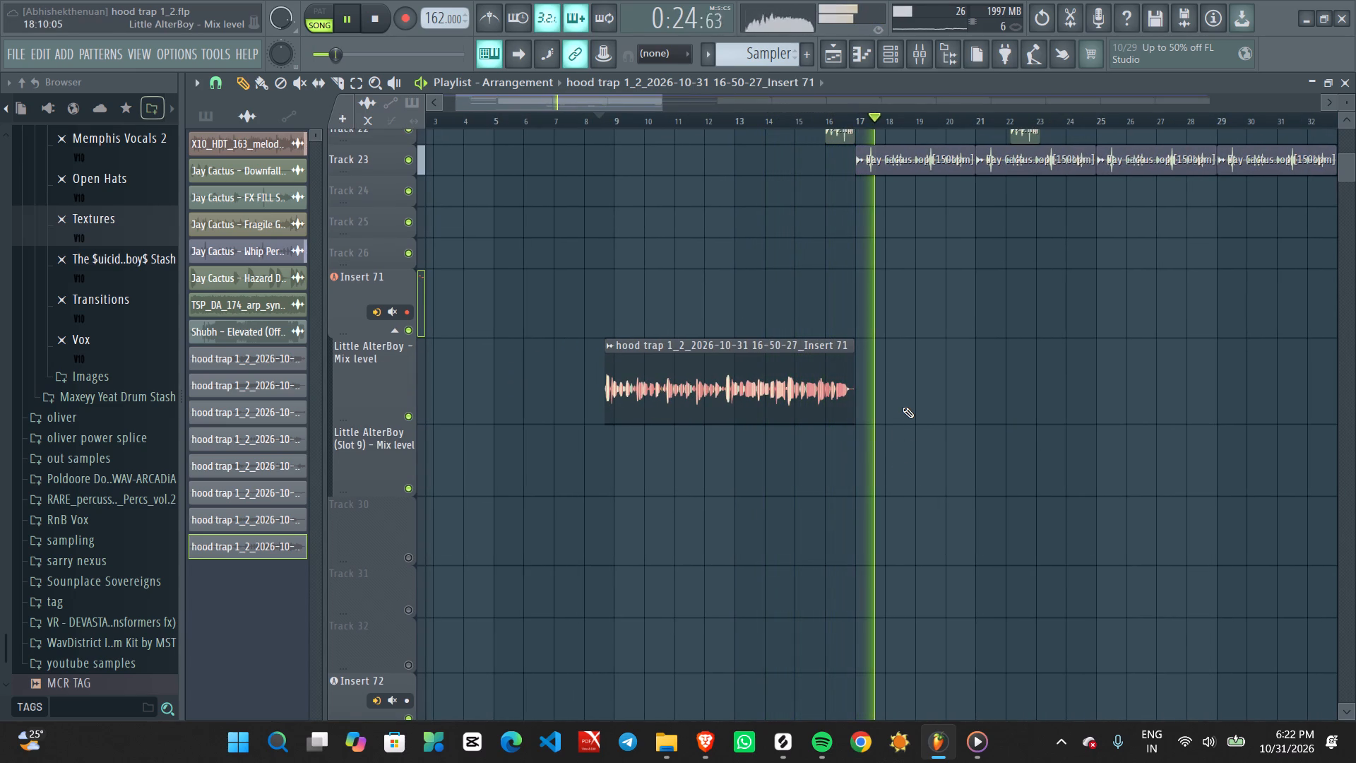
key(space)
key(space)
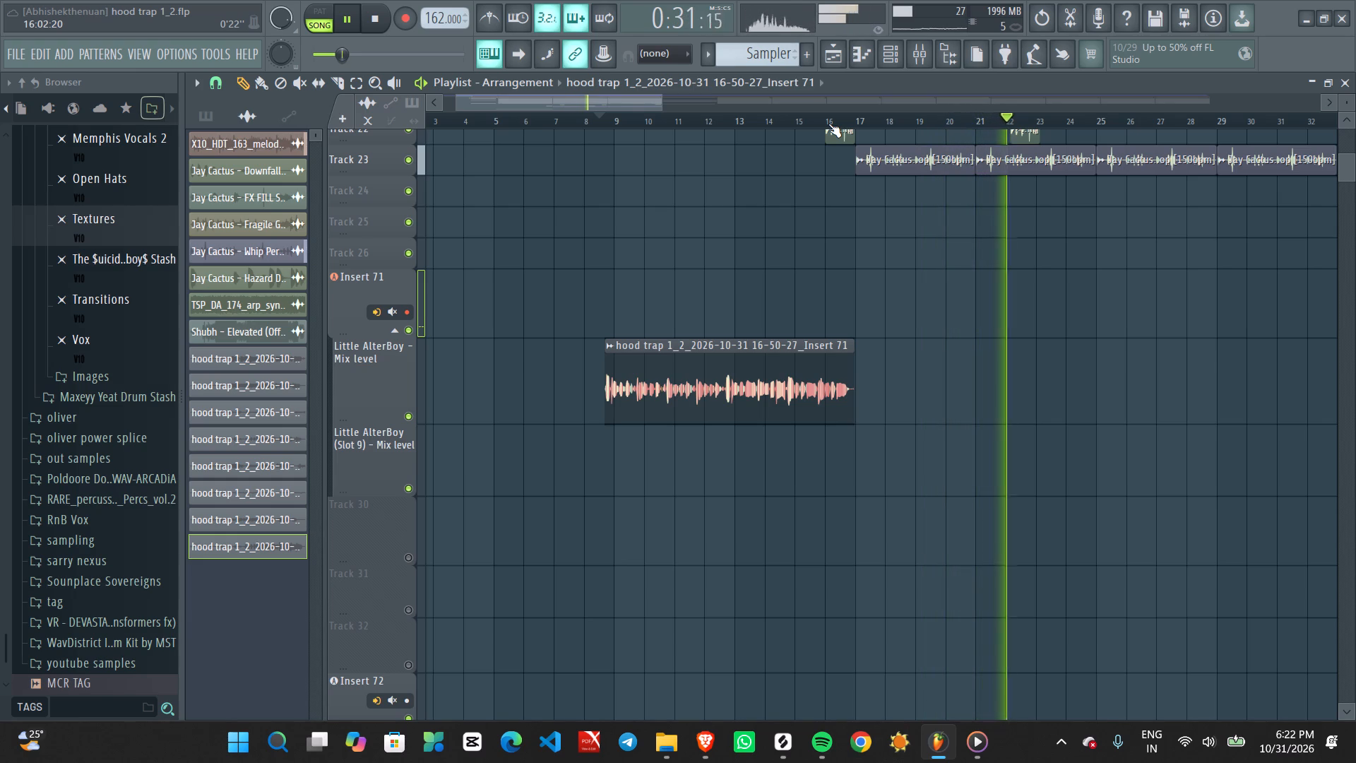
key(space)
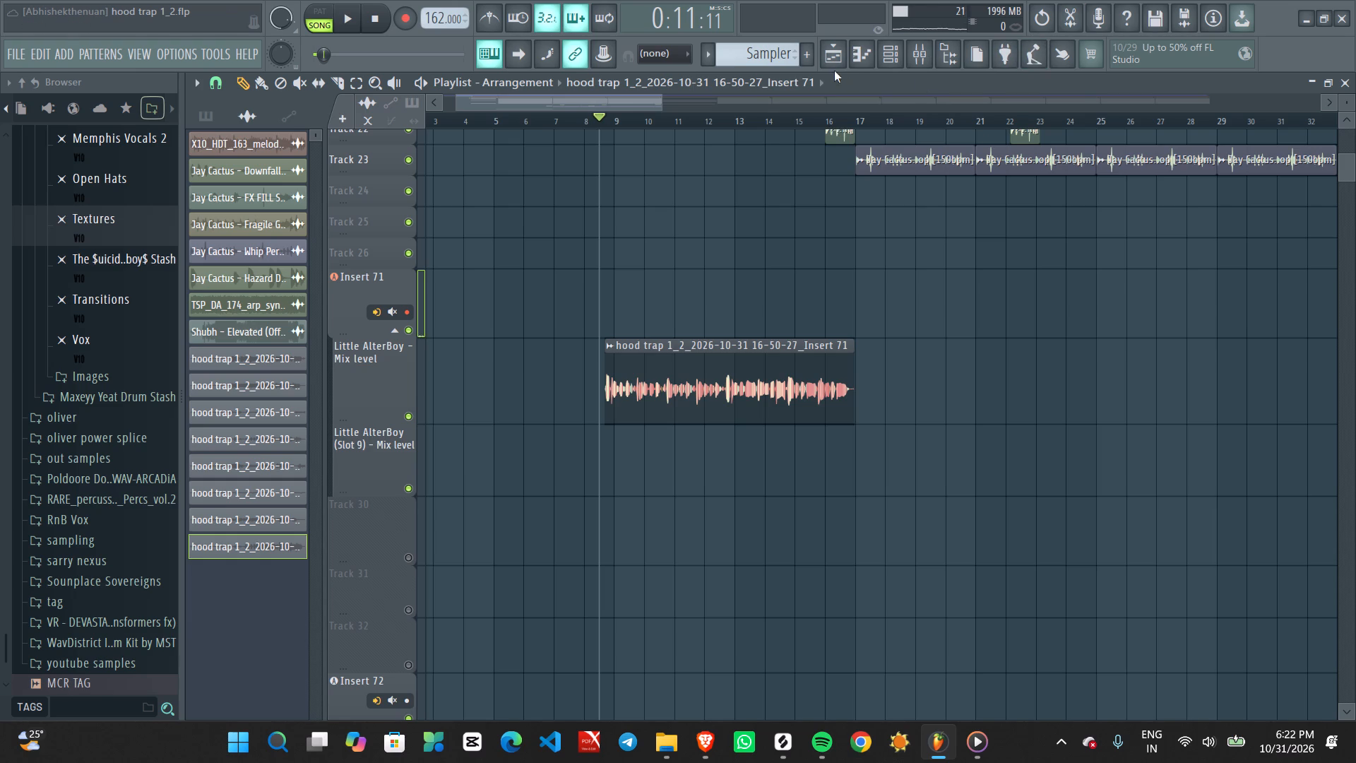
Audition the song from just before bar 17 and again from bar 12.
click(720, 124)
click(679, 122)
click(650, 123)
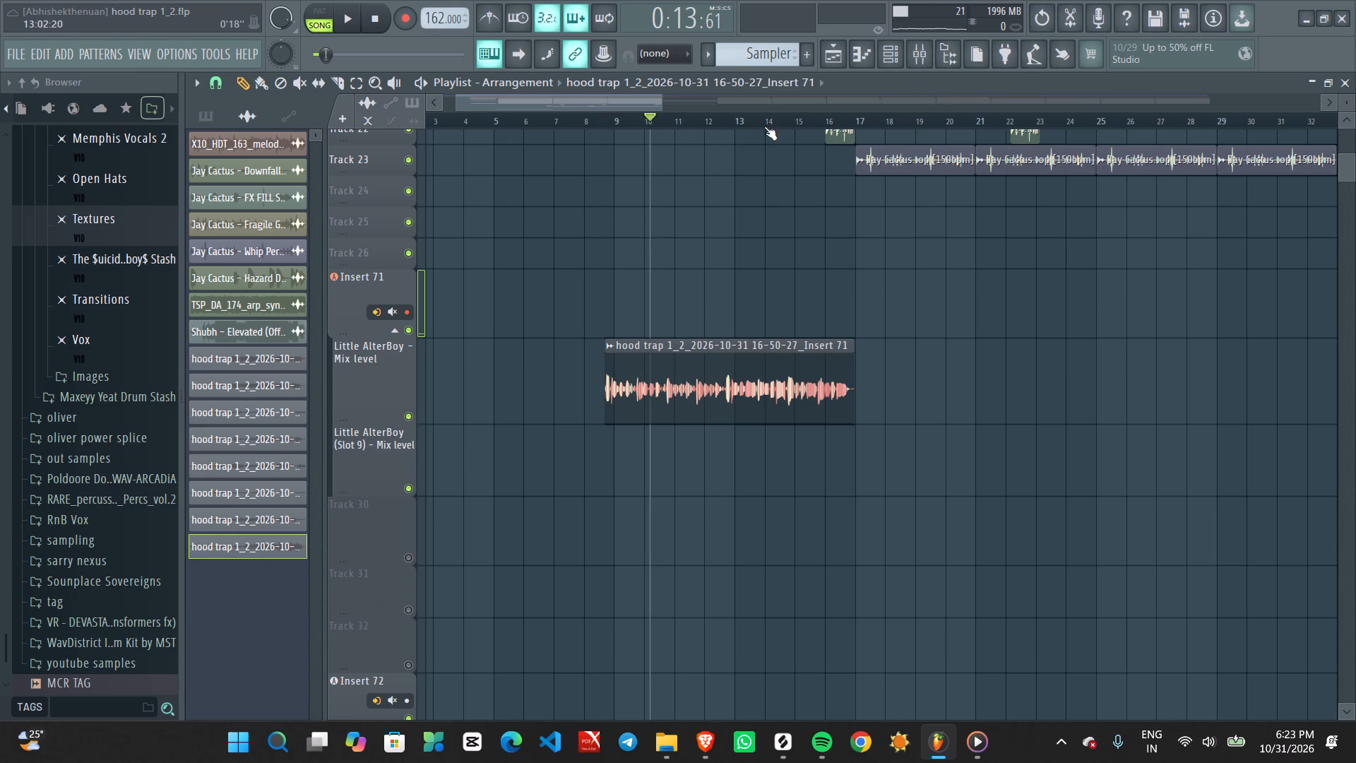
click(850, 121)
key(space)
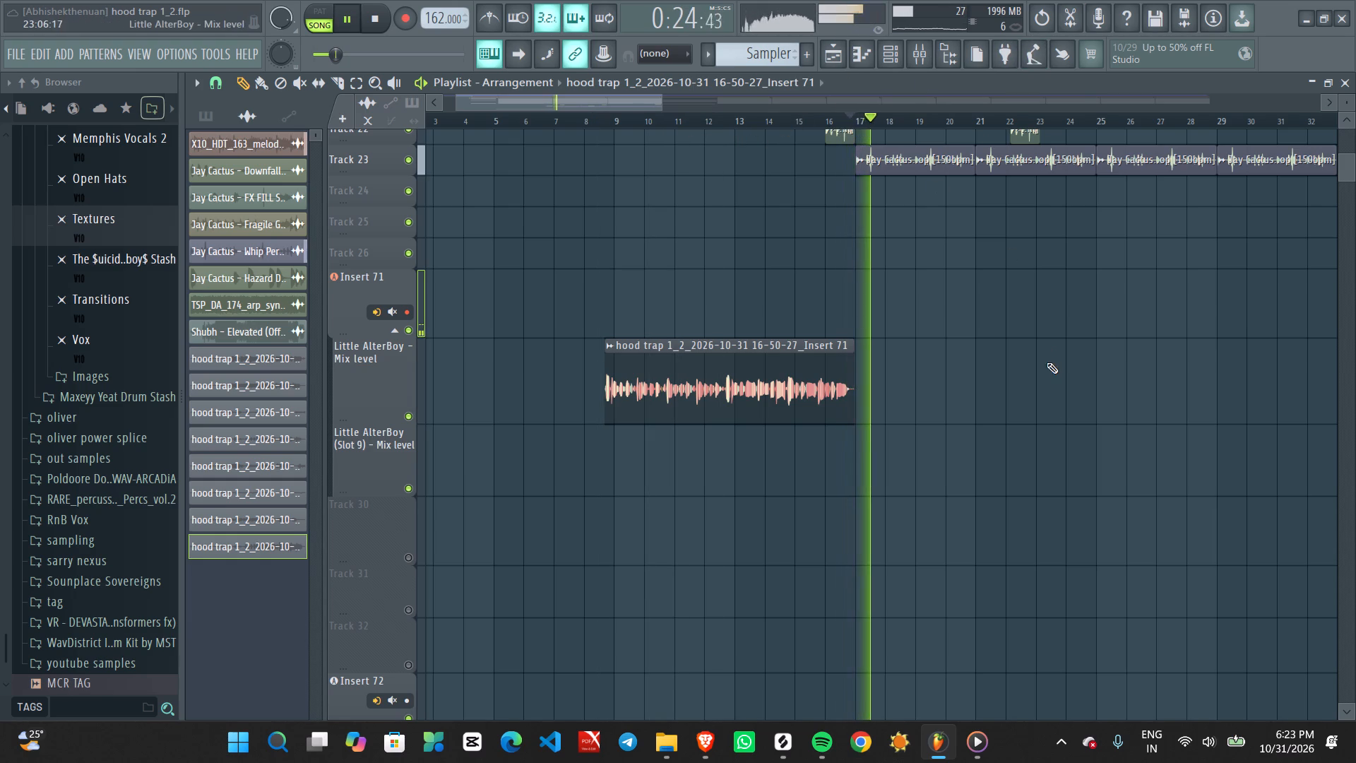
key(space)
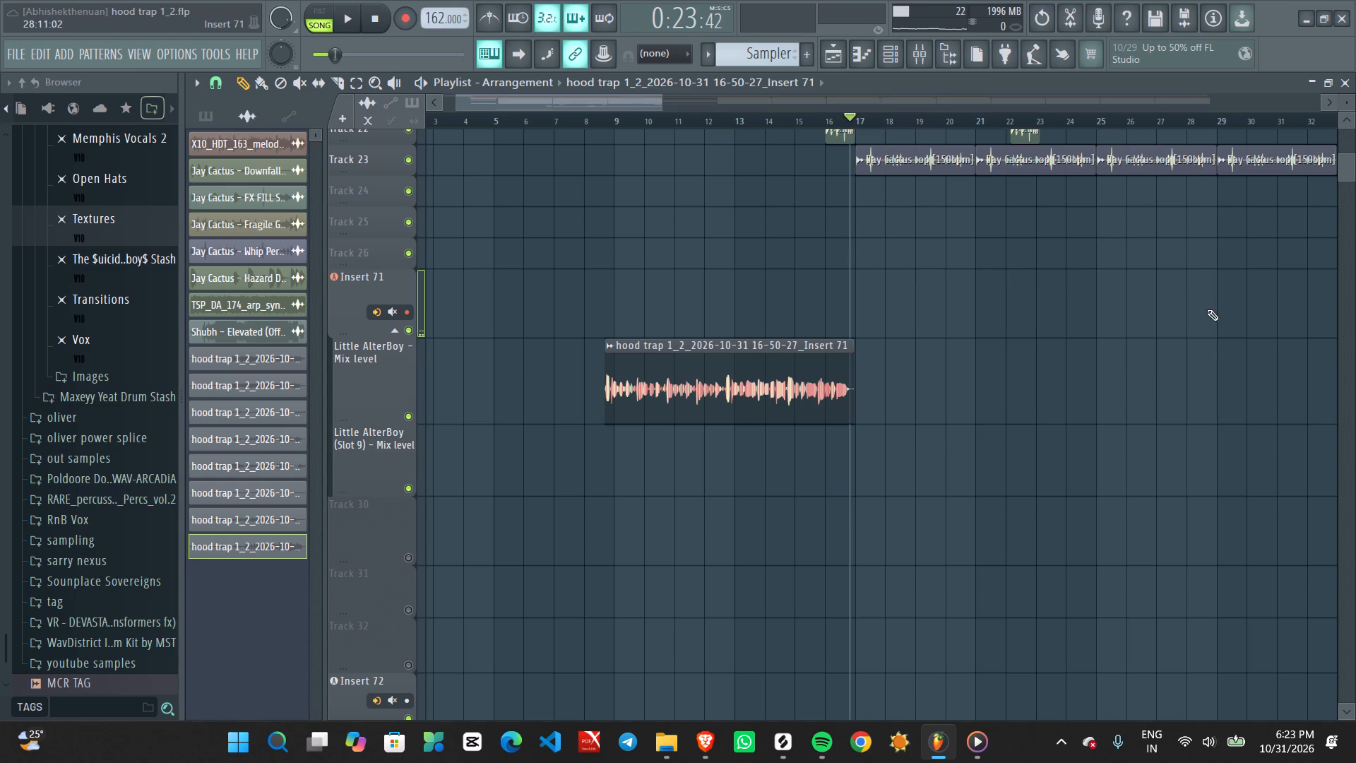
click(708, 124)
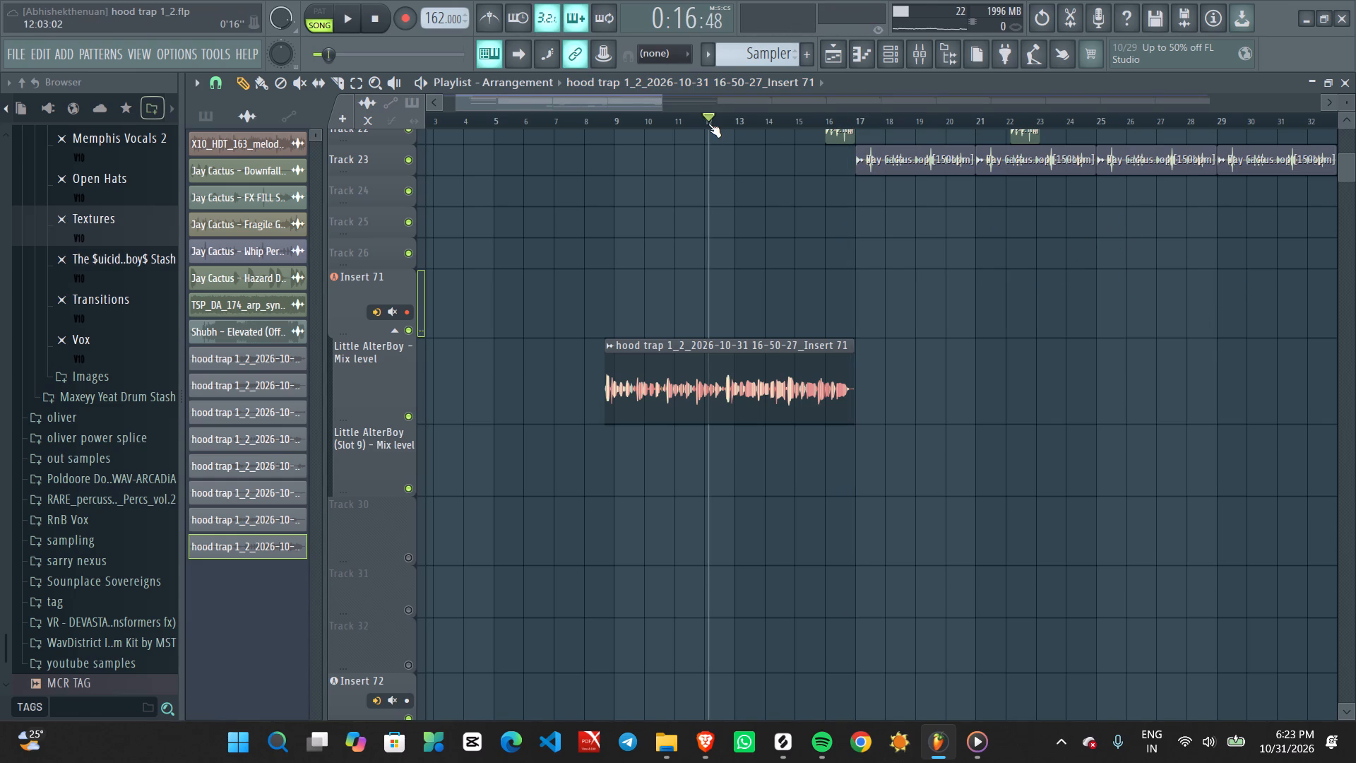
key(space)
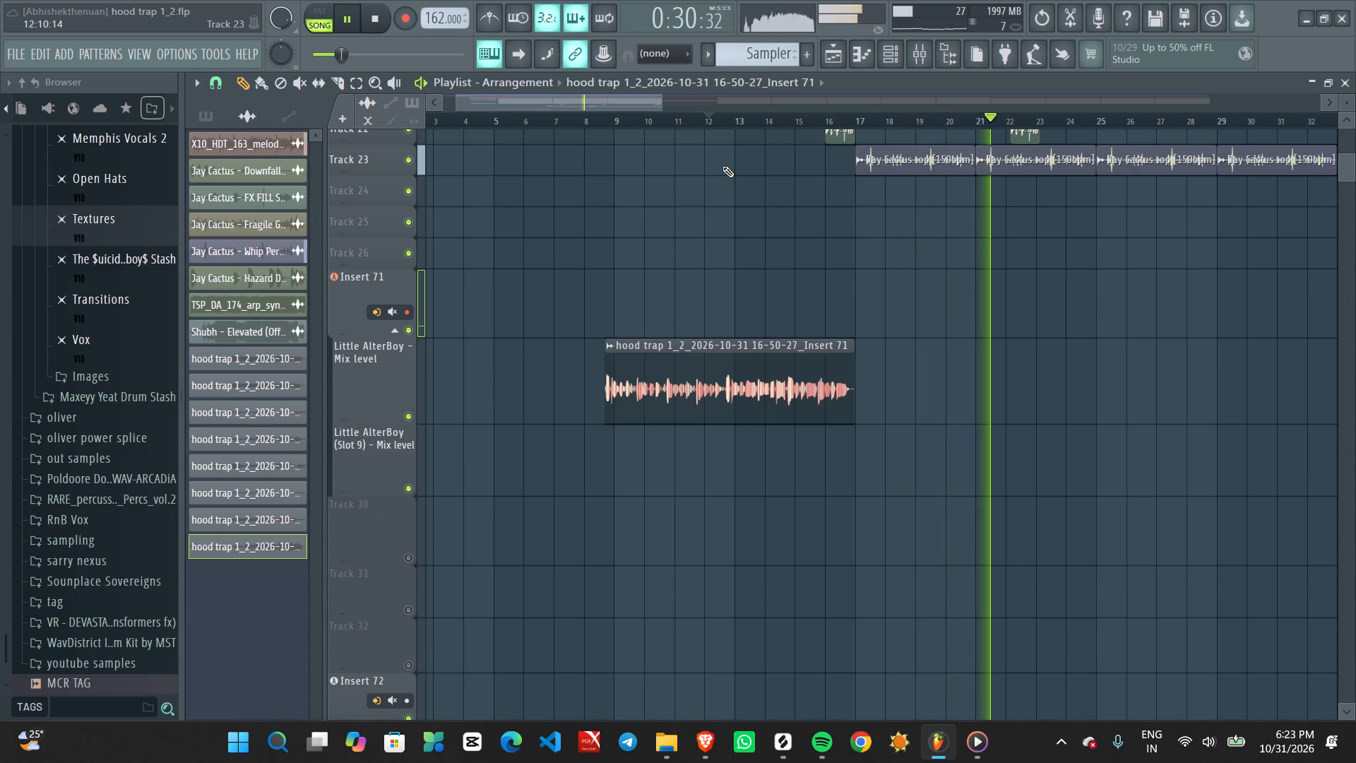
key(space)
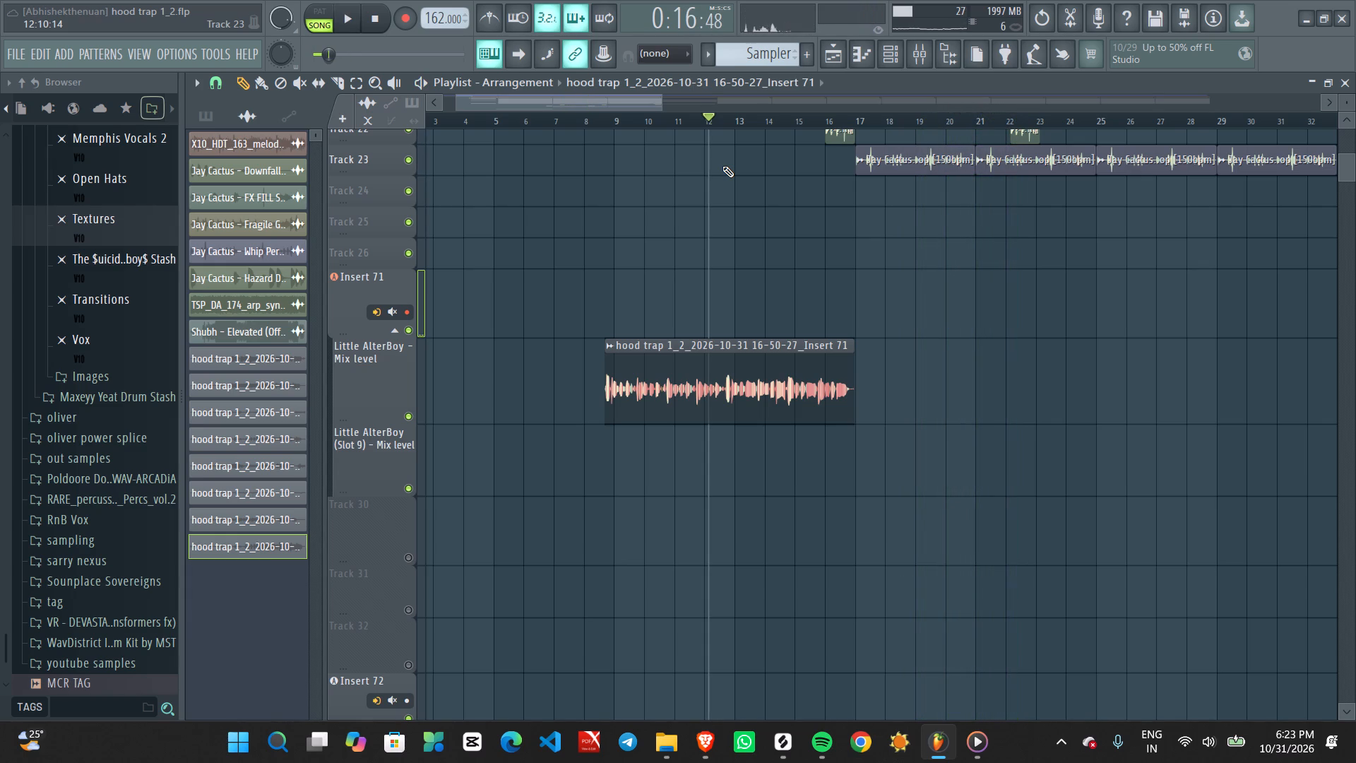
Arm recording and record a vocal take just over one bar long on Insert 71 from just before bar 12.
click(703, 121)
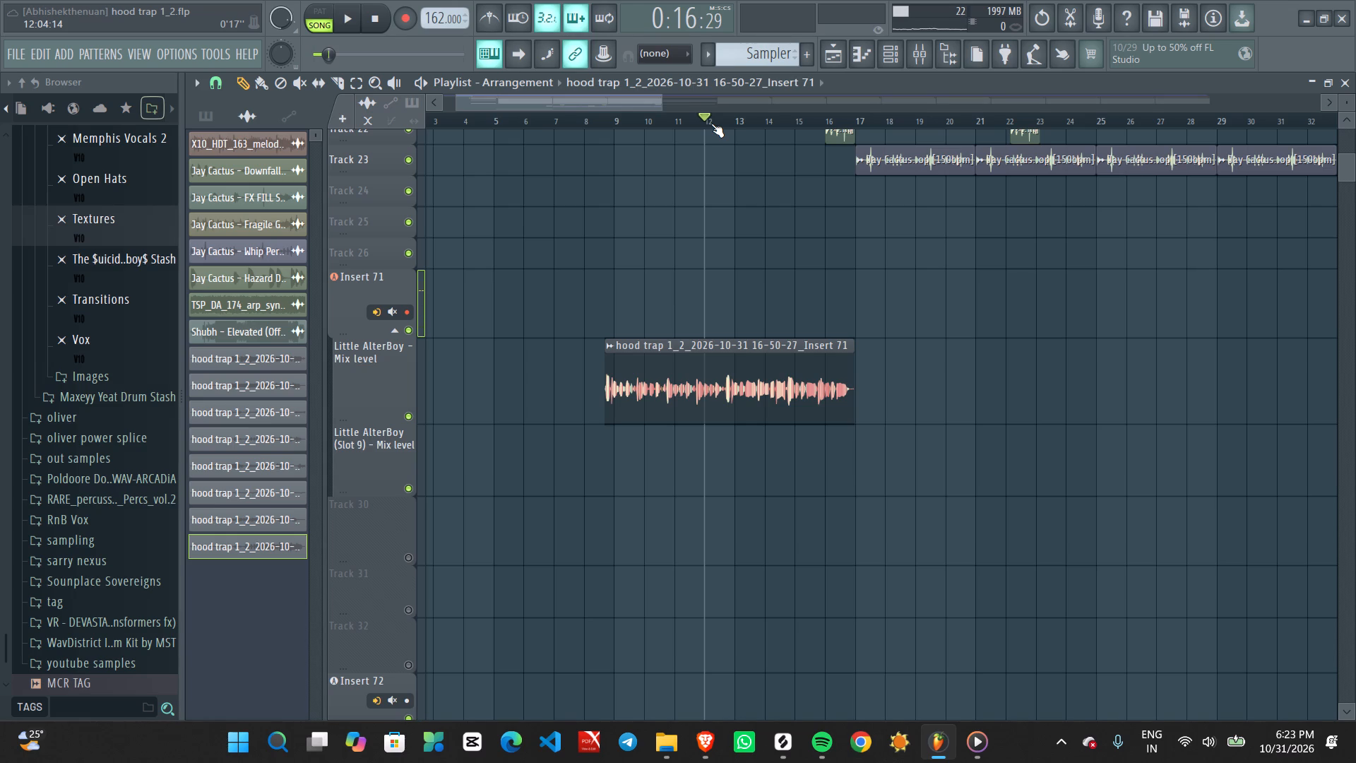
click(409, 15)
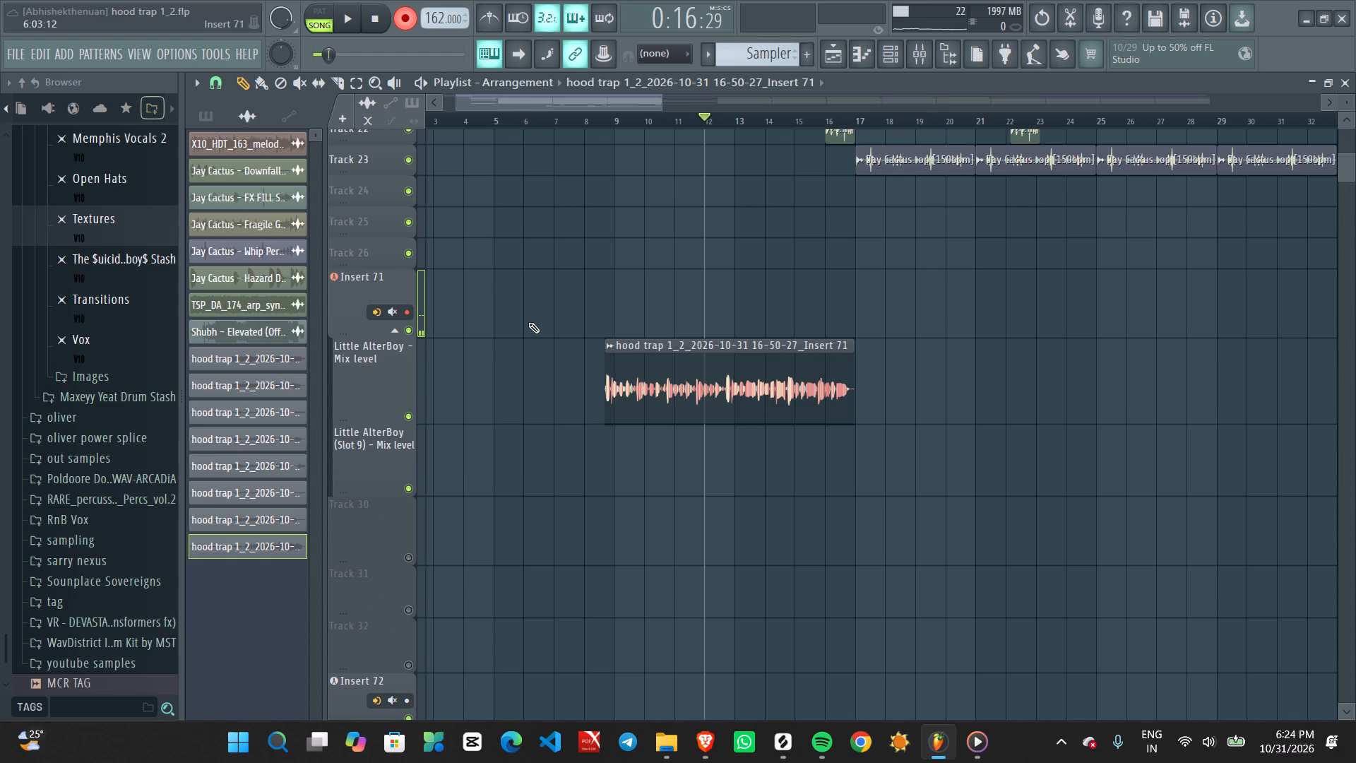
key(space)
key(space)
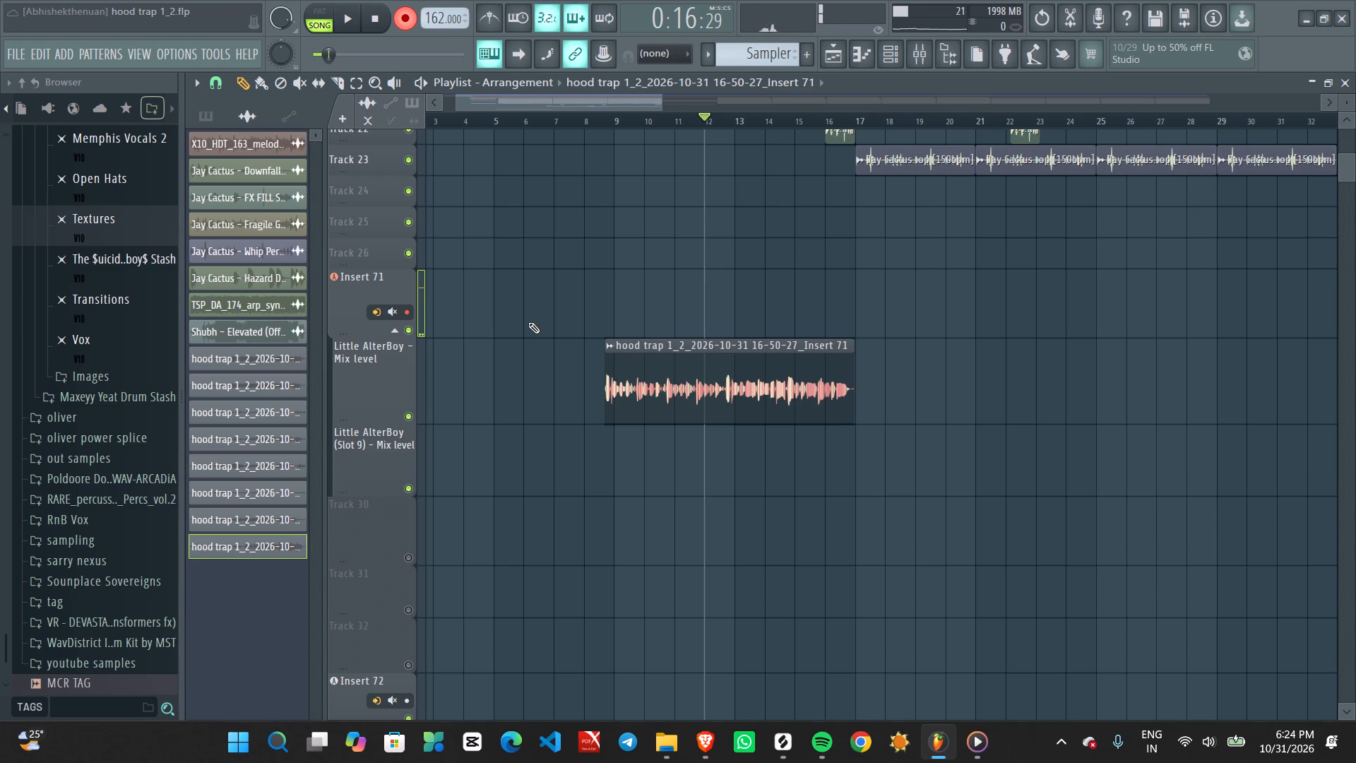
key(space)
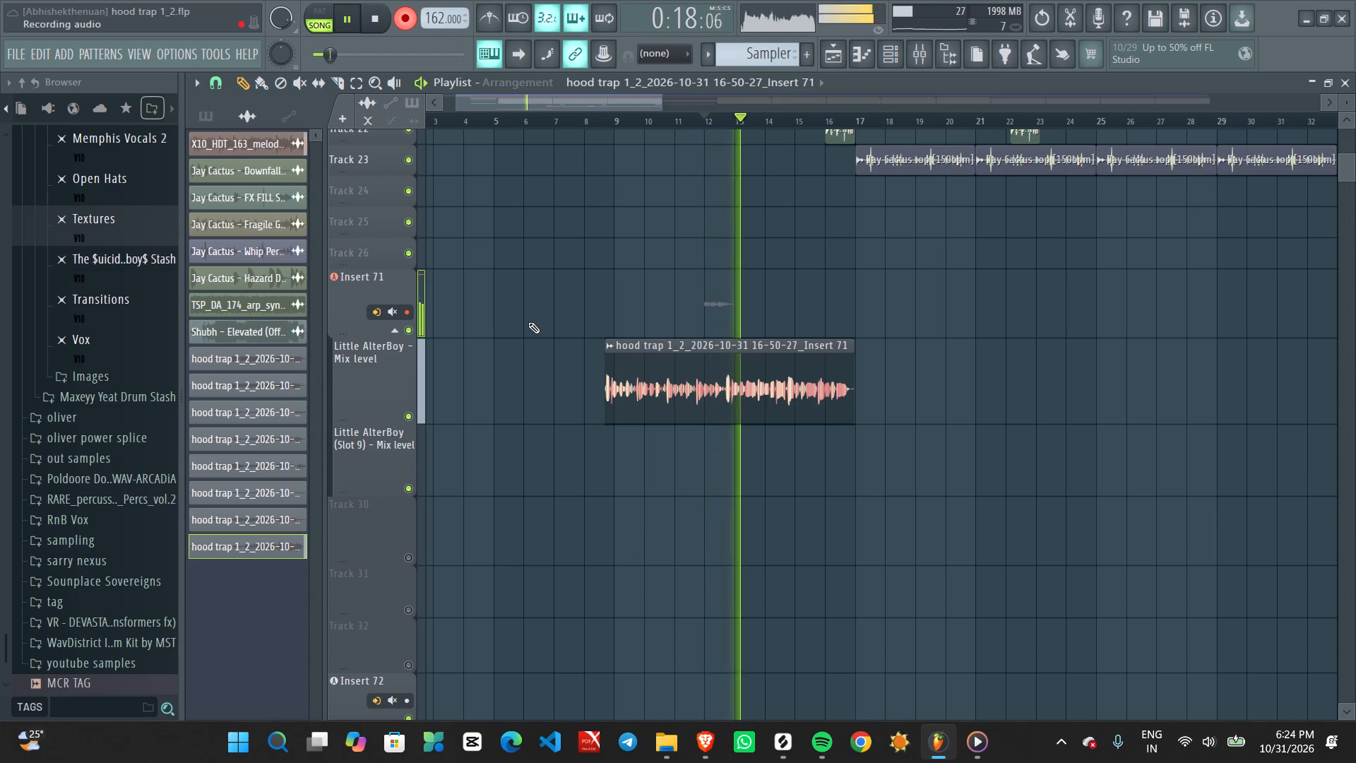
key(space)
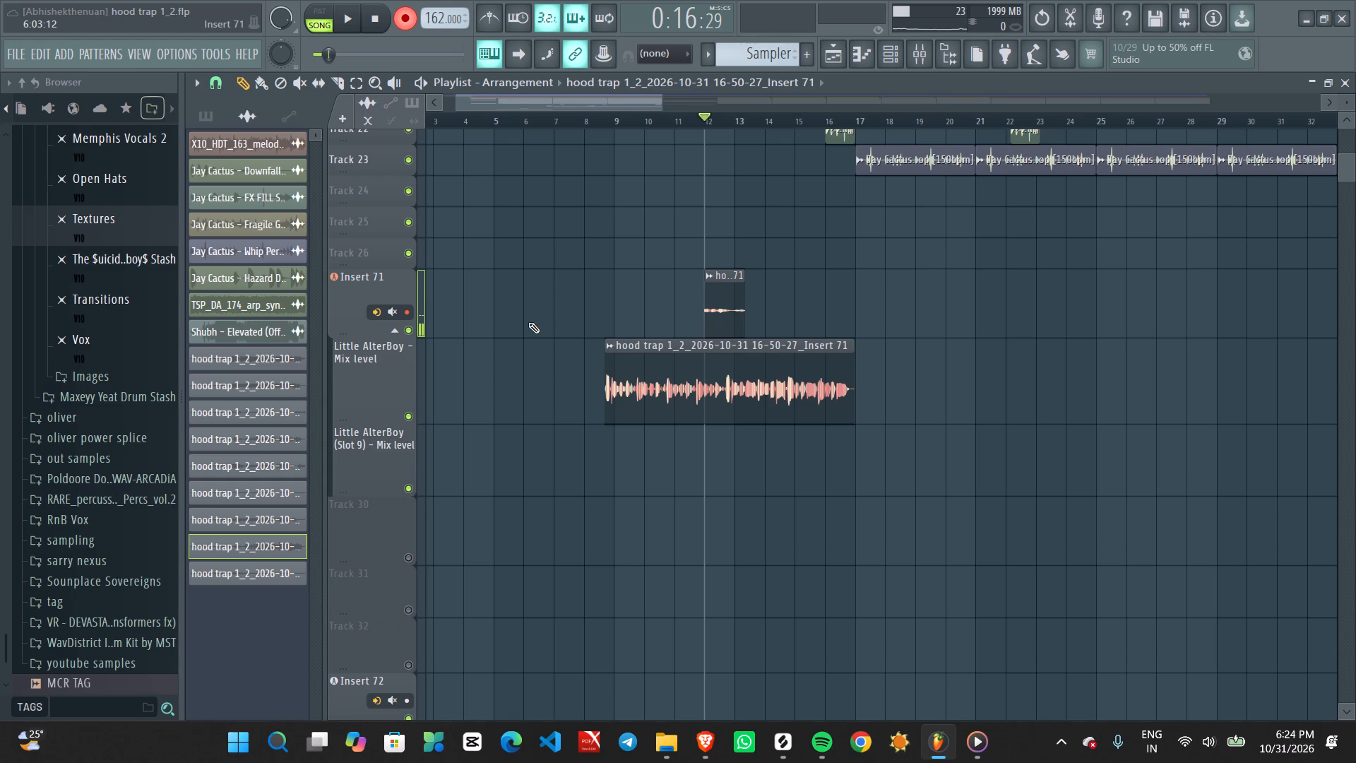
key(space)
key(space)
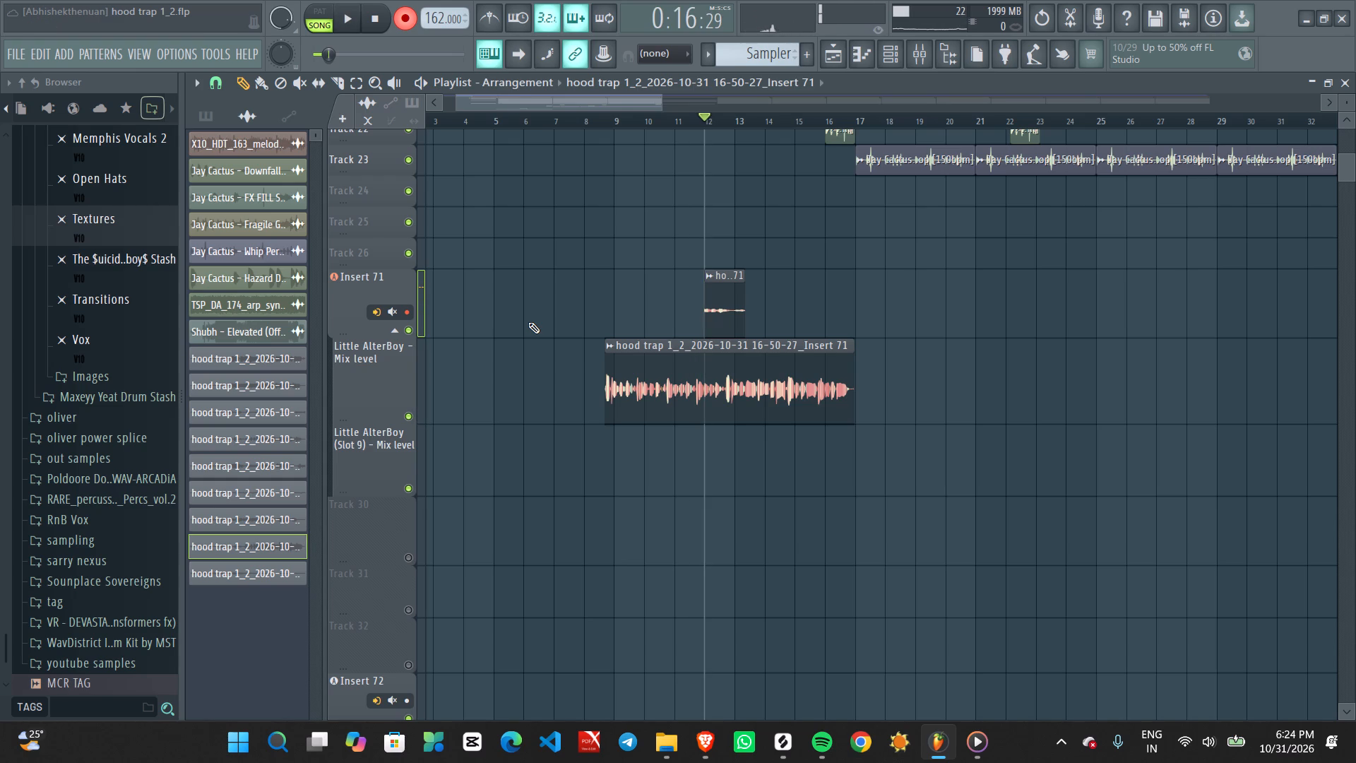
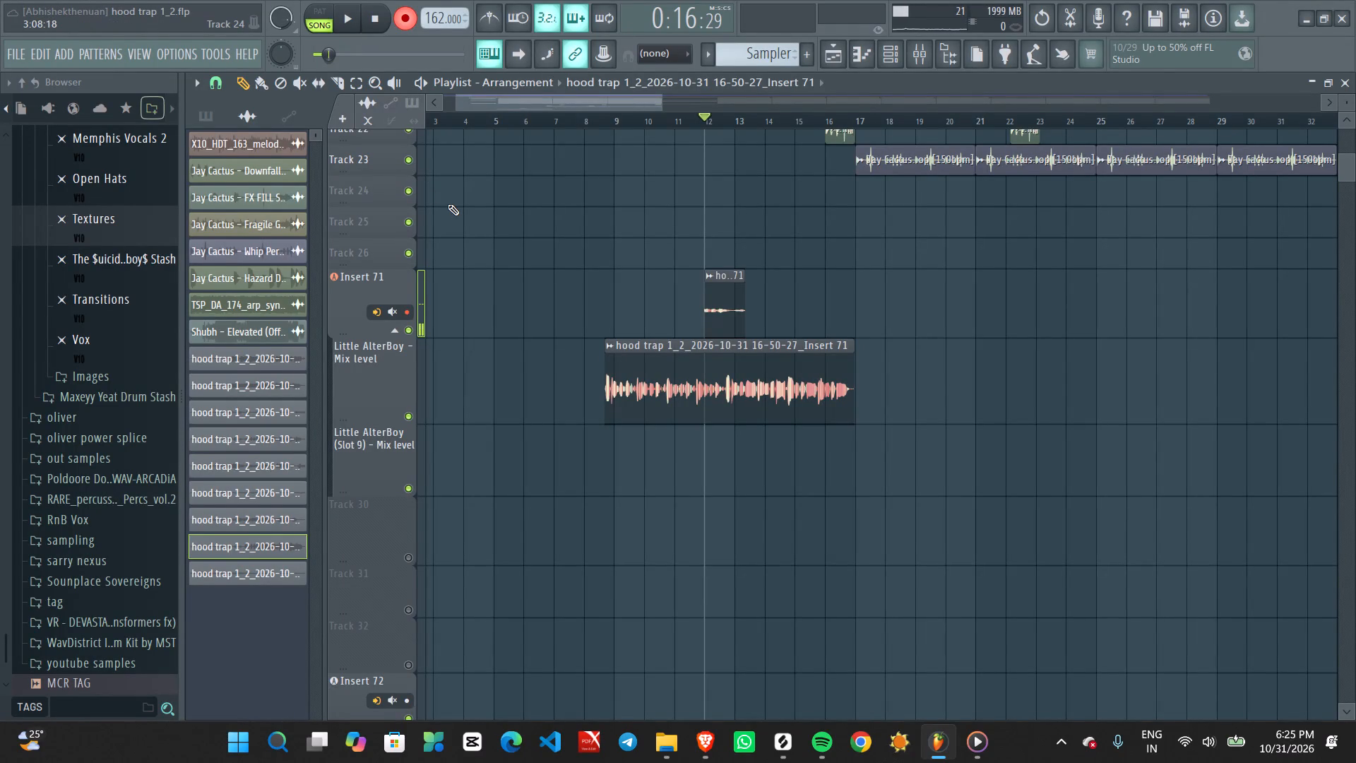
Delete the short bar 12 take on Insert 71 while recording from bar 11, and discard the new recording too.
click(674, 119)
key(space)
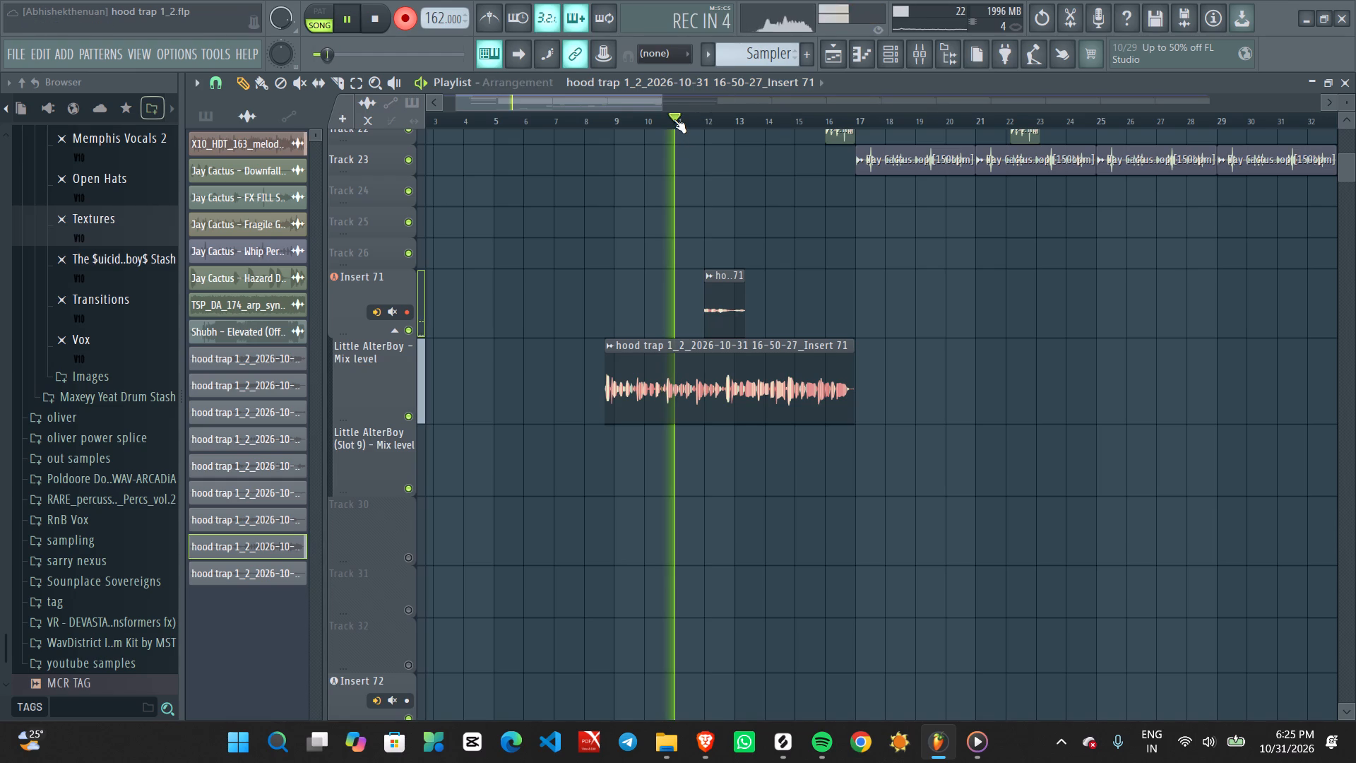
right_click(718, 300)
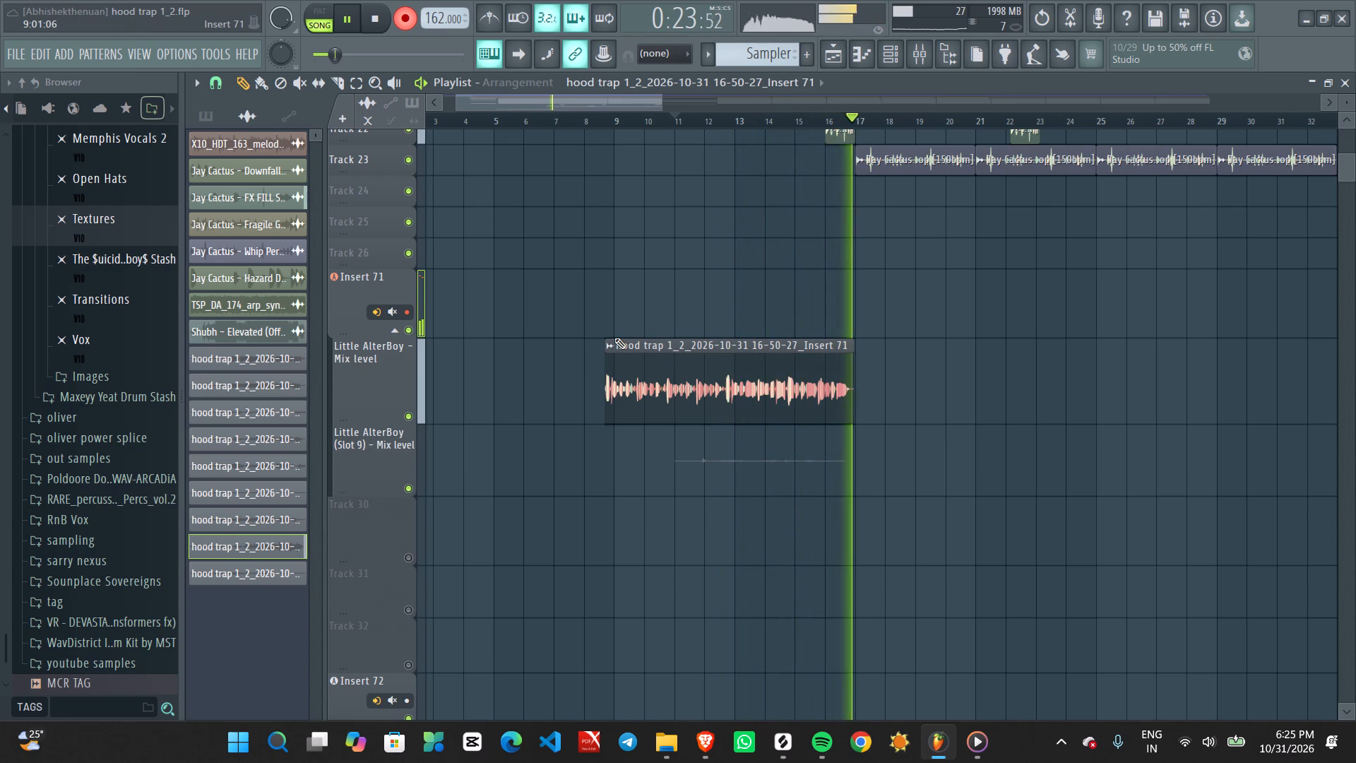
key(space)
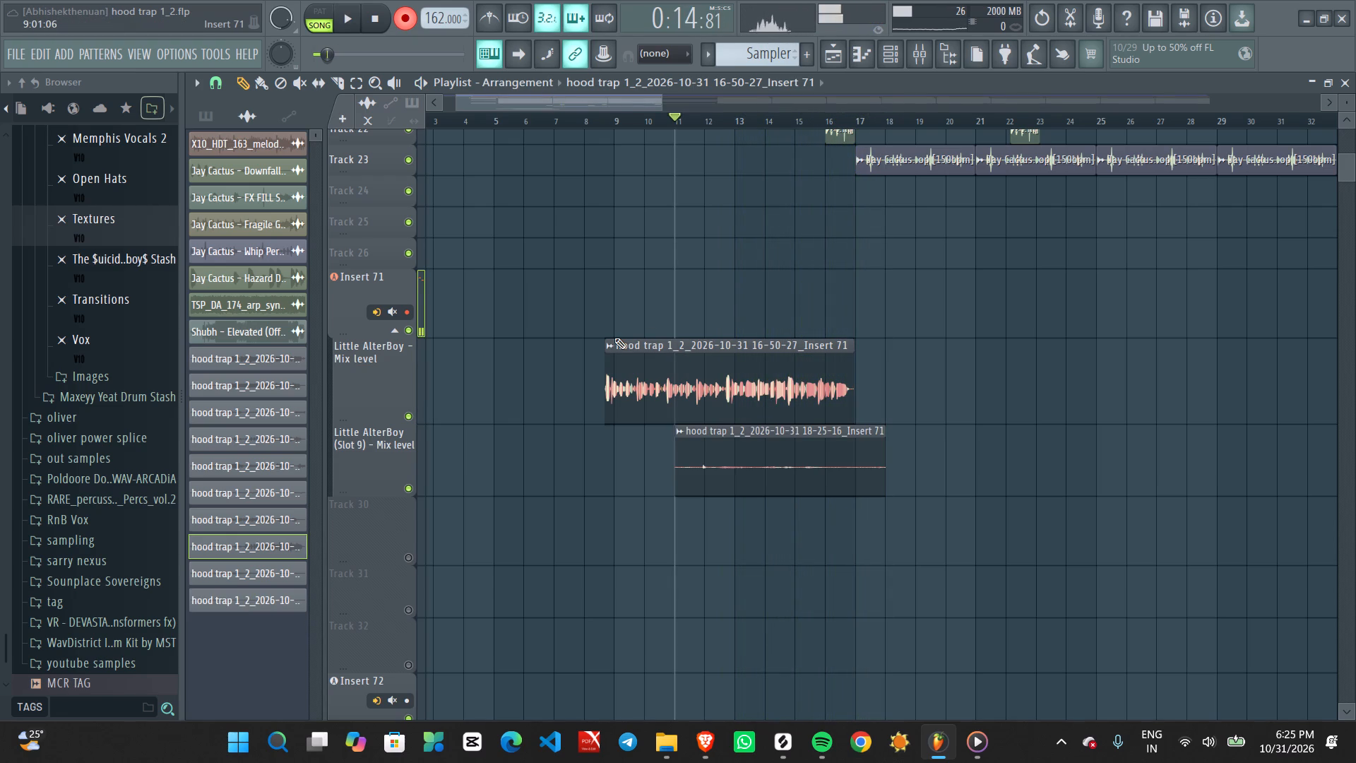
right_click(765, 451)
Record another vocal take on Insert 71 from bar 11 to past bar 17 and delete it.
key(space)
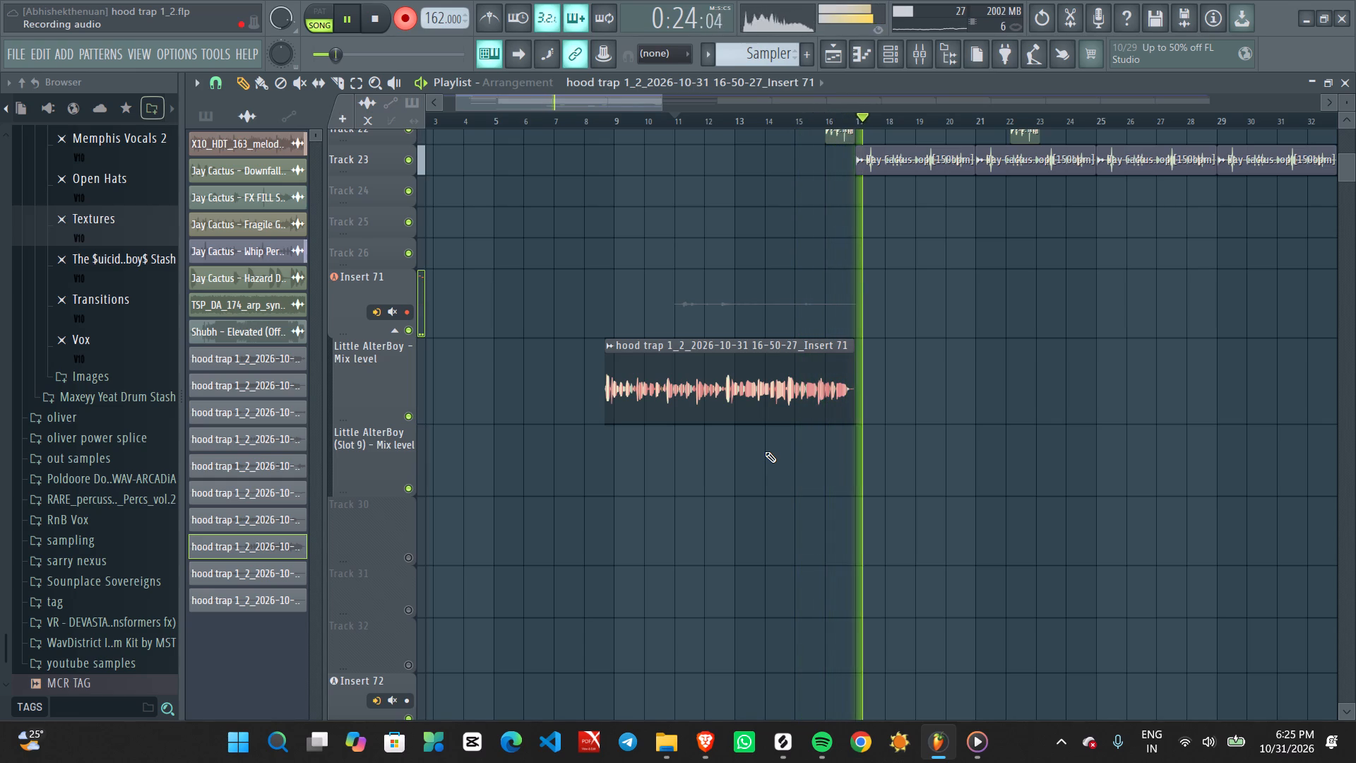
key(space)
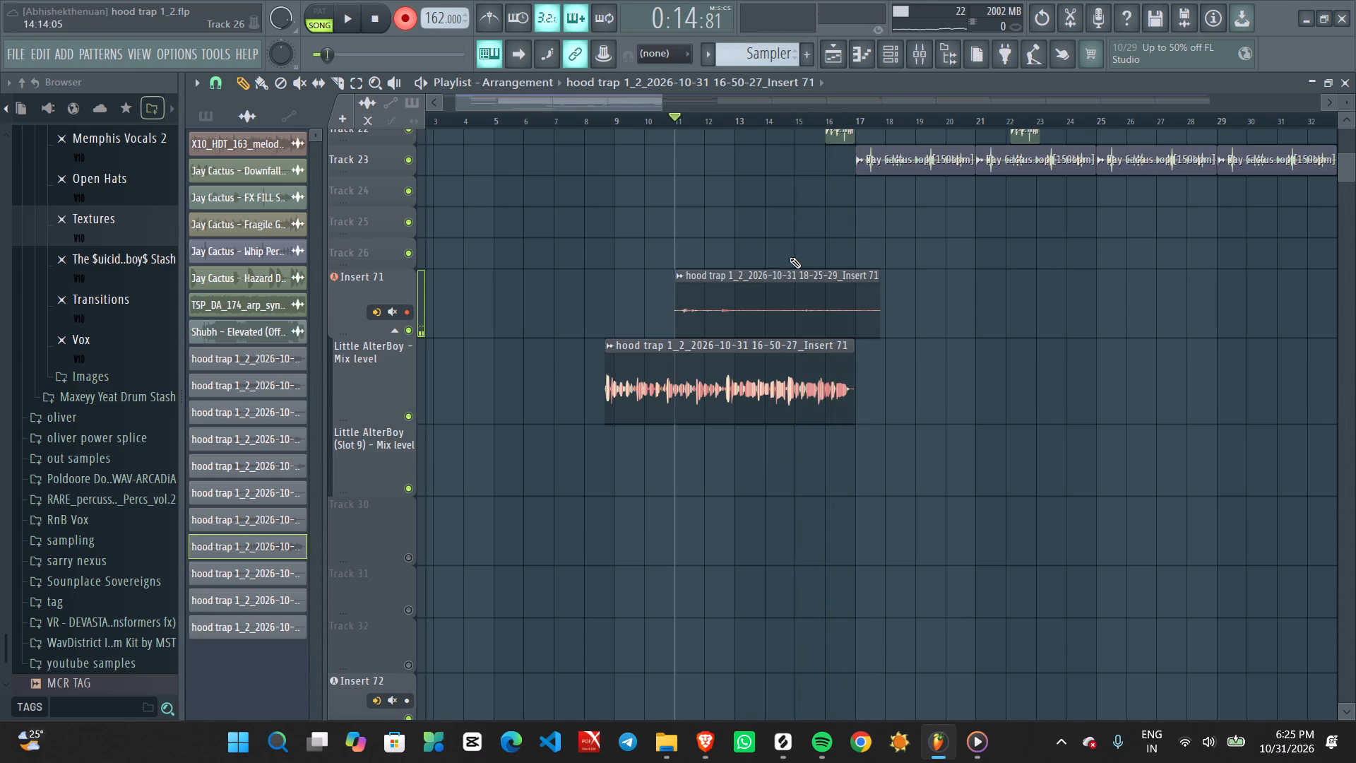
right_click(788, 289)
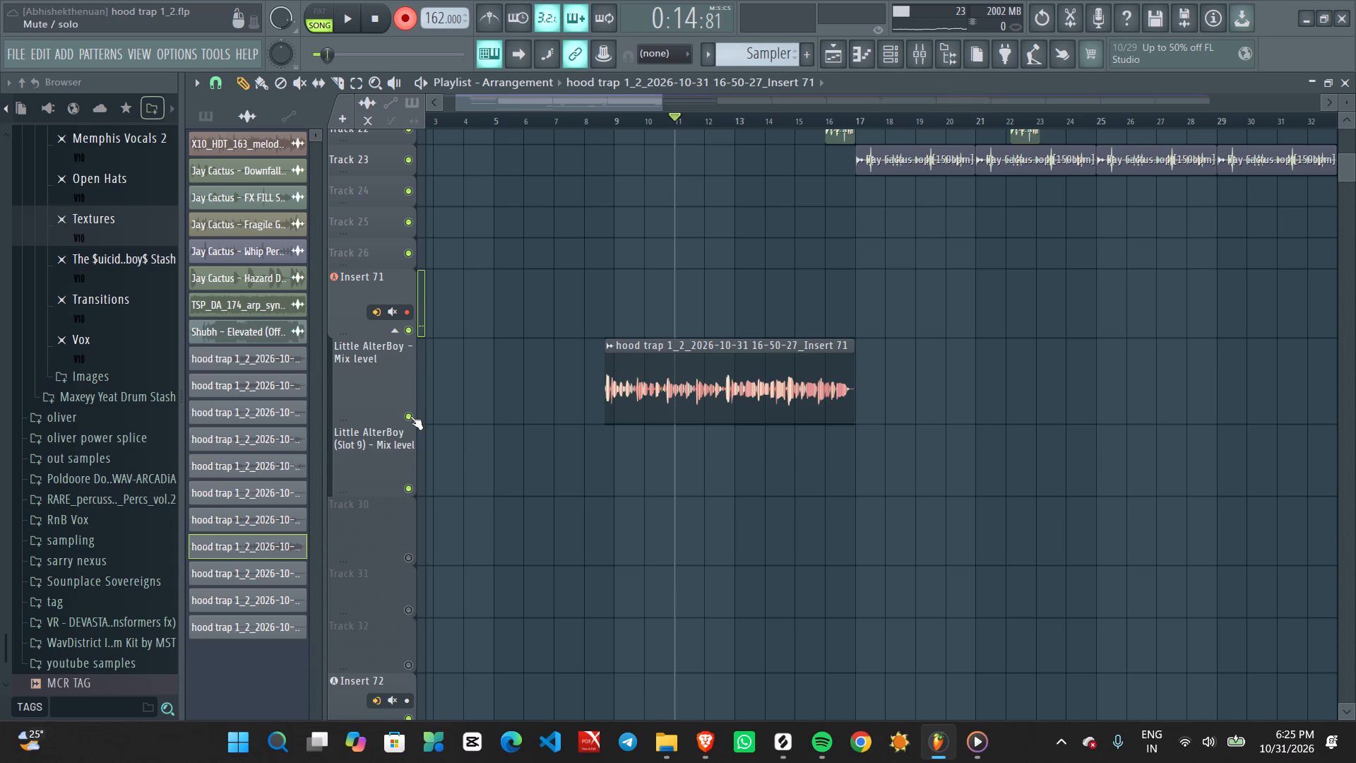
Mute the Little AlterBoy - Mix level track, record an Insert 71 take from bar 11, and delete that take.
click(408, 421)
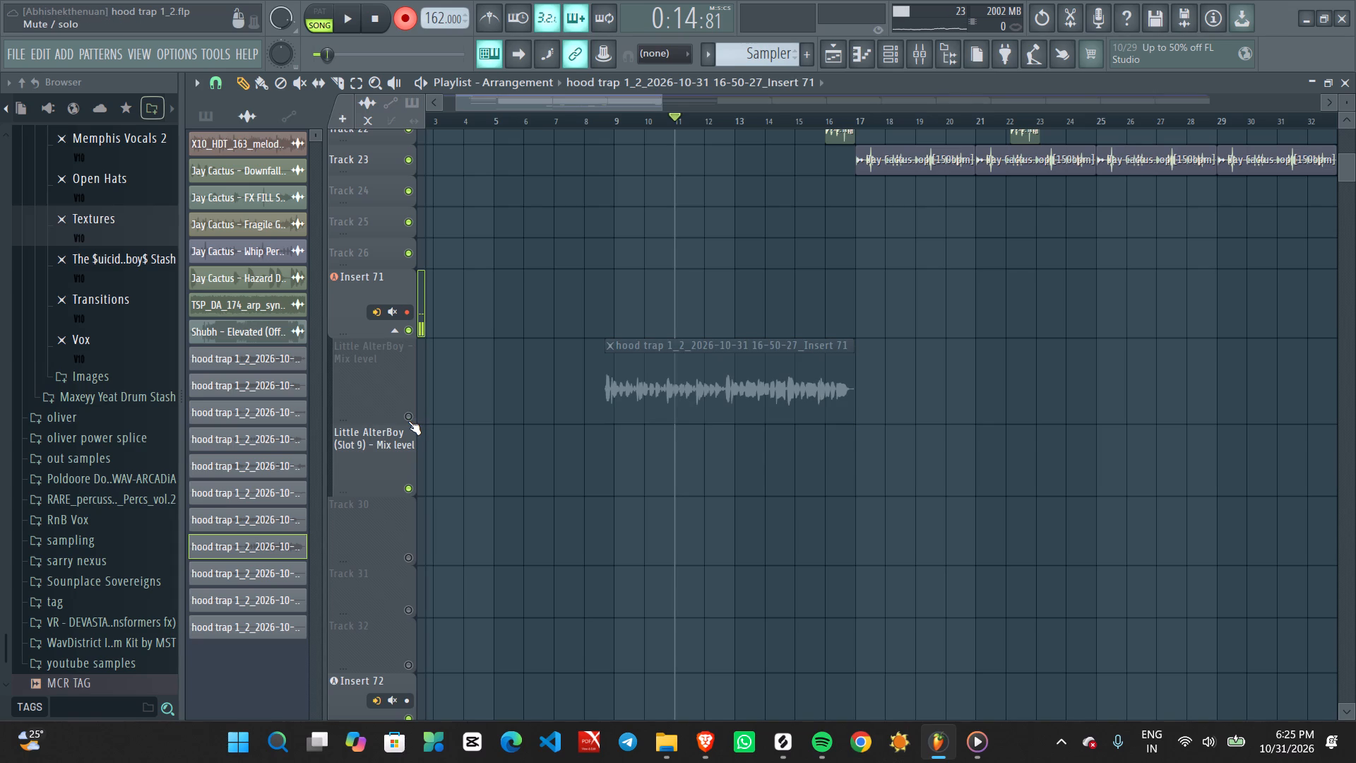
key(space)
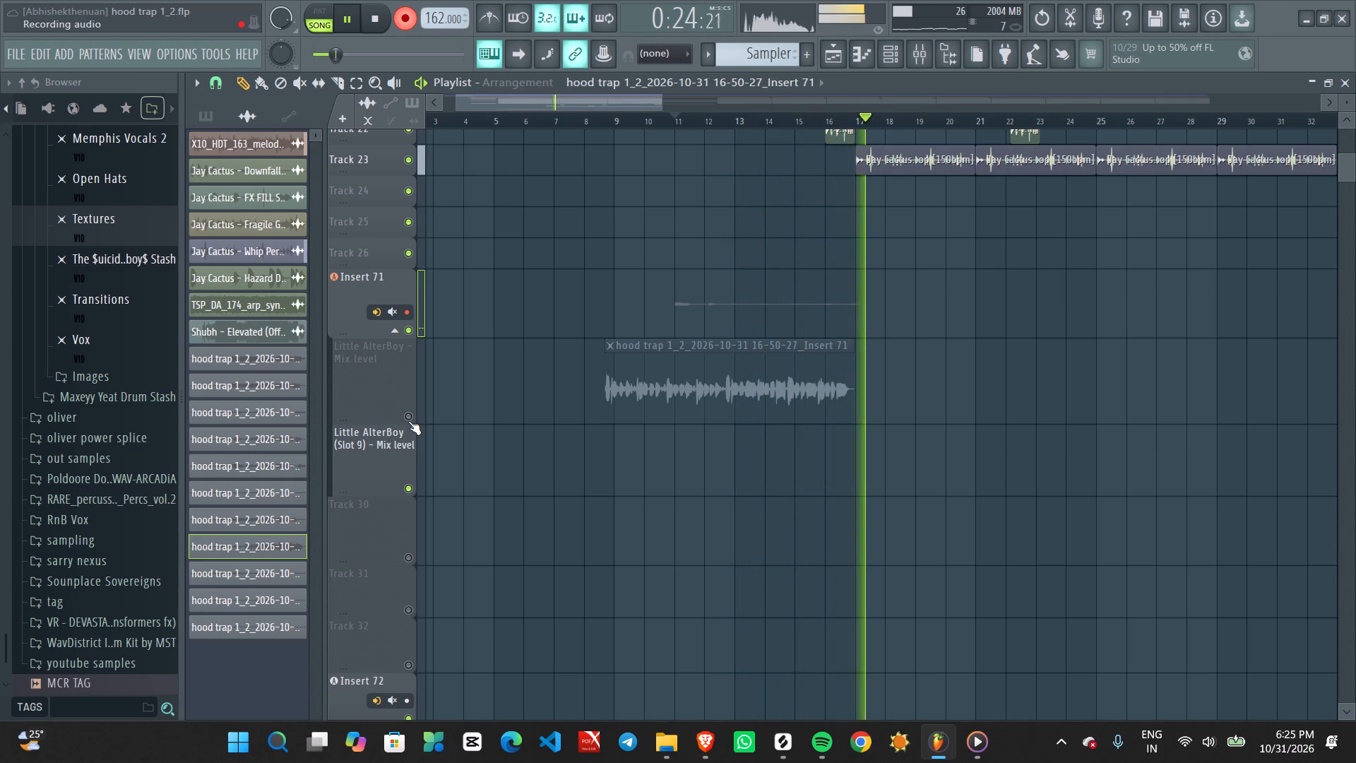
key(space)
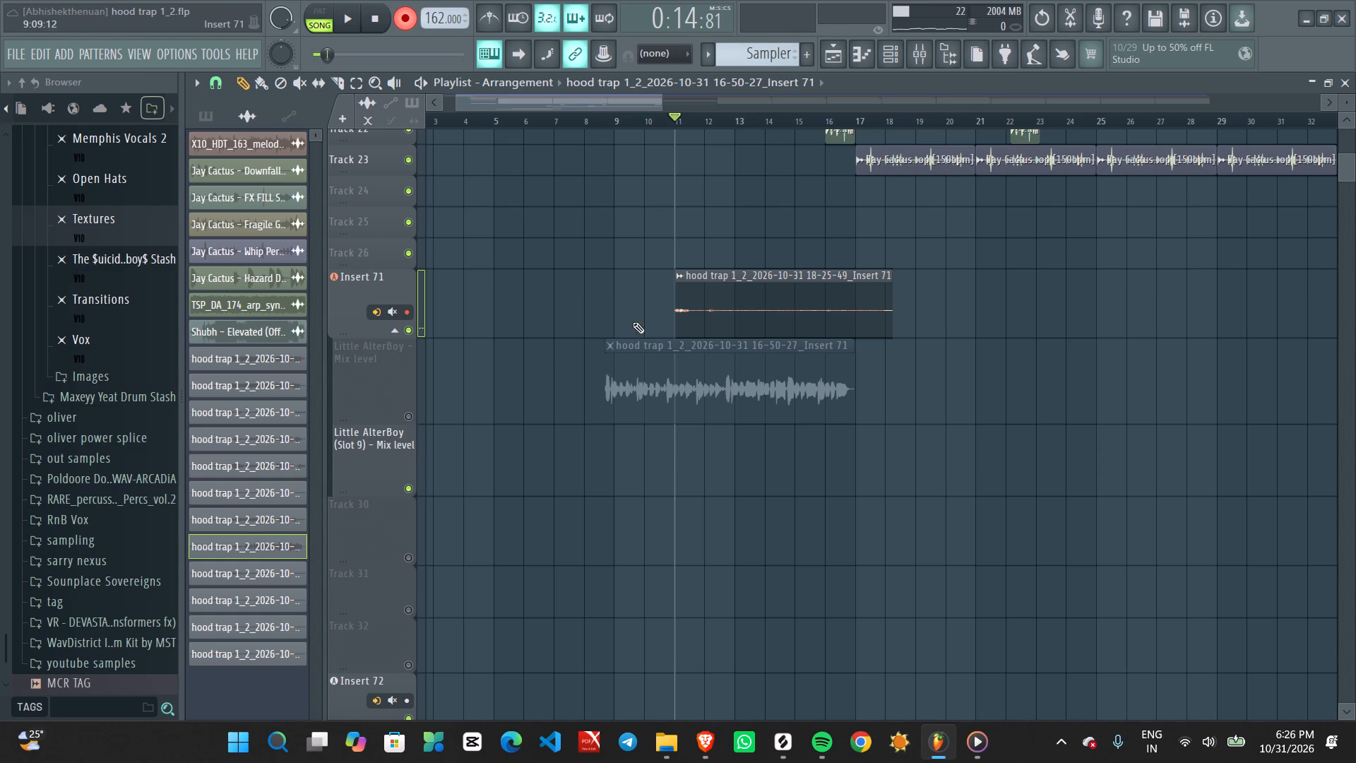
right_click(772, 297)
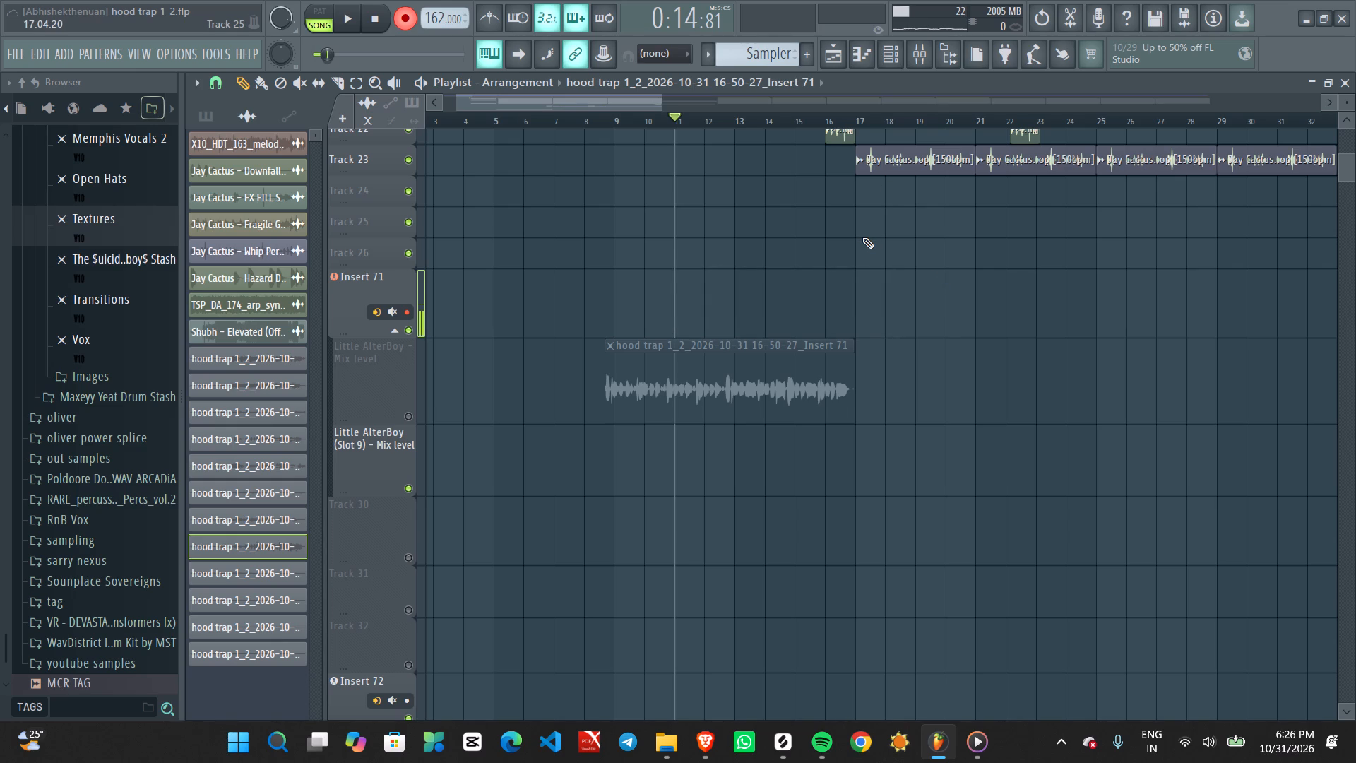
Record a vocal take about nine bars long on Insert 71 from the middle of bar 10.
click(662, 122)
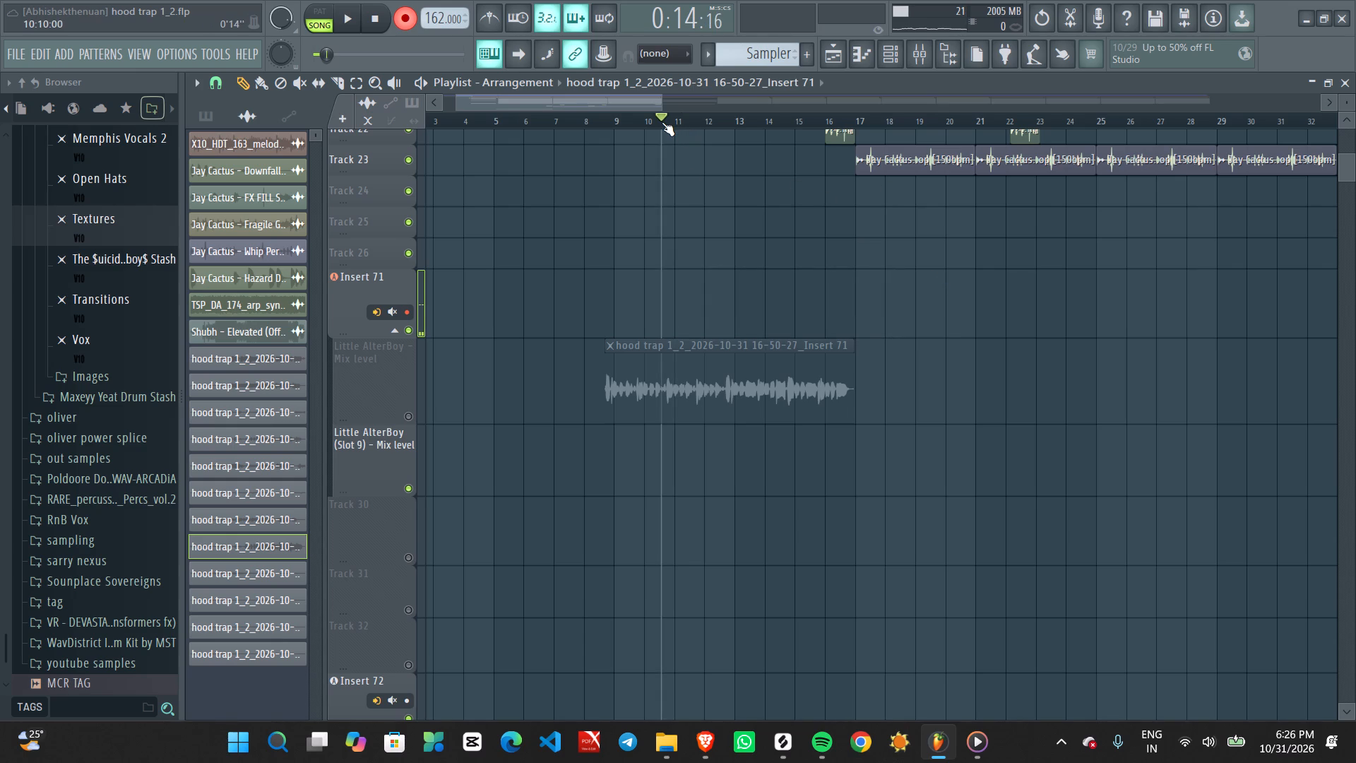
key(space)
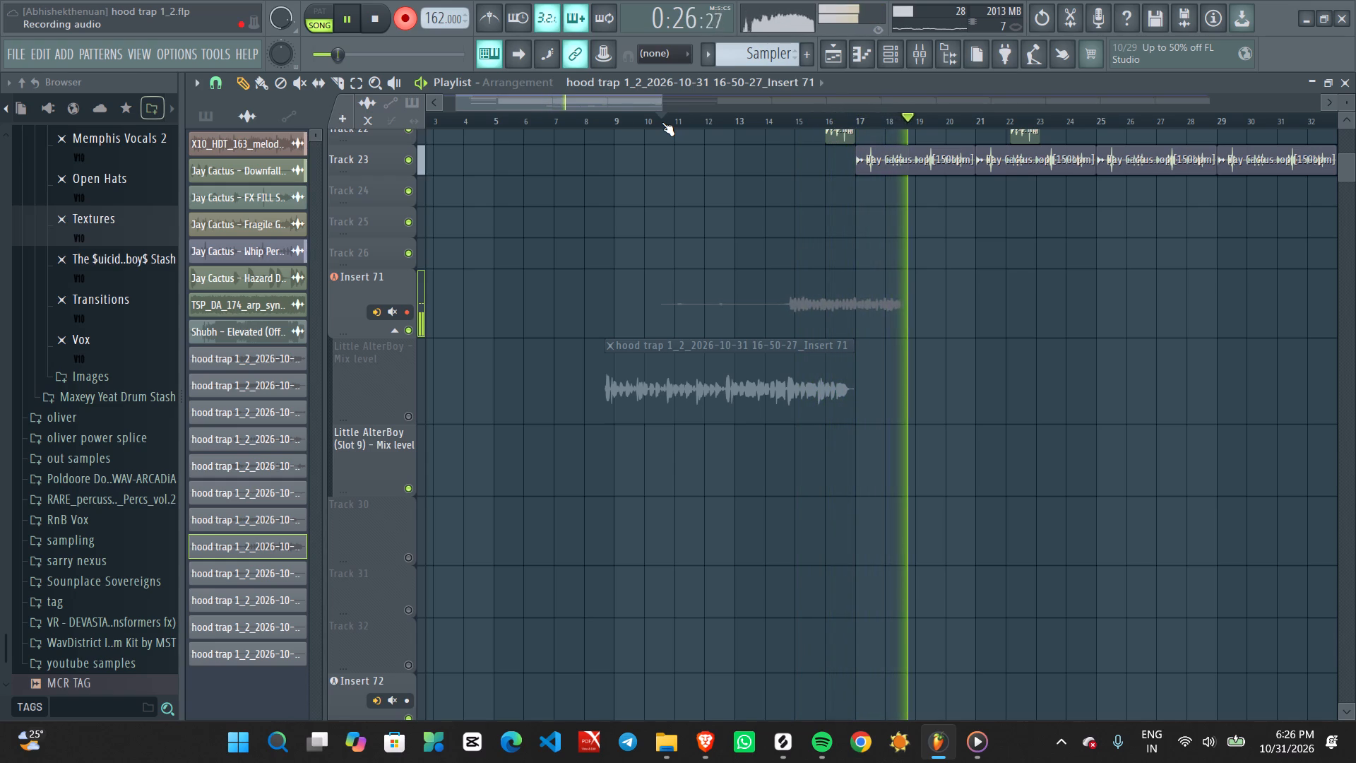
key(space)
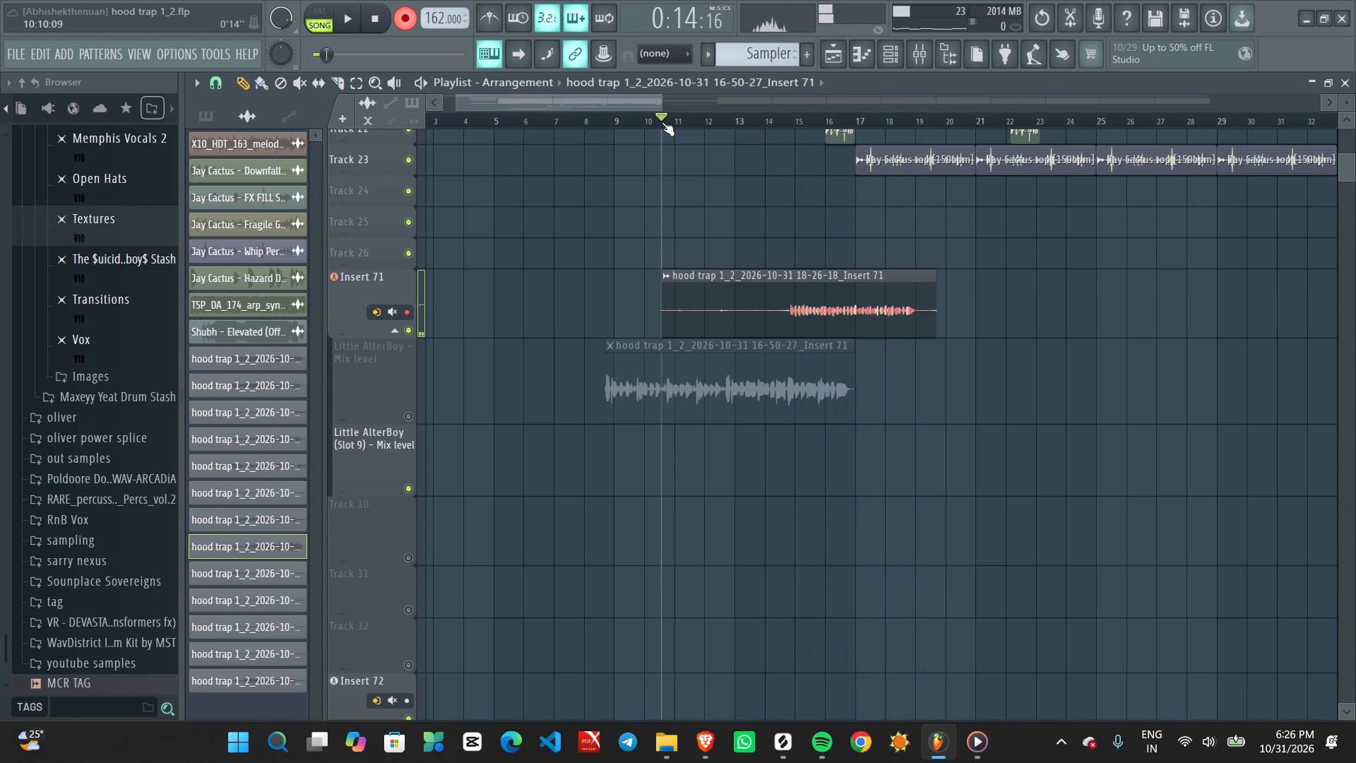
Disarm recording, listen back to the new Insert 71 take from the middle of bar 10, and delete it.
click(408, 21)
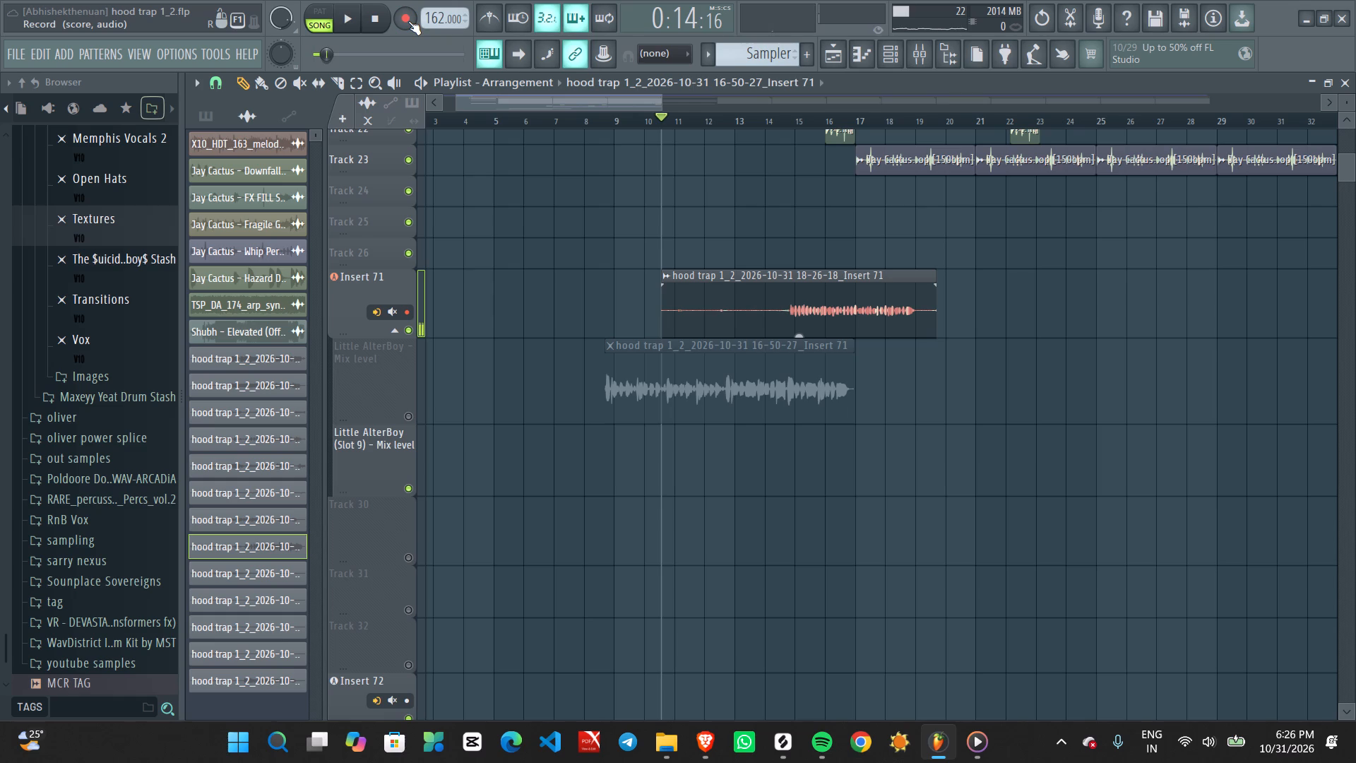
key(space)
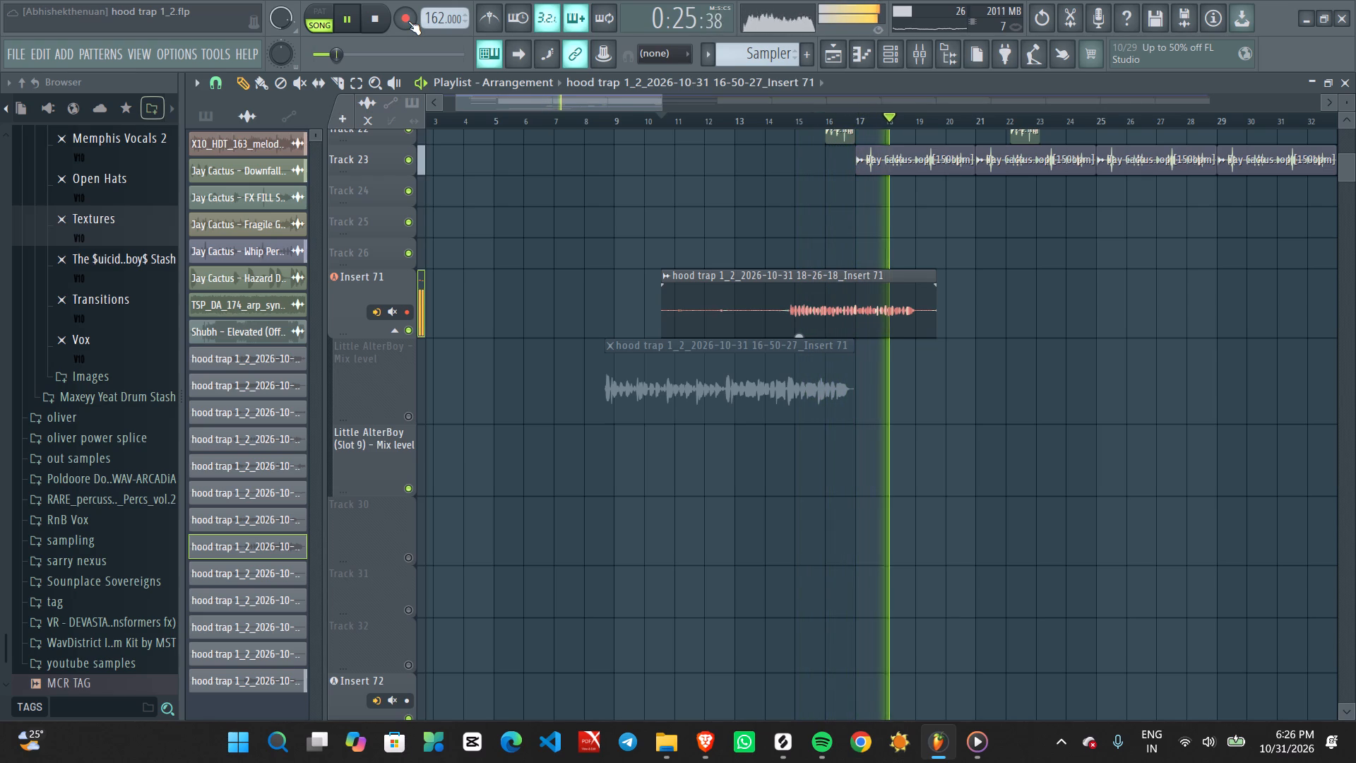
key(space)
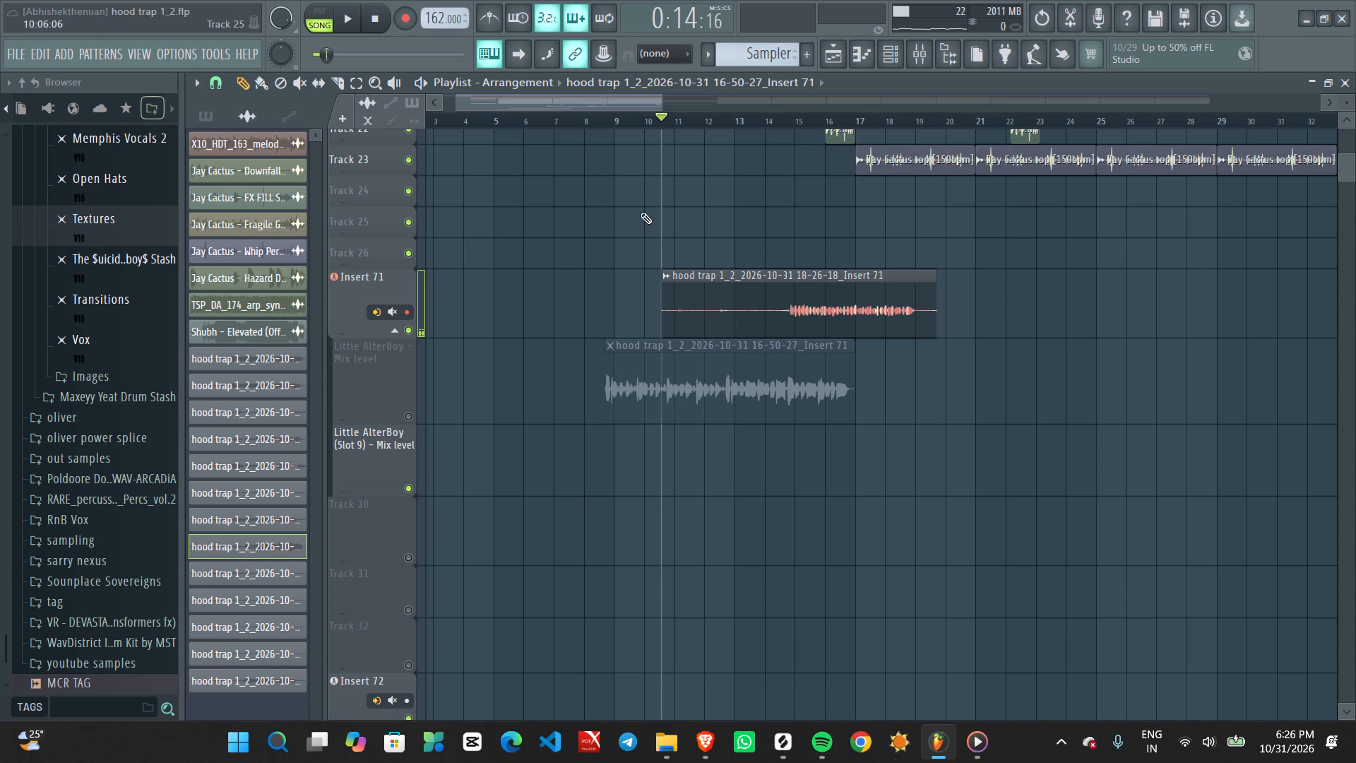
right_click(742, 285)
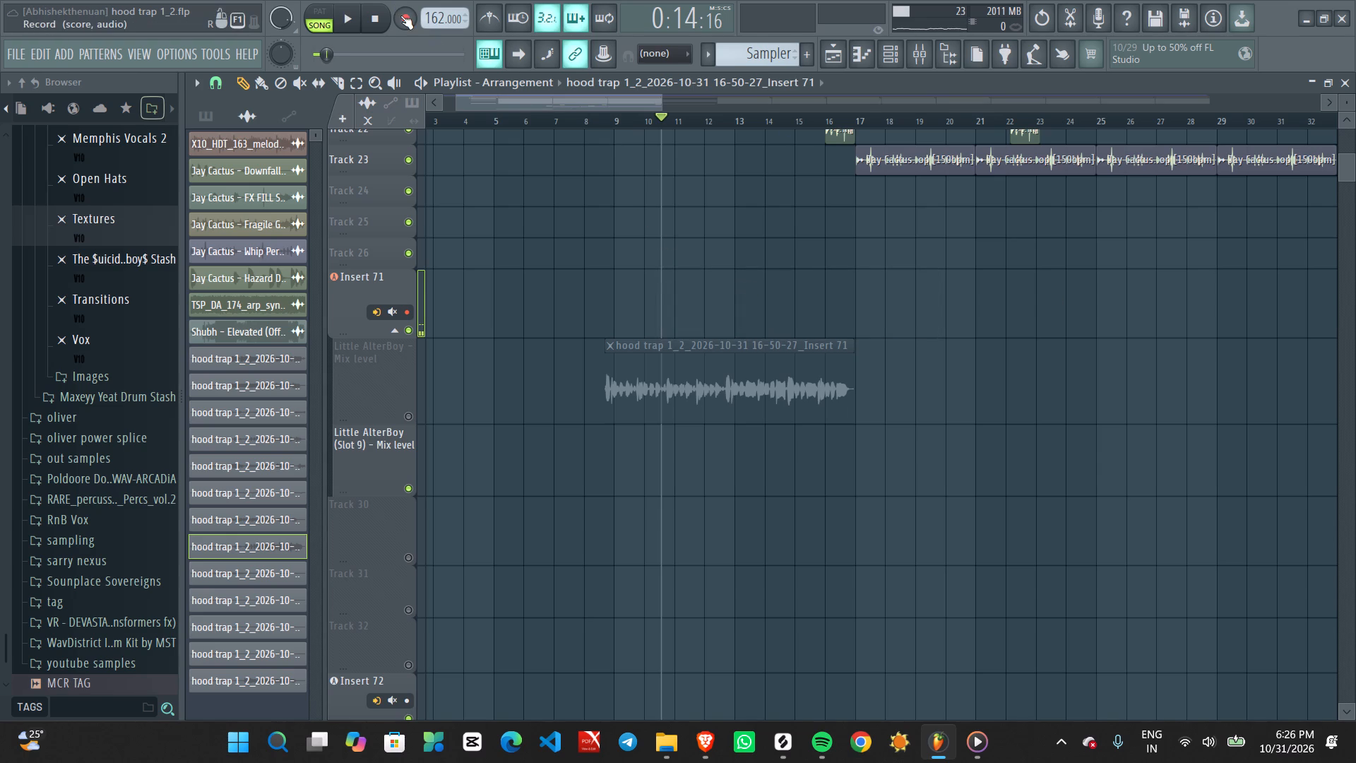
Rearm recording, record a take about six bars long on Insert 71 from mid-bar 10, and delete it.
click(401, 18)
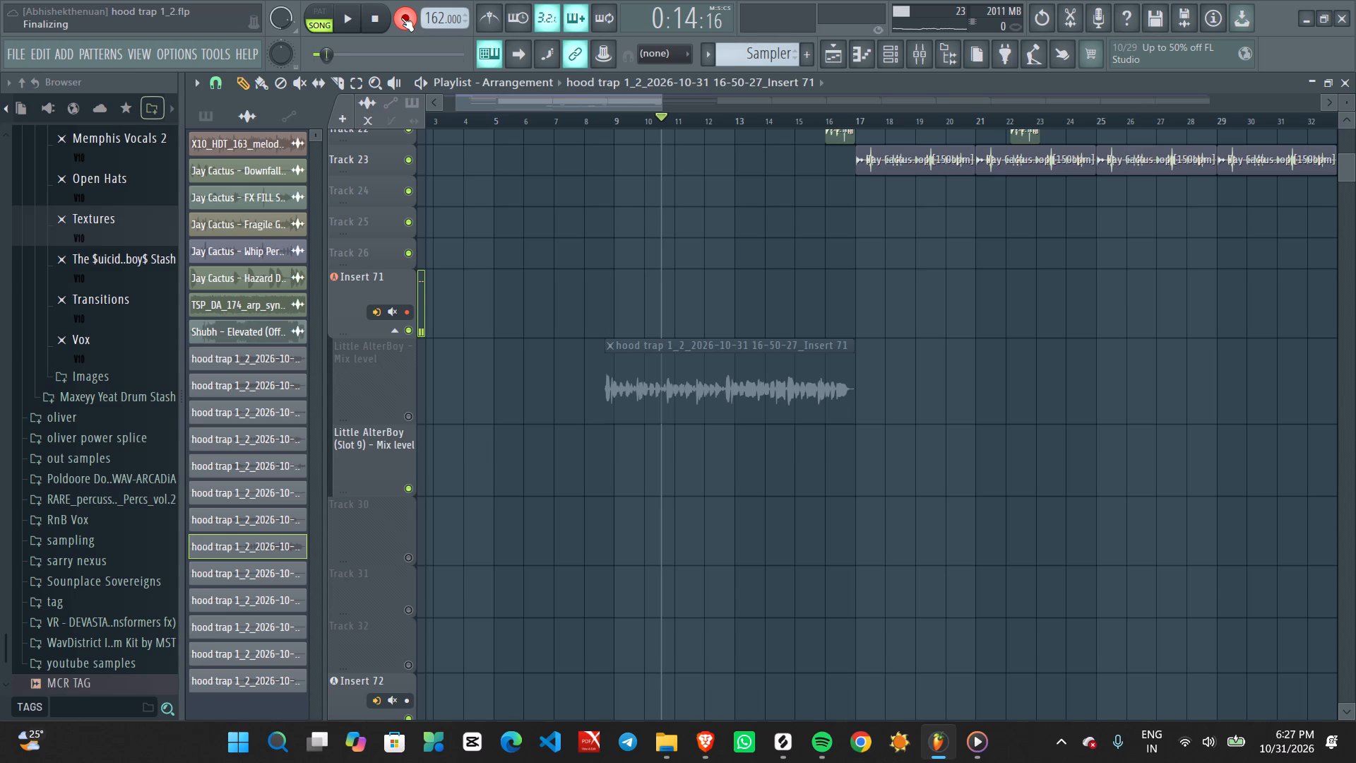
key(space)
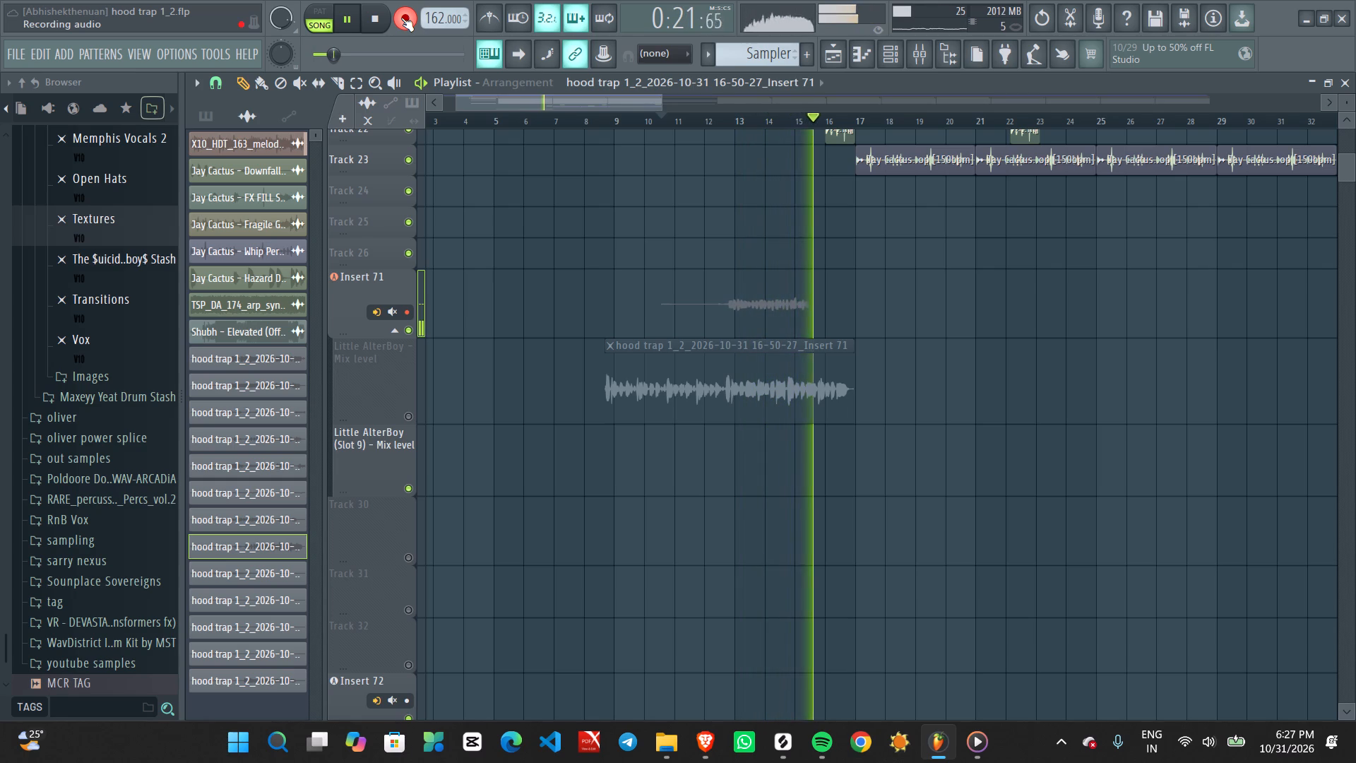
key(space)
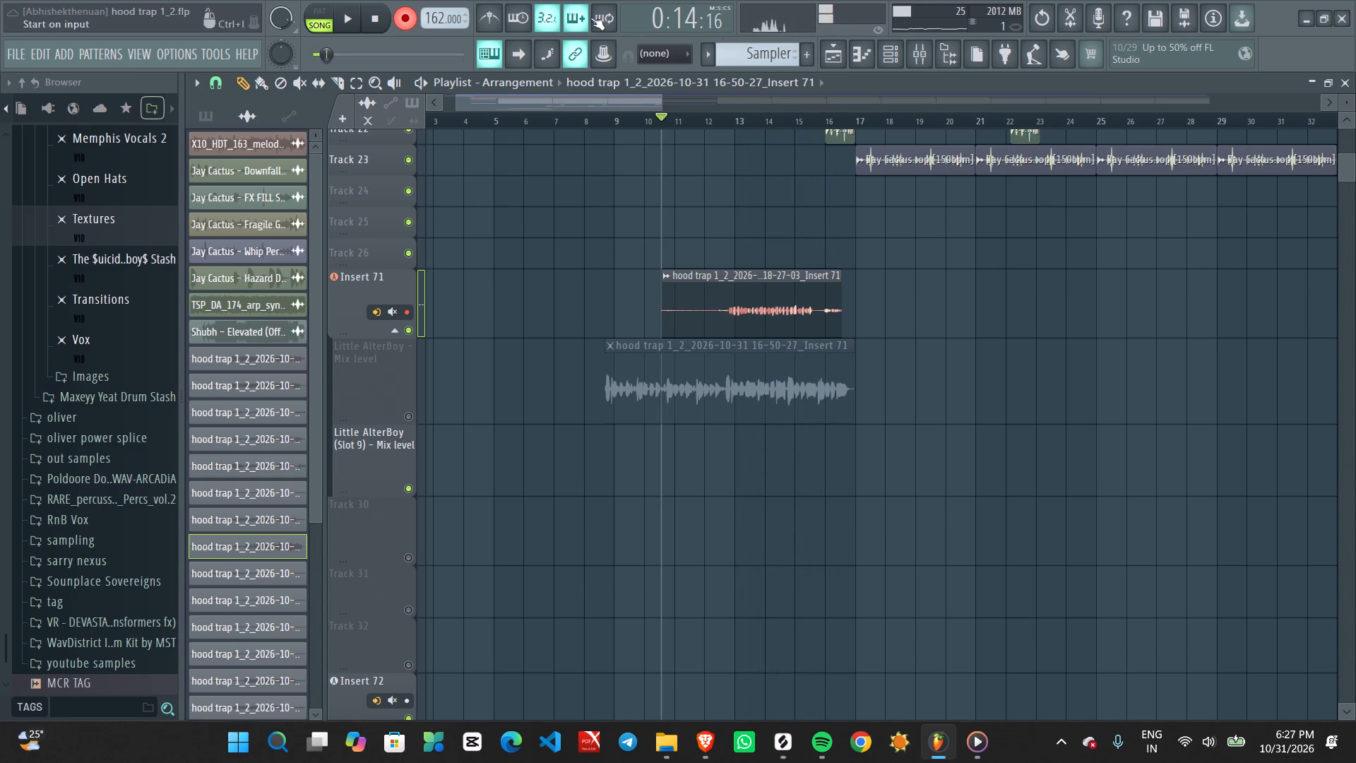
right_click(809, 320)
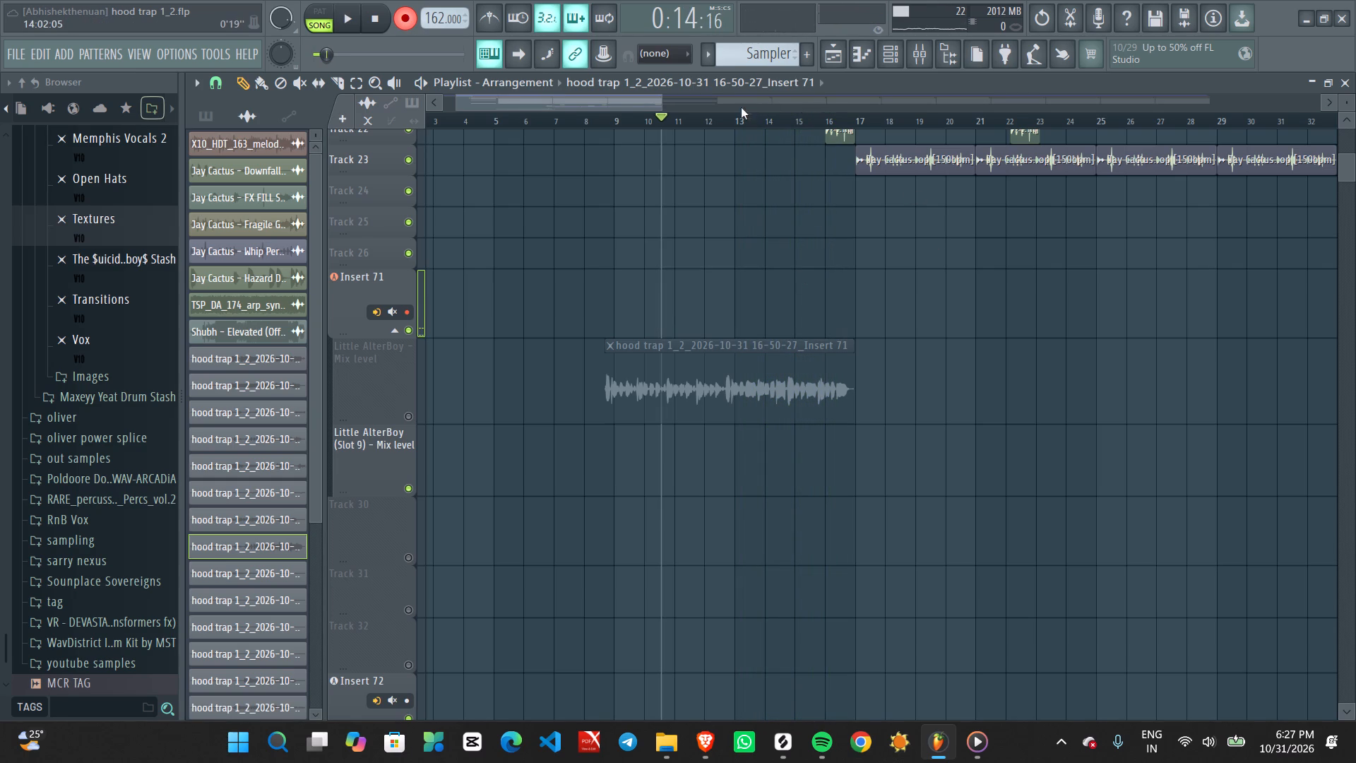
Record a vocal take about seven bars long on Insert 71 starting from bar 13.
click(731, 120)
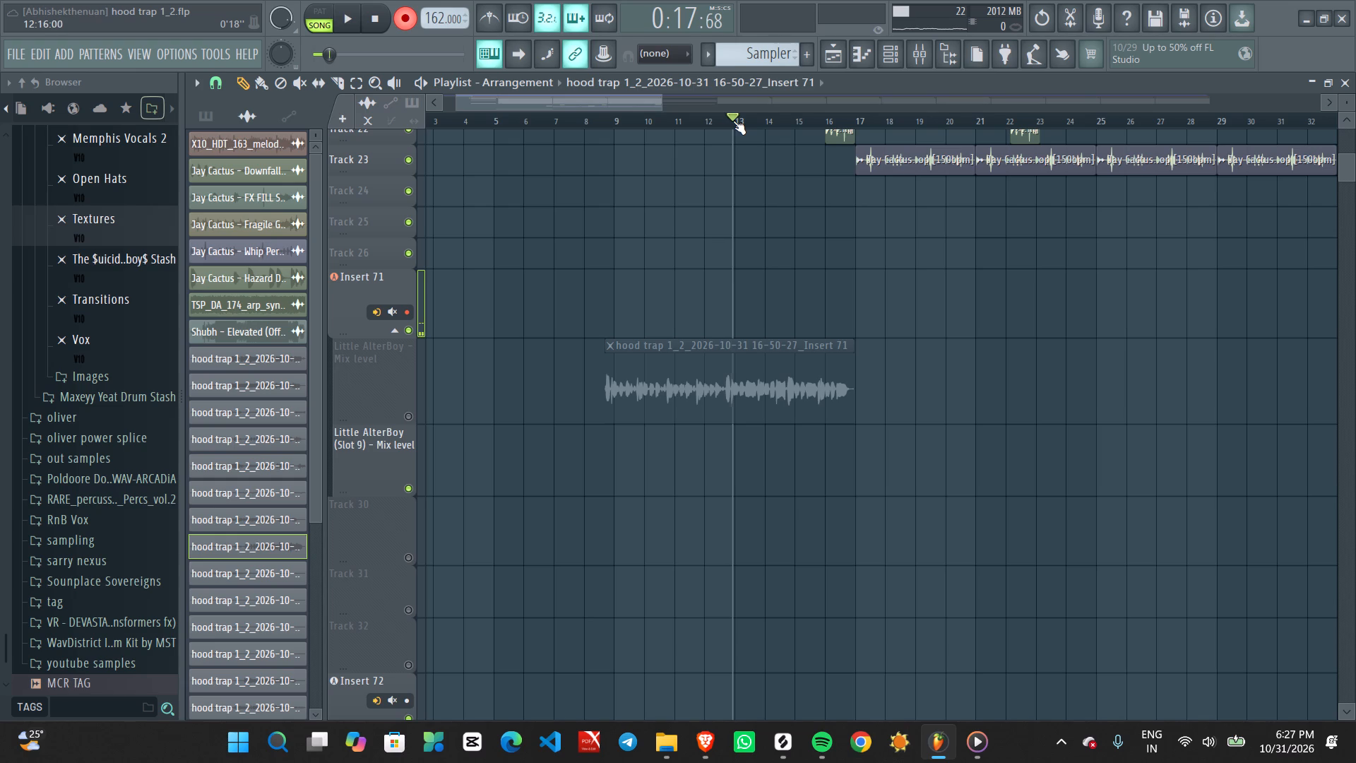
click(733, 121)
click(733, 121)
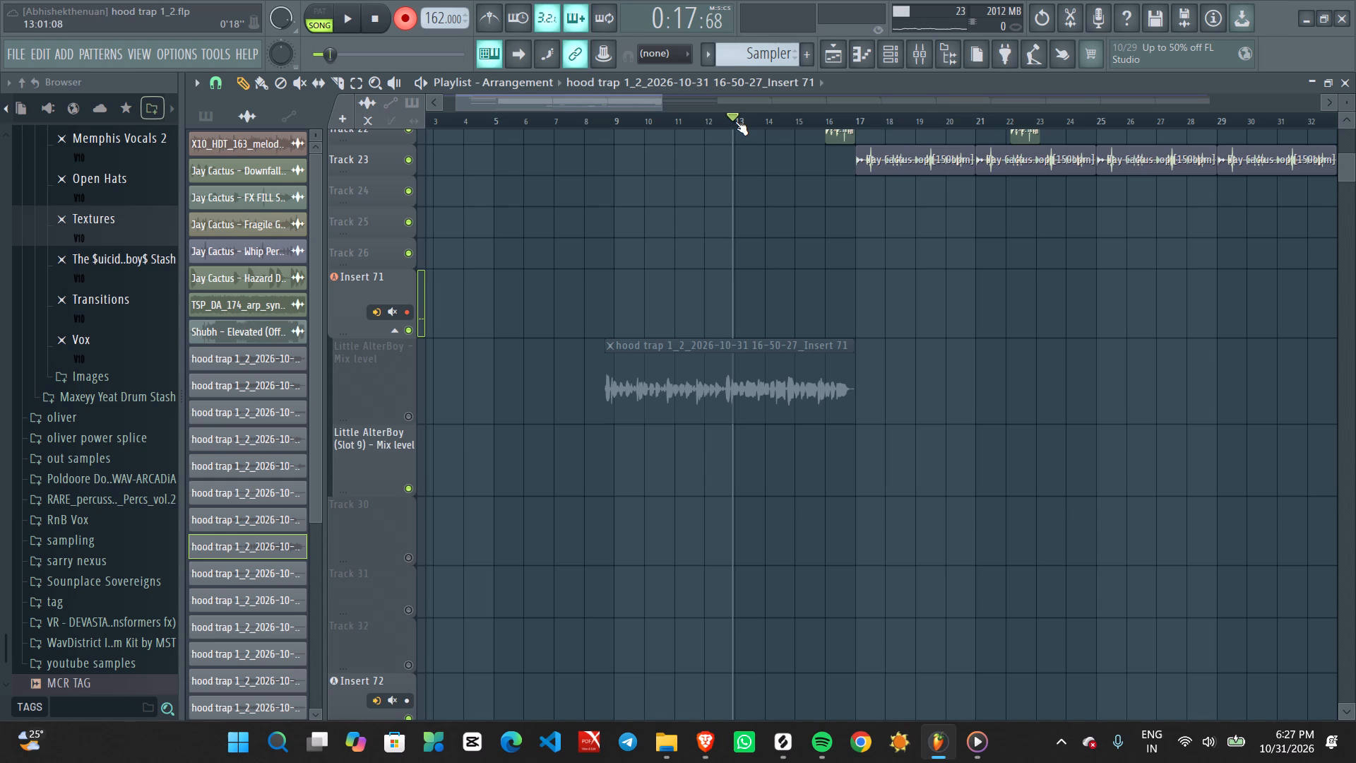
click(735, 122)
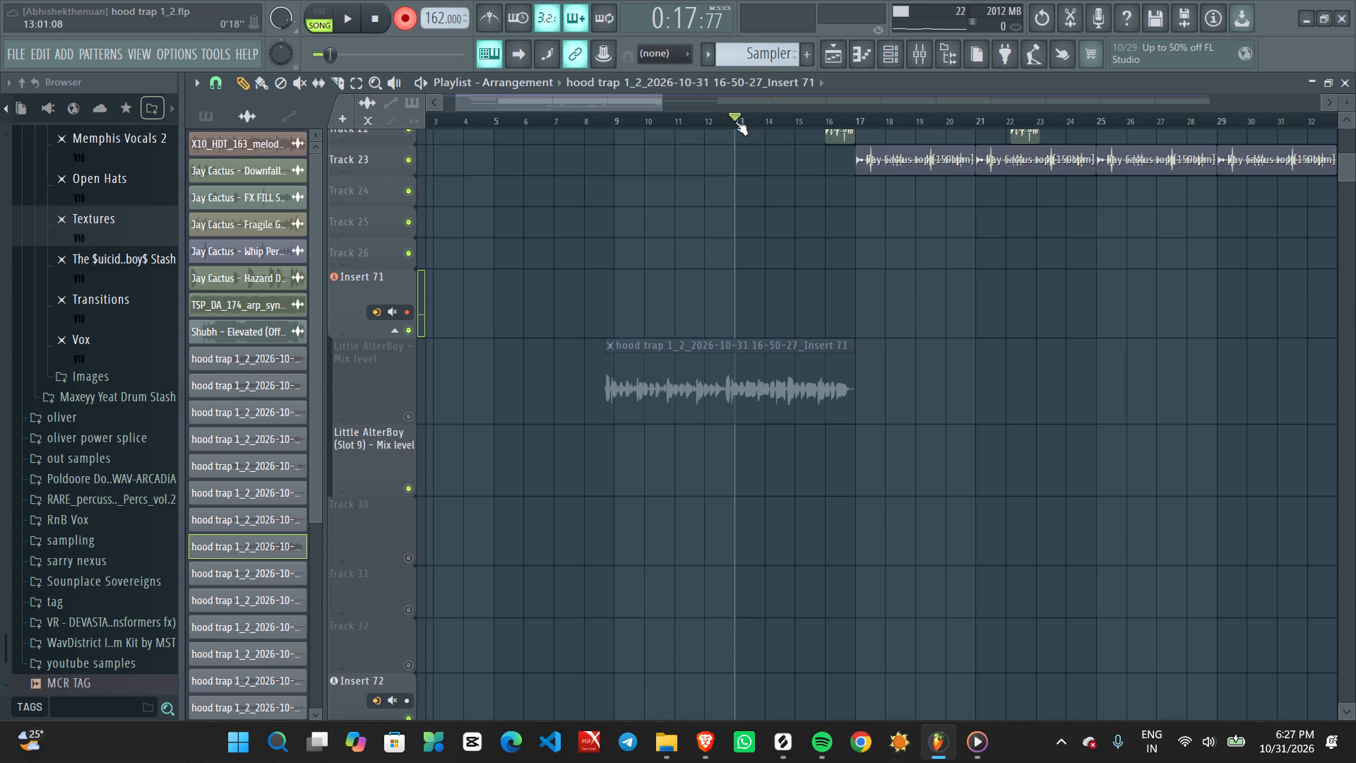
key(space)
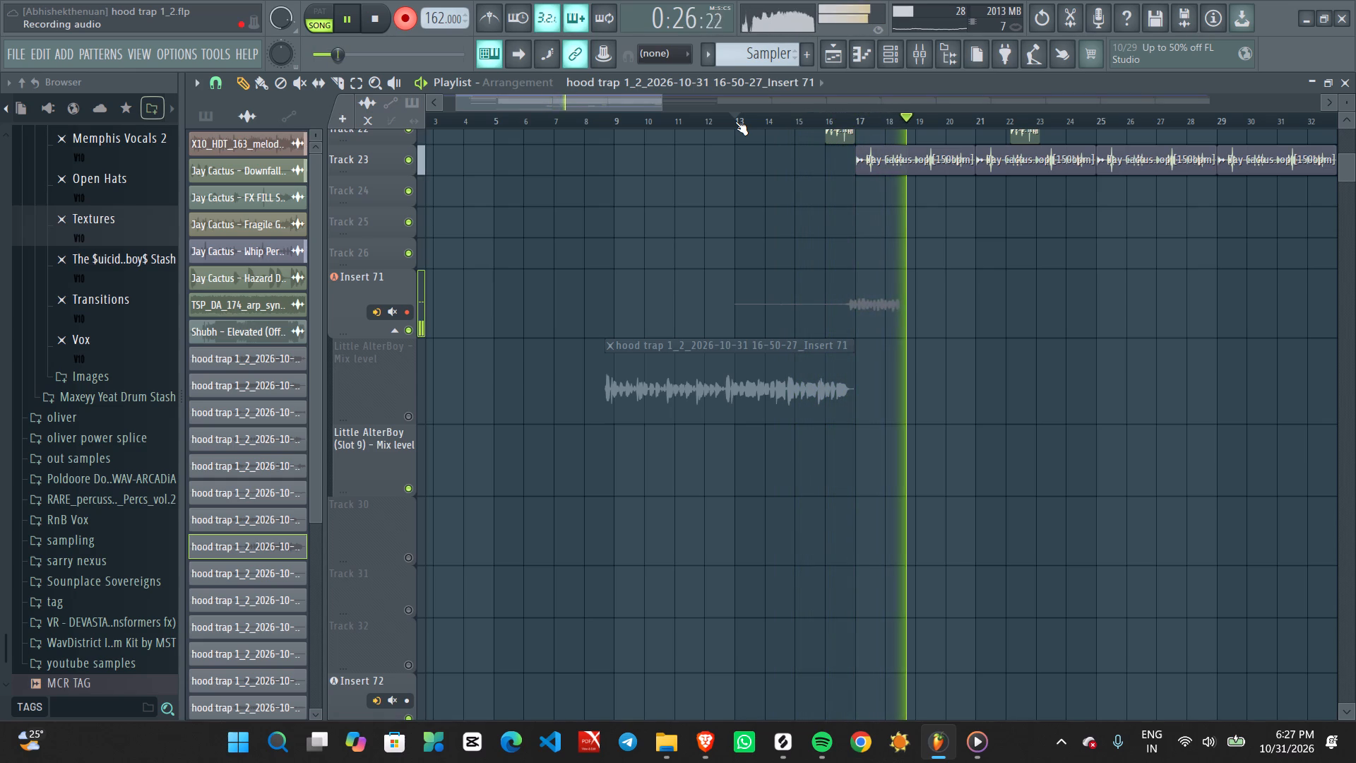
key(space)
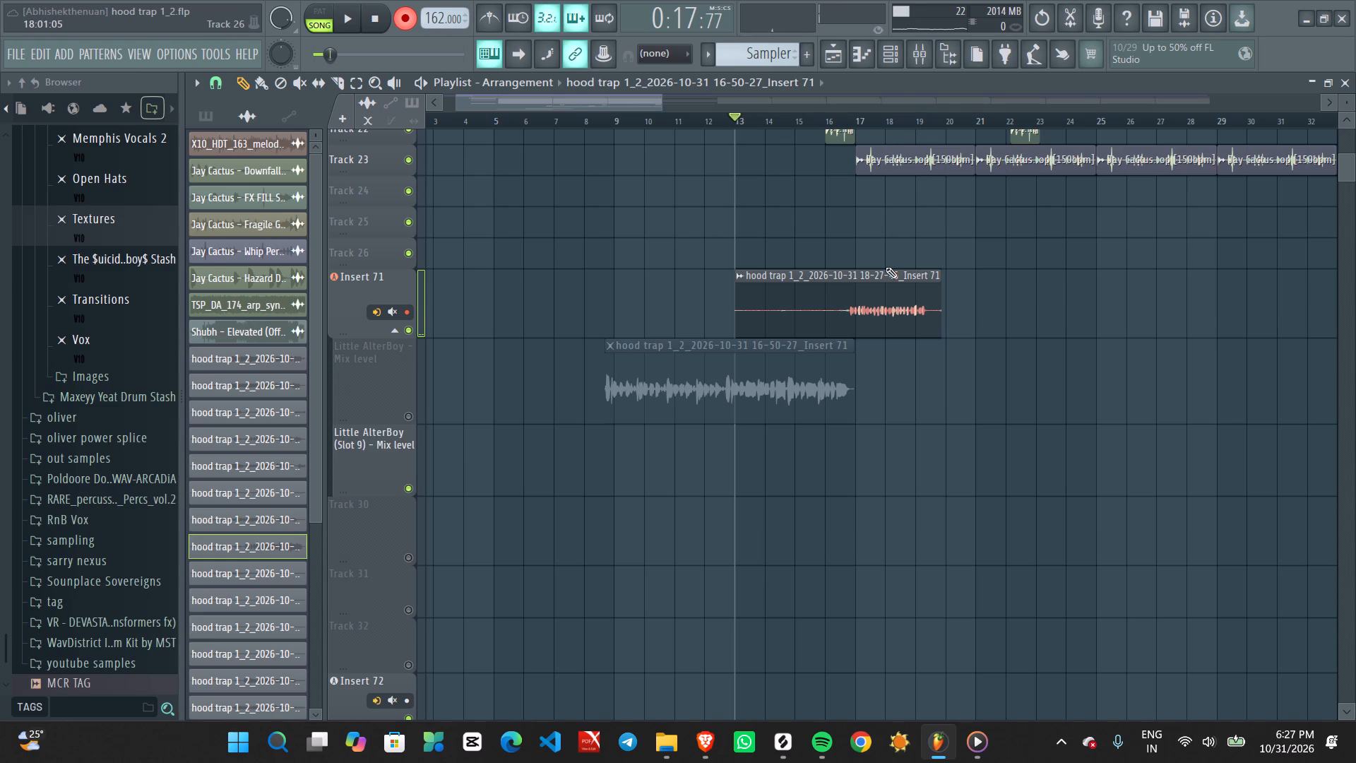
Trim the new take's silent start to just before bar 17 and shorten the older clip's end to meet it.
scroll(886, 267, up, 6)
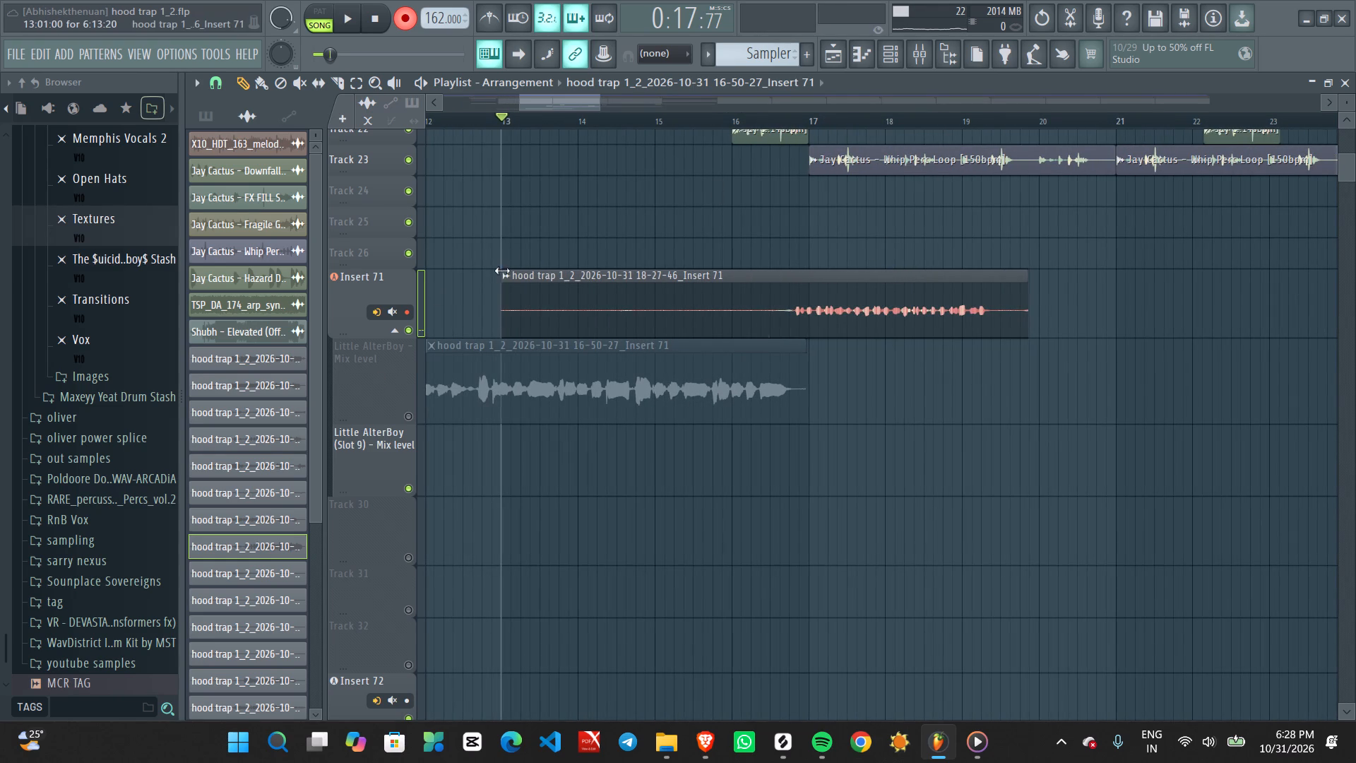
drag(499, 273, 791, 277)
drag(806, 343, 794, 345)
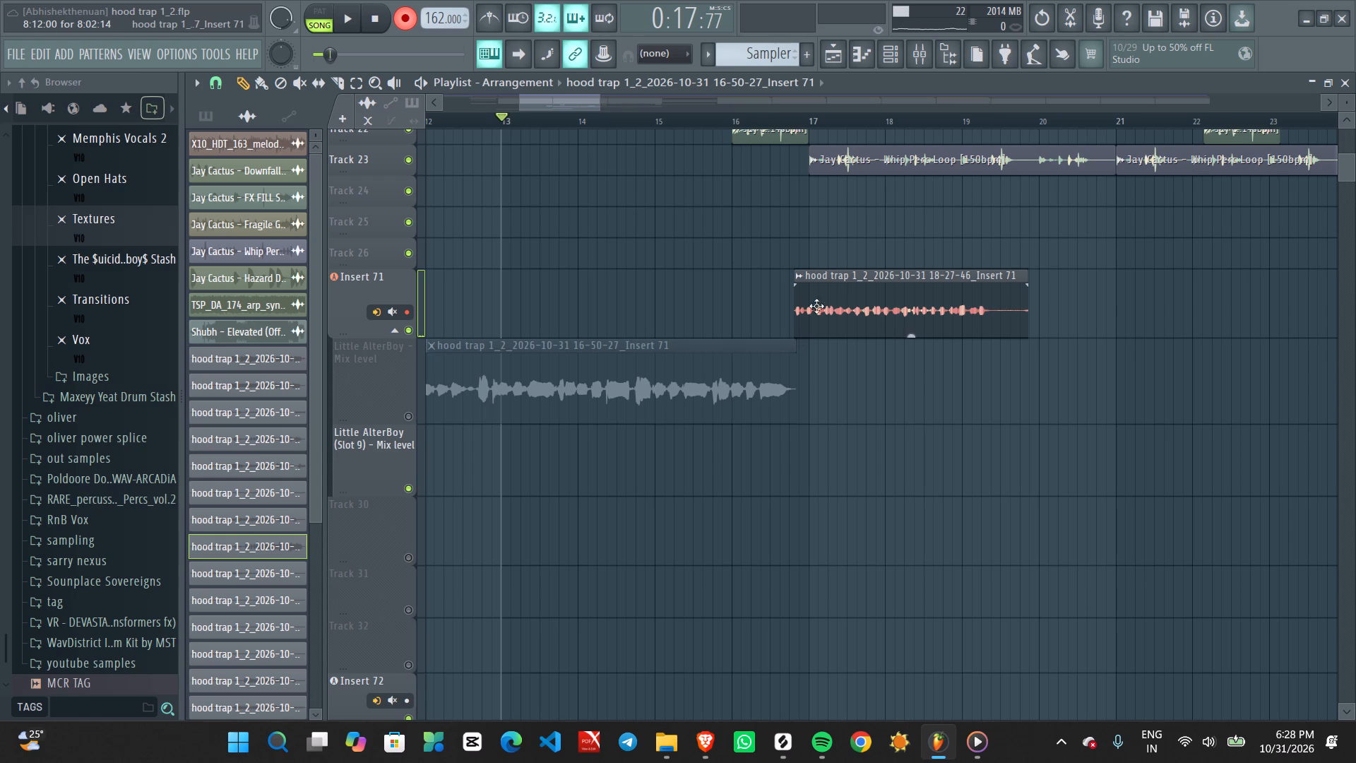
Move the trimmed take down onto the Little AlterBoy - Mix level track, right after the older vocal clip.
ctrl+drag(840, 266, 868, 336)
key(shift+Down)
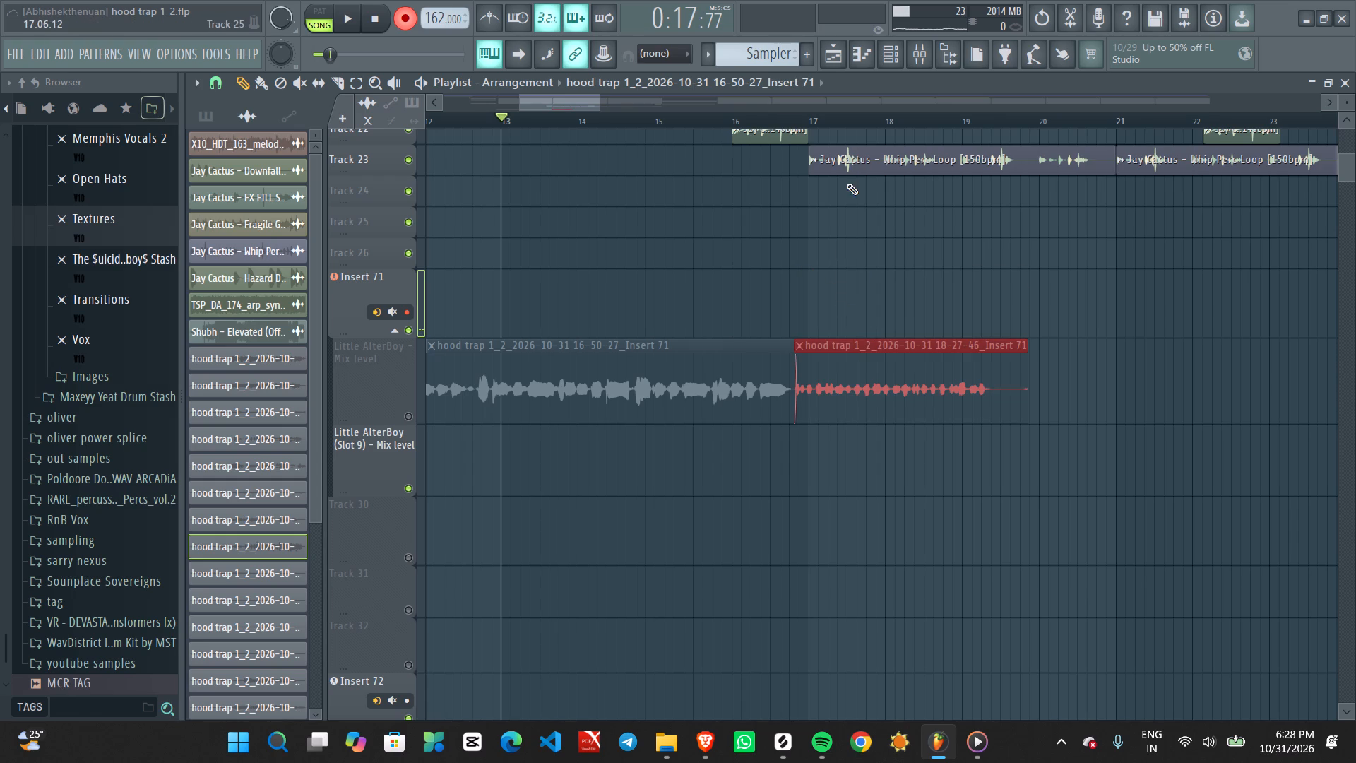
Unmute the Little AlterBoy - Mix level track, play it from mid-bar 17, and delete the stray recording on Insert 71.
click(850, 122)
click(405, 415)
key(space)
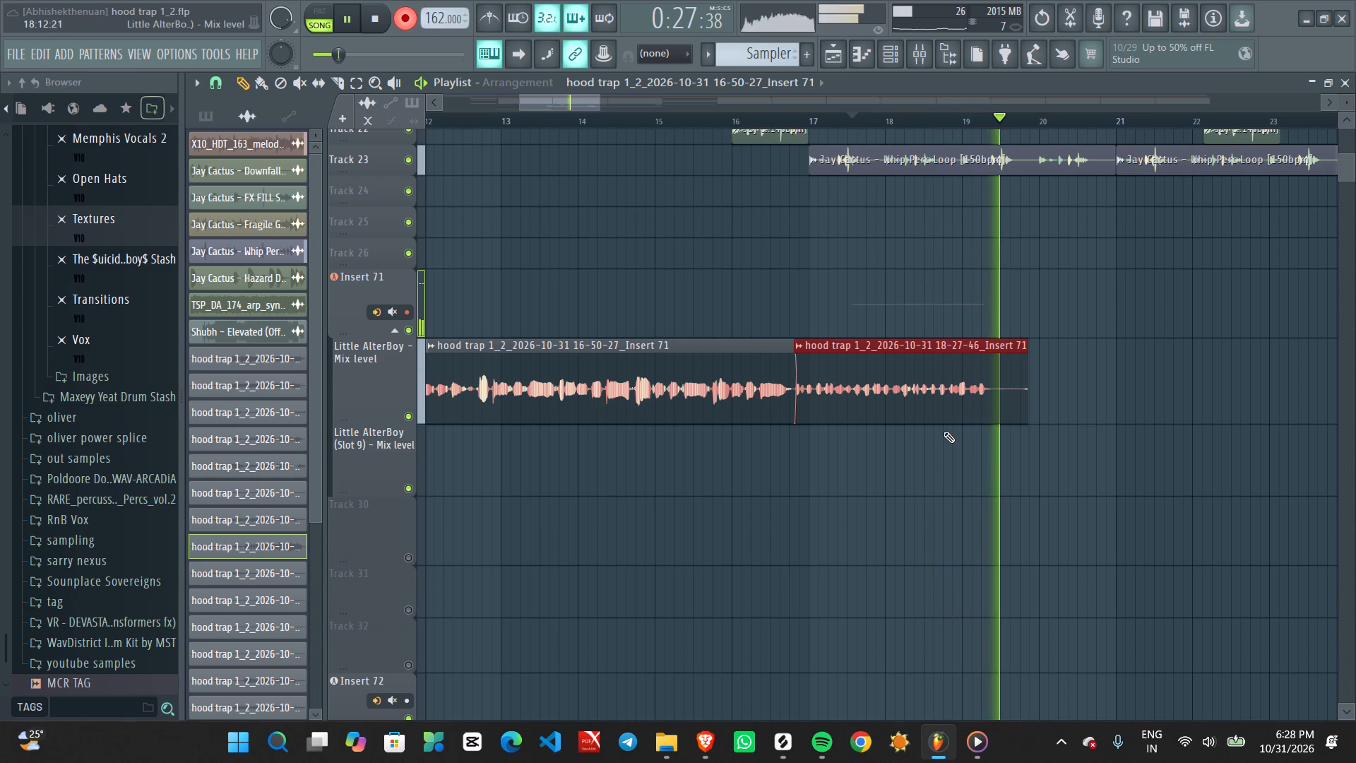
key(space)
right_click(985, 302)
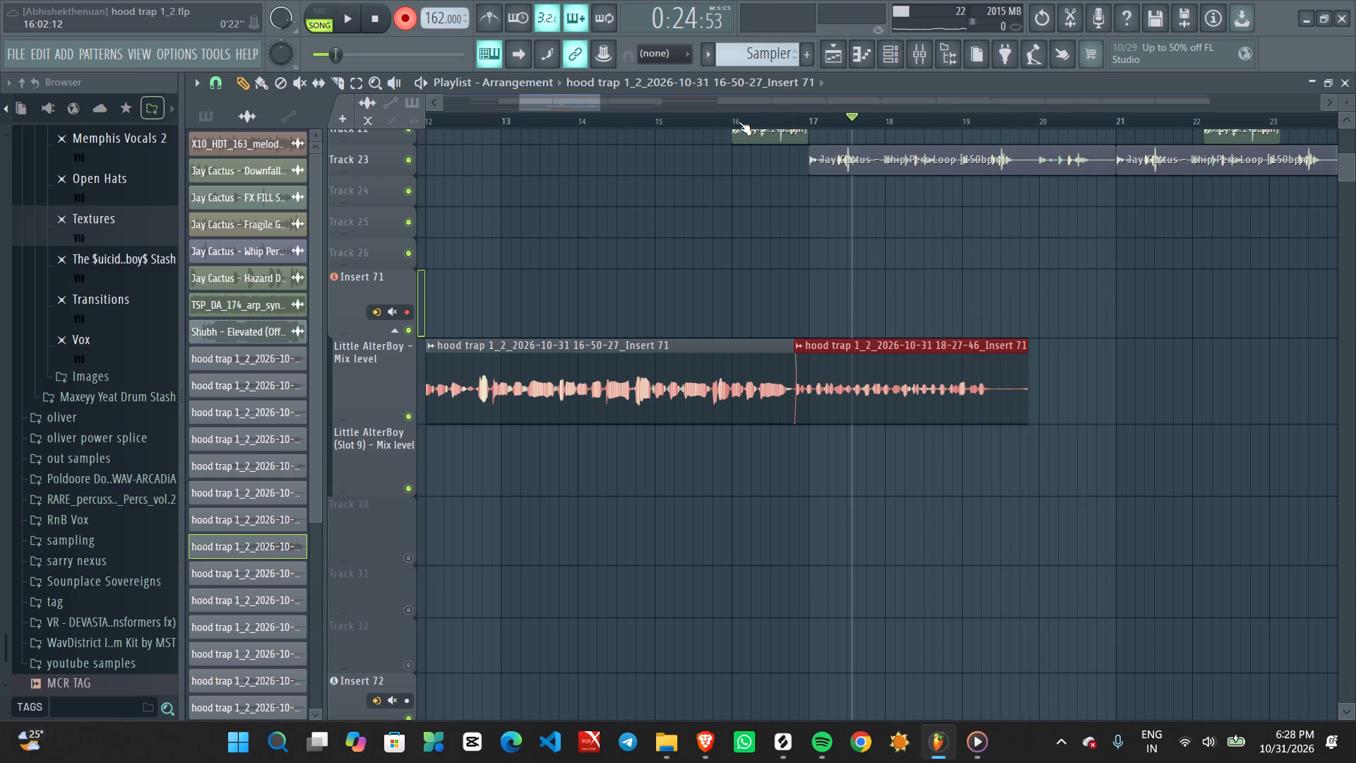
Set the playhead just after bar 16 and mute both vocal clips on the Little AlterBoy - Mix level track.
click(739, 122)
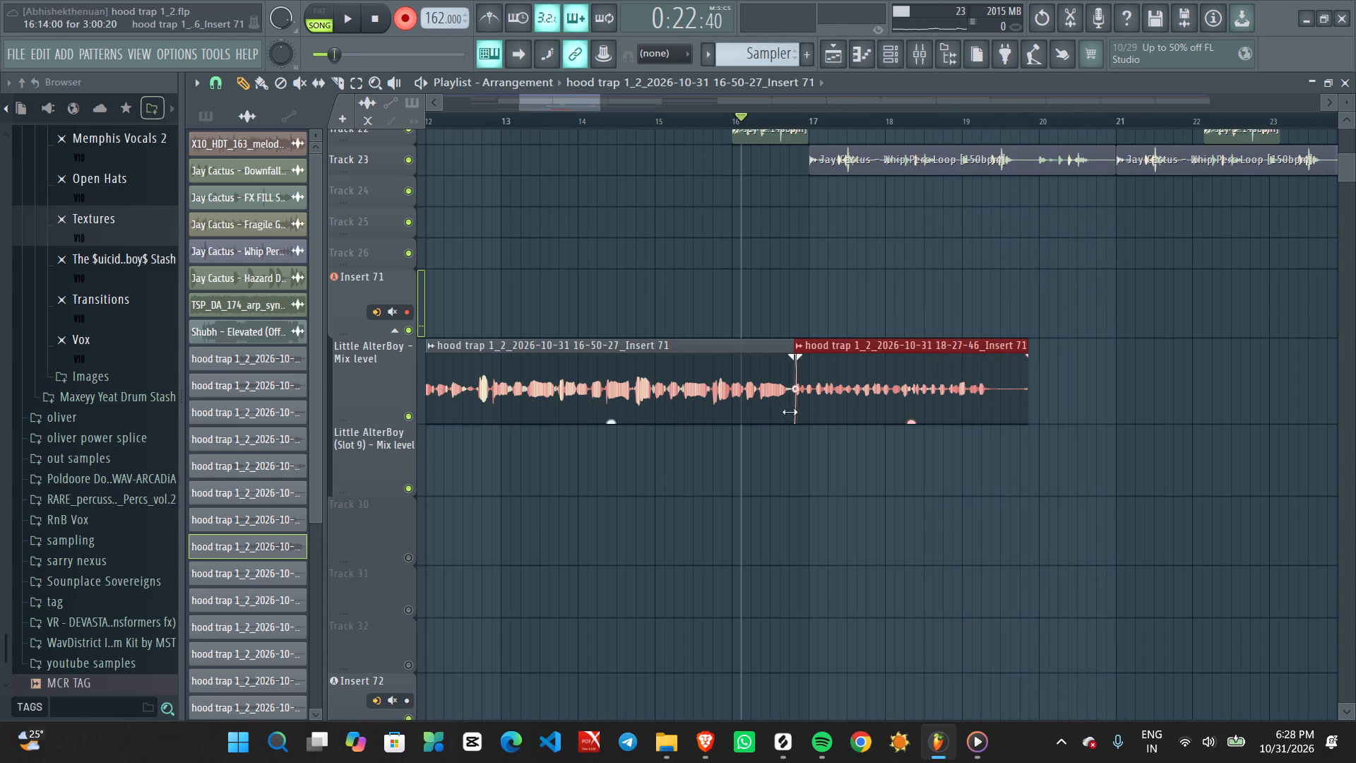
ctrl+scroll(750, 286, down, 2)
middle_click(746, 284)
right_click(746, 284)
click(757, 398)
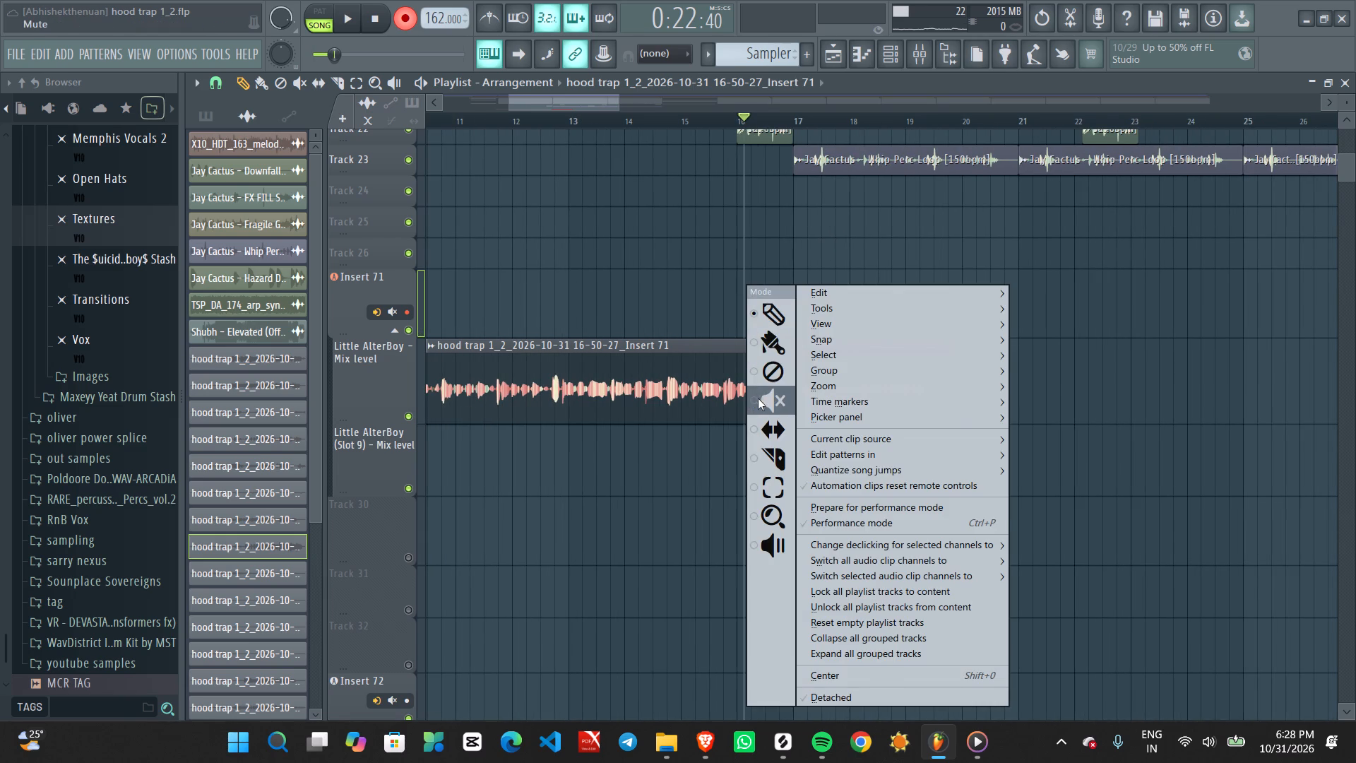
drag(737, 401, 824, 402)
Record a take about one and a half bars long on Insert 71 from just after bar 16.
key(space)
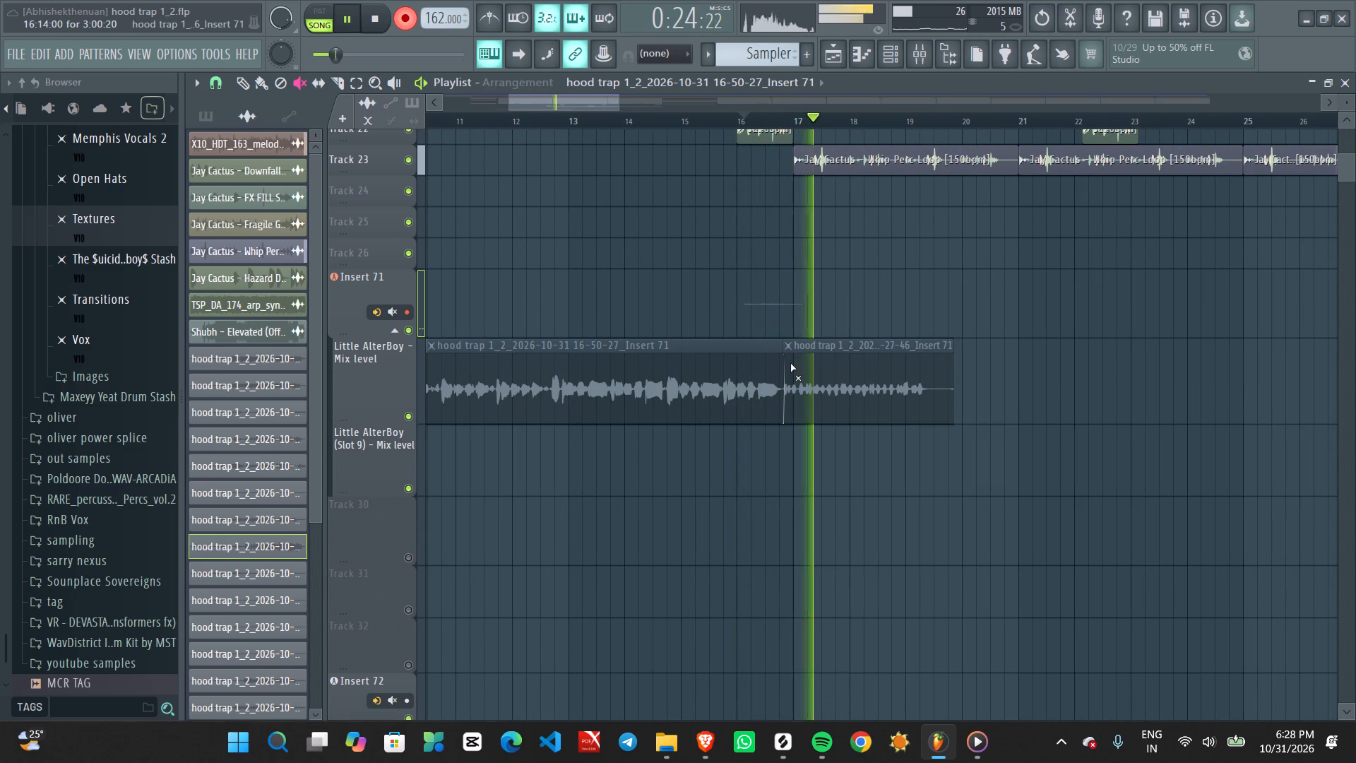
key(space)
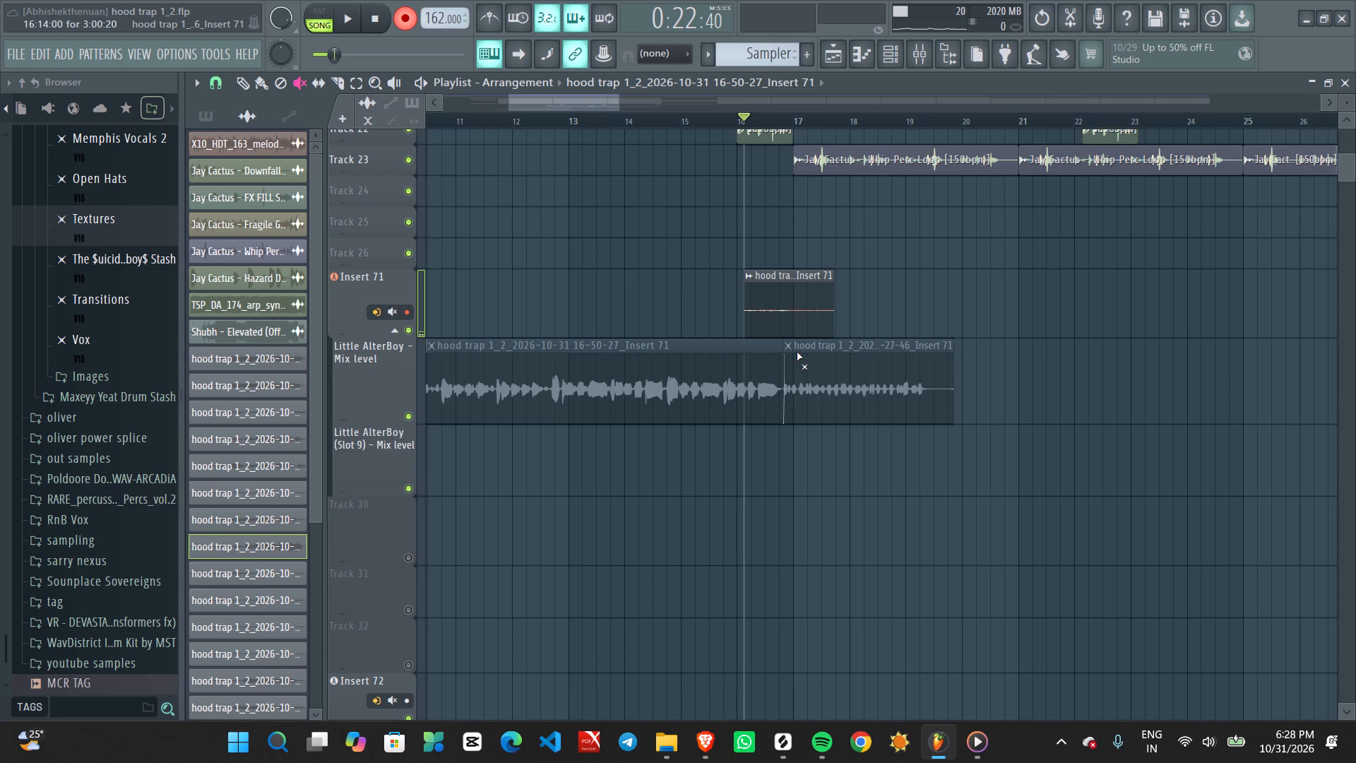
Delete the take on Insert 71 and unmute the newer vocal clip on the Little AlterBoy - Mix level track.
right_click(791, 273)
click(823, 380)
Disarm recording and listen to the newer vocal clip against the beat from just after bar 16.
key(space)
key(space)
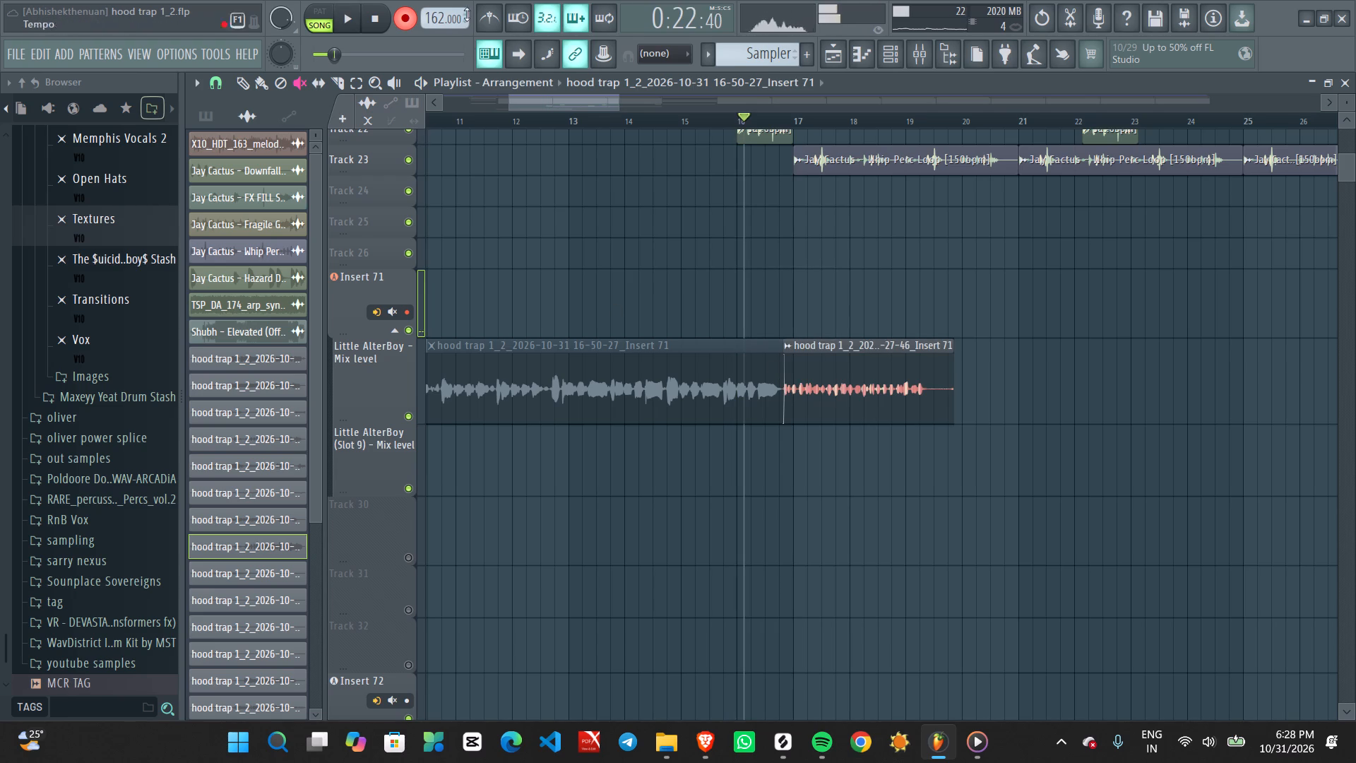
click(415, 20)
key(space)
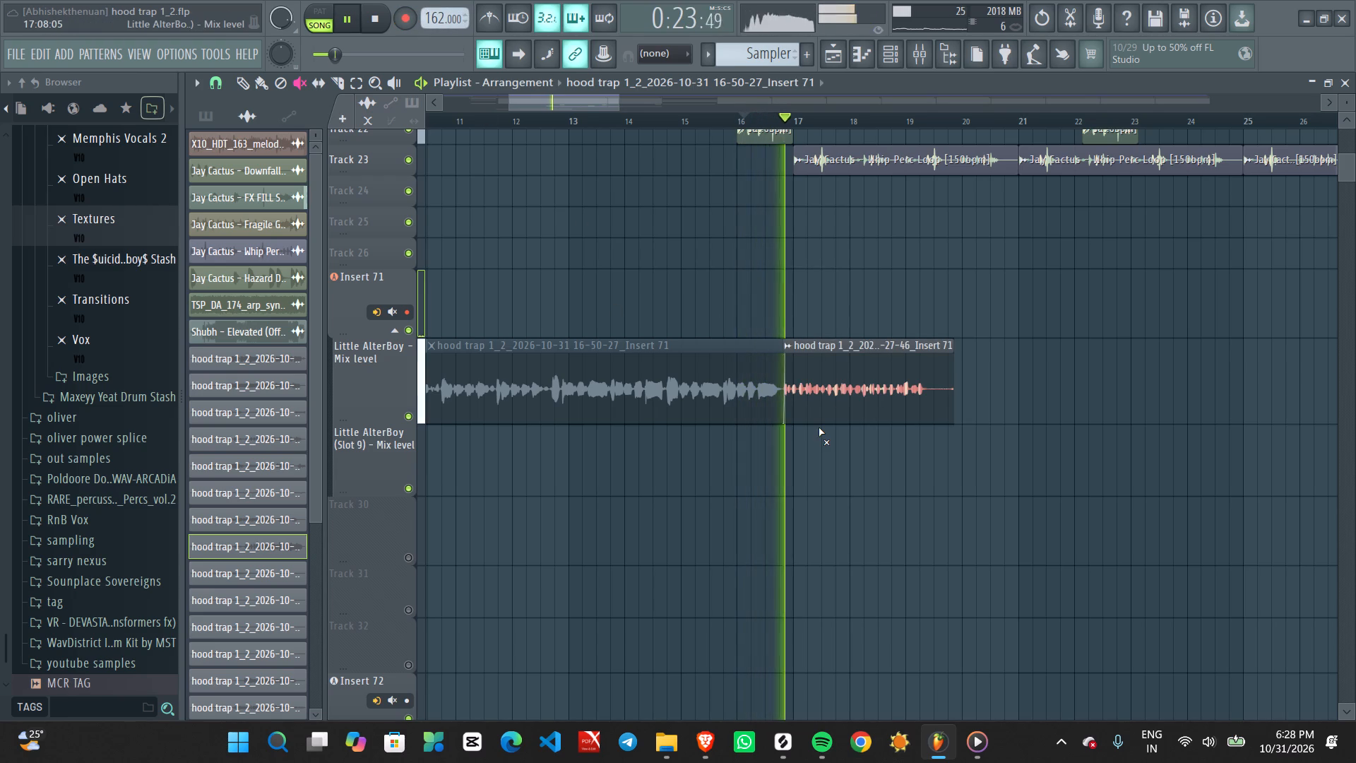
key(space)
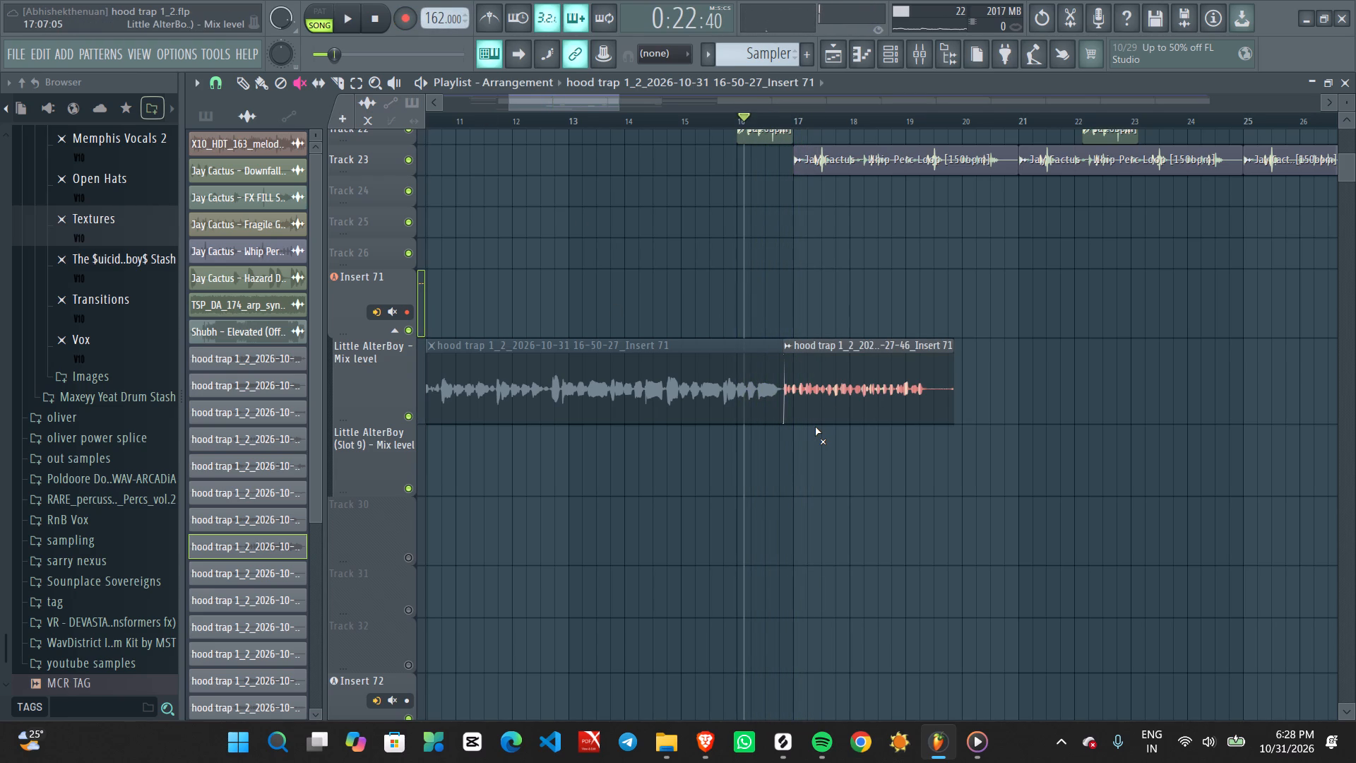
key(space)
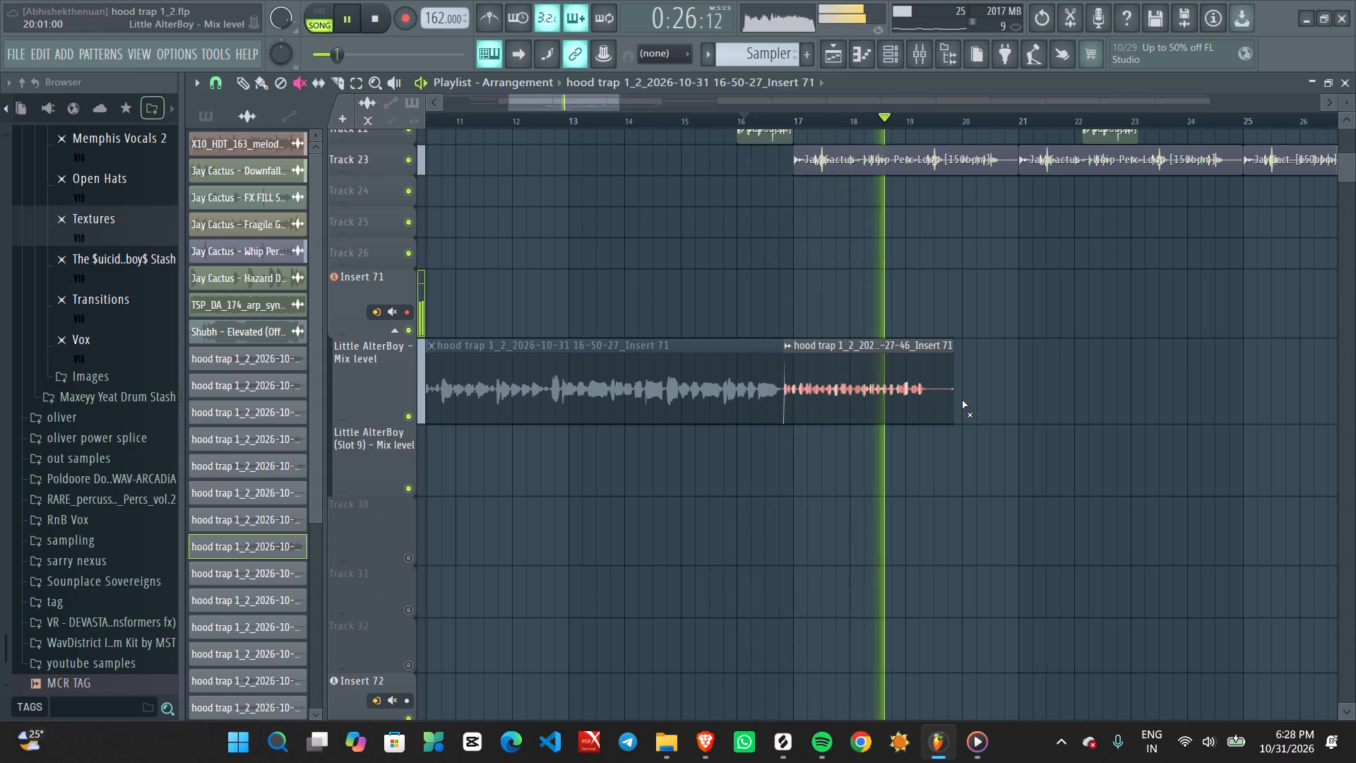
key(space)
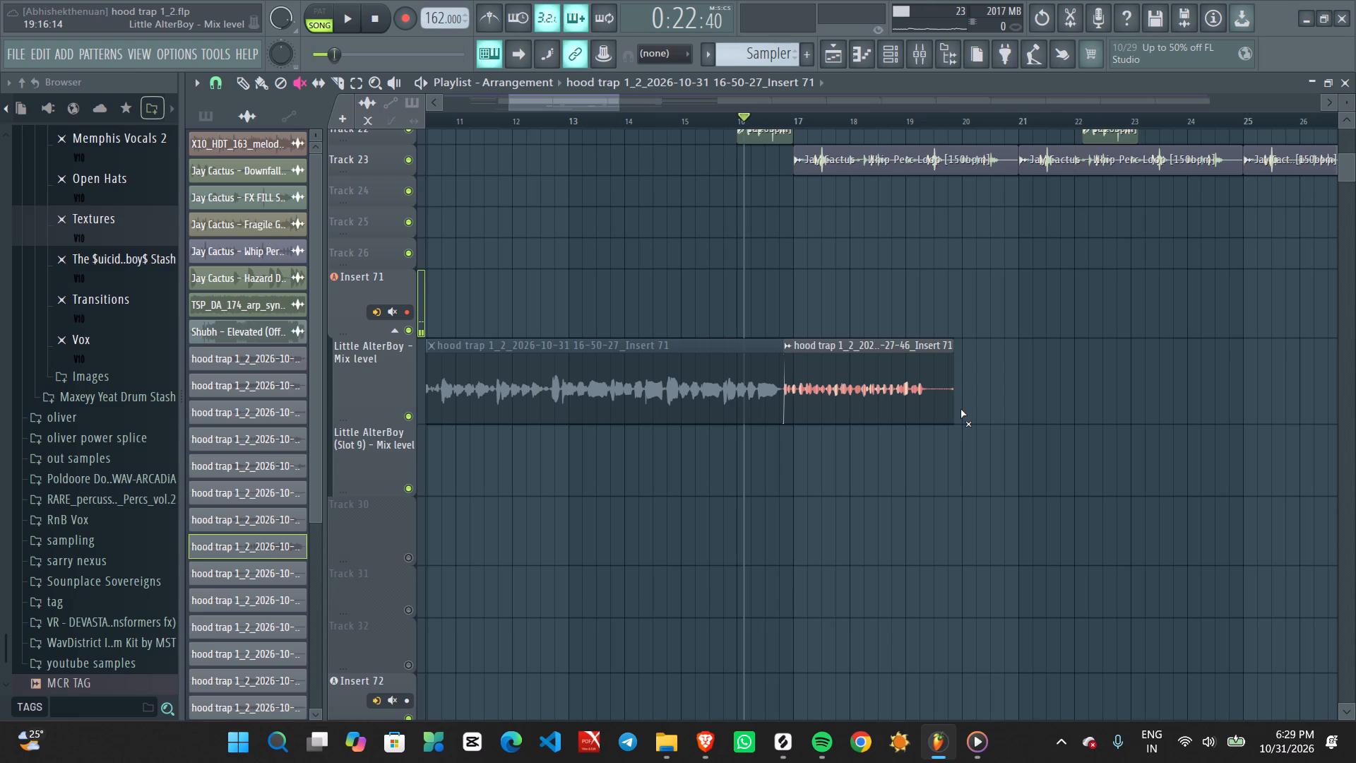
Switch to the Draw tool and trim the newer vocal clip's end back to about three-quarters through bar 18.
key(space)
middle_click(972, 277)
right_click(974, 276)
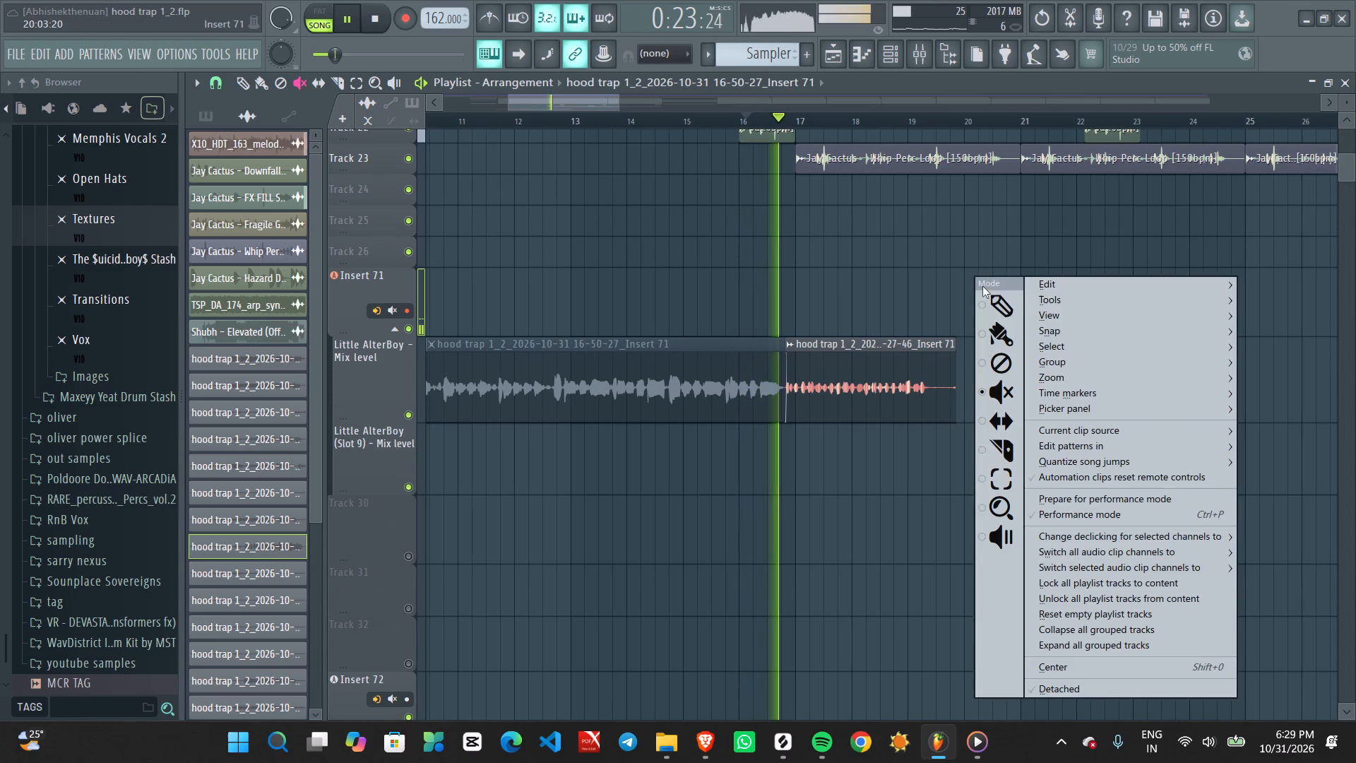
click(987, 298)
ctrl+scroll(951, 361, up, 6)
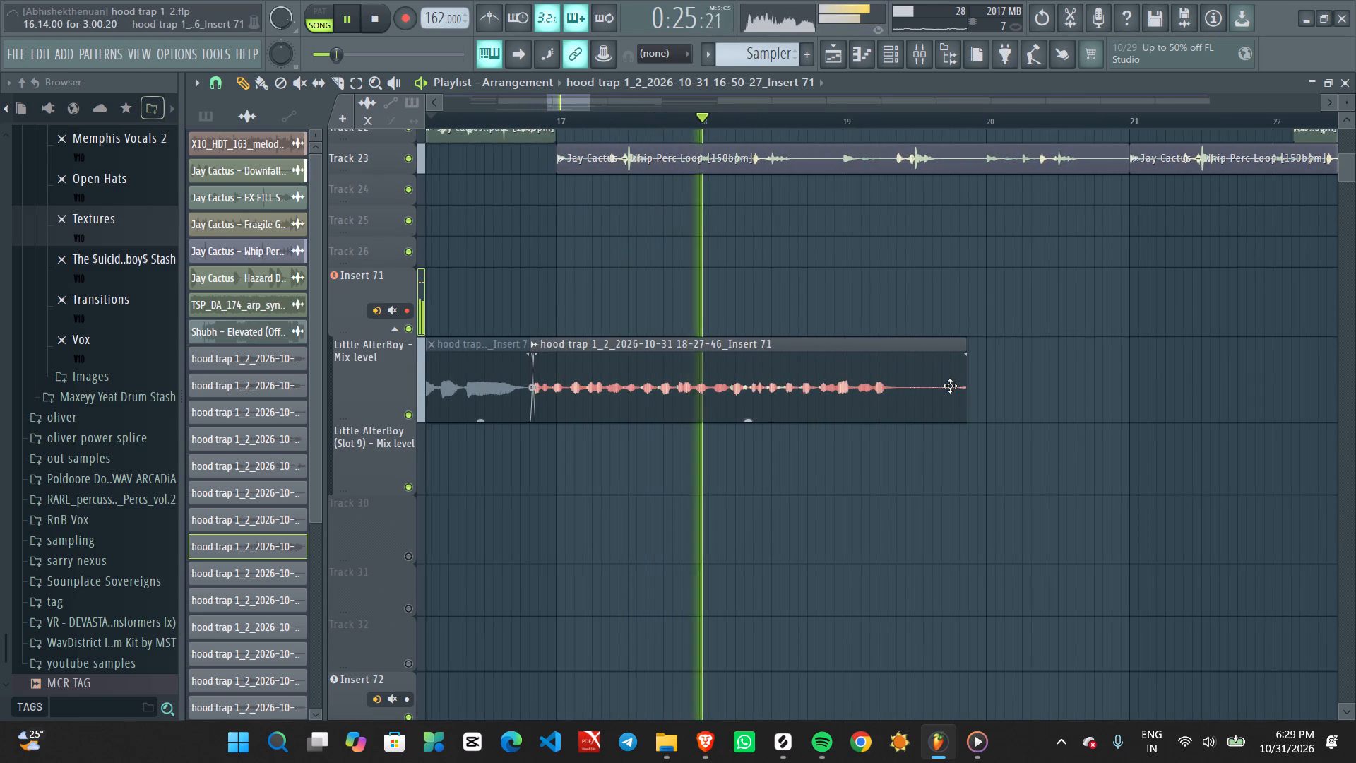
key(space)
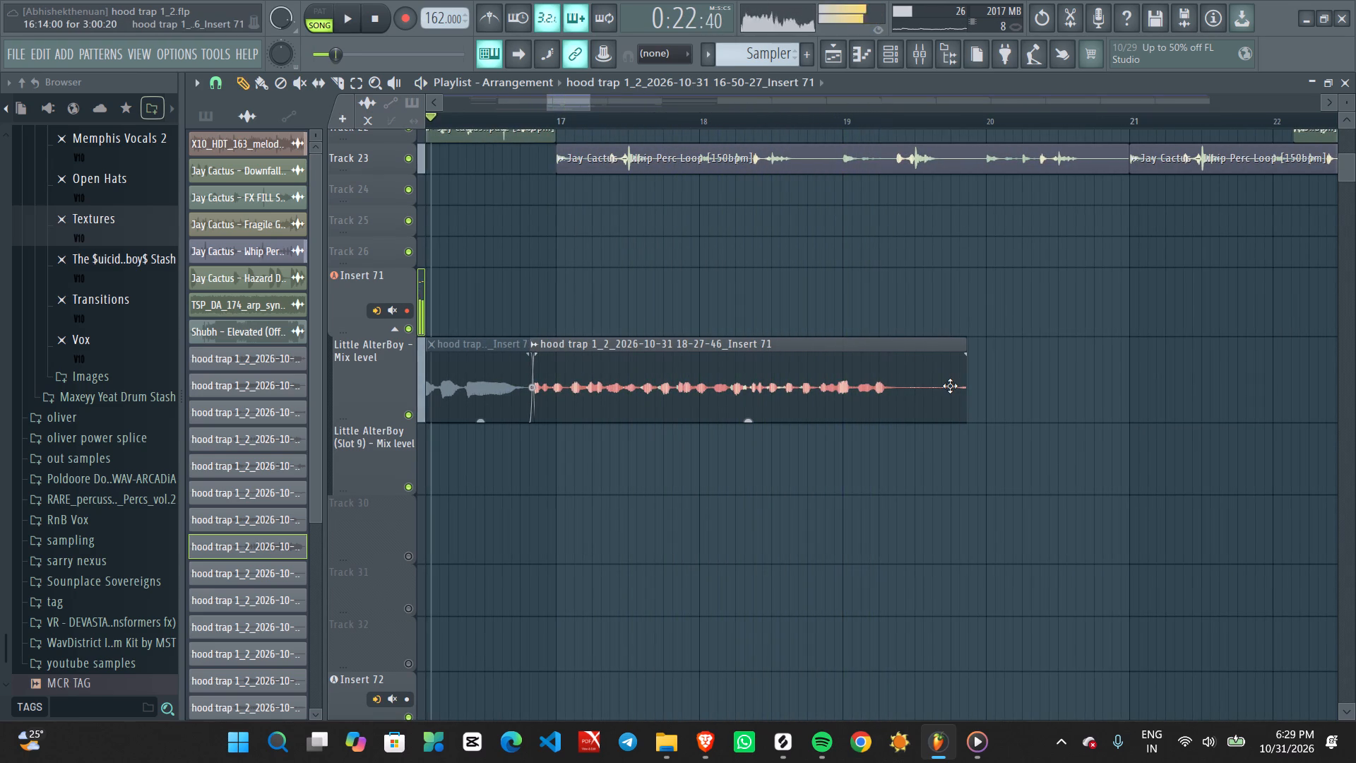
key(space)
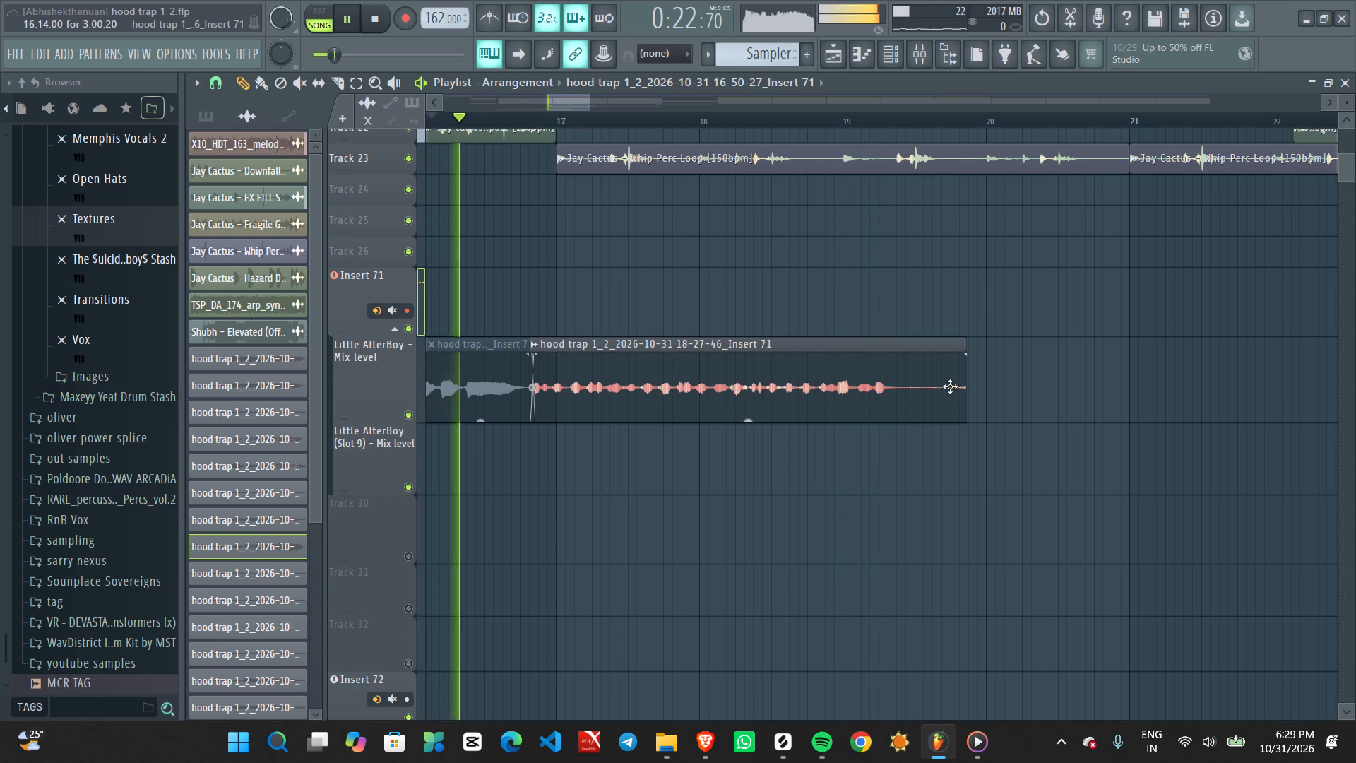
alt+drag(964, 347, 908, 353)
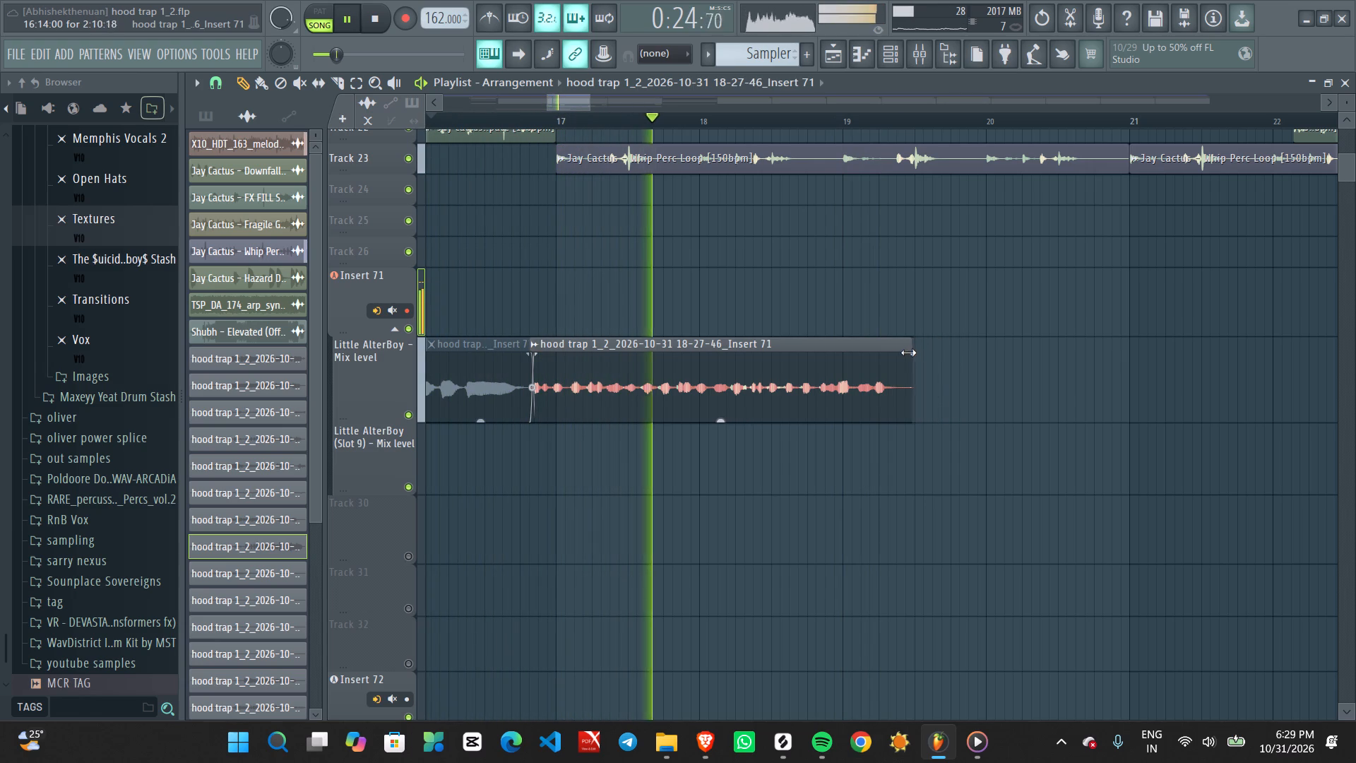
alt+drag(908, 353, 838, 353)
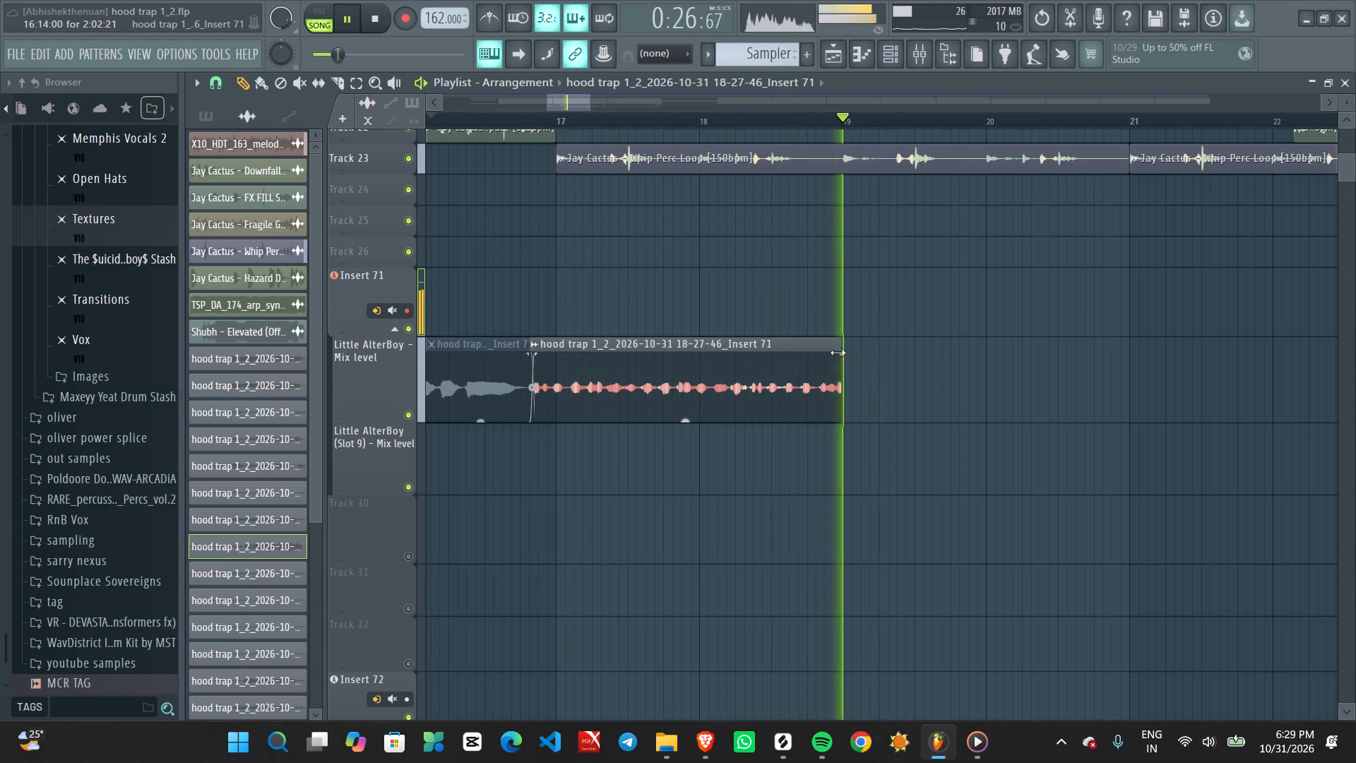
alt+drag(838, 353, 814, 353)
key(space)
ctrl+scroll(620, 237, down, 2)
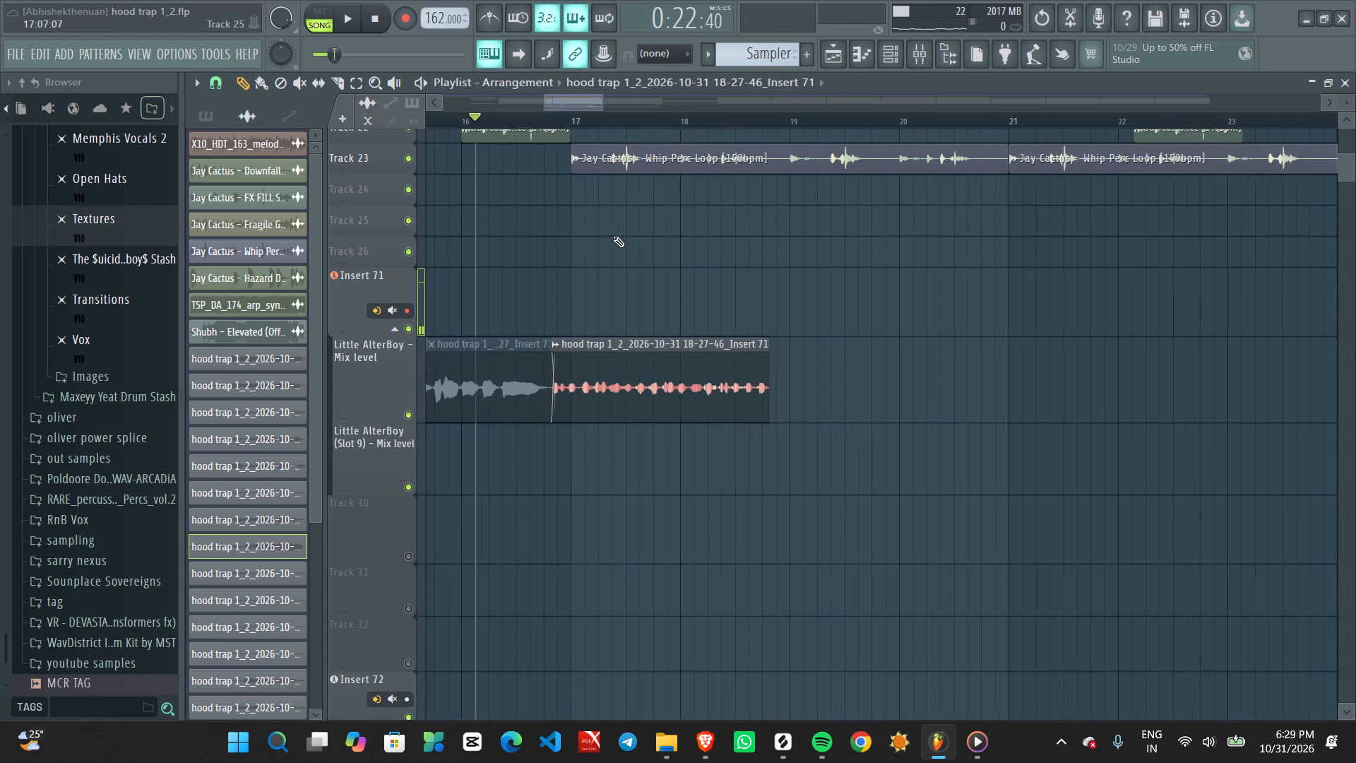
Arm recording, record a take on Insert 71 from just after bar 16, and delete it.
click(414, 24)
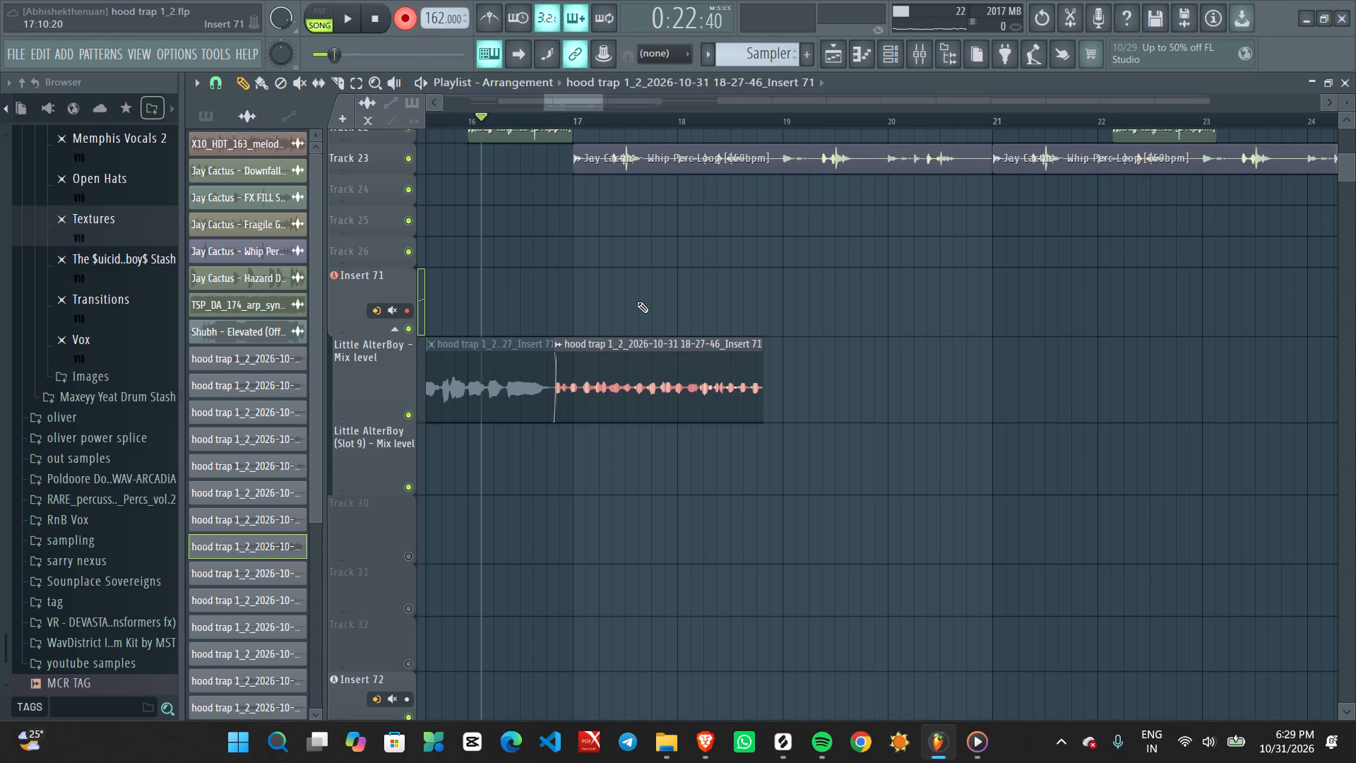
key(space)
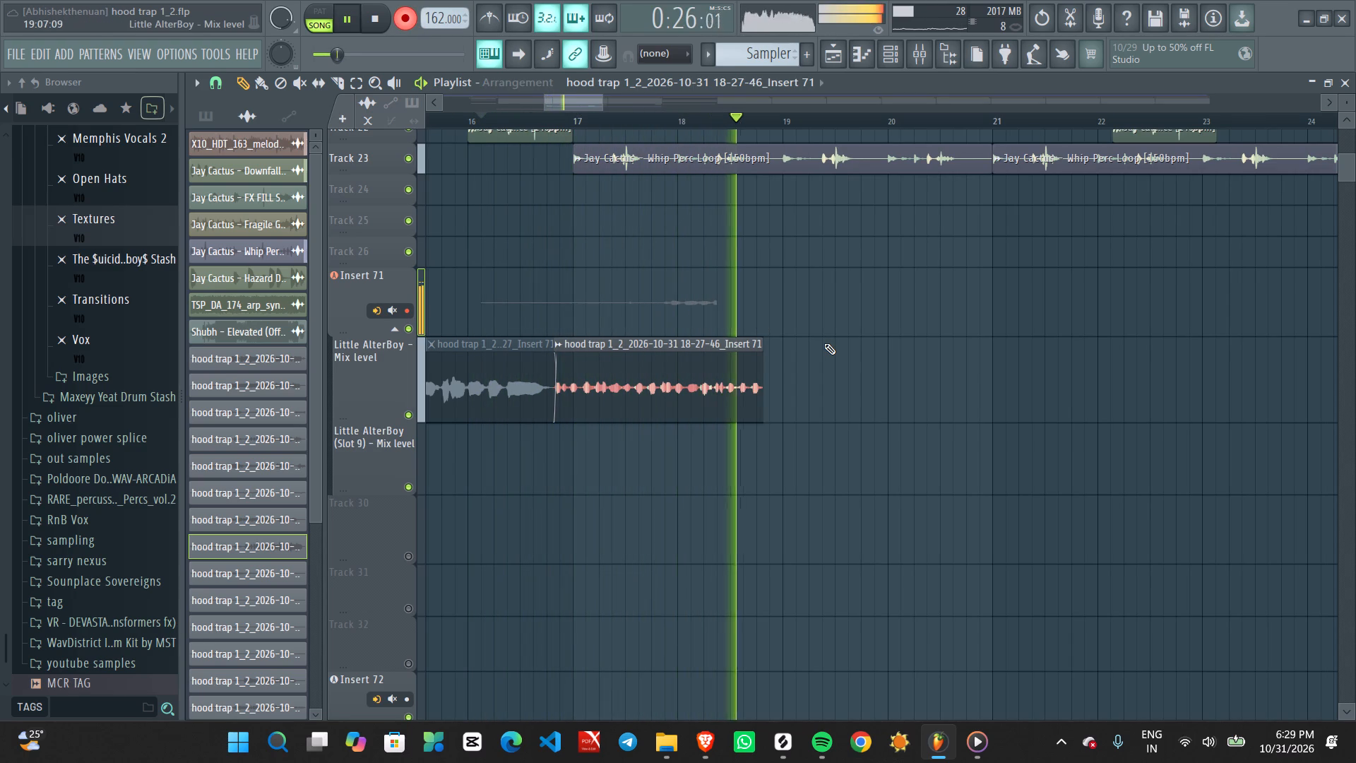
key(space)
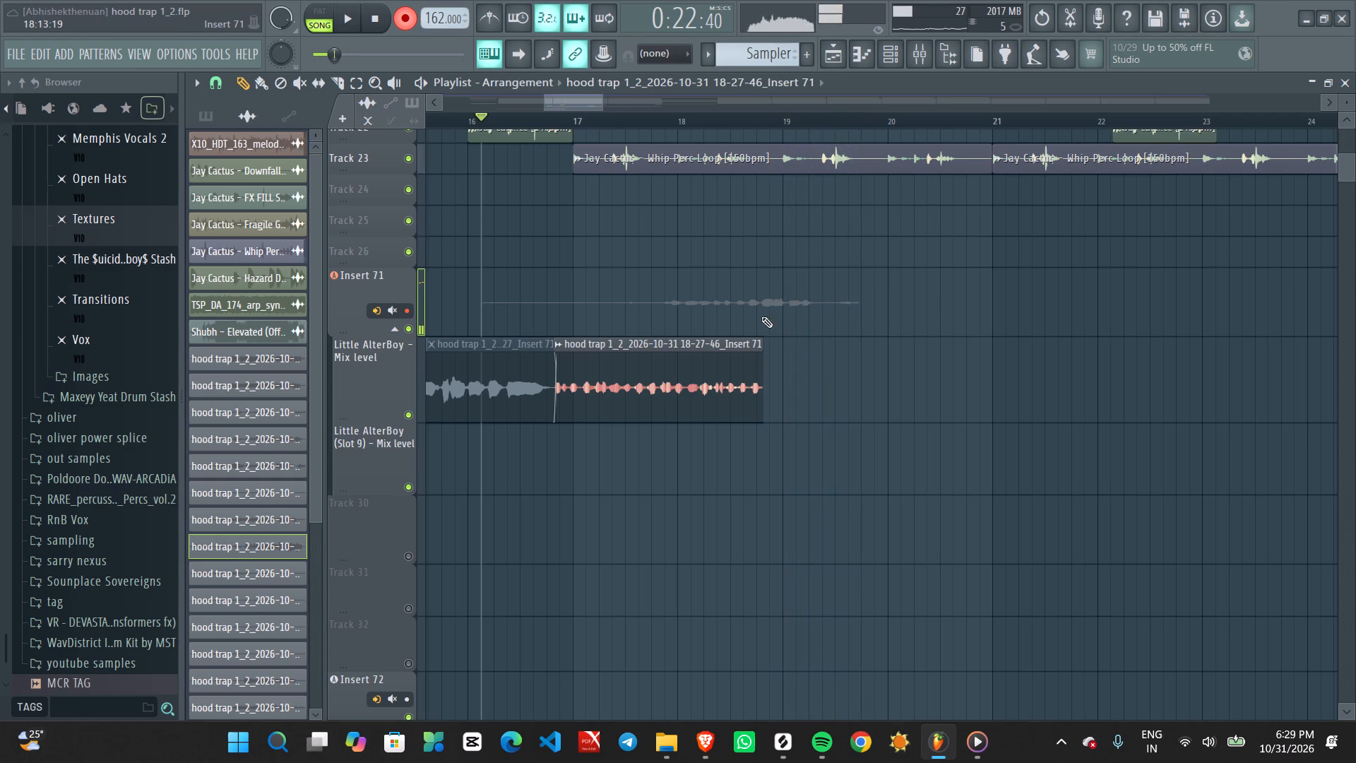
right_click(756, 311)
While another Insert 71 take records, add a short fade-out at the end of the newer vocal clip.
key(space)
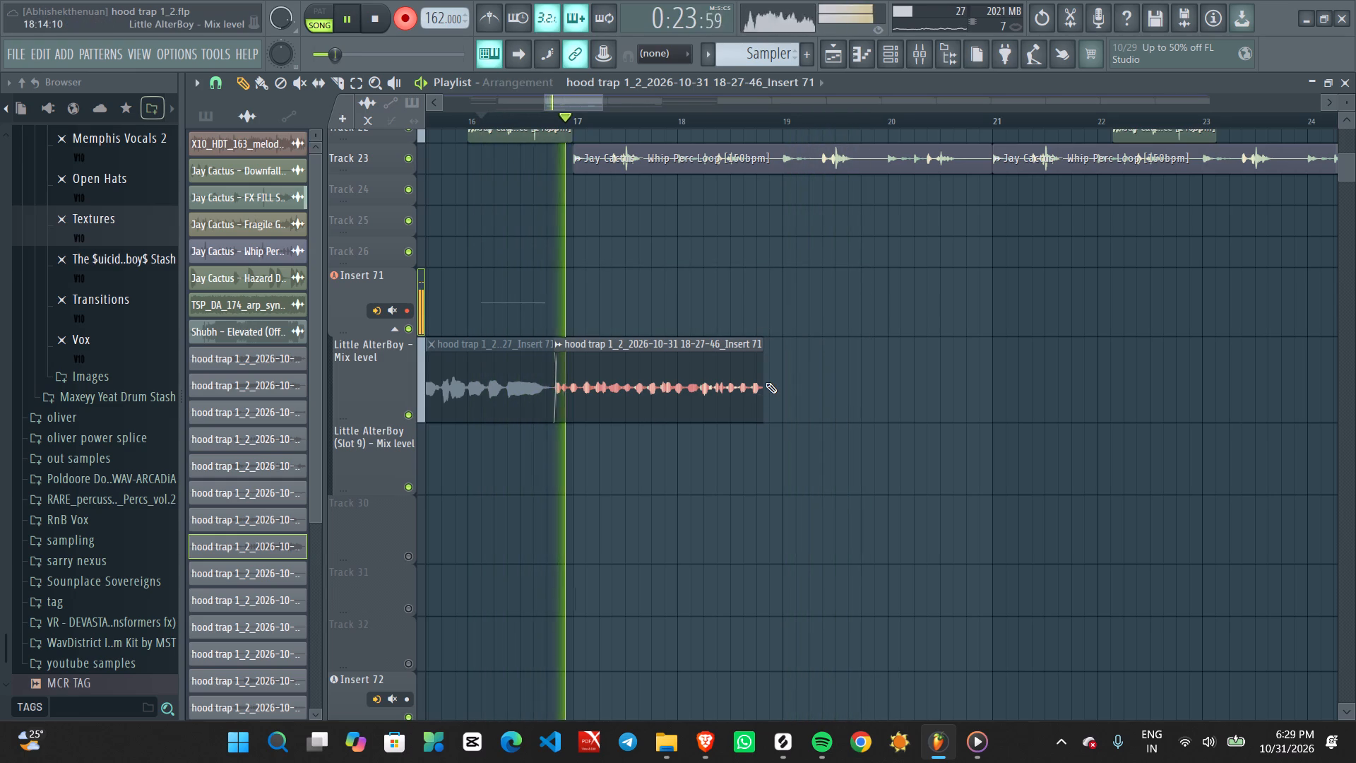
ctrl+scroll(766, 382, up, 8)
ctrl+scroll(764, 381, down, 3)
ctrl+scroll(764, 381, up, 1)
drag(760, 360, 752, 360)
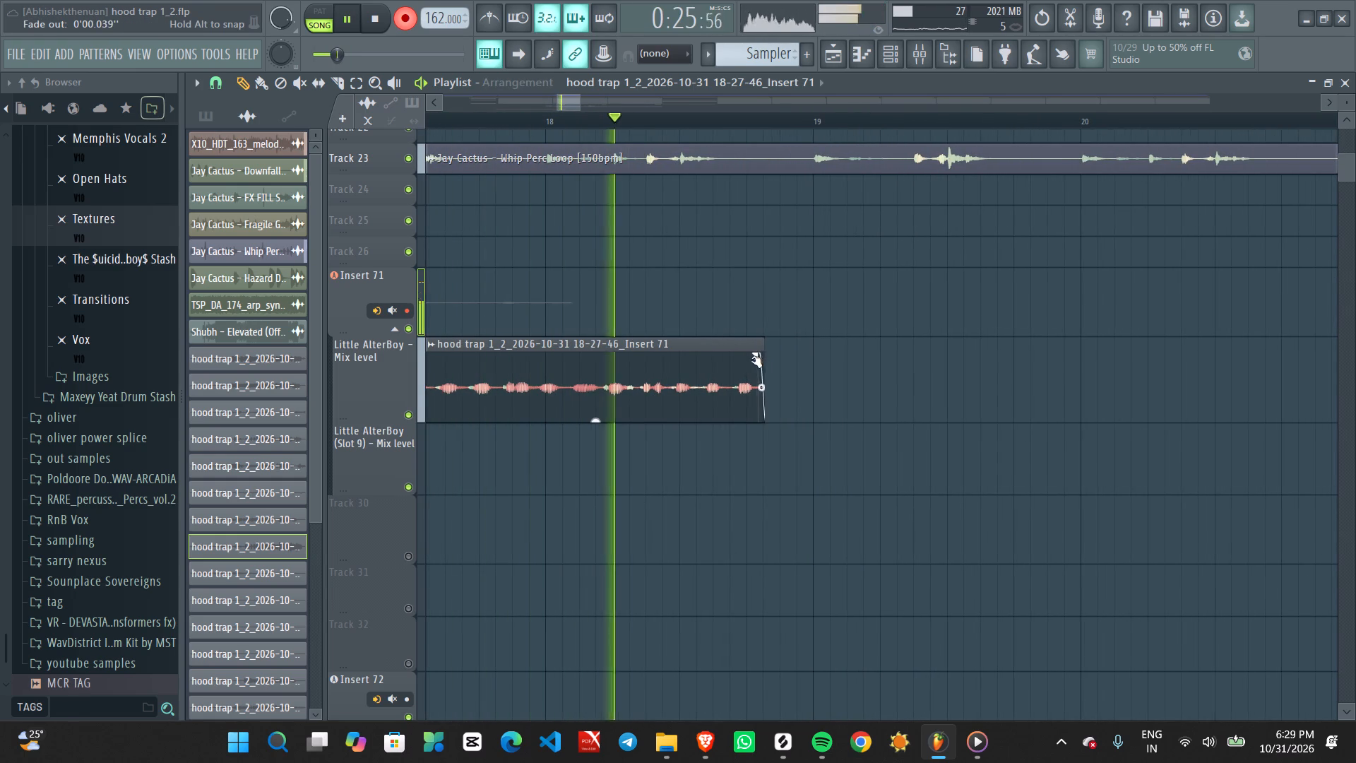
drag(752, 360, 747, 360)
ctrl+scroll(807, 374, down, 7)
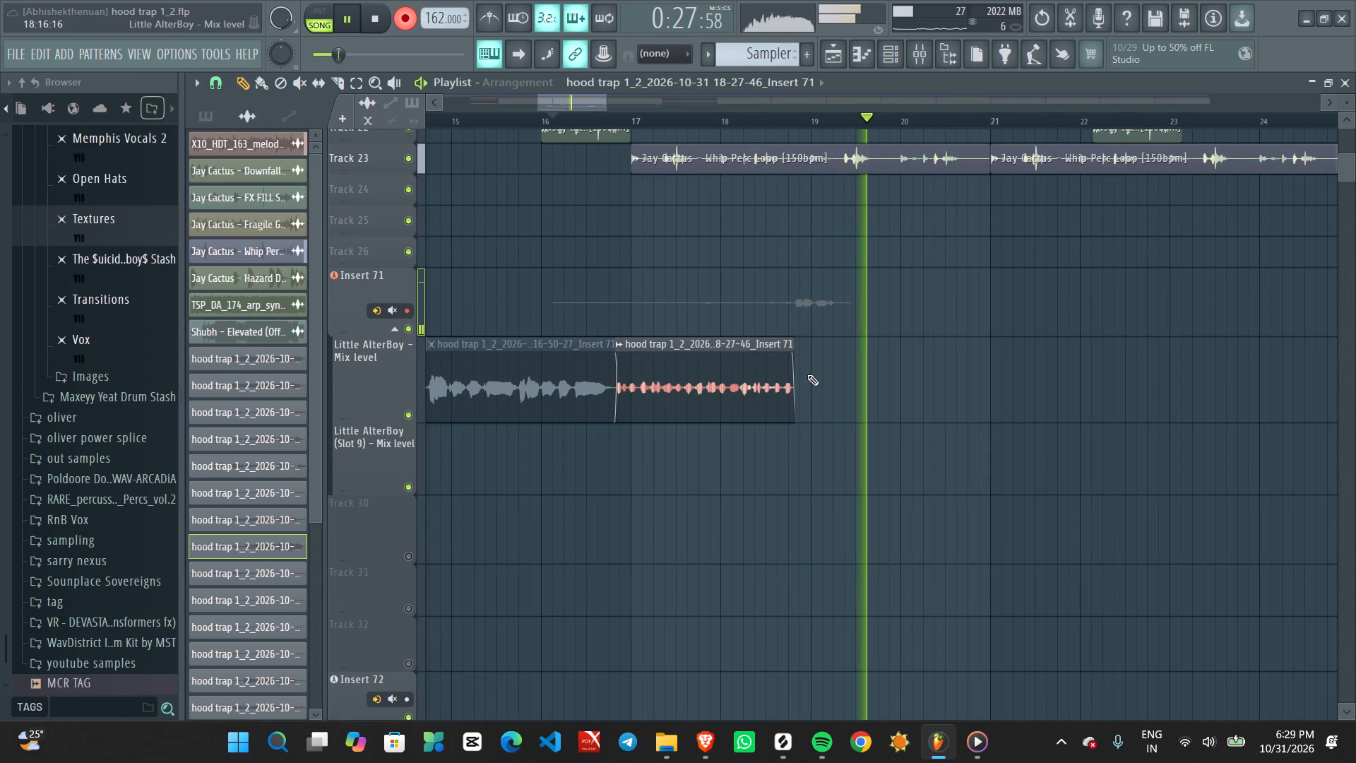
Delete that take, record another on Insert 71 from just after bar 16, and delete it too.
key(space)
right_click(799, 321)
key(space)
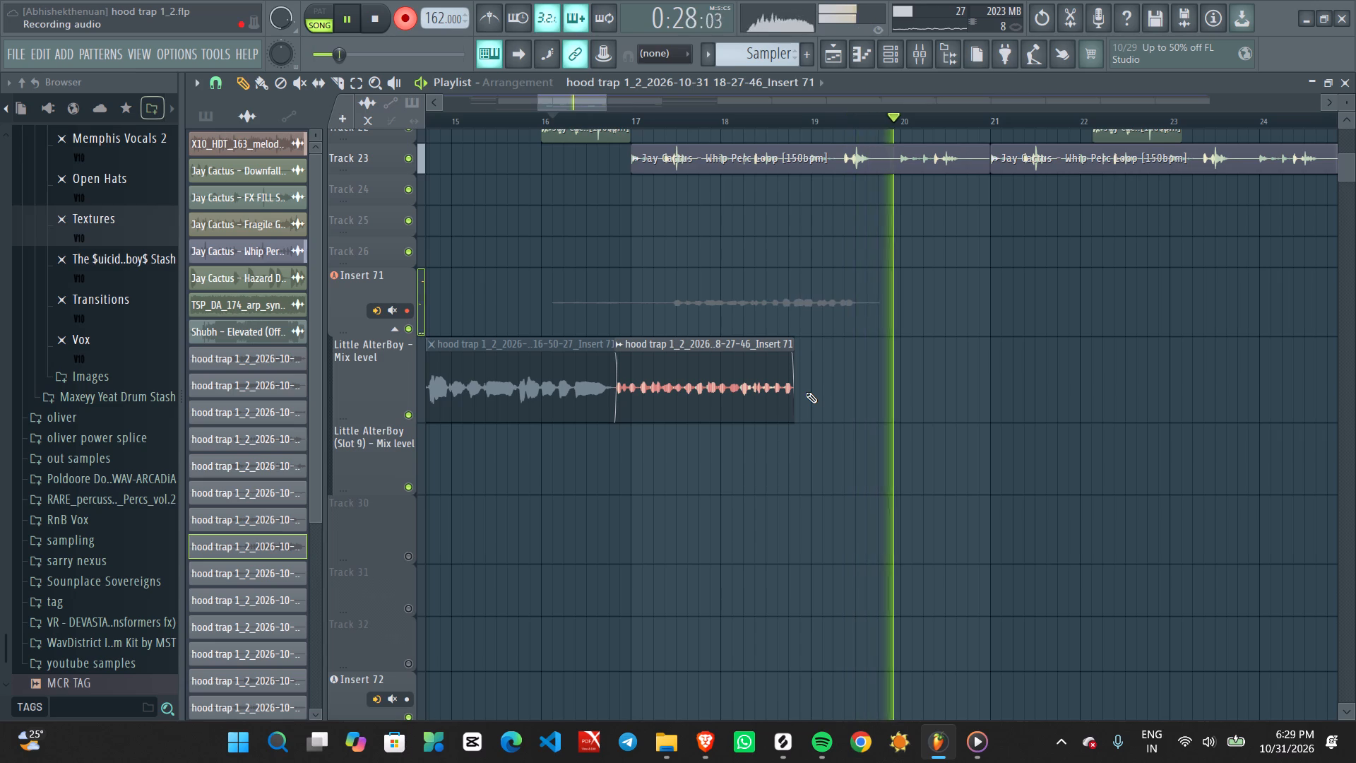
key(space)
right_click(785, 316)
Purge the project's unused audio clips while another Insert 71 take records.
key(space)
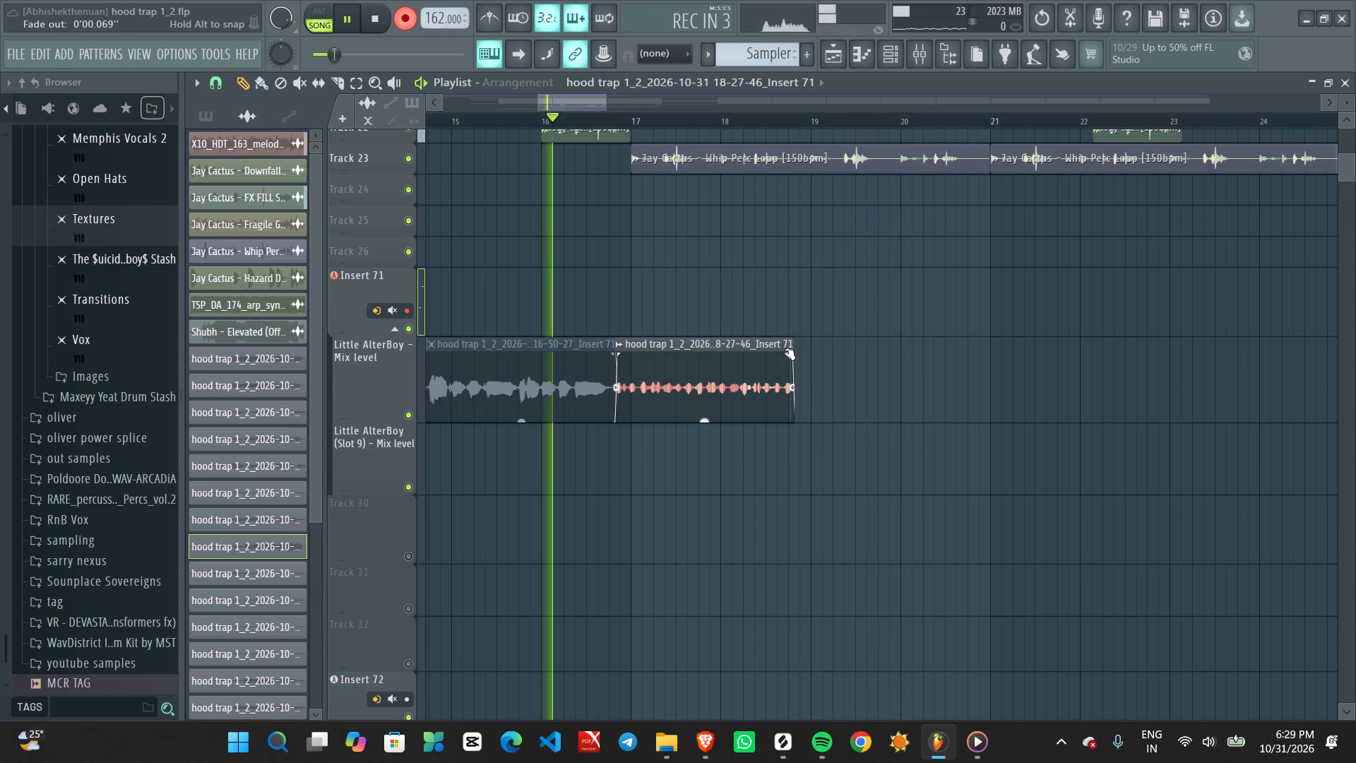
click(216, 59)
click(451, 171)
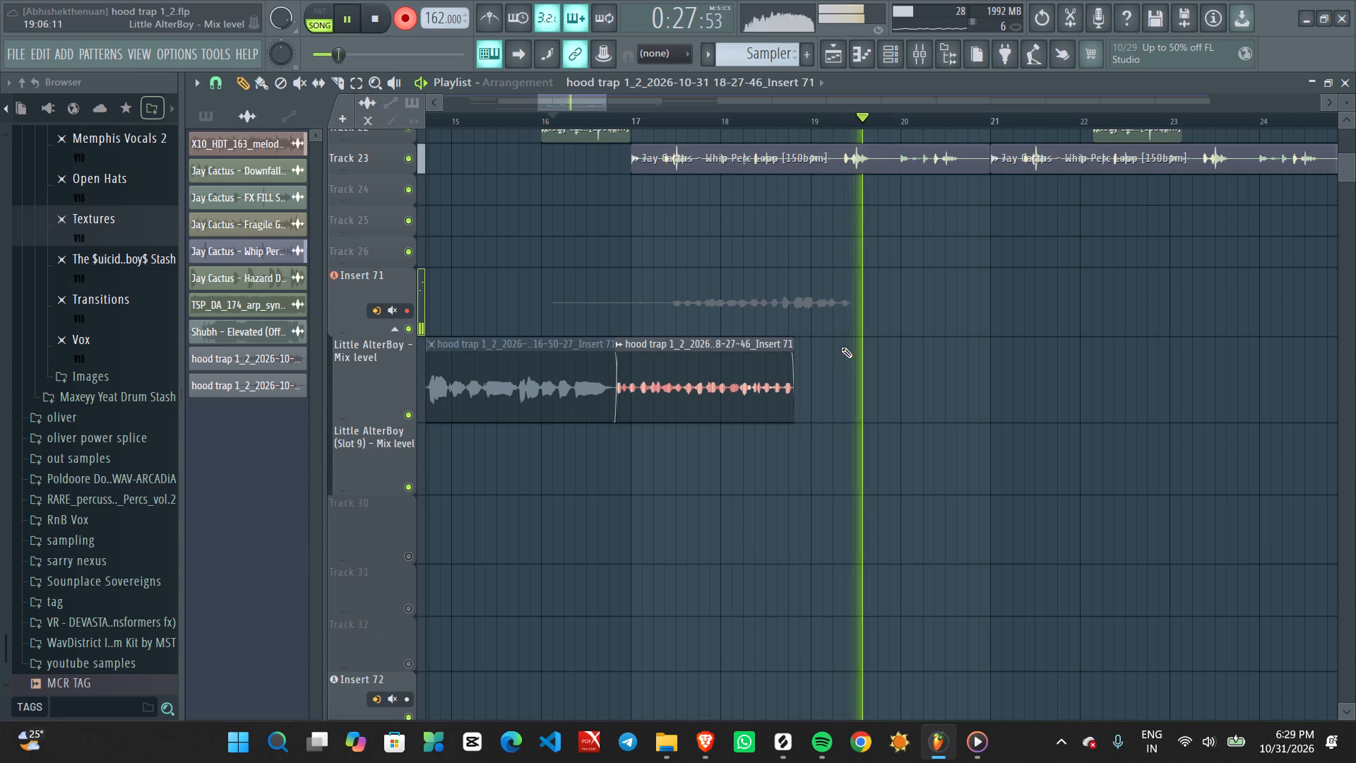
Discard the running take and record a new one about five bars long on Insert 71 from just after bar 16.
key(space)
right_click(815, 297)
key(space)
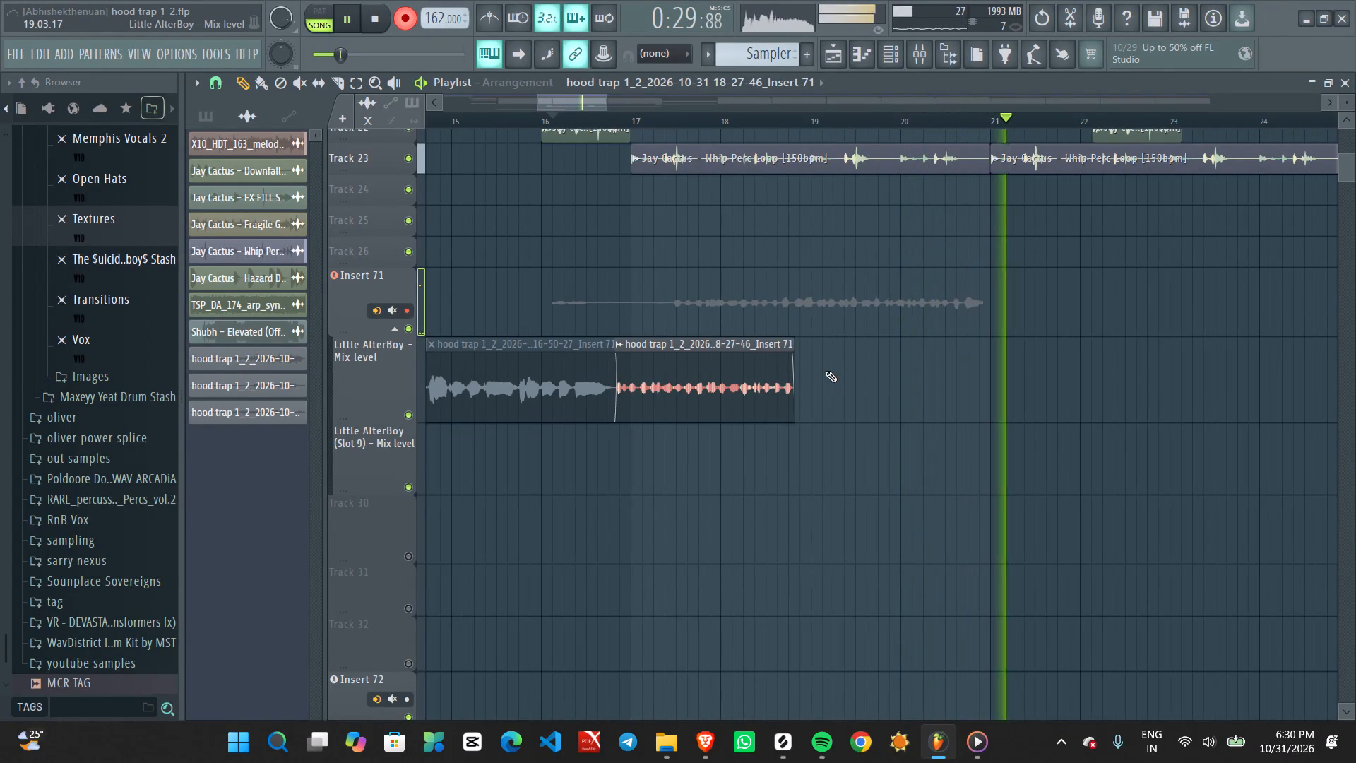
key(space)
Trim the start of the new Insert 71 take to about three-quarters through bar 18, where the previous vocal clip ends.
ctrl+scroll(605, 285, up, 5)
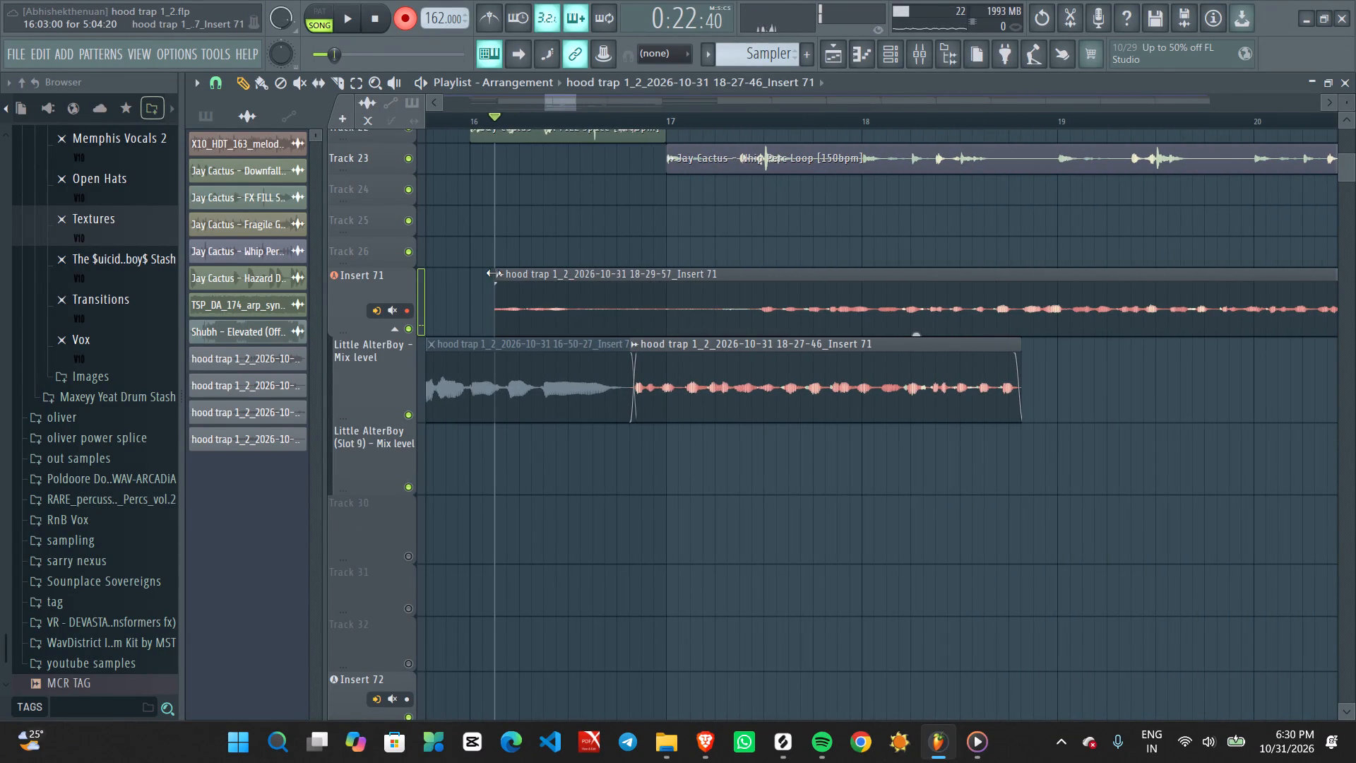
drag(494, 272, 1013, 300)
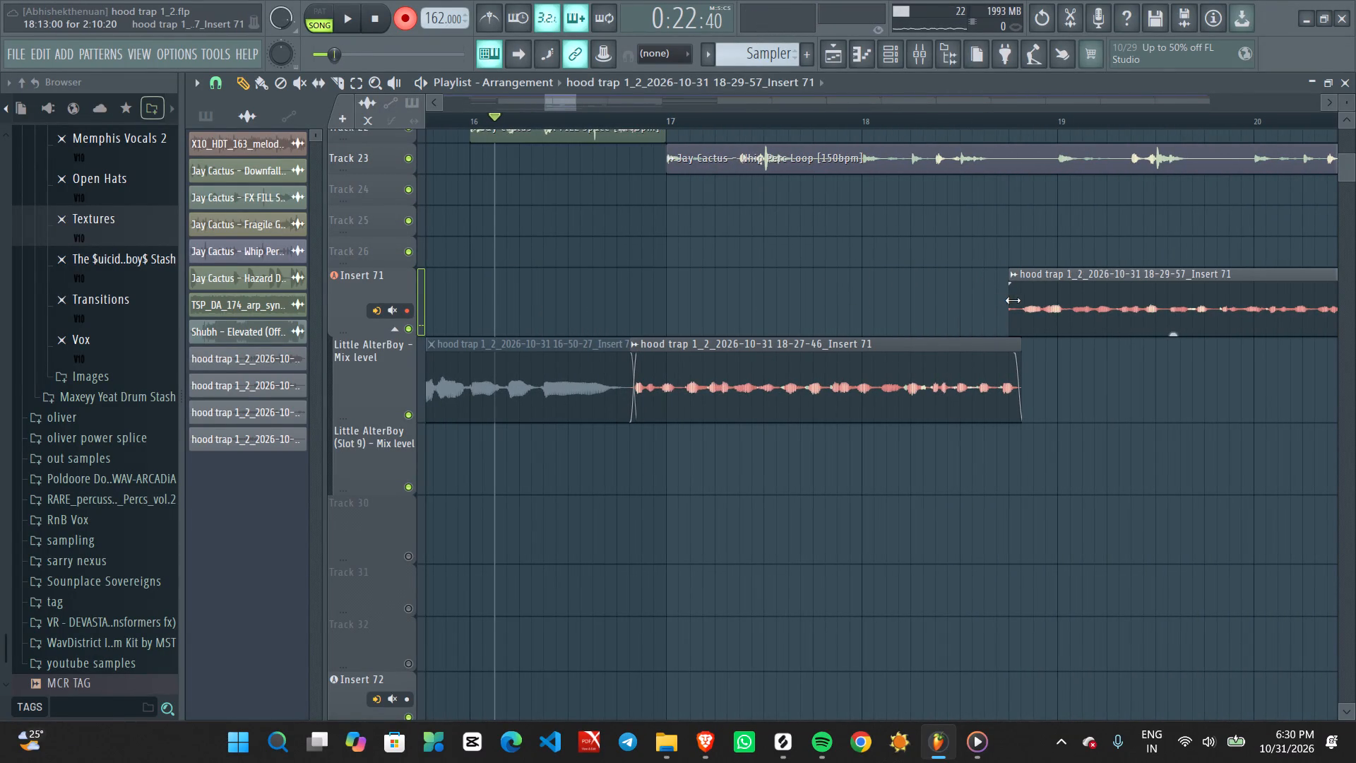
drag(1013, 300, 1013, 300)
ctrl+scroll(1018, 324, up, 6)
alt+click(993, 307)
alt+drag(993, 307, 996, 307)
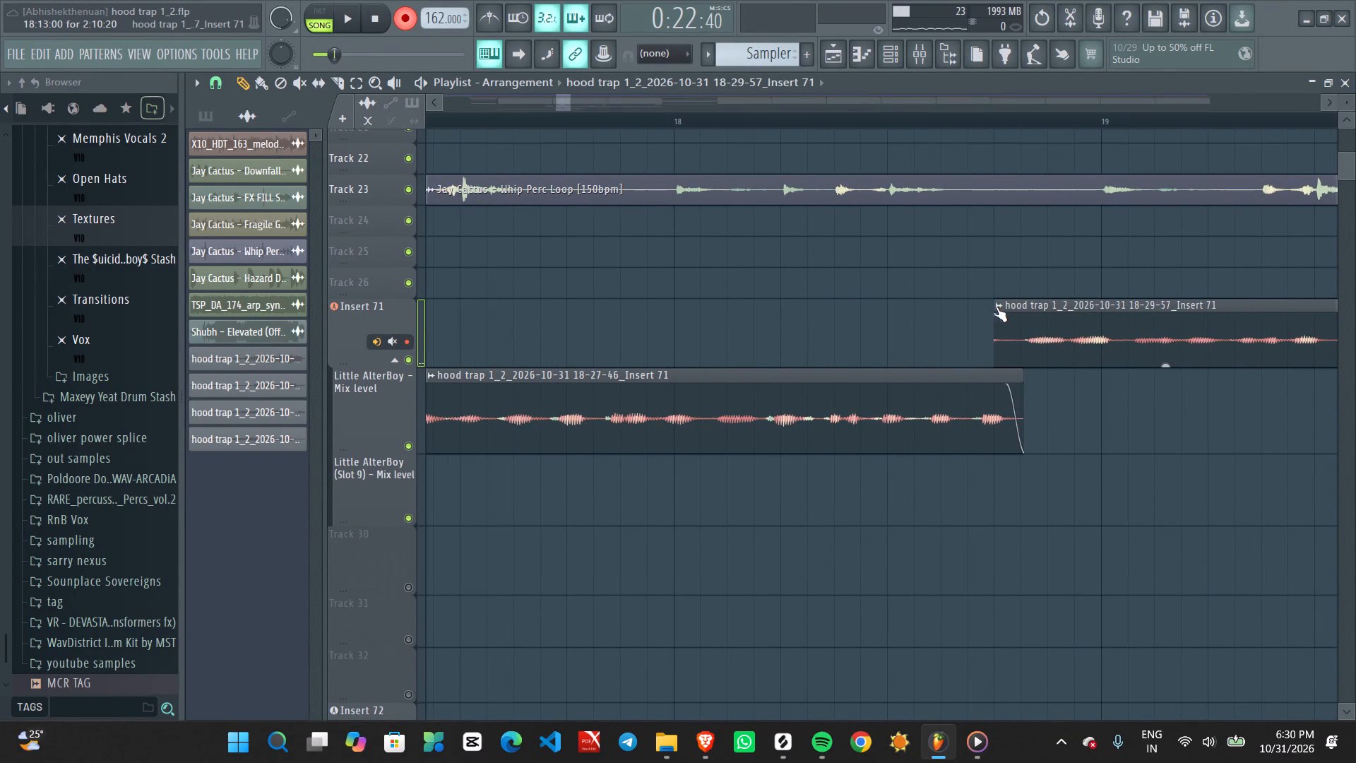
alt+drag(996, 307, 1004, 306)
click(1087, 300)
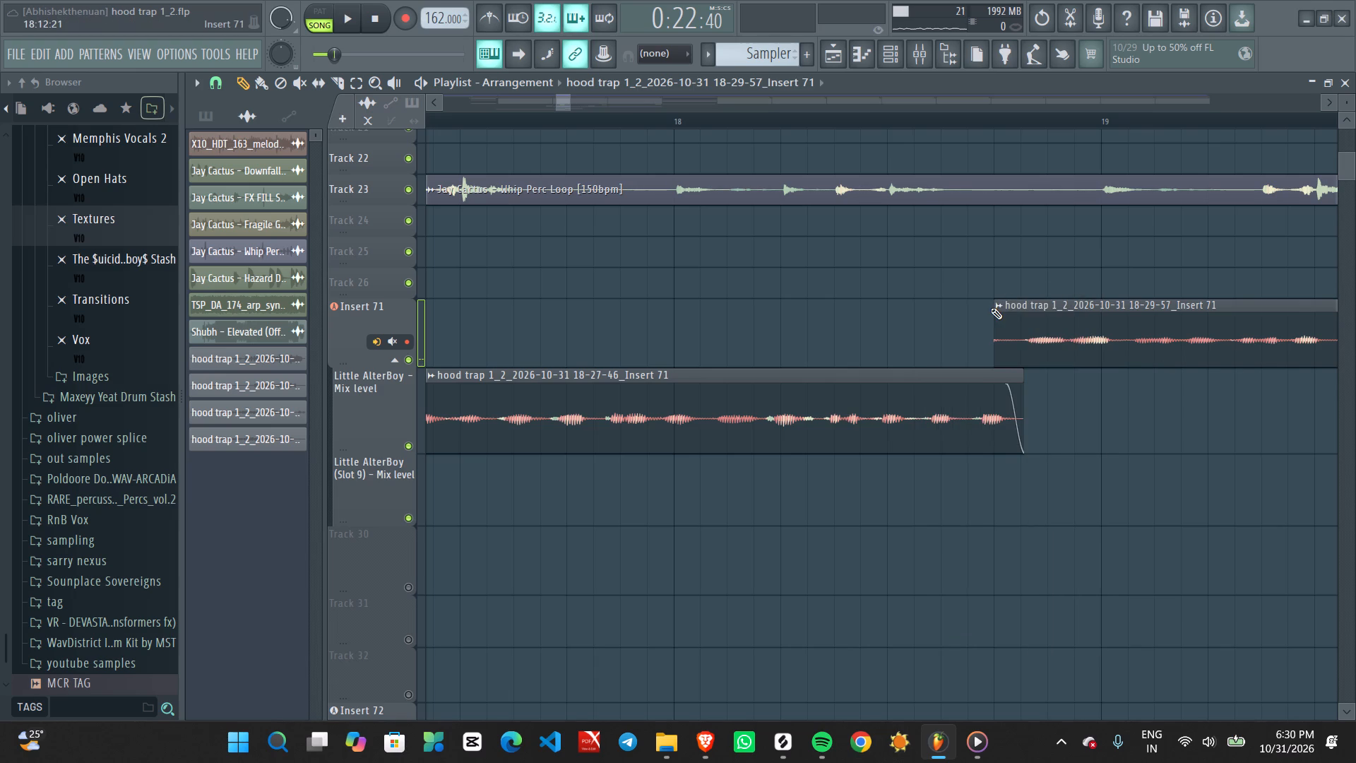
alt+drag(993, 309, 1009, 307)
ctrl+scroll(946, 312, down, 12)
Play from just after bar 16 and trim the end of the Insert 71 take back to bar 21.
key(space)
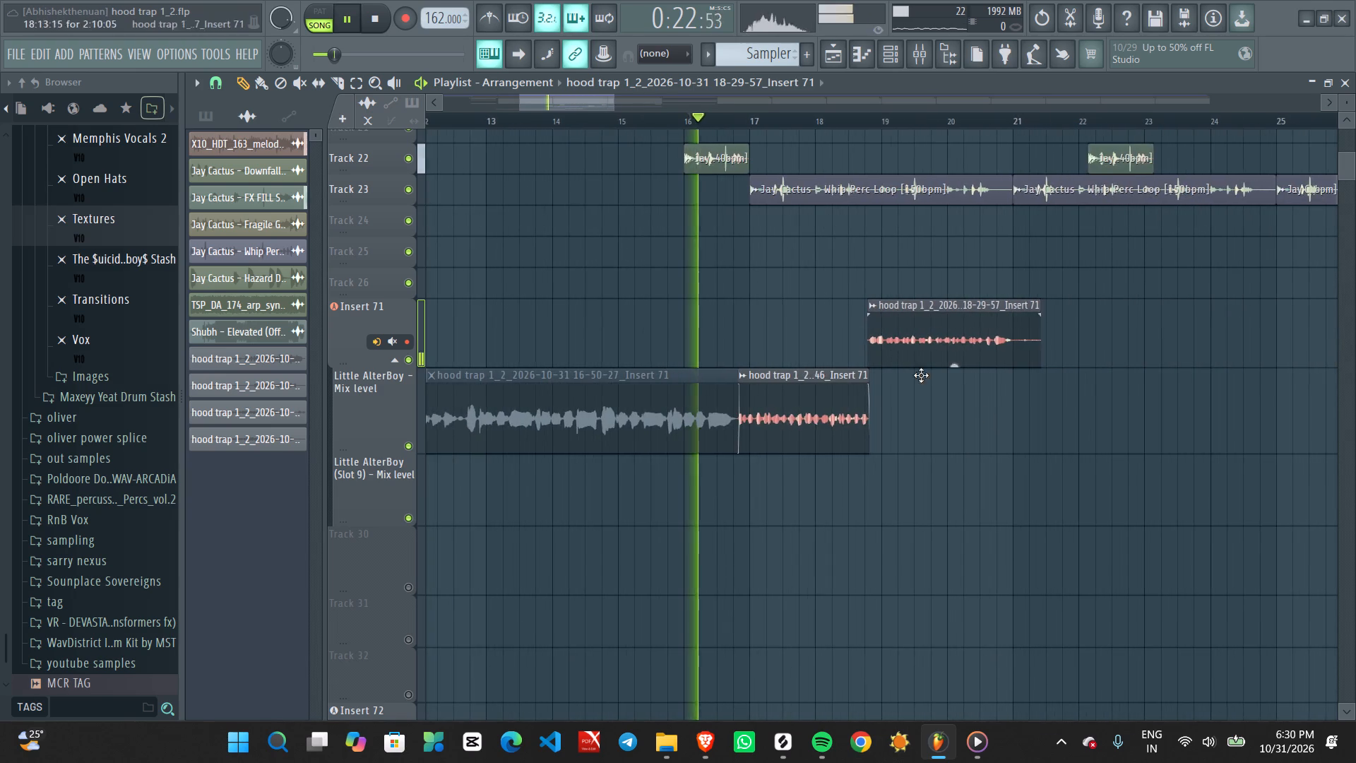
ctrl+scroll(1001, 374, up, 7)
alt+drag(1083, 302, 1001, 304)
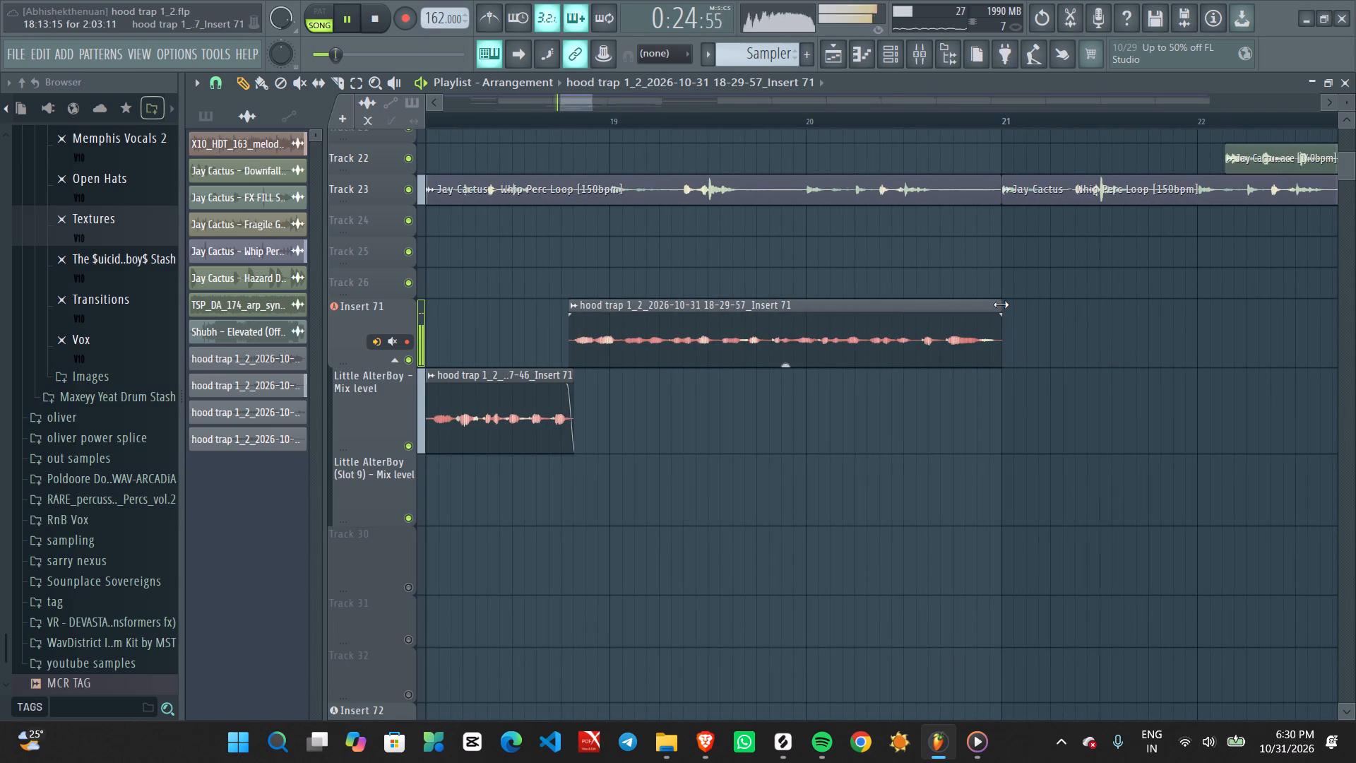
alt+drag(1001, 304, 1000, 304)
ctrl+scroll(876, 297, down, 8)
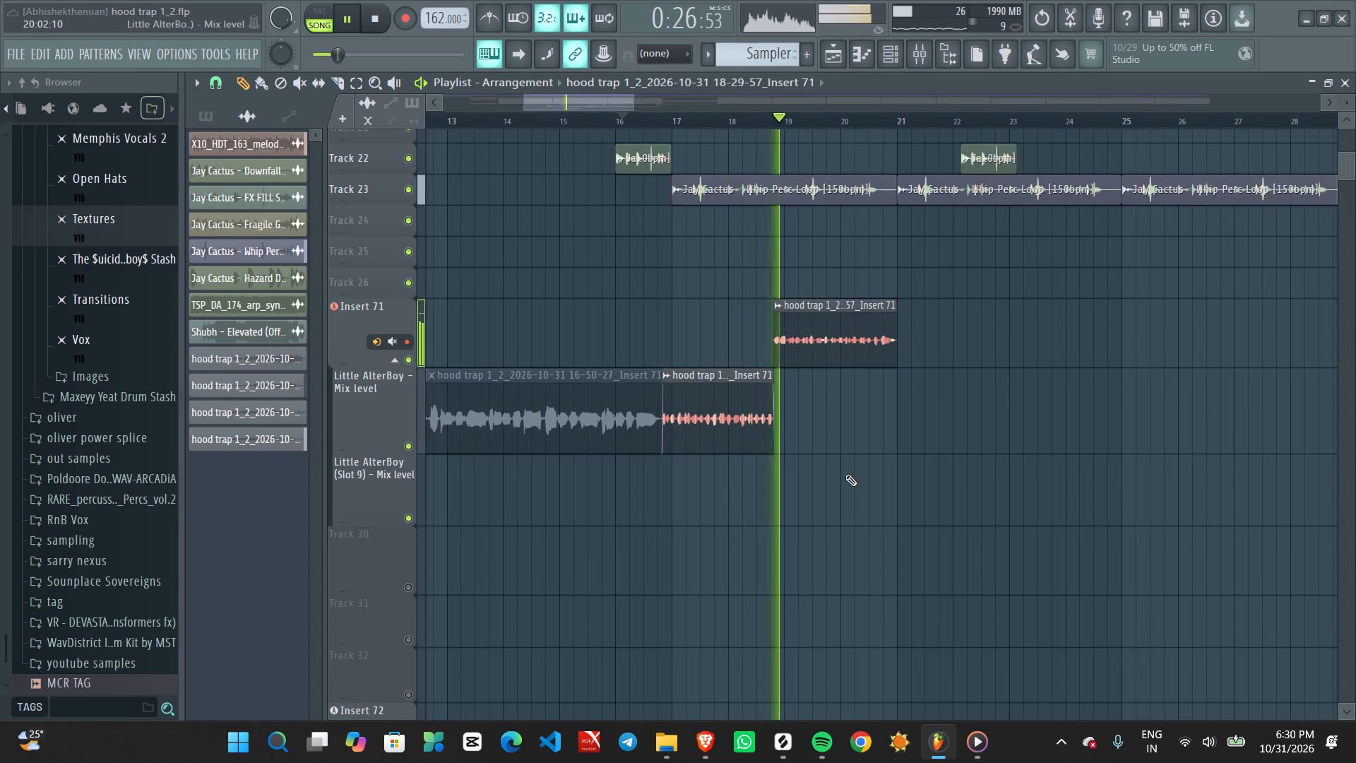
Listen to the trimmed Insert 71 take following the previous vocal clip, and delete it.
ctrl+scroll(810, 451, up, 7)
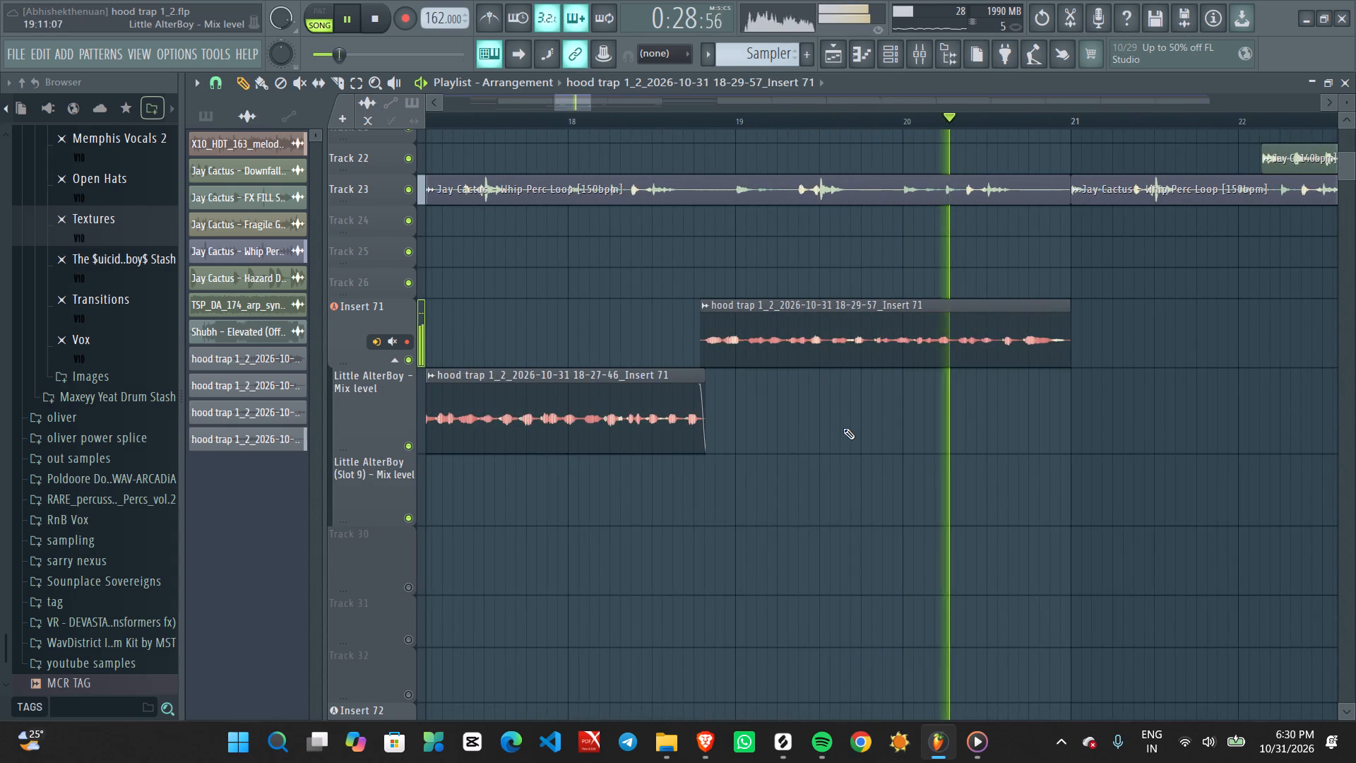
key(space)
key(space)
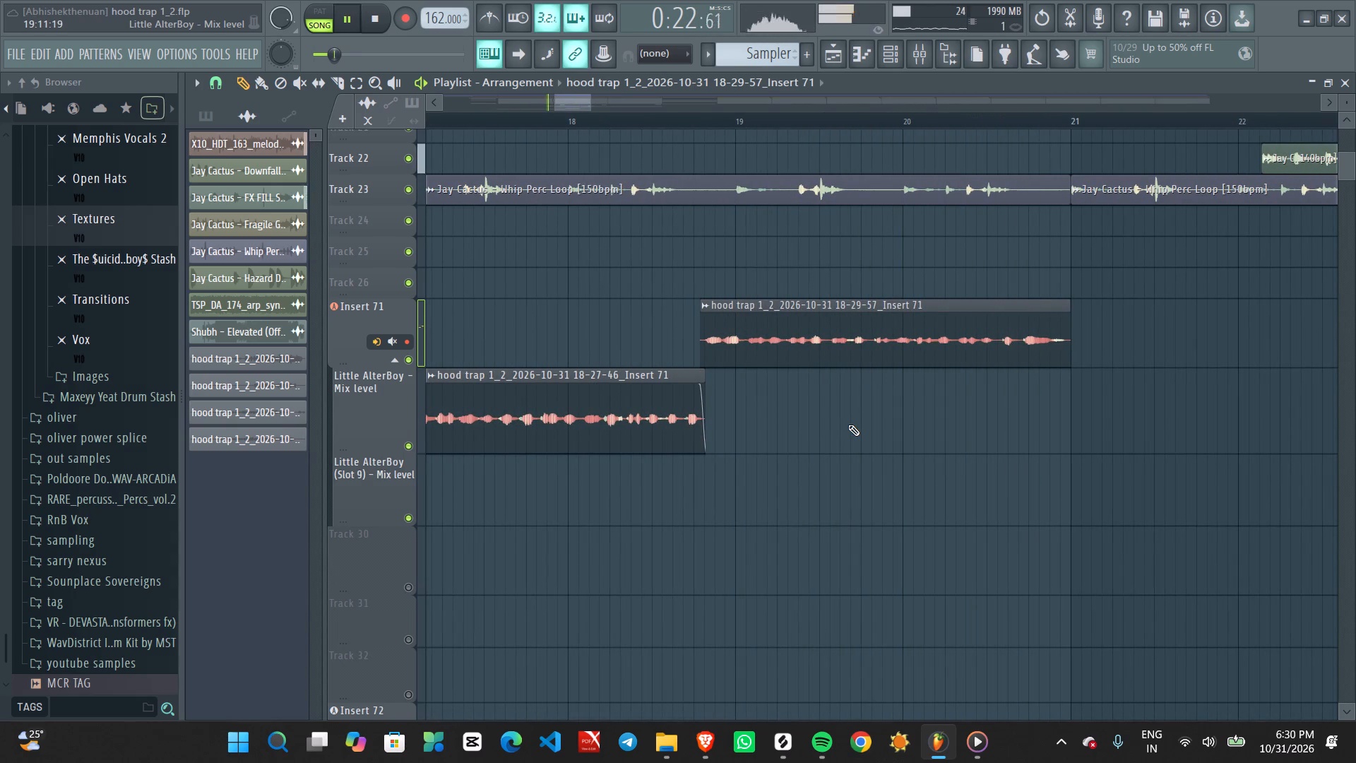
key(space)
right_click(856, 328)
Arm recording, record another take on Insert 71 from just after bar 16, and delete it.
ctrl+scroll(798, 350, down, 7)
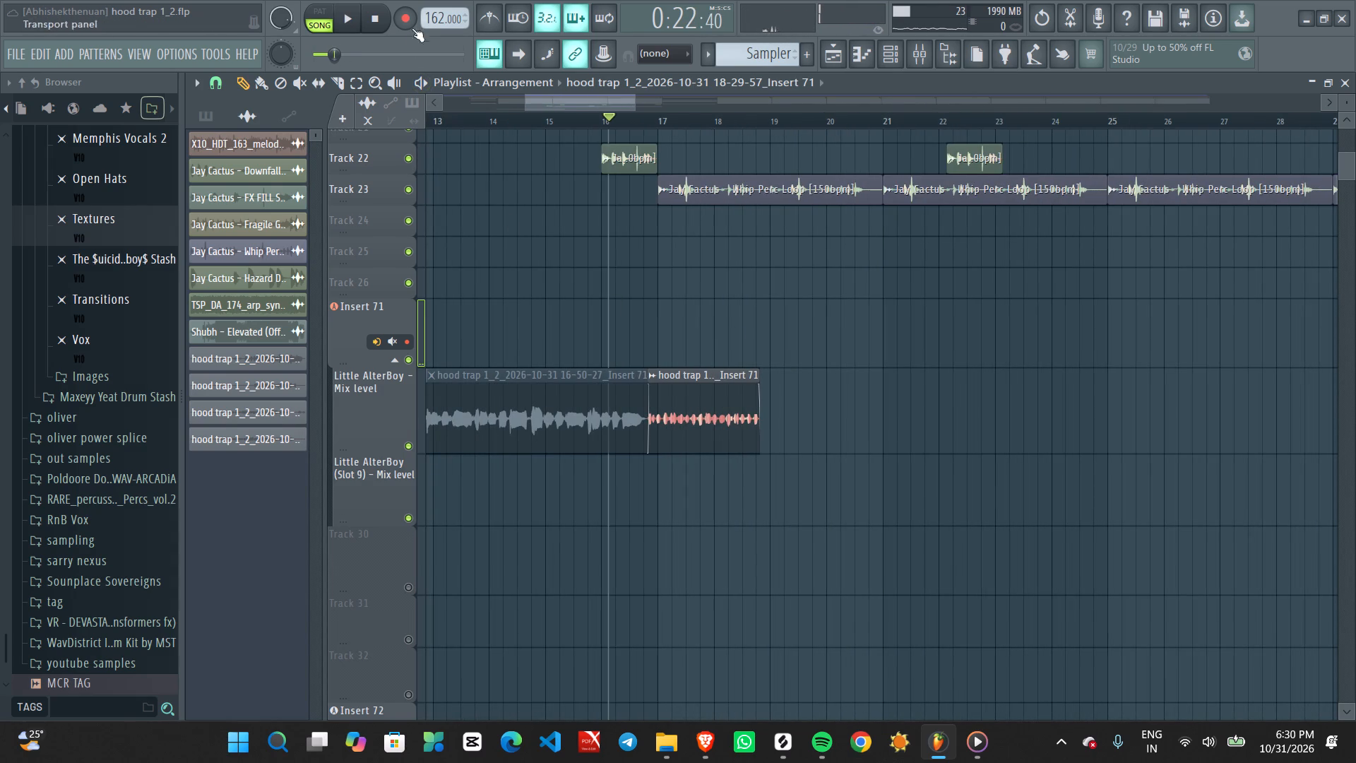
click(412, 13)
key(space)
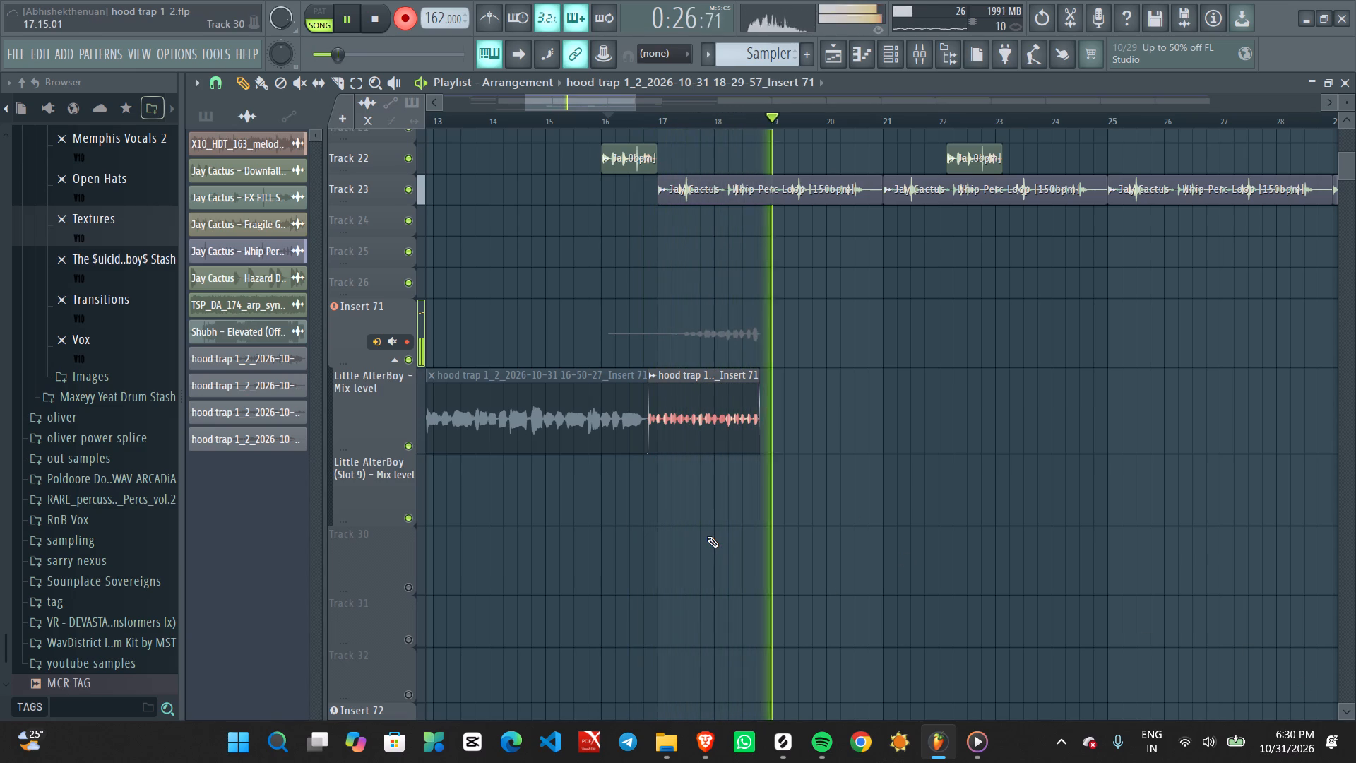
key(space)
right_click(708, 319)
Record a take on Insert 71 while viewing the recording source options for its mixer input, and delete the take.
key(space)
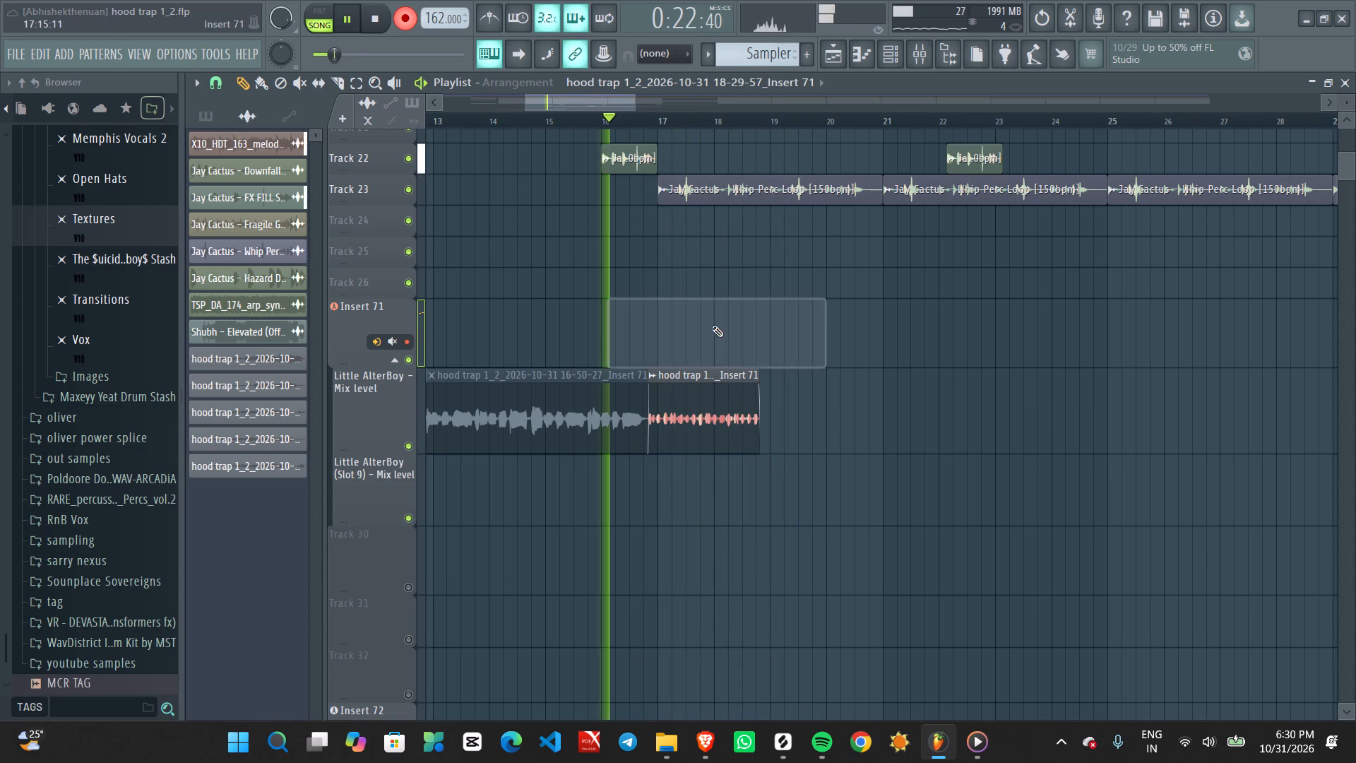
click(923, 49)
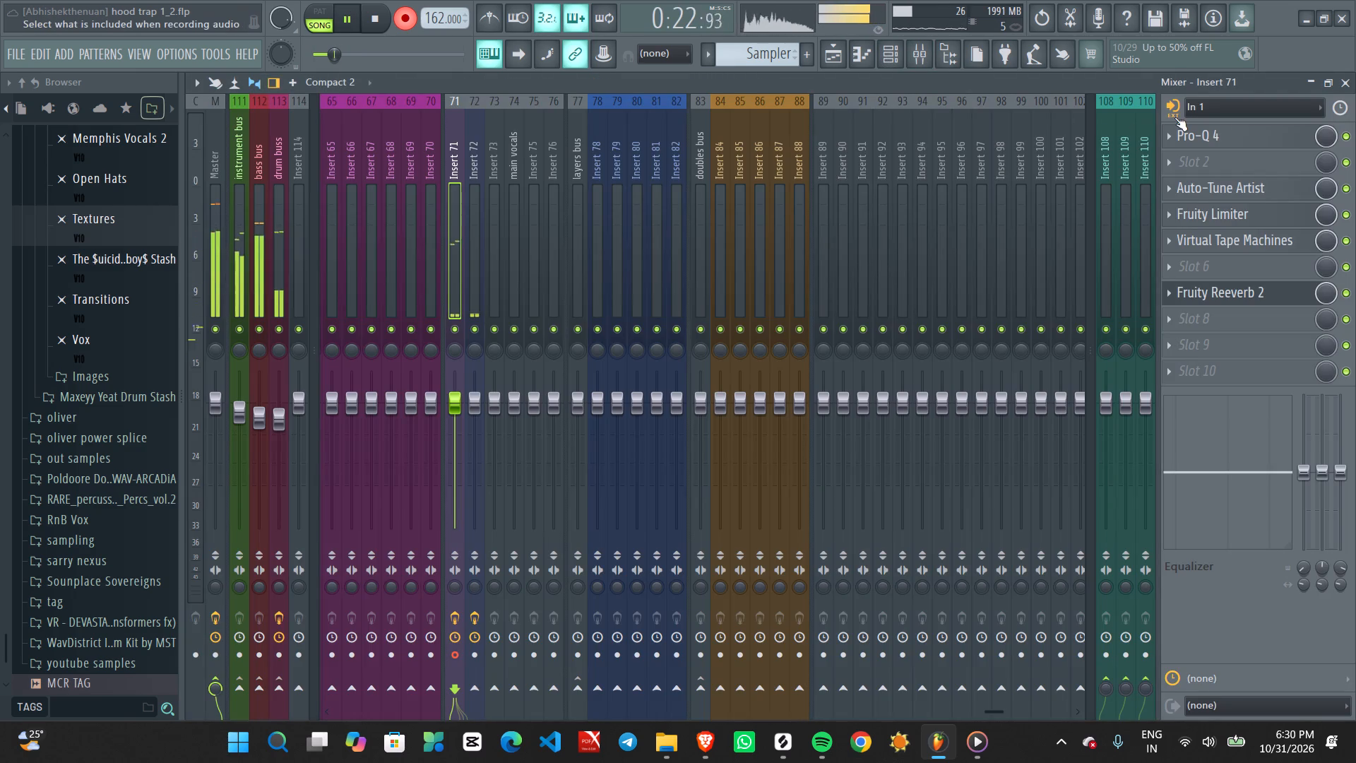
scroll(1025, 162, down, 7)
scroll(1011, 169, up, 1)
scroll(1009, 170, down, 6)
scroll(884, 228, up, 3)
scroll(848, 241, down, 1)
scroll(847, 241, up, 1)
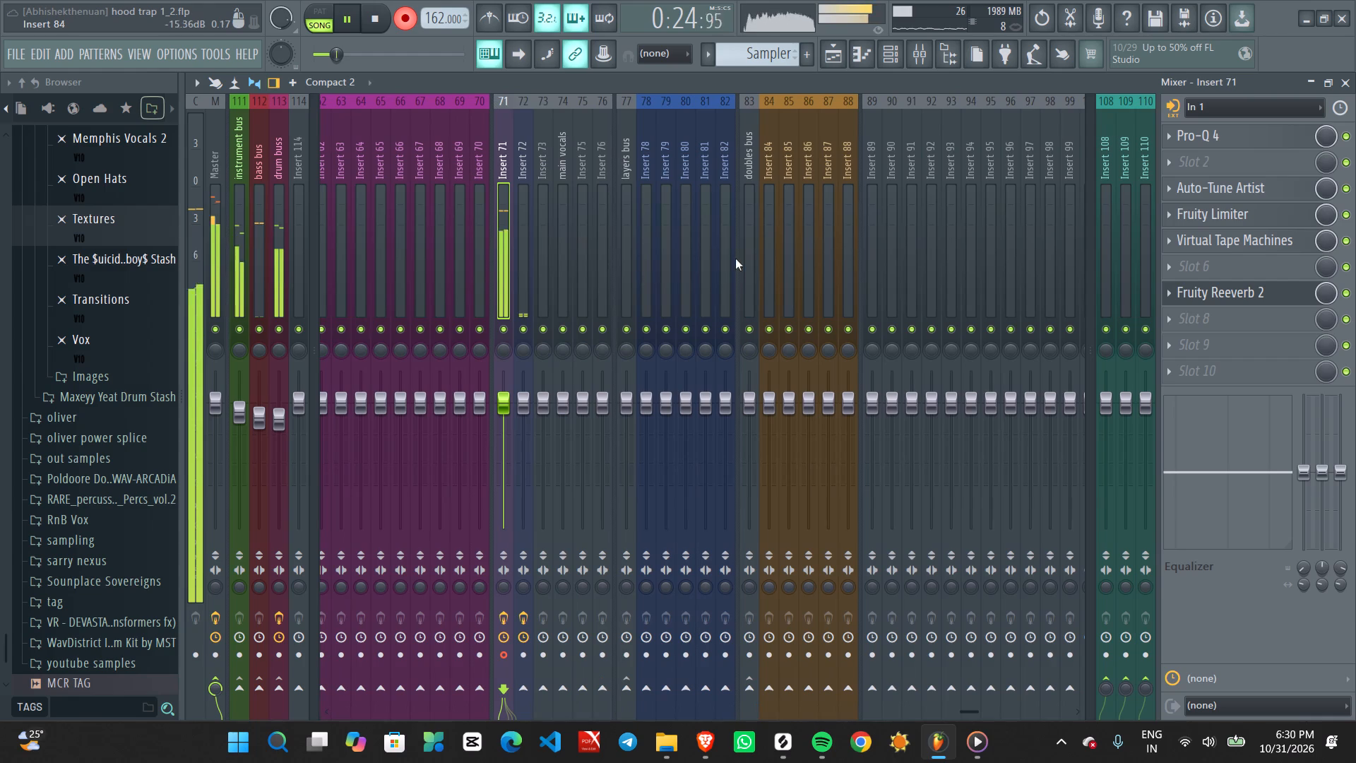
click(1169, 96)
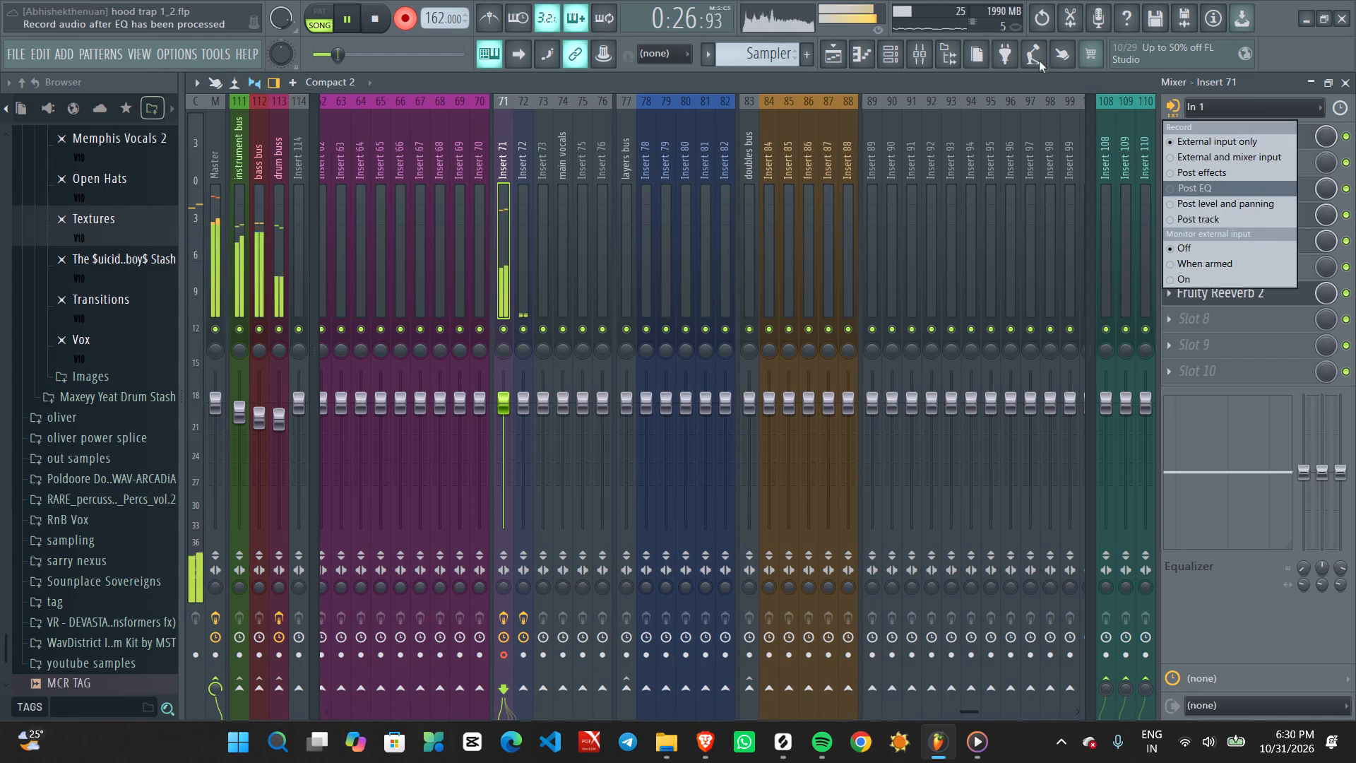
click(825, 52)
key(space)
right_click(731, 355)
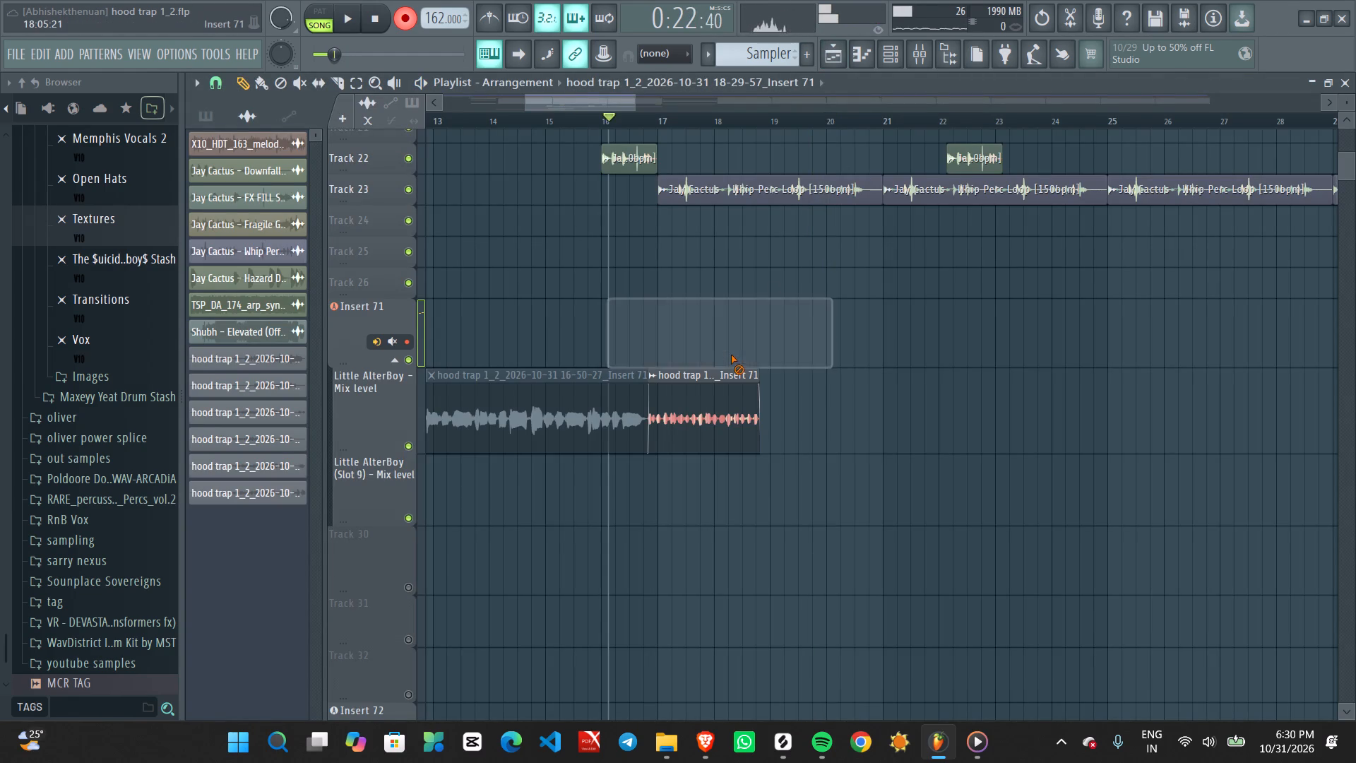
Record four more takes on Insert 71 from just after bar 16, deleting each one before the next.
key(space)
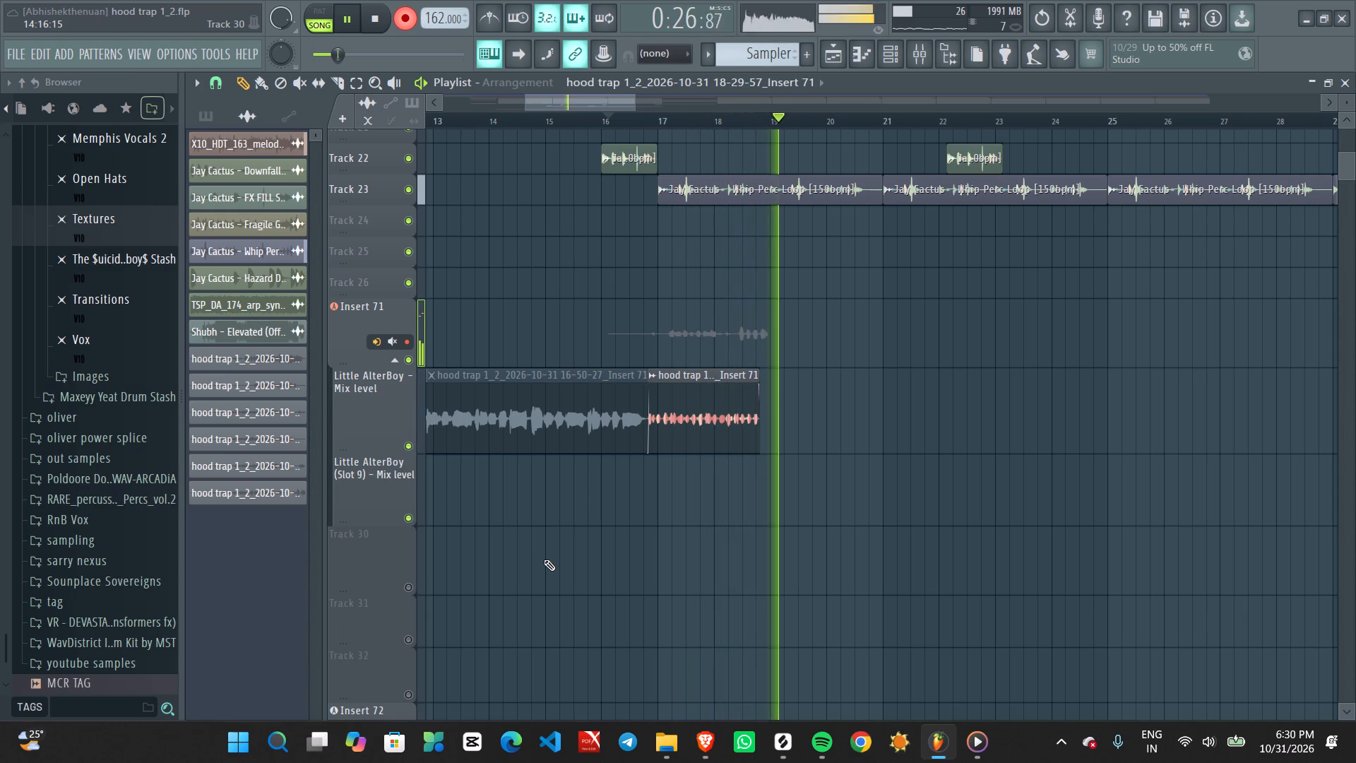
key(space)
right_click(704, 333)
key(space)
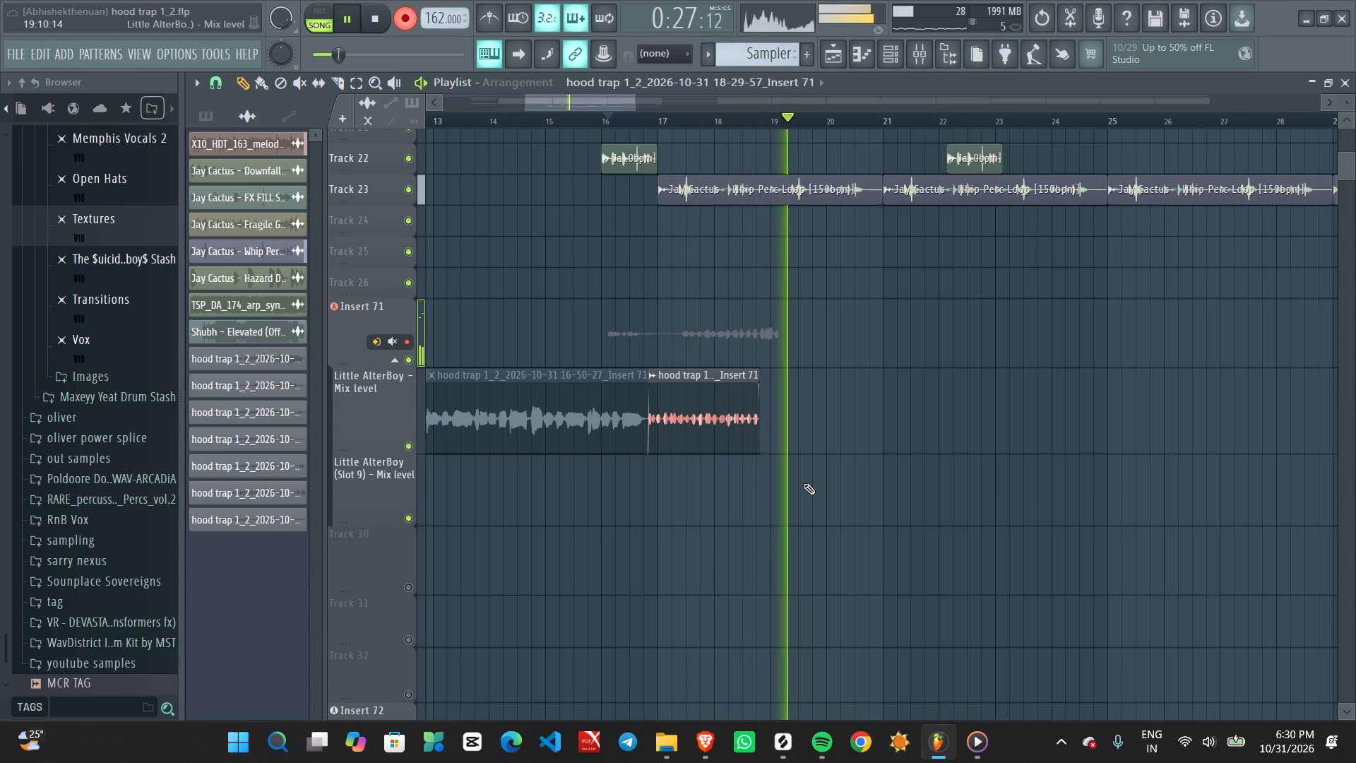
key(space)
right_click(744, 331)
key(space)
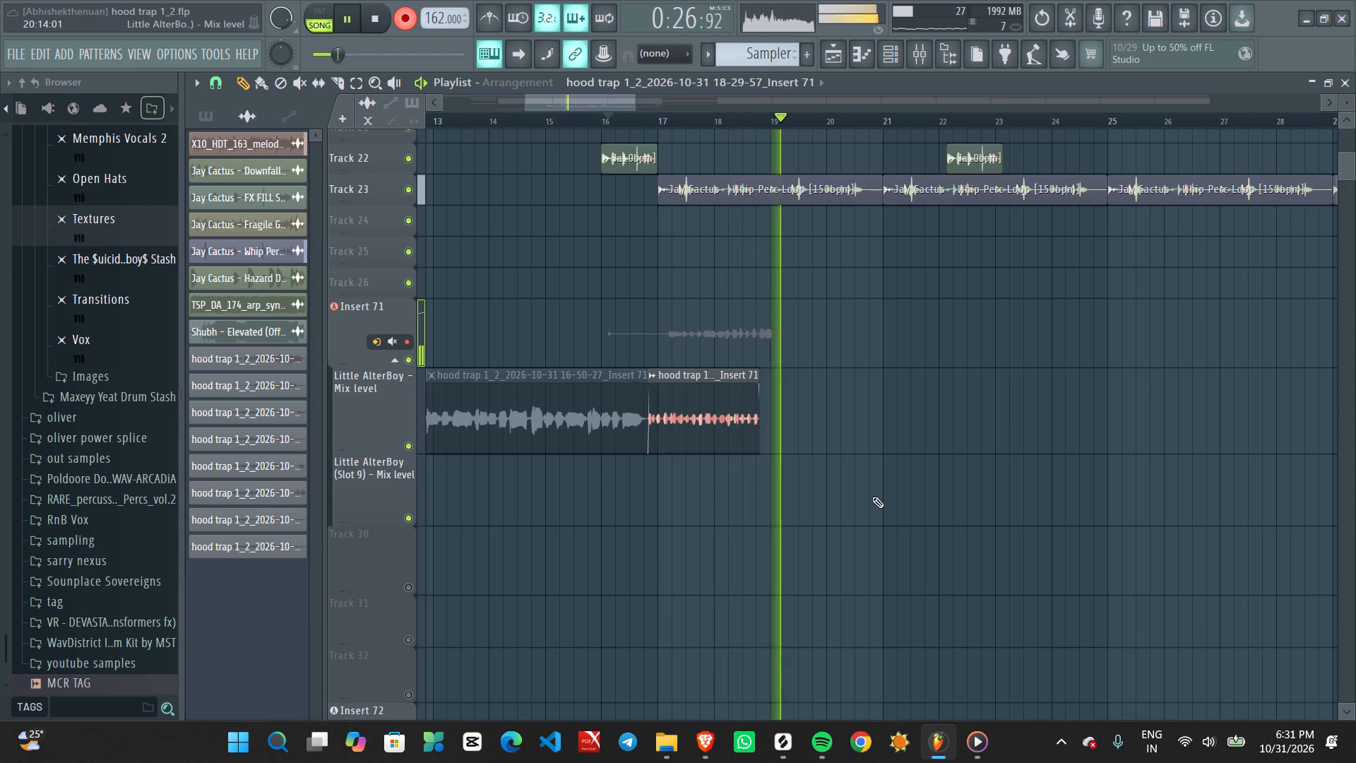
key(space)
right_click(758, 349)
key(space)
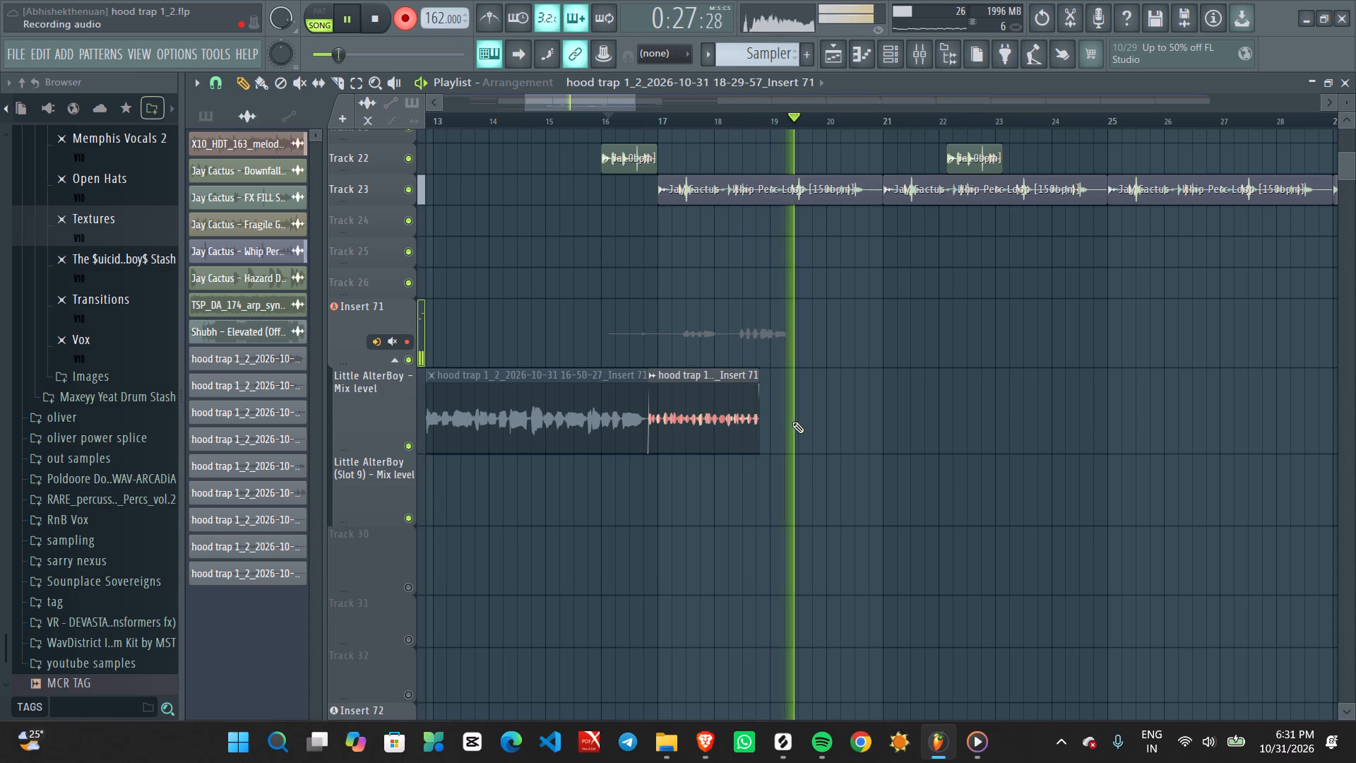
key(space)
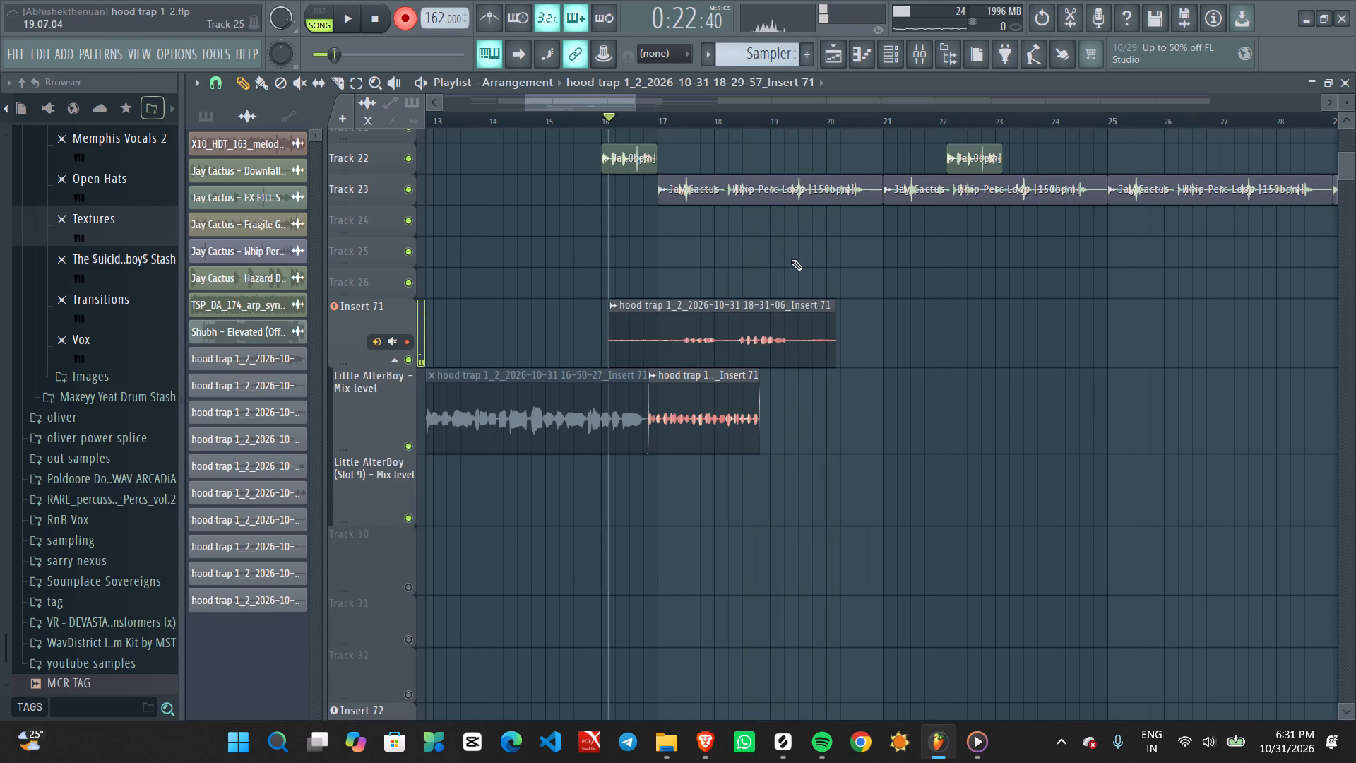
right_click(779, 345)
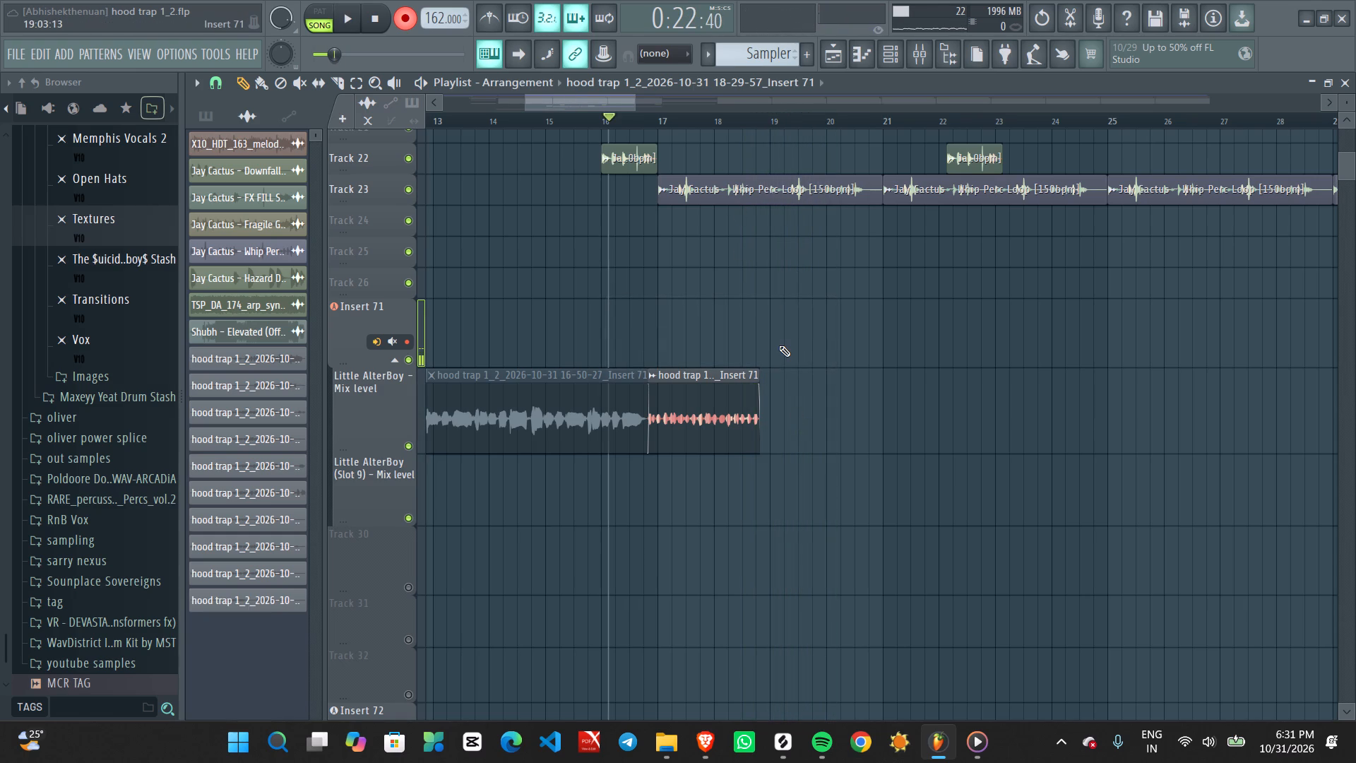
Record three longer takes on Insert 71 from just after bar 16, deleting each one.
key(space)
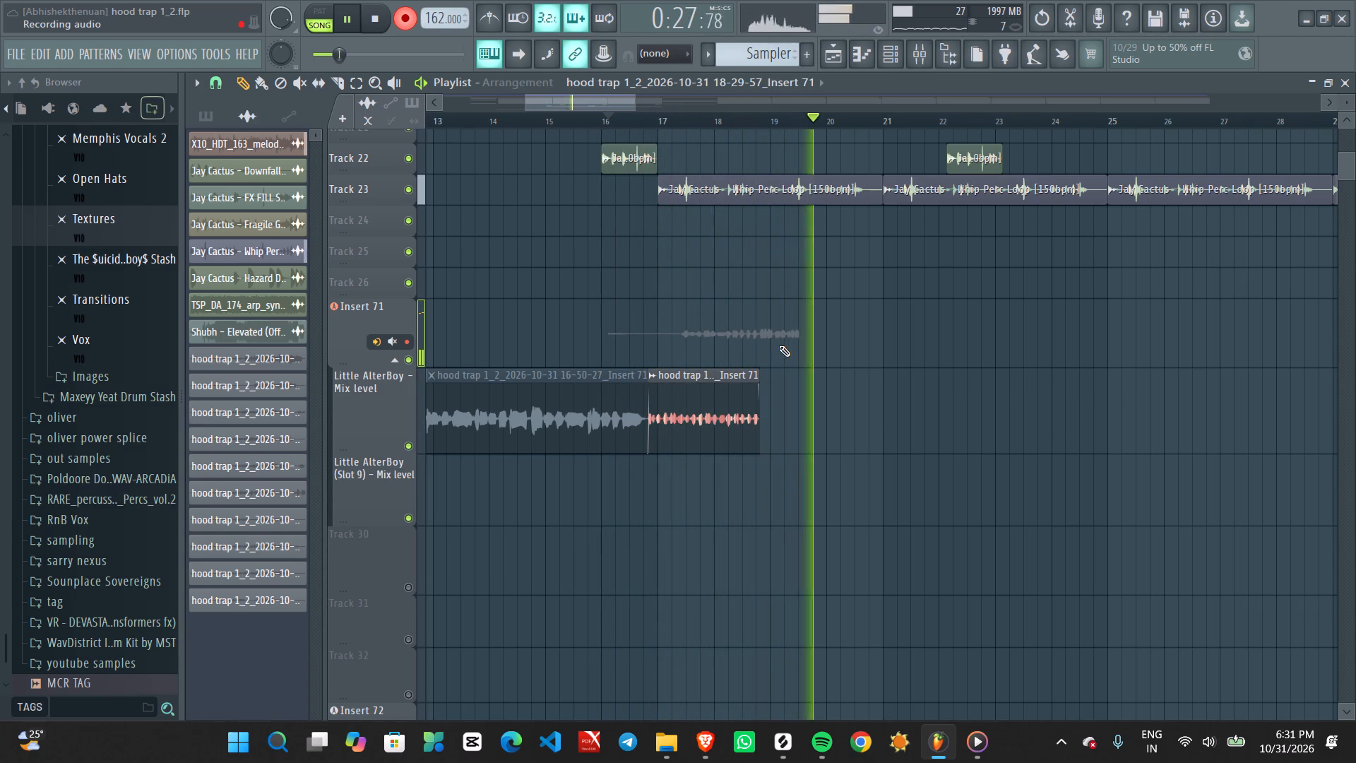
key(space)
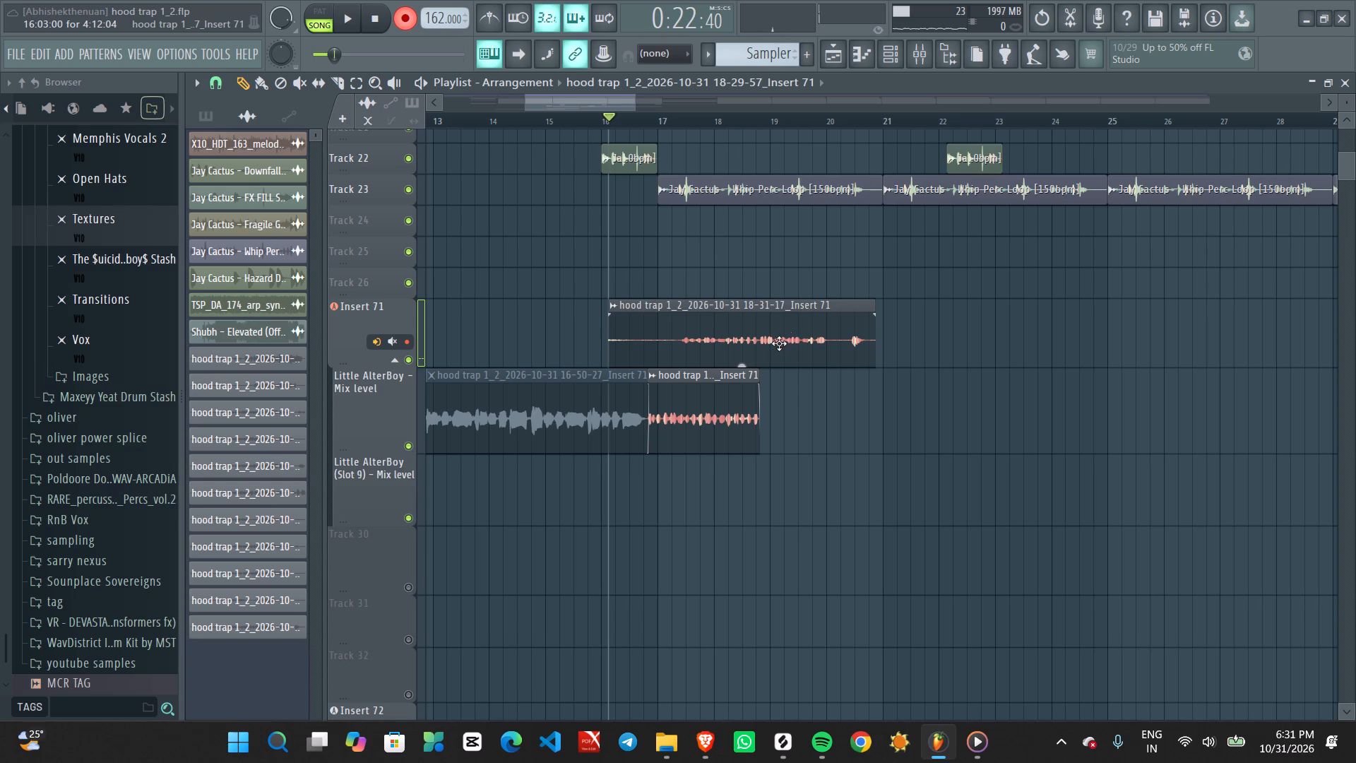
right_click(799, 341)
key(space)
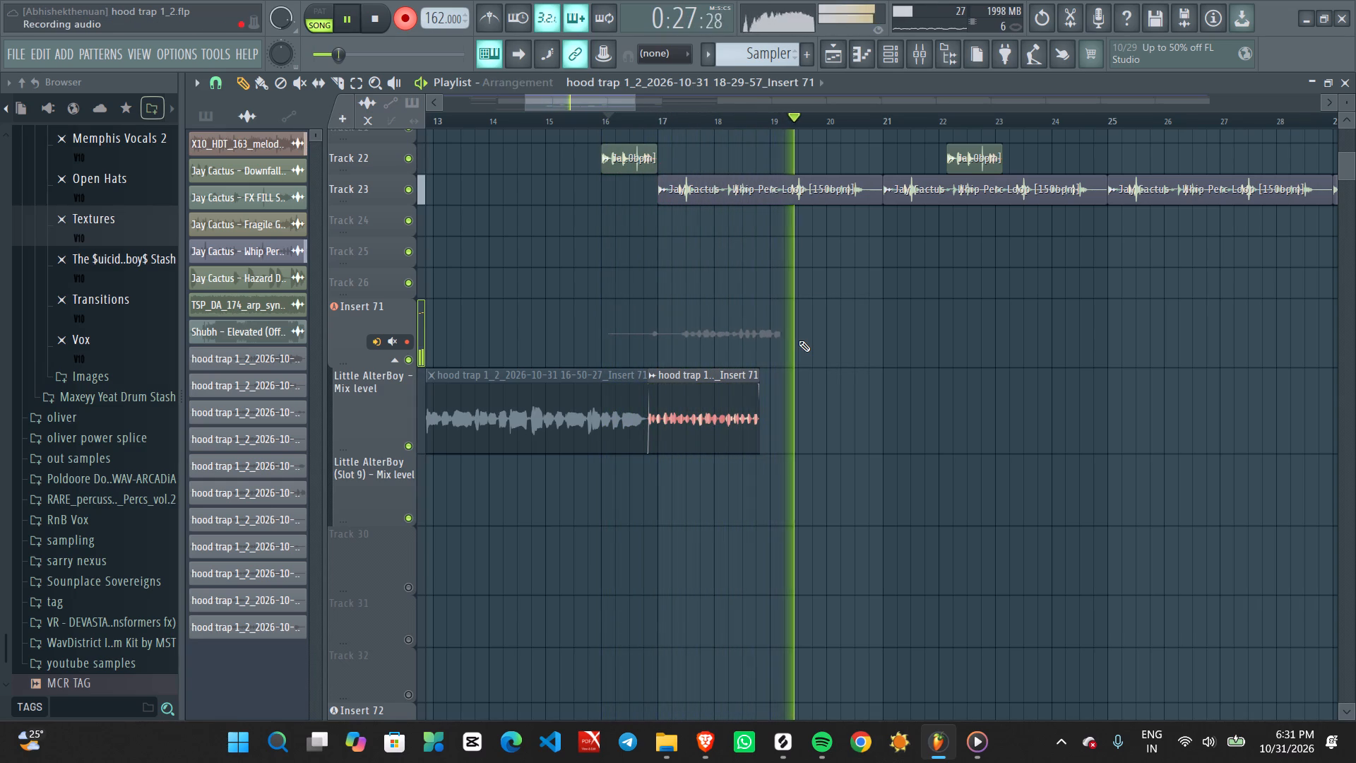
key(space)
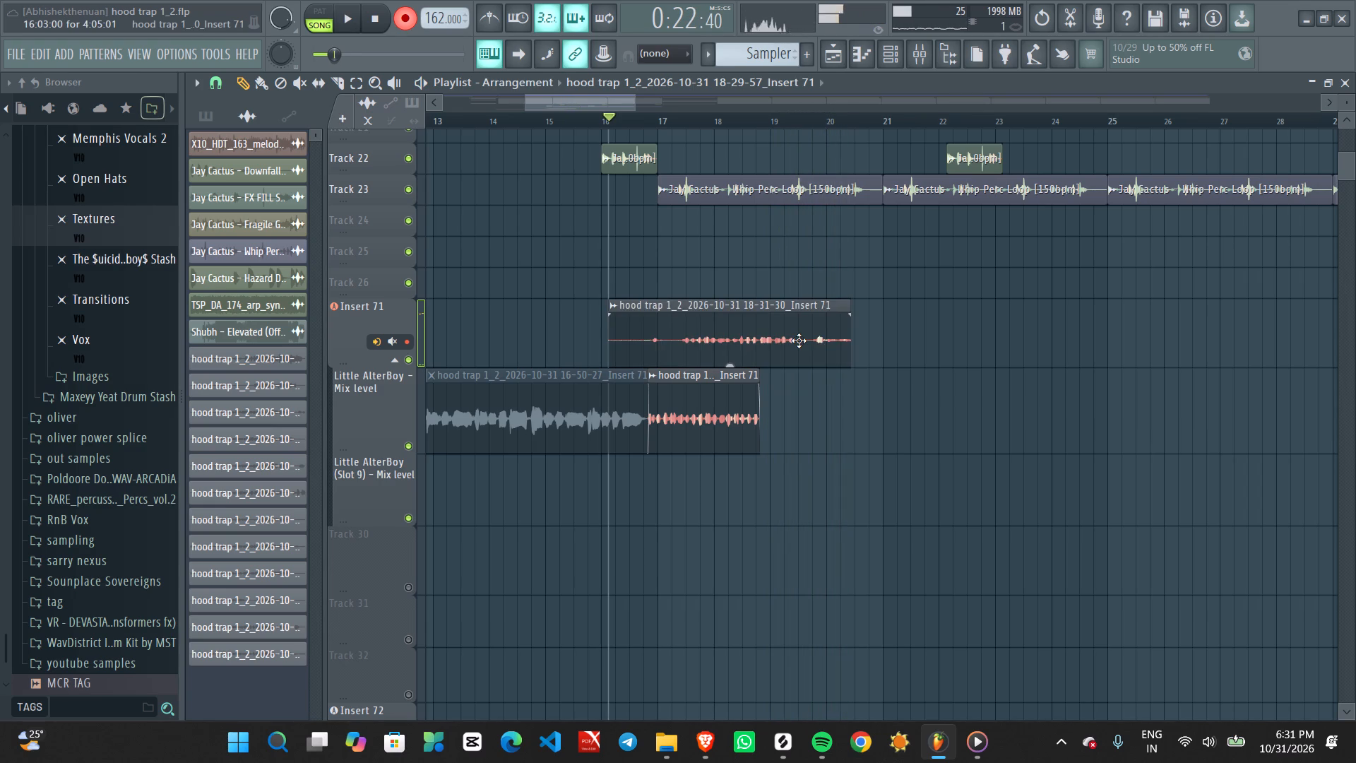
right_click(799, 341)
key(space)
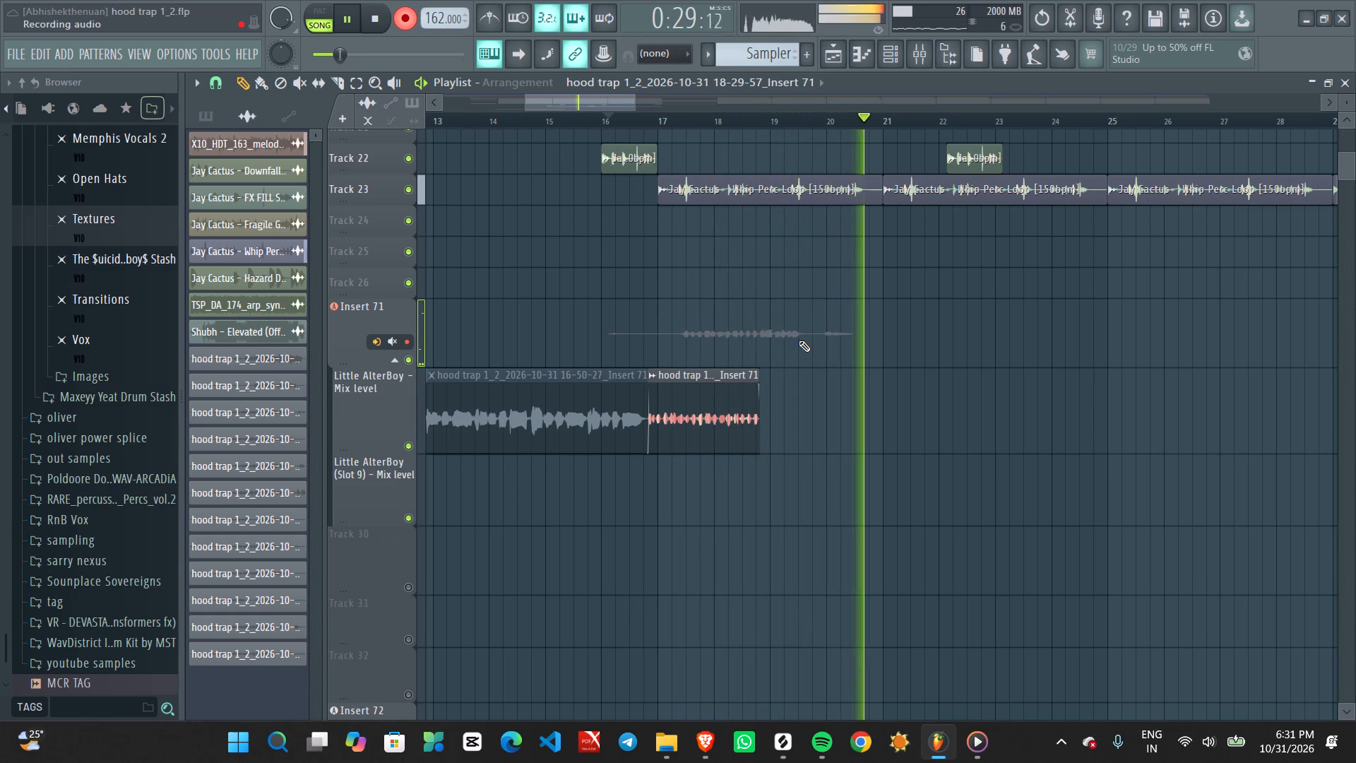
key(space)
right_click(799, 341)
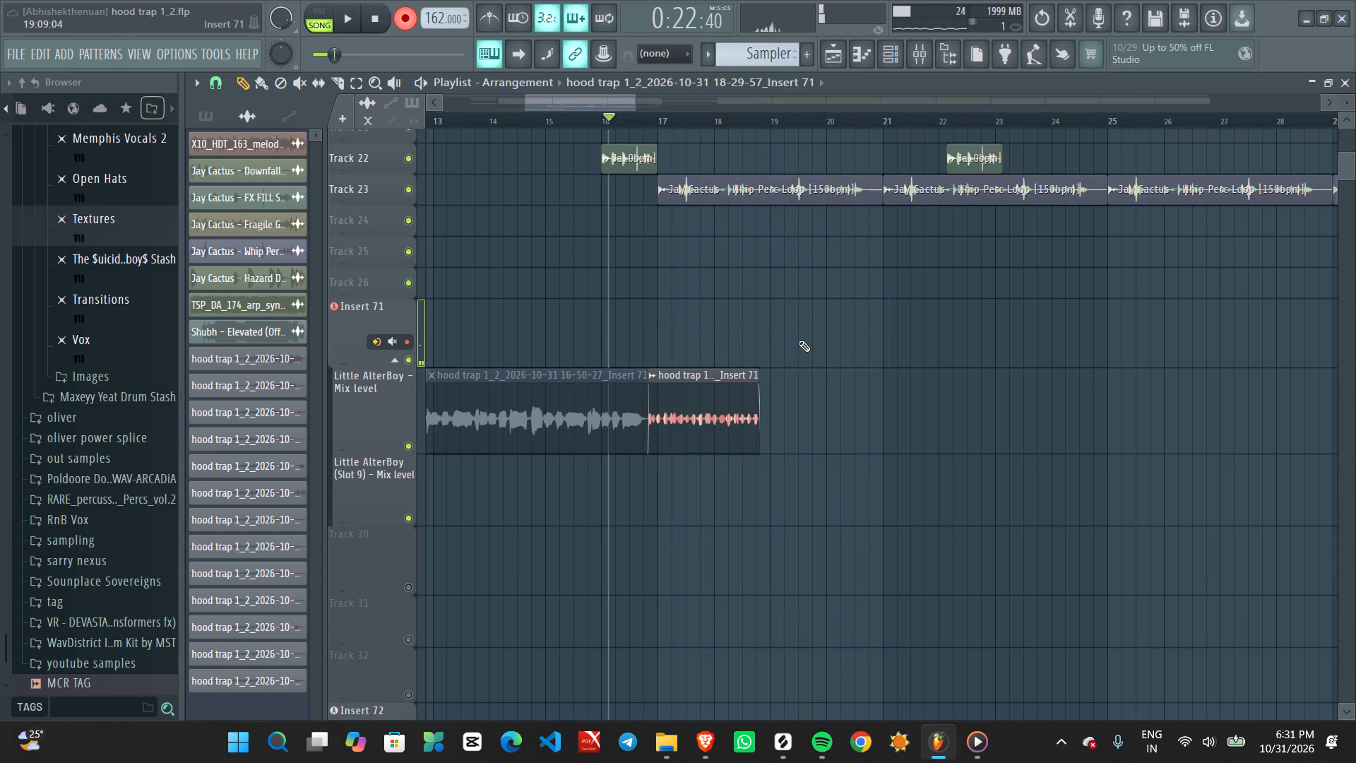
Disarm recording and listen to the existing vocal and beat from just after bar 16.
click(398, 18)
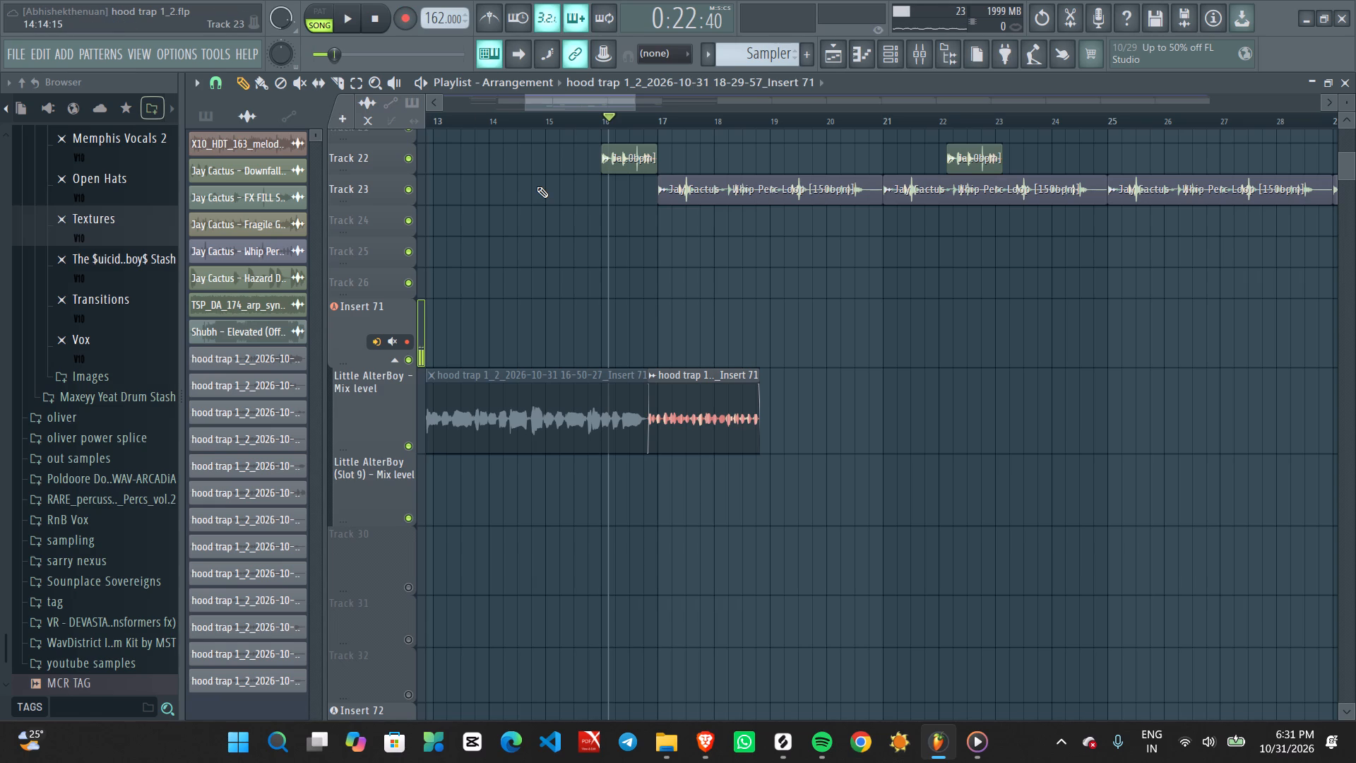
key(space)
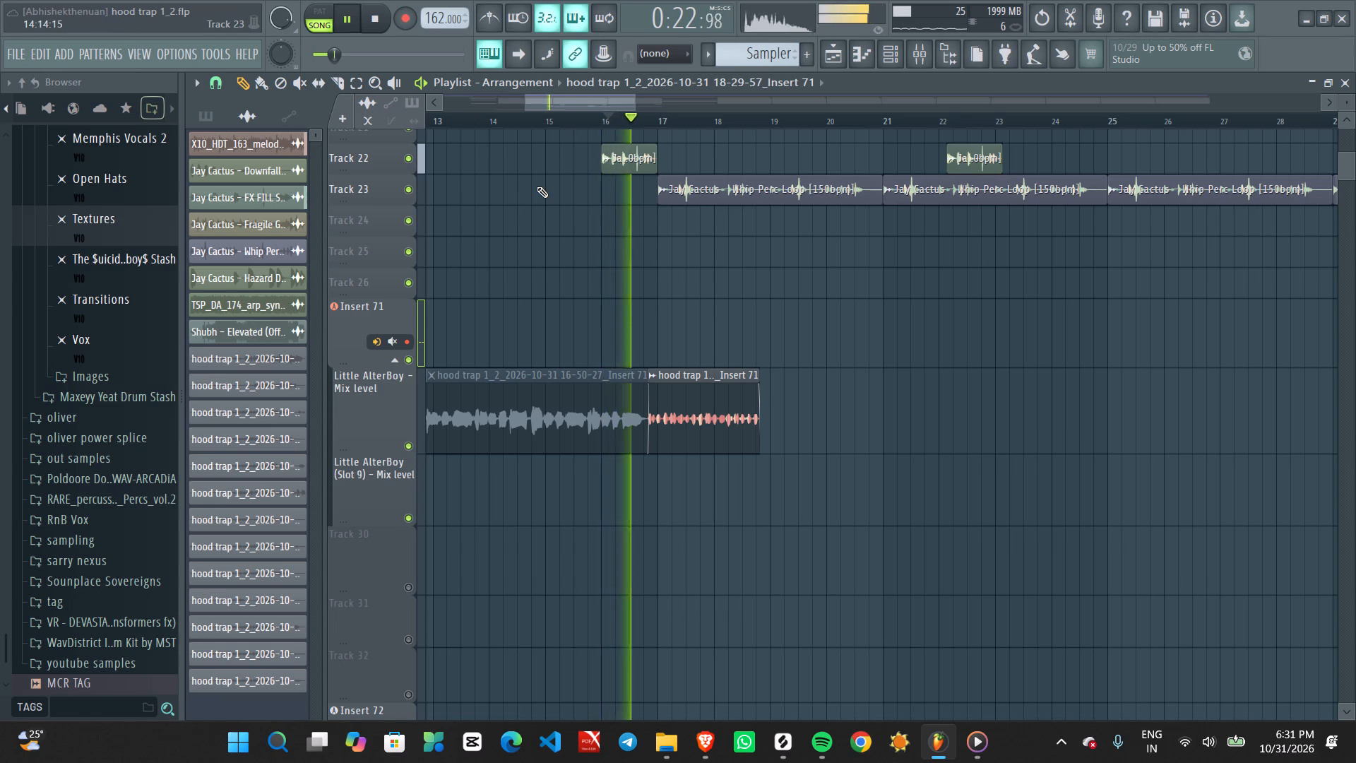
key(space)
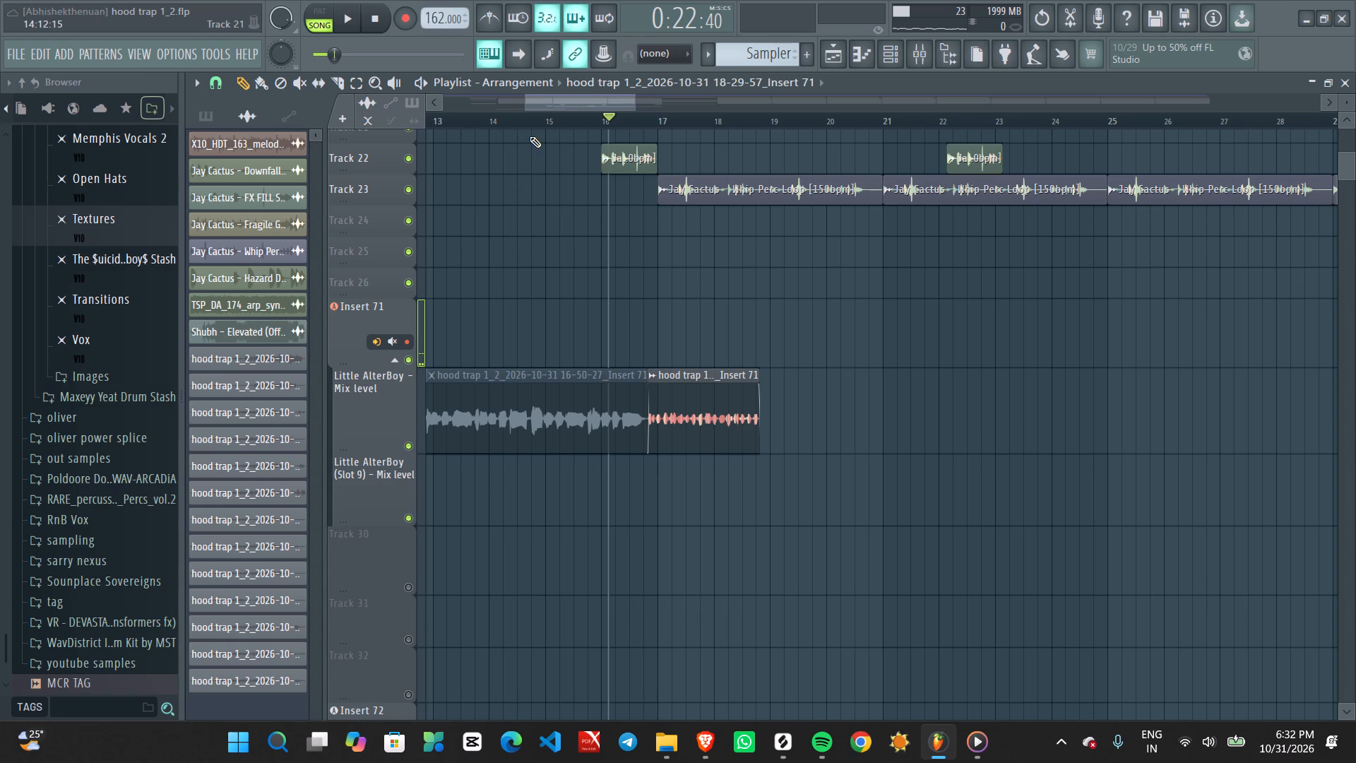
Arm recording and record a new vocal take on Insert 71 from just after bar 16 to just past bar 21.
click(409, 23)
key(space)
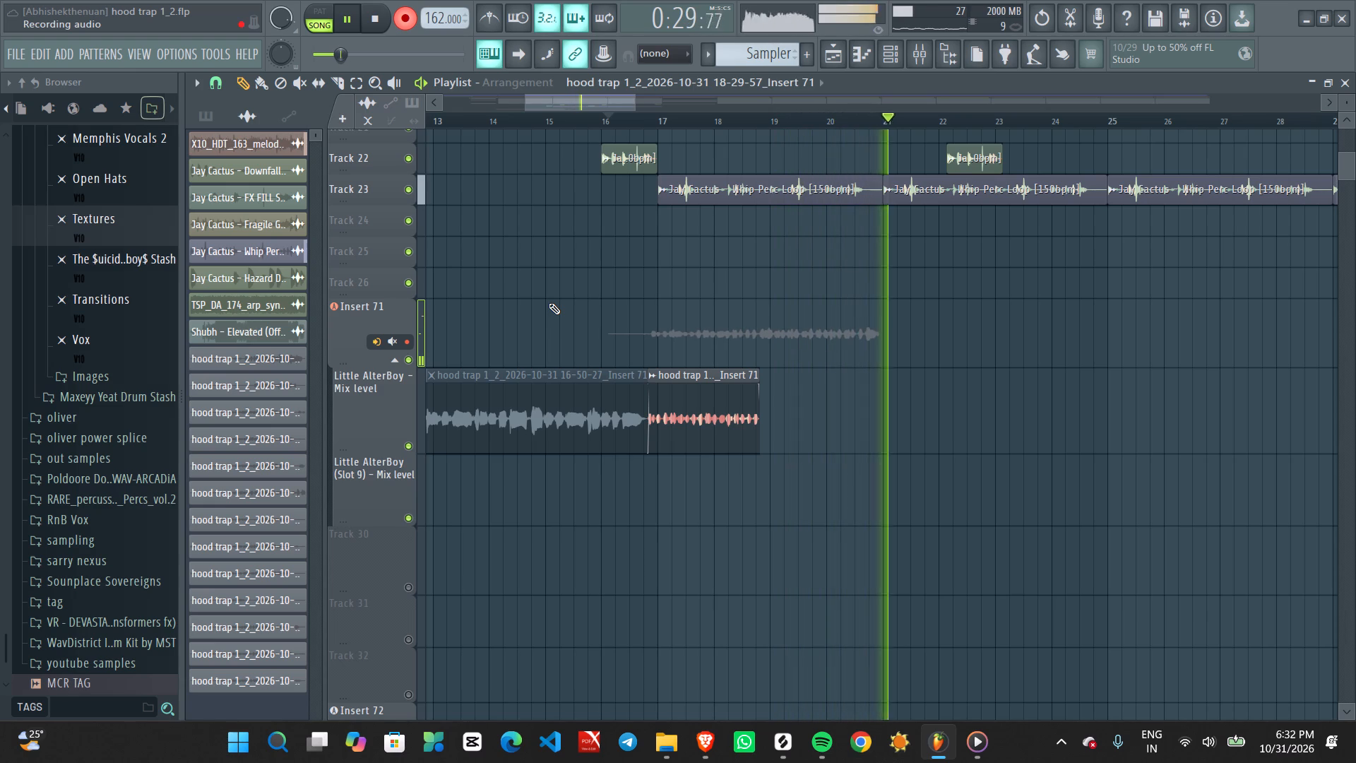
key(space)
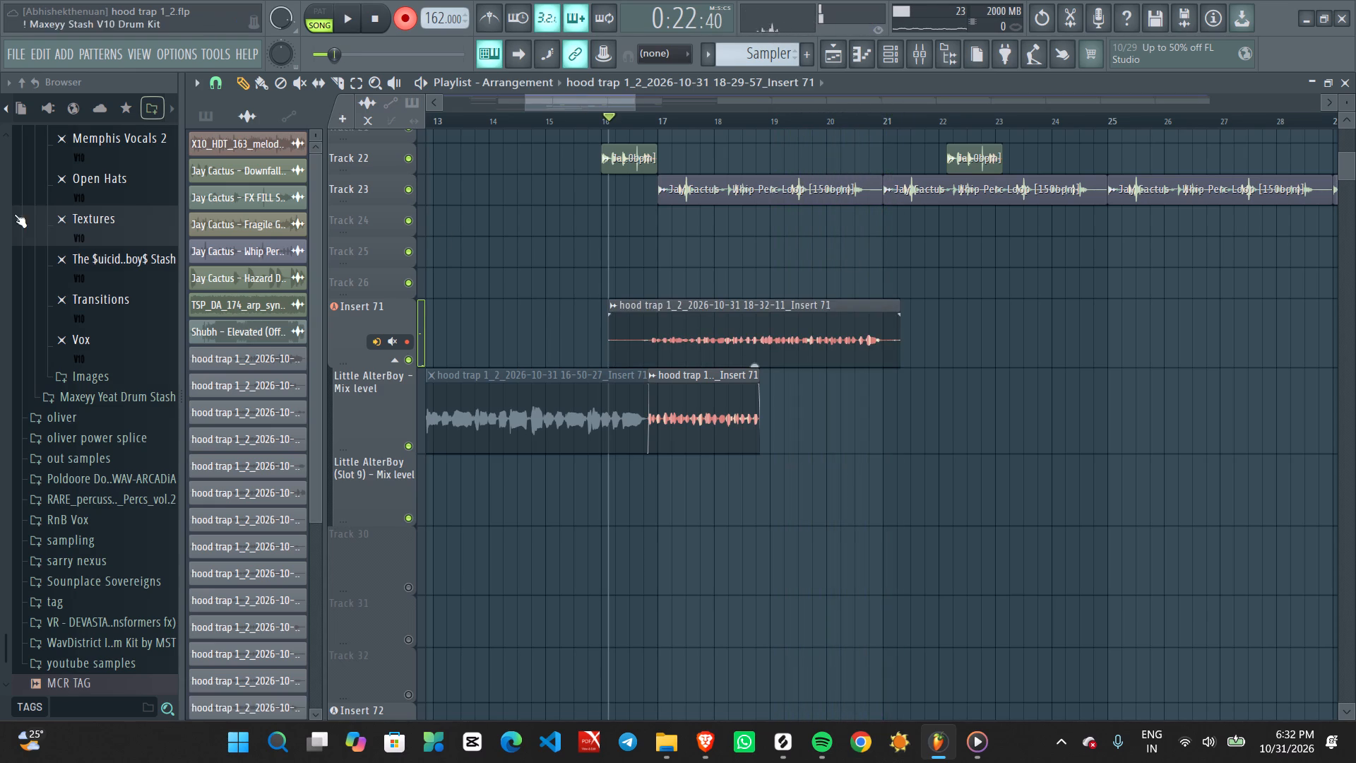
Trim the start of the new Insert 71 take to about three-quarters through bar 18, where the previous vocal clip ends.
scroll(763, 408, up, 6)
alt+drag(535, 336, 682, 350)
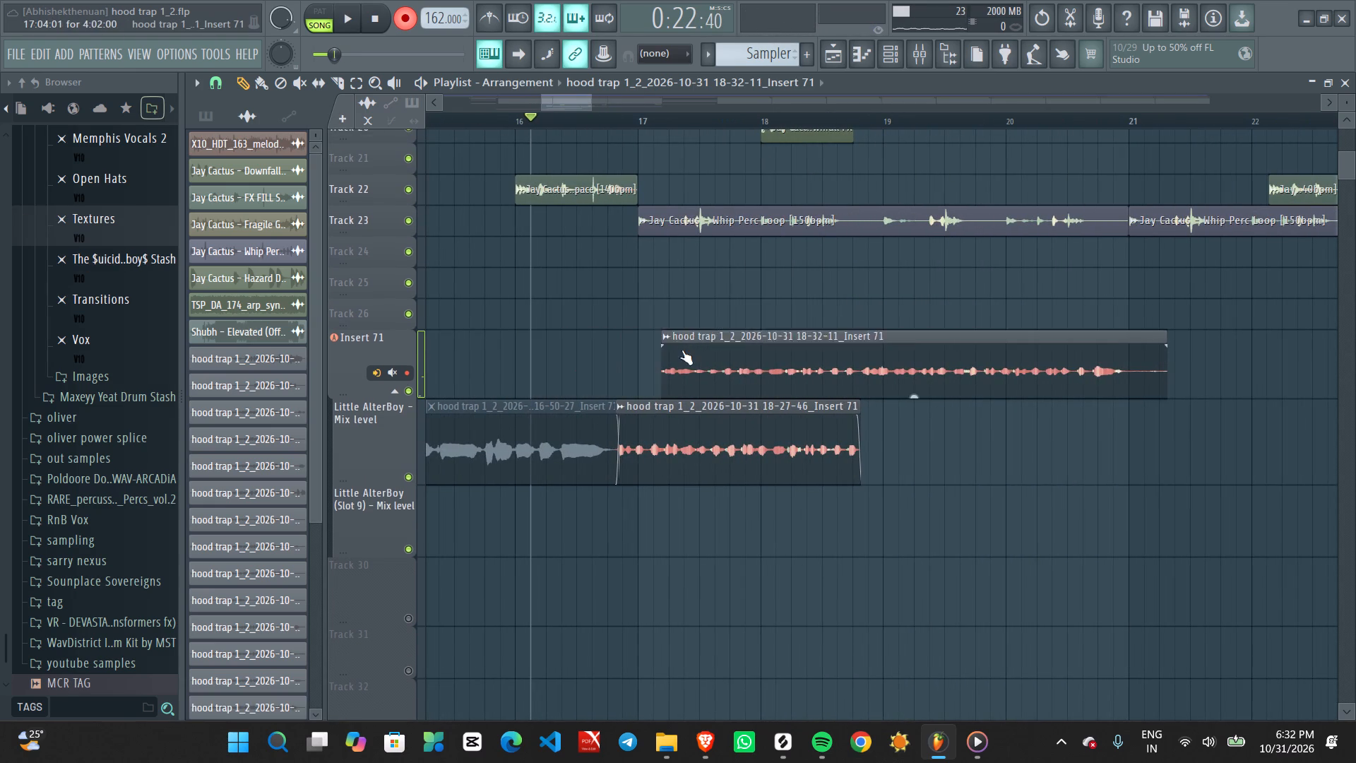
alt+drag(682, 350, 864, 360)
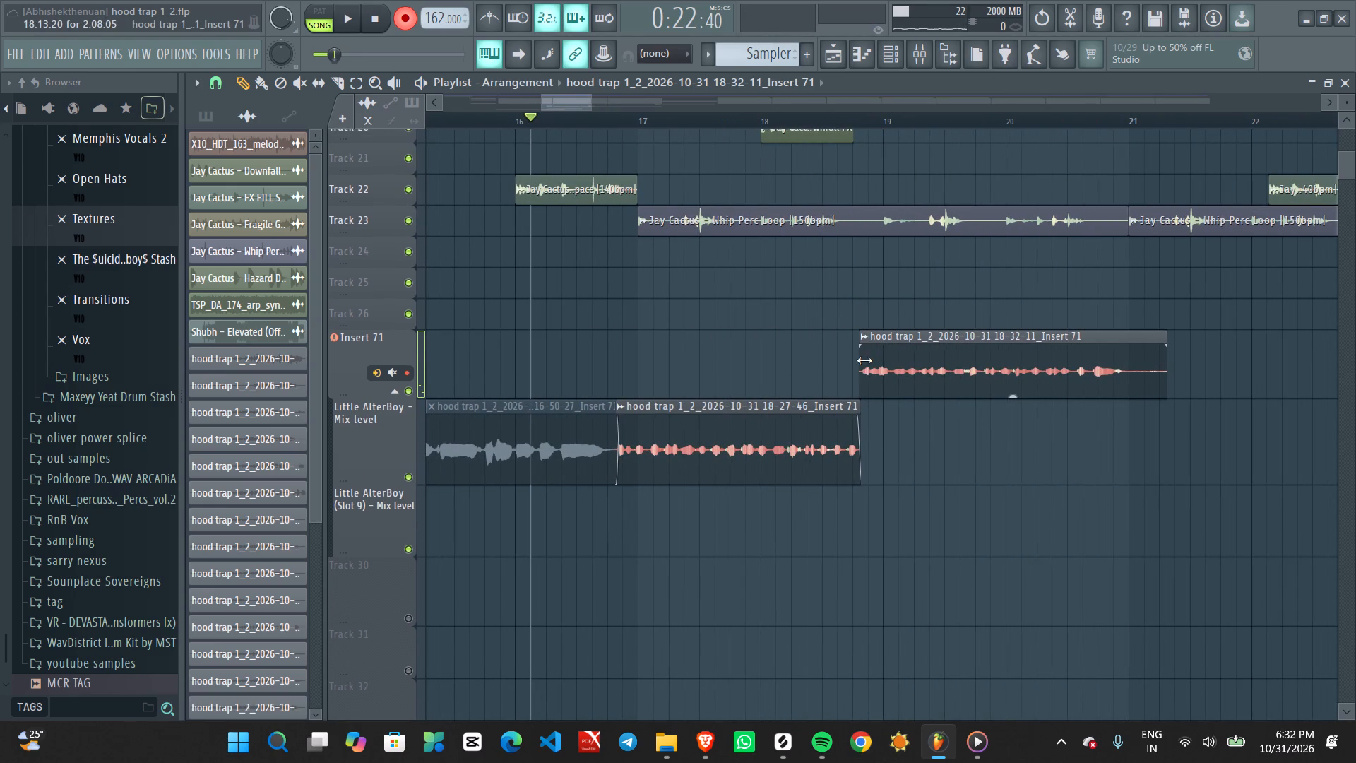
alt+drag(864, 360, 864, 360)
ctrl+scroll(855, 417, up, 8)
ctrl+scroll(879, 398, down, 7)
ctrl+scroll(857, 368, up, 1)
ctrl+scroll(857, 368, down, 3)
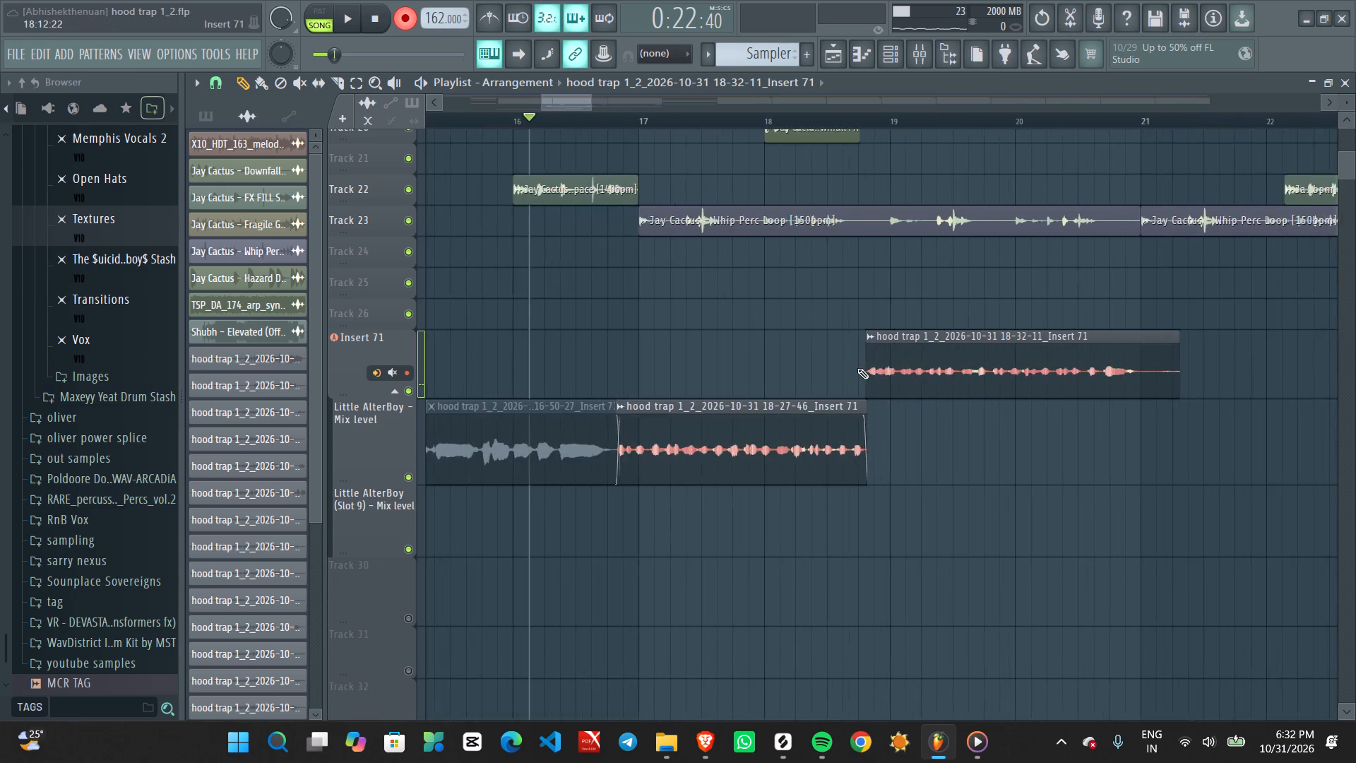
ctrl+scroll(857, 368, down, 4)
Disarm recording and listen from just after bar 16 to how the trimmed take follows the previous vocal clip.
key(space)
key(space)
click(408, 20)
key(space)
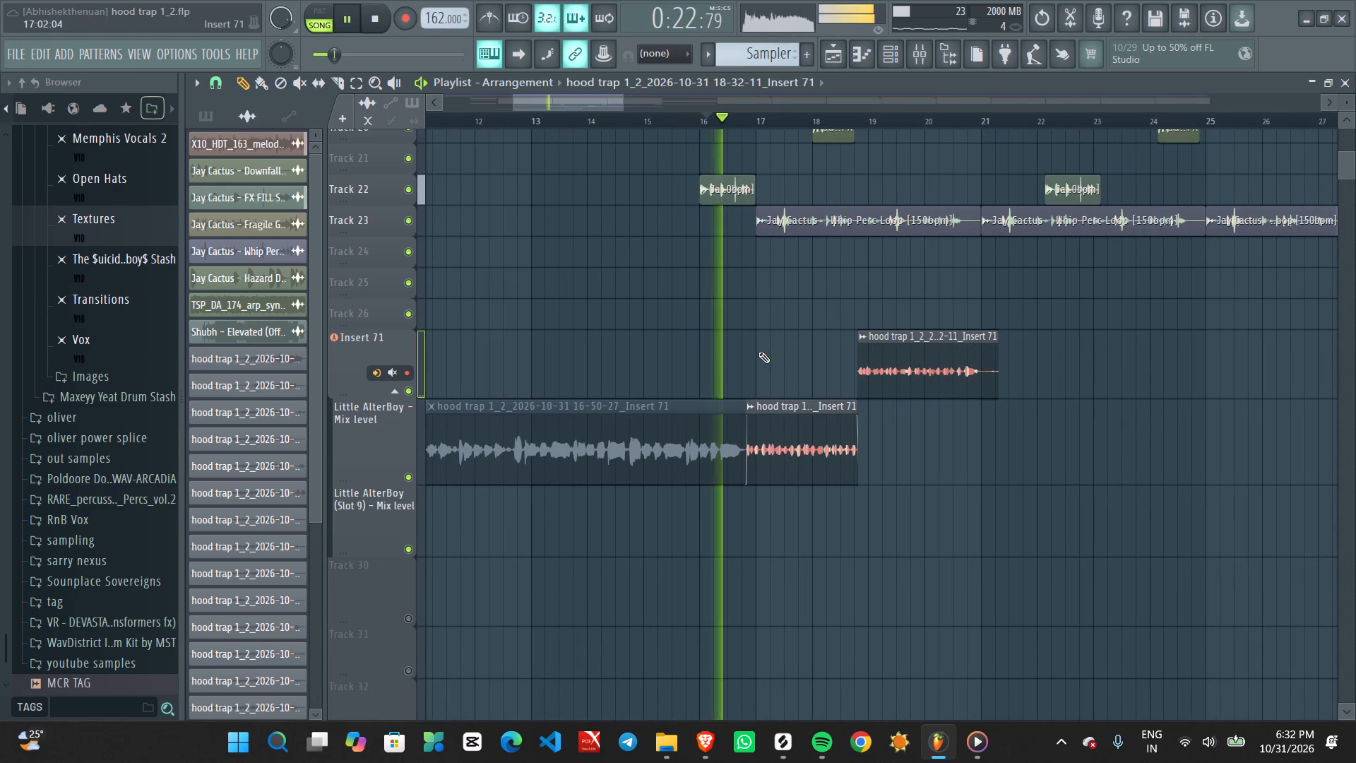
ctrl+scroll(907, 518, up, 2)
middle_drag(948, 529, 926, 519)
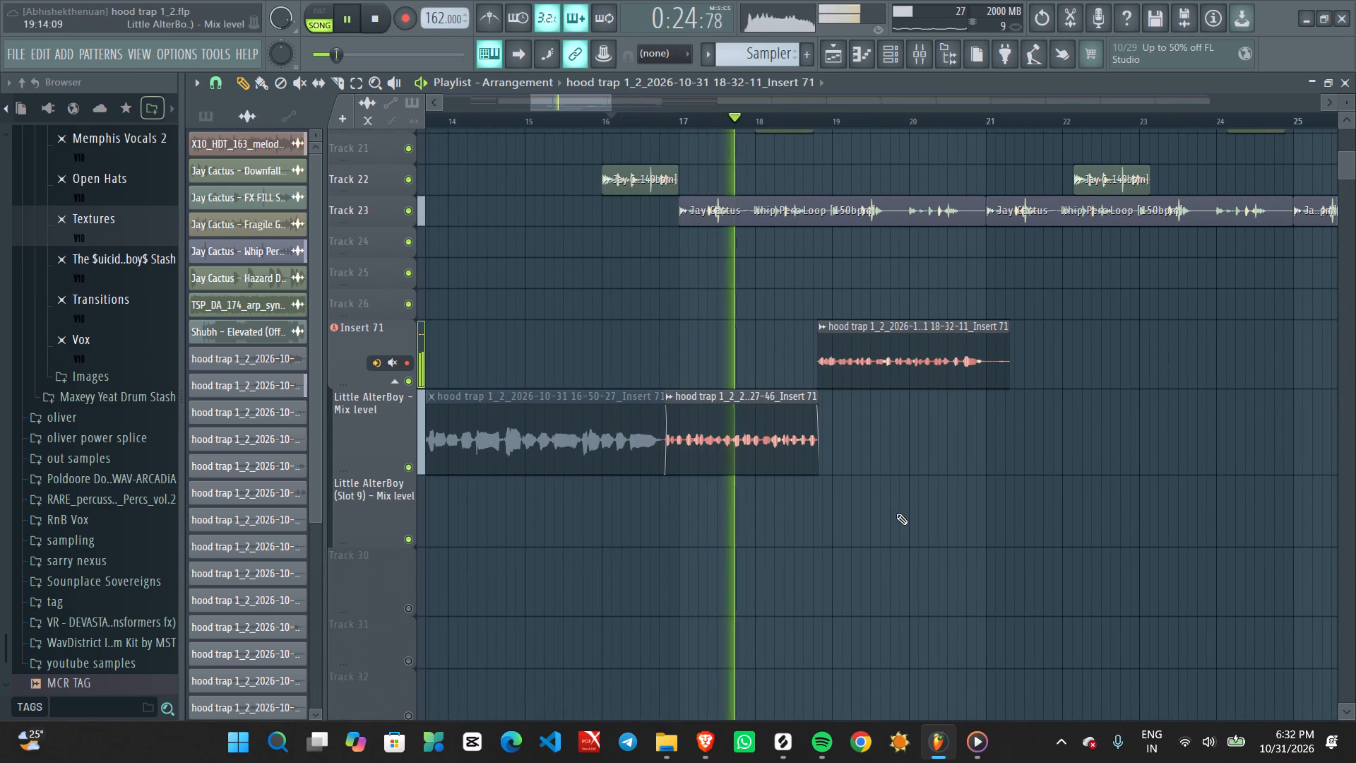
ctrl+scroll(896, 514, up, 1)
ctrl+scroll(896, 514, down, 8)
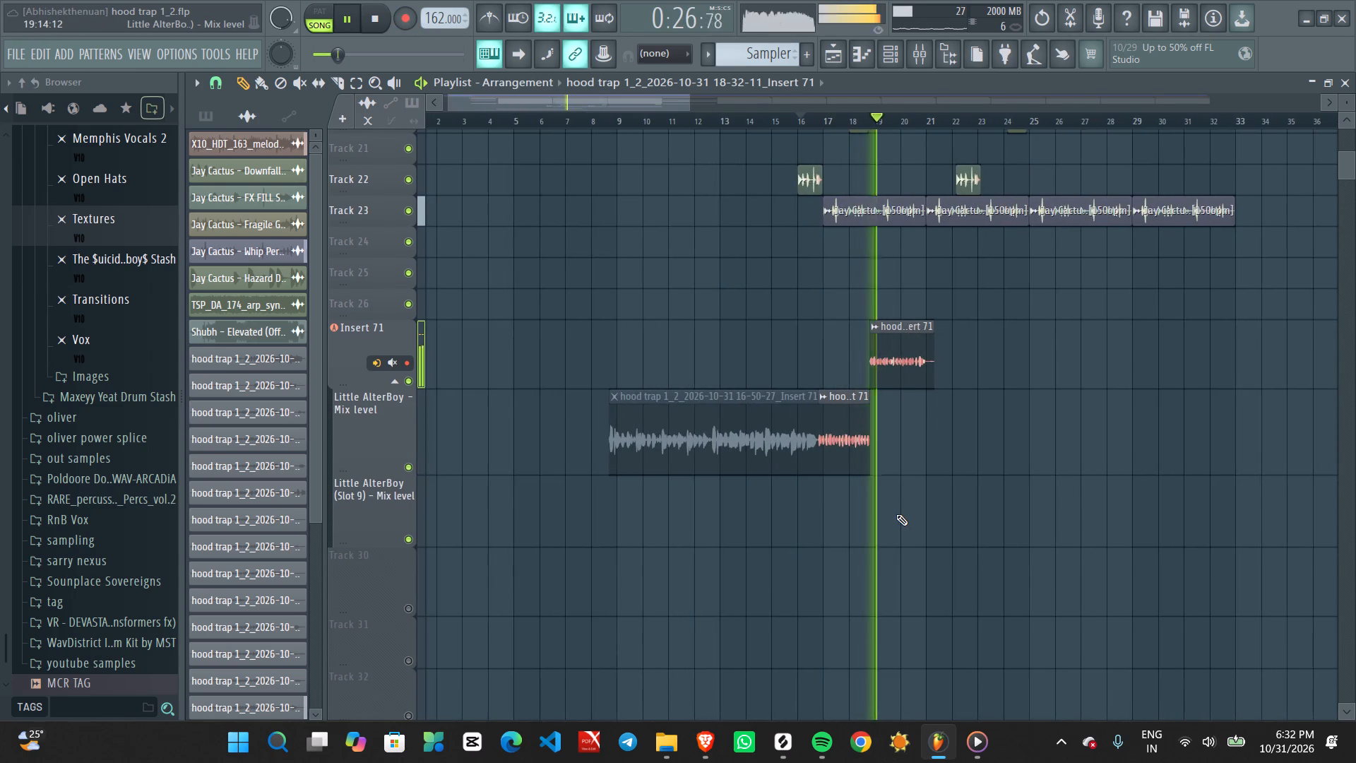
ctrl+scroll(896, 514, up, 3)
middle_drag(816, 522, 913, 515)
ctrl+scroll(983, 519, up, 2)
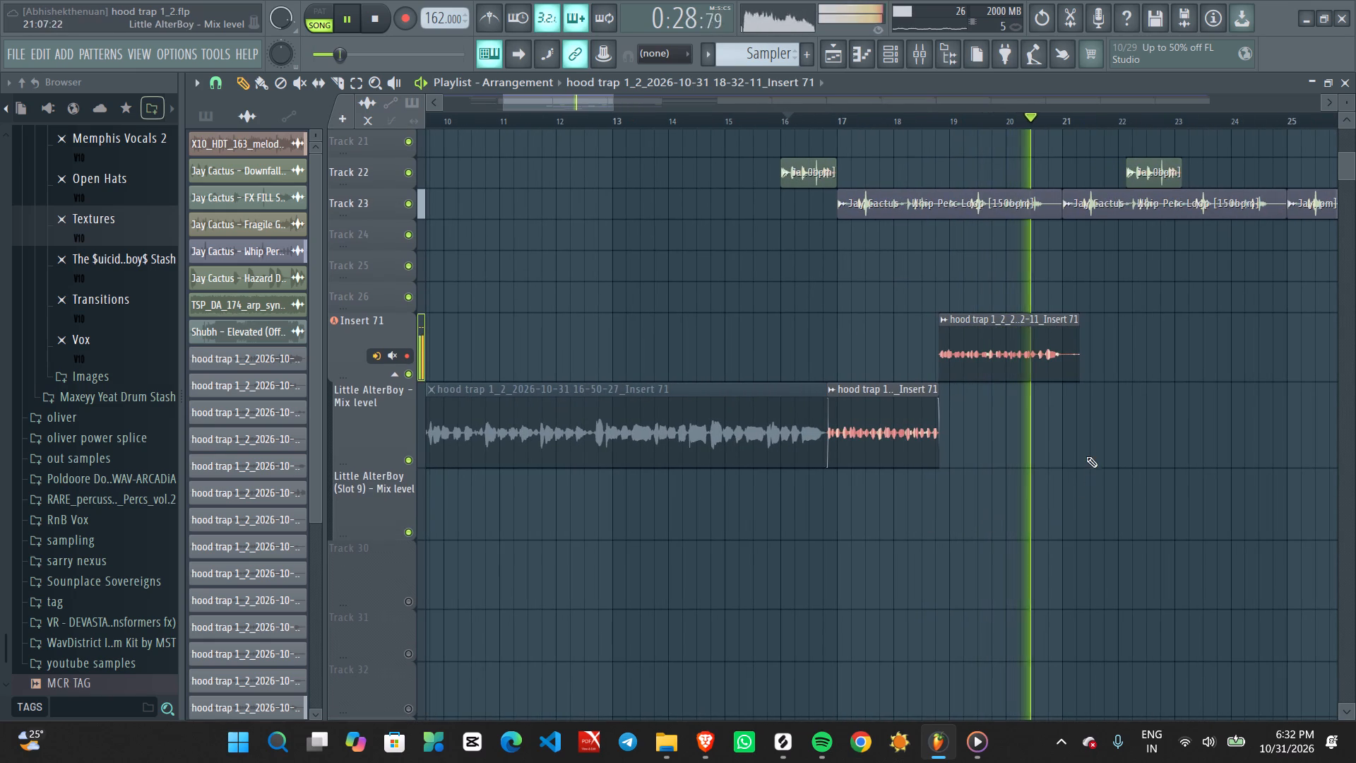
key(space)
Trim the end of the new Insert 71 take back to bar 21.
alt+drag(1079, 318, 1059, 318)
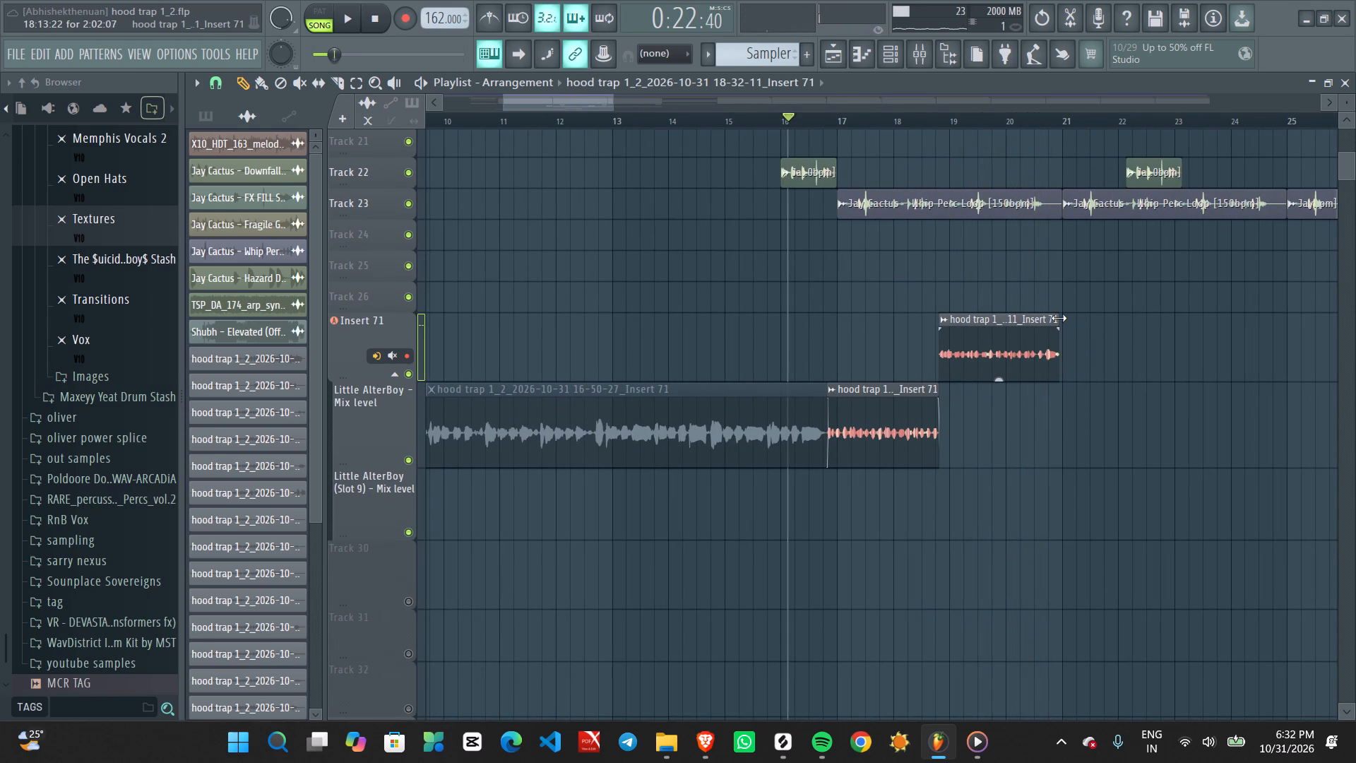
alt+drag(1059, 318, 1063, 318)
Unmute the long 16-50-27 Insert 71 vocal clip preceding the newer takes, using the Mute tool.
ctrl+scroll(588, 342, down, 4)
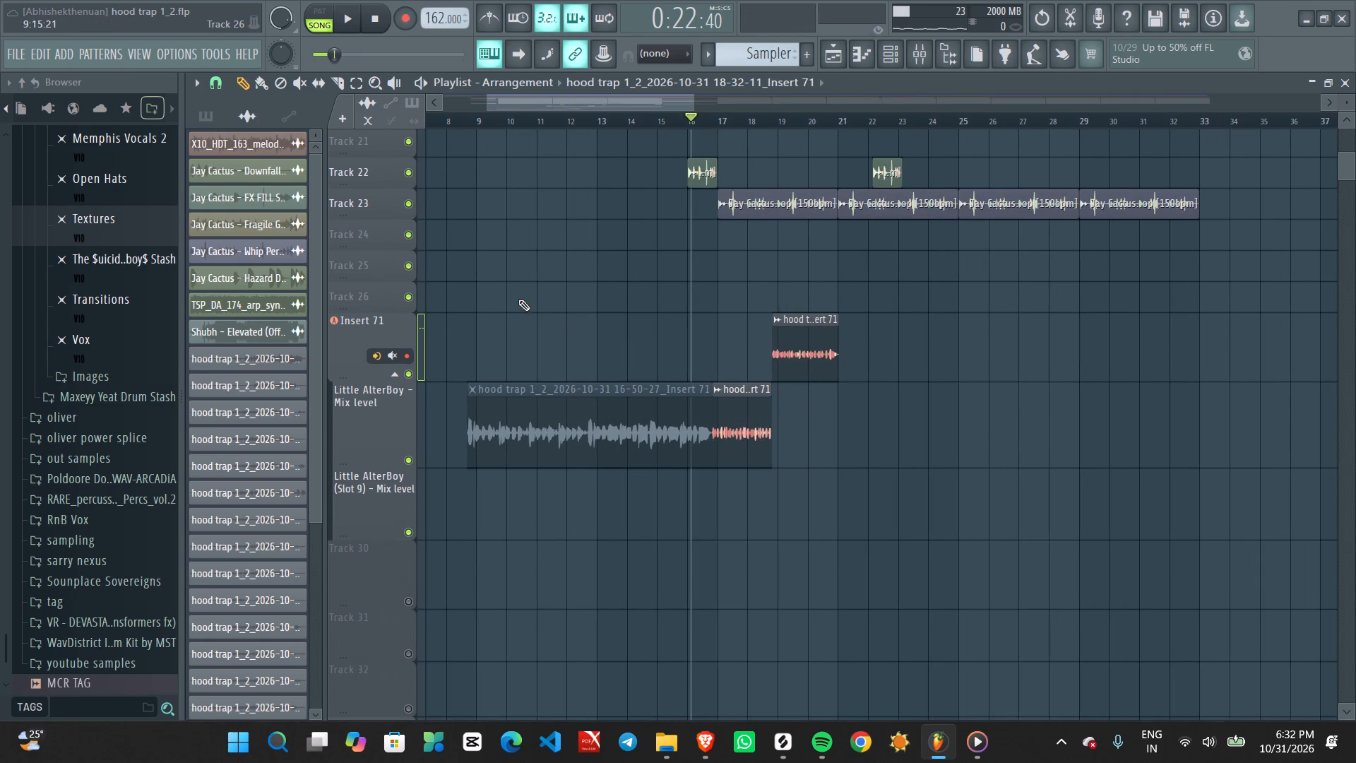
middle_click(540, 292)
right_click(542, 292)
click(558, 396)
click(549, 413)
drag(519, 422, 556, 427)
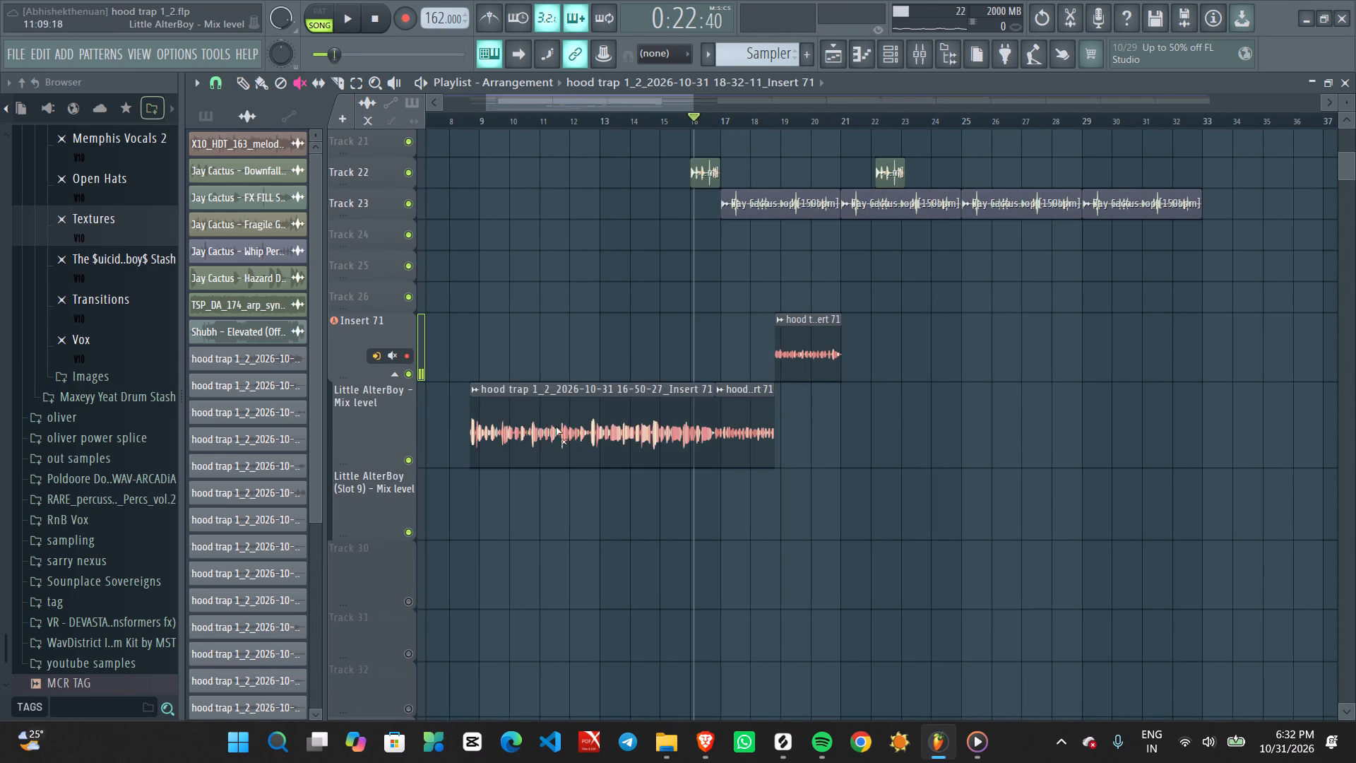
drag(556, 427, 637, 427)
Play the arrangement from bar 1 to hear the full comped vocal with the beat.
ctrl+scroll(583, 253, down, 6)
drag(480, 125, 371, 135)
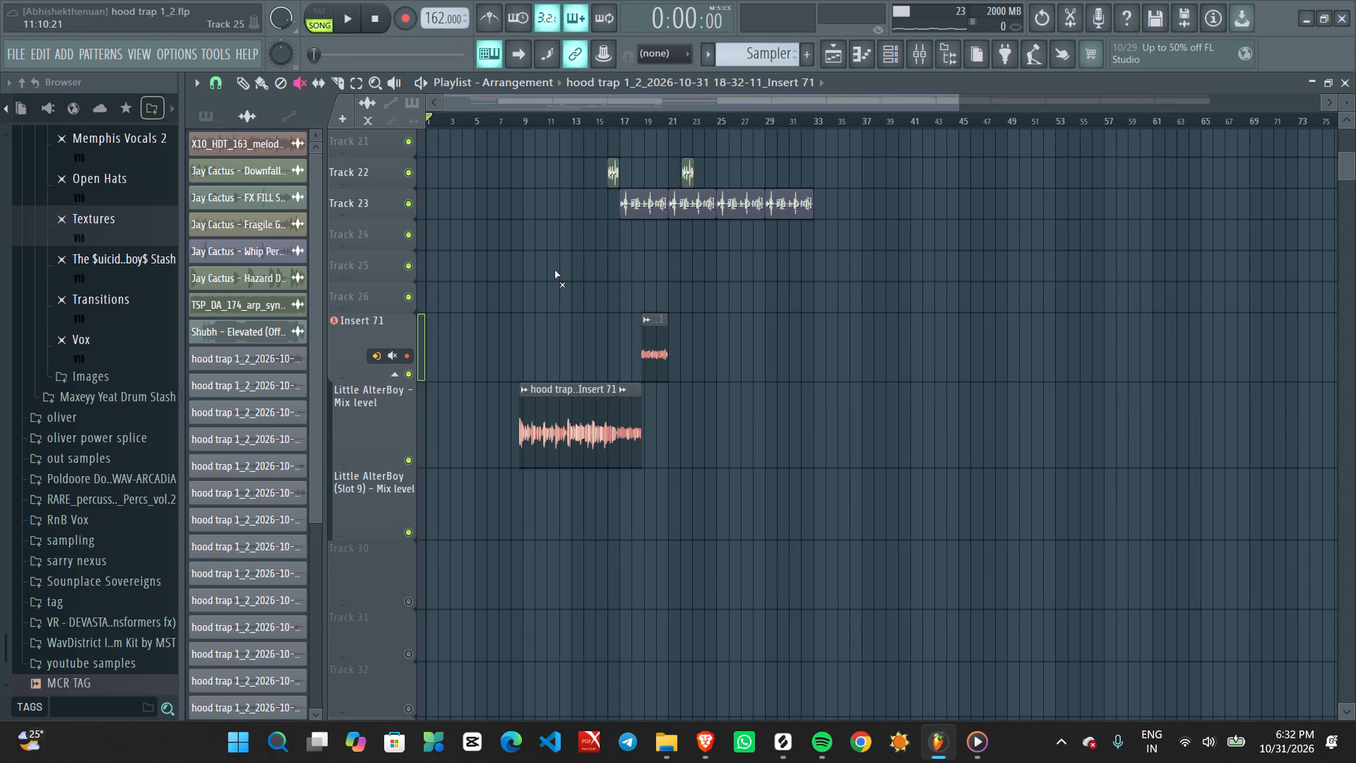
key(space)
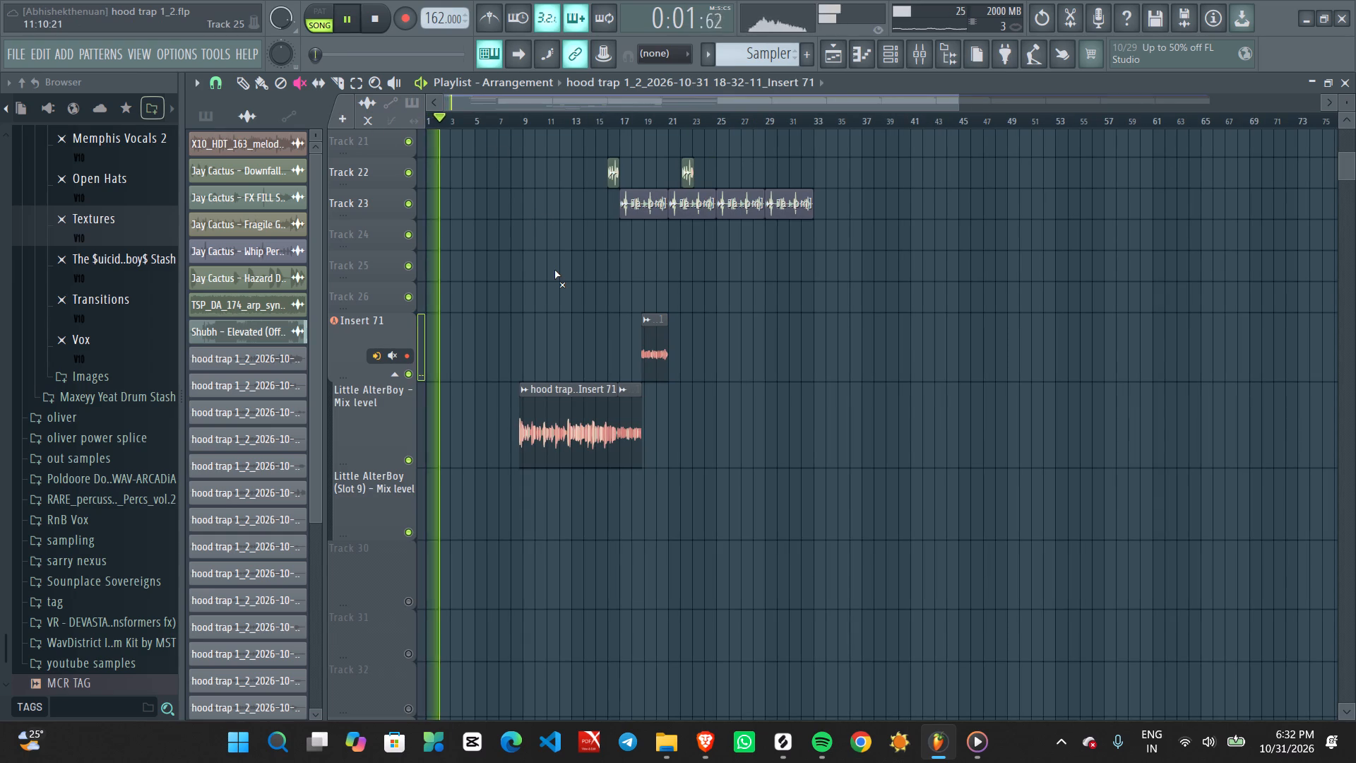
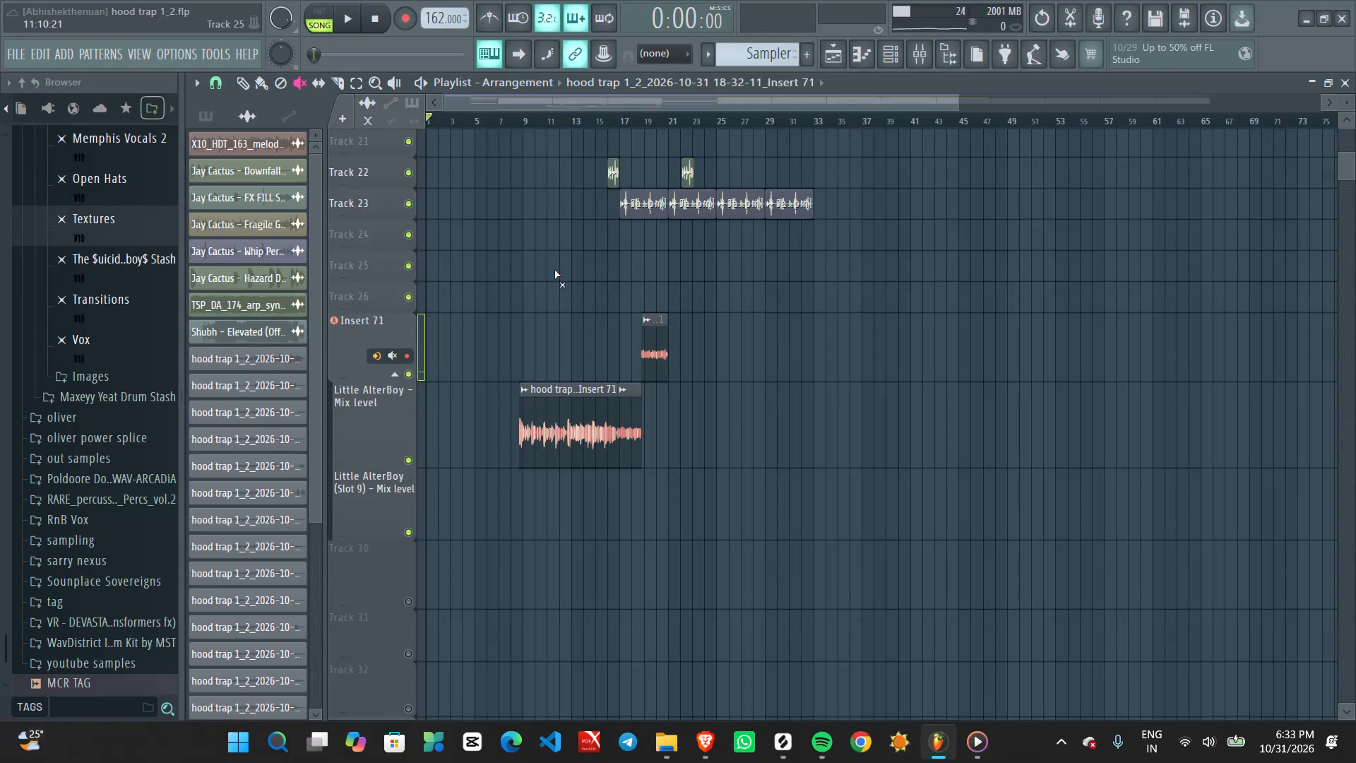
Move the trimmed 18-32-11 vocal take from Insert 71 down to the Little AlterBoy - Mix level track, following the previous clips.
ctrl+scroll(679, 459, up, 7)
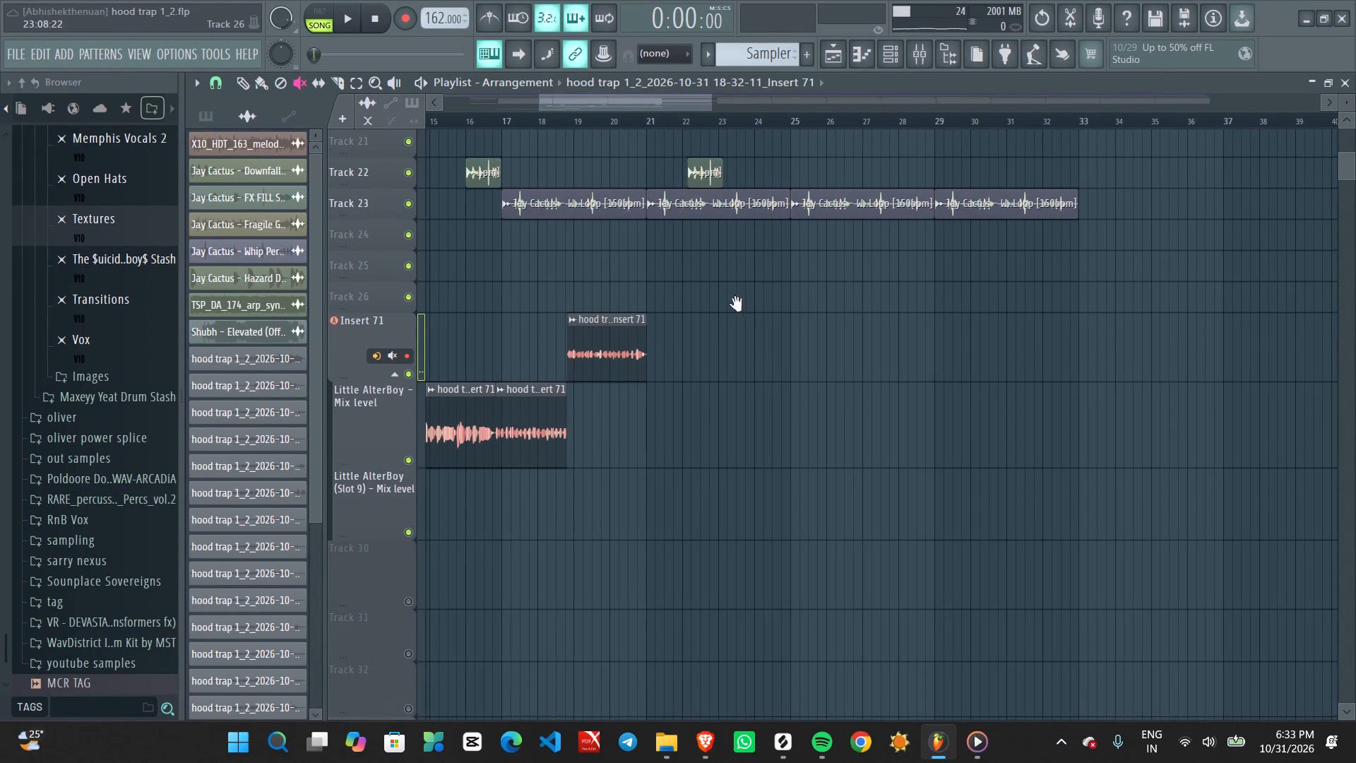
middle_click(736, 305)
right_drag(740, 304, 744, 310)
click(759, 303)
ctrl+drag(626, 334, 634, 335)
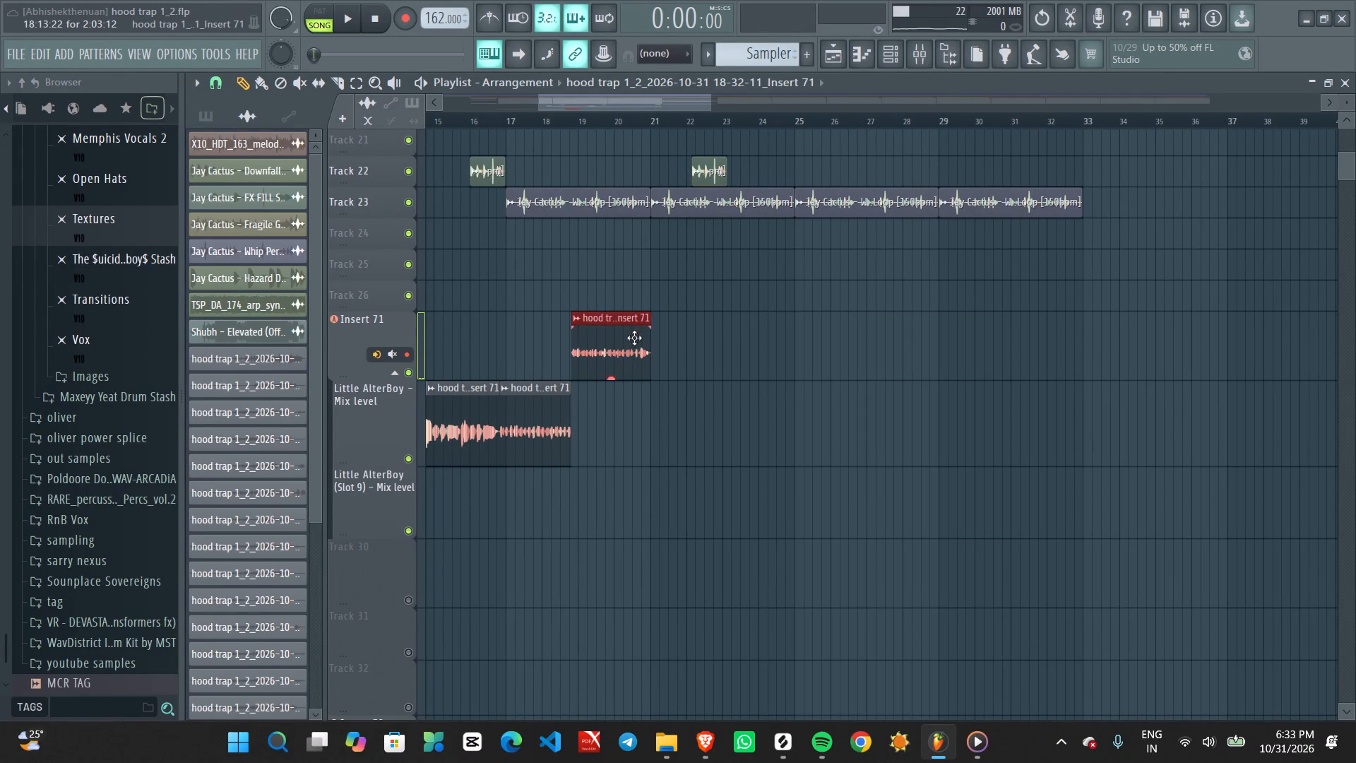
key(shift+Down)
ctrl+scroll(471, 293, down, 3)
ctrl+click(553, 314)
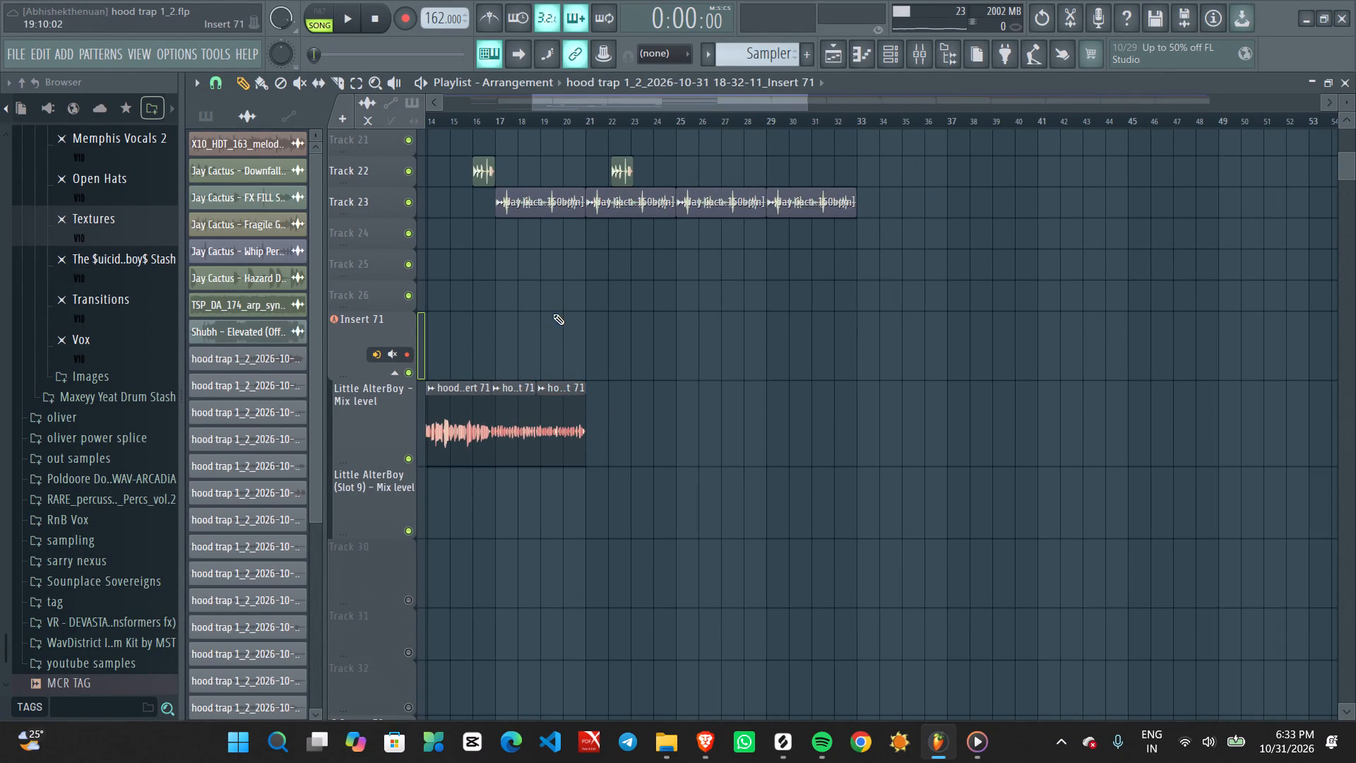
Arm recording and set the song position just before bar 17.
ctrl+scroll(553, 314, up, 2)
middle_drag(533, 315, 703, 337)
ctrl+scroll(660, 343, up, 2)
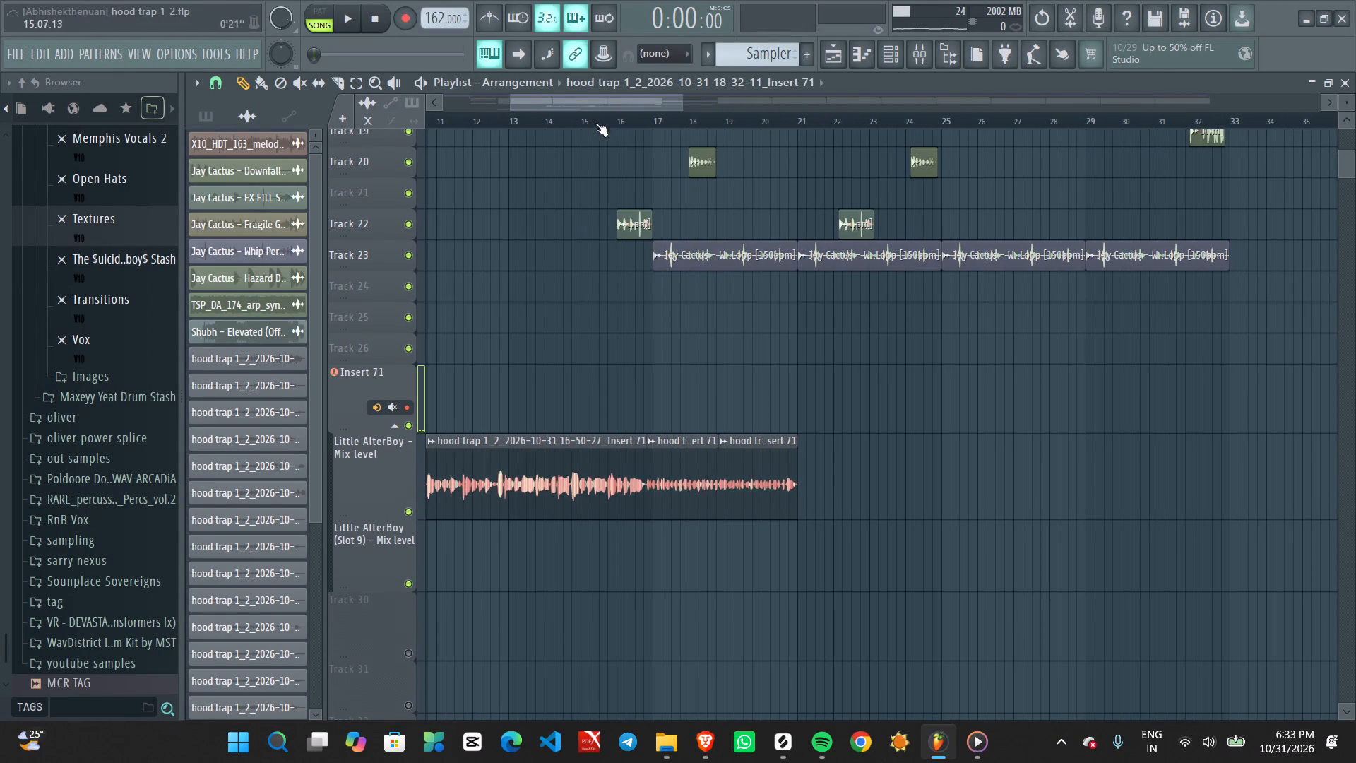
click(595, 118)
click(403, 25)
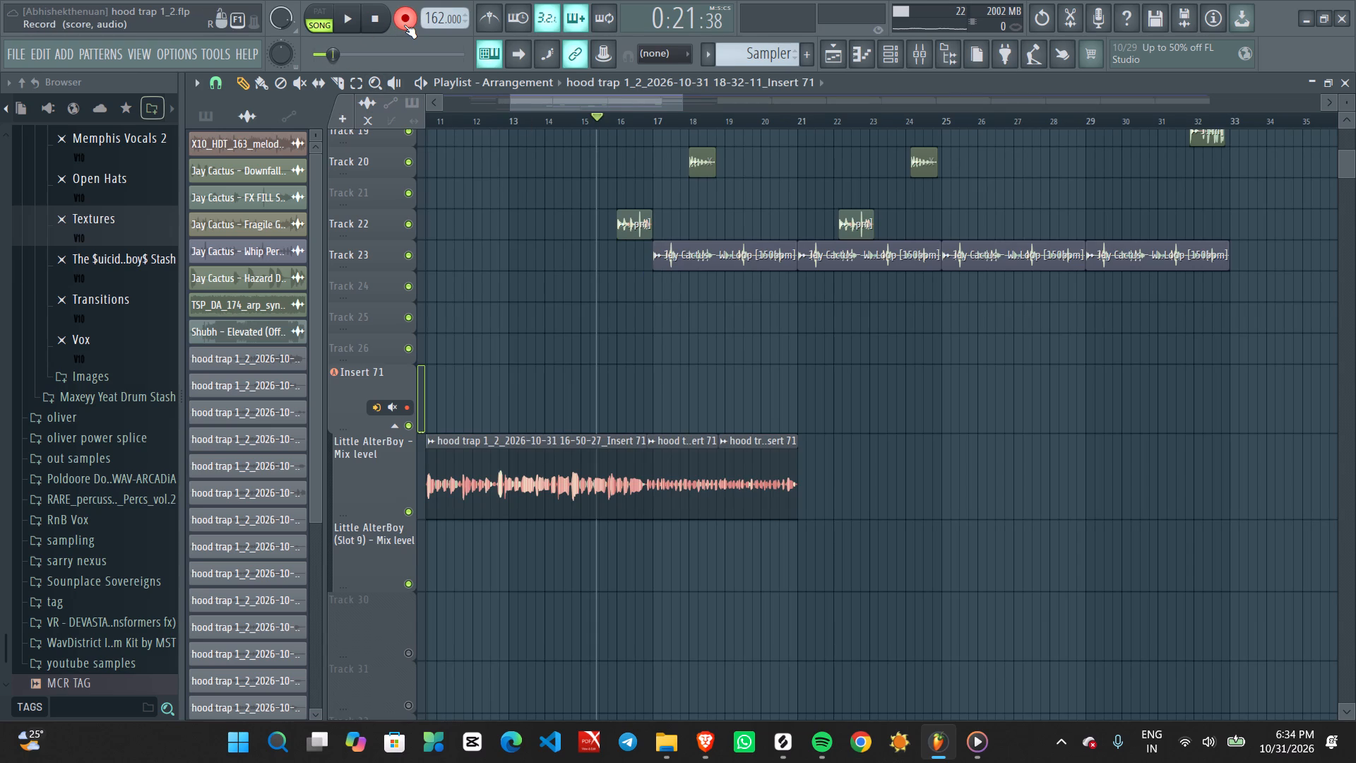
click(521, 227)
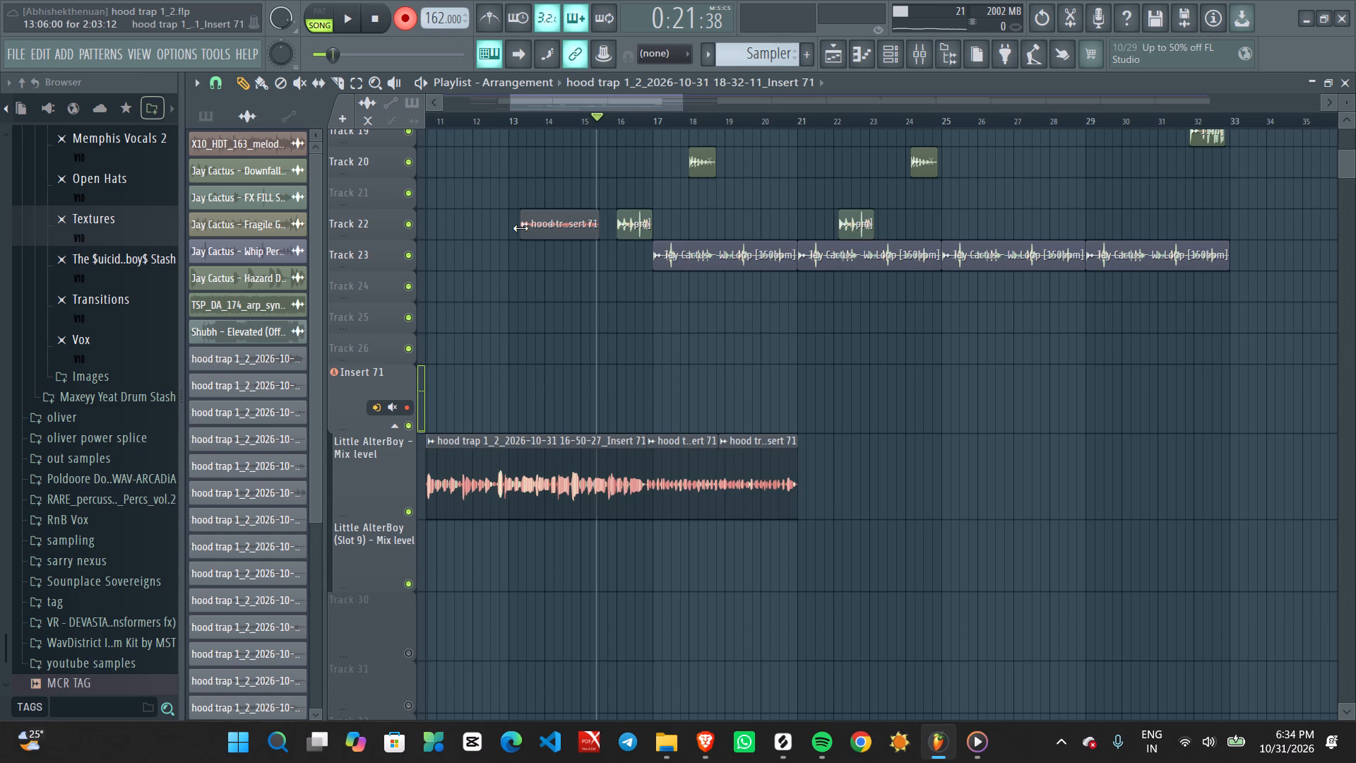
click(646, 122)
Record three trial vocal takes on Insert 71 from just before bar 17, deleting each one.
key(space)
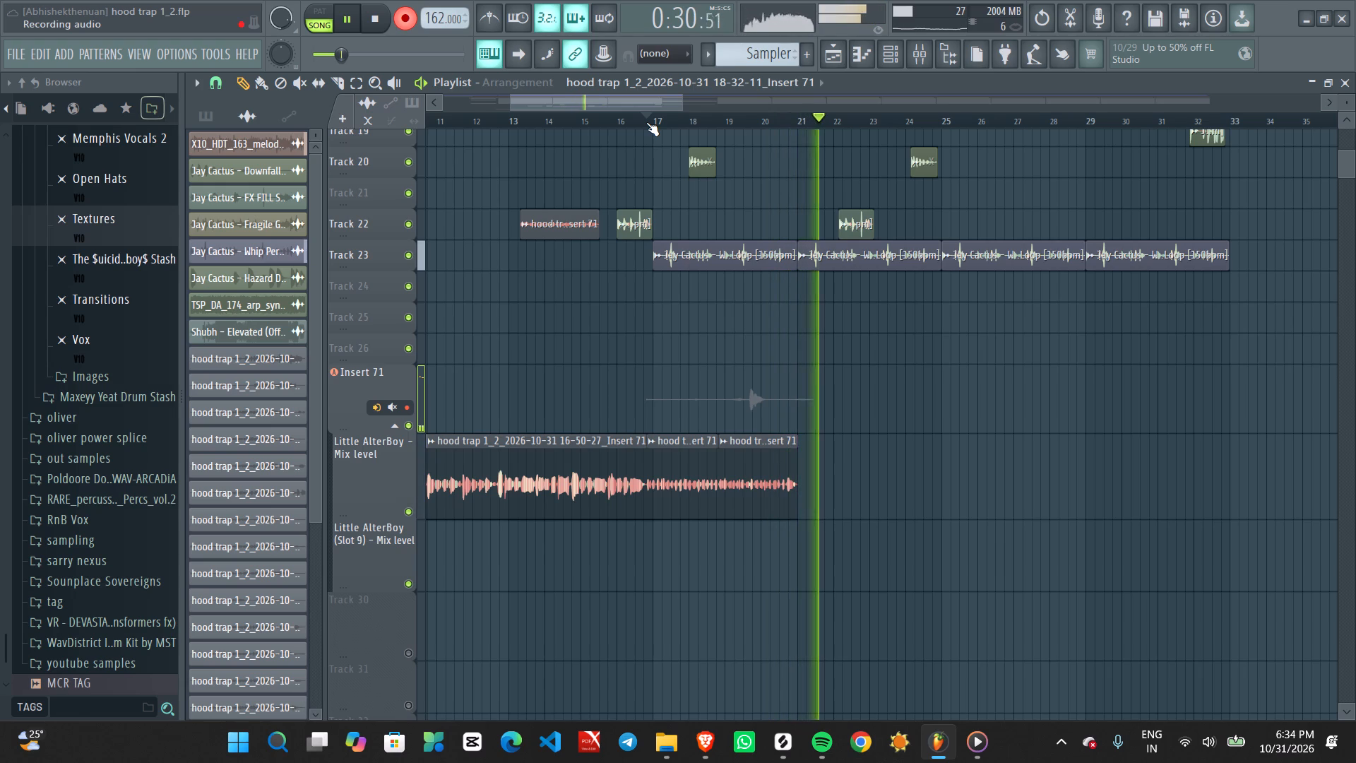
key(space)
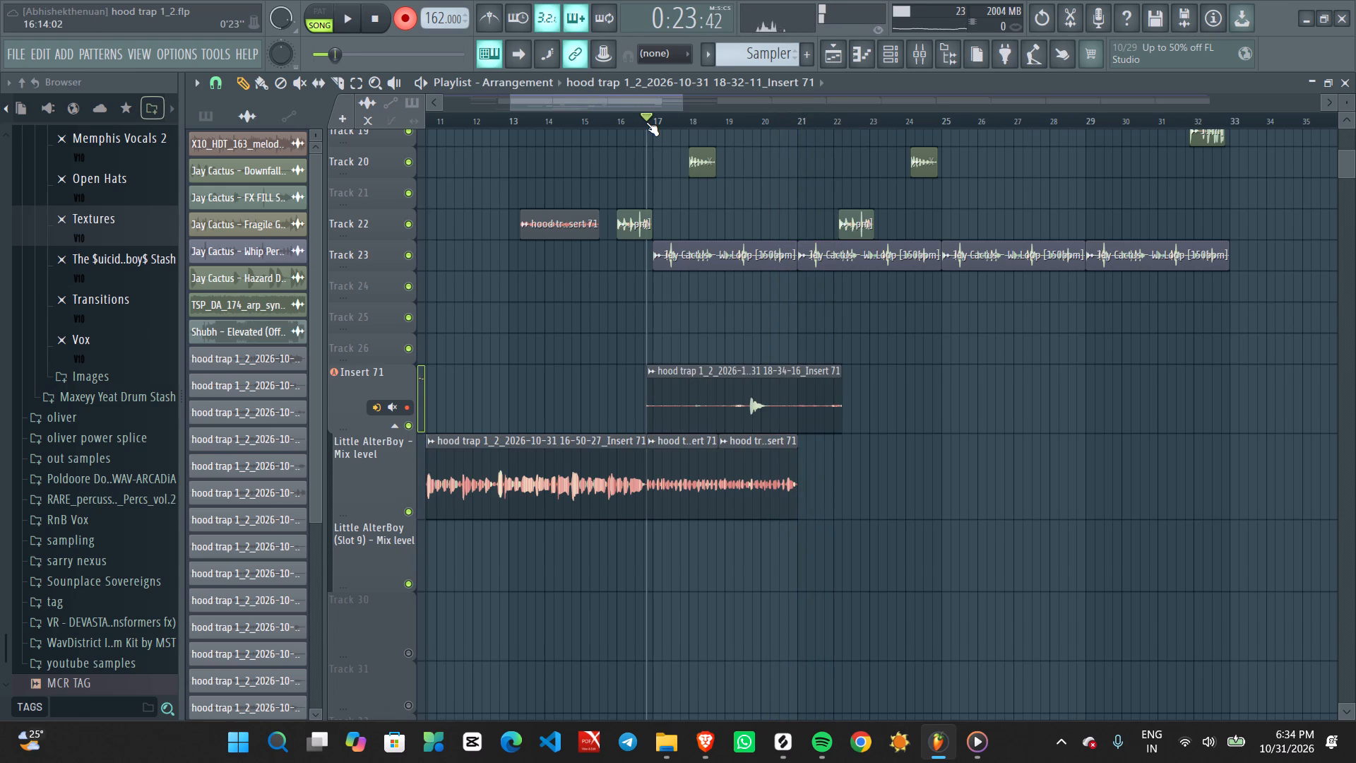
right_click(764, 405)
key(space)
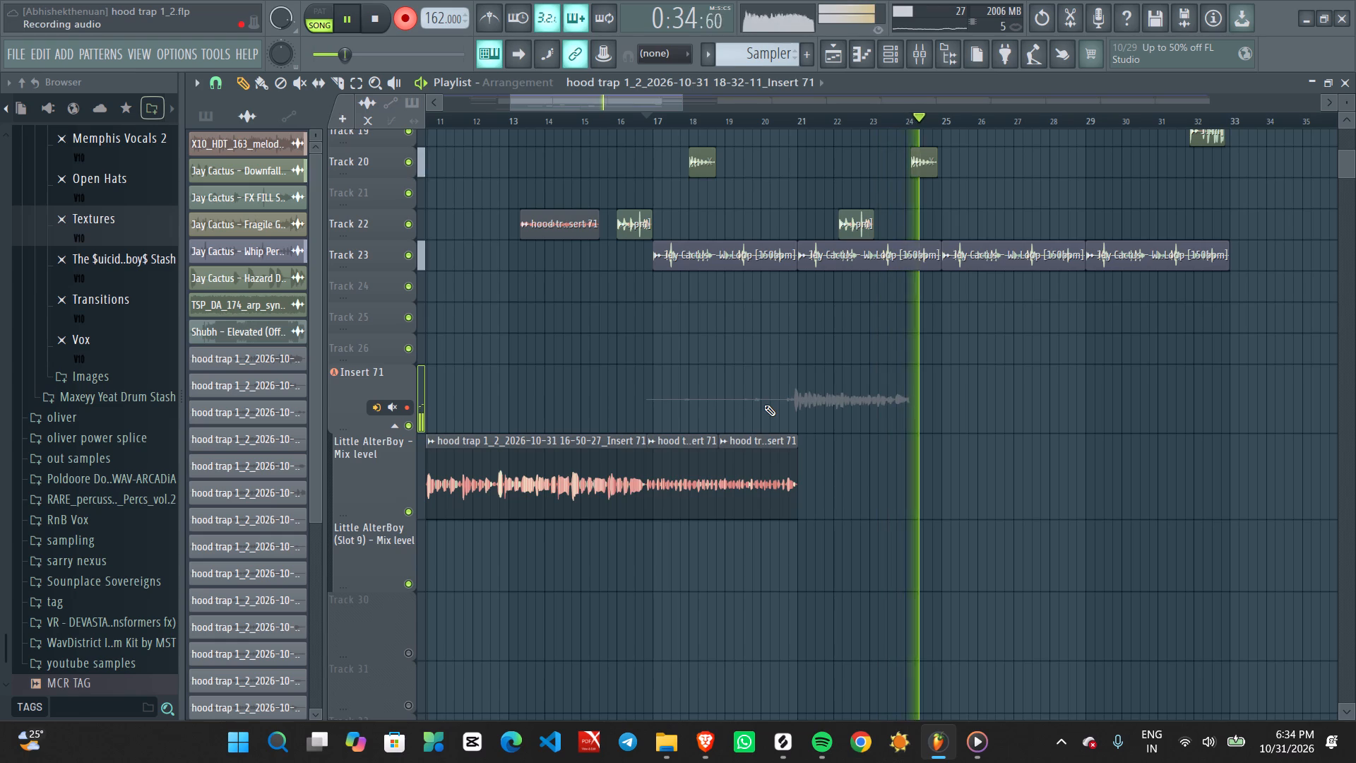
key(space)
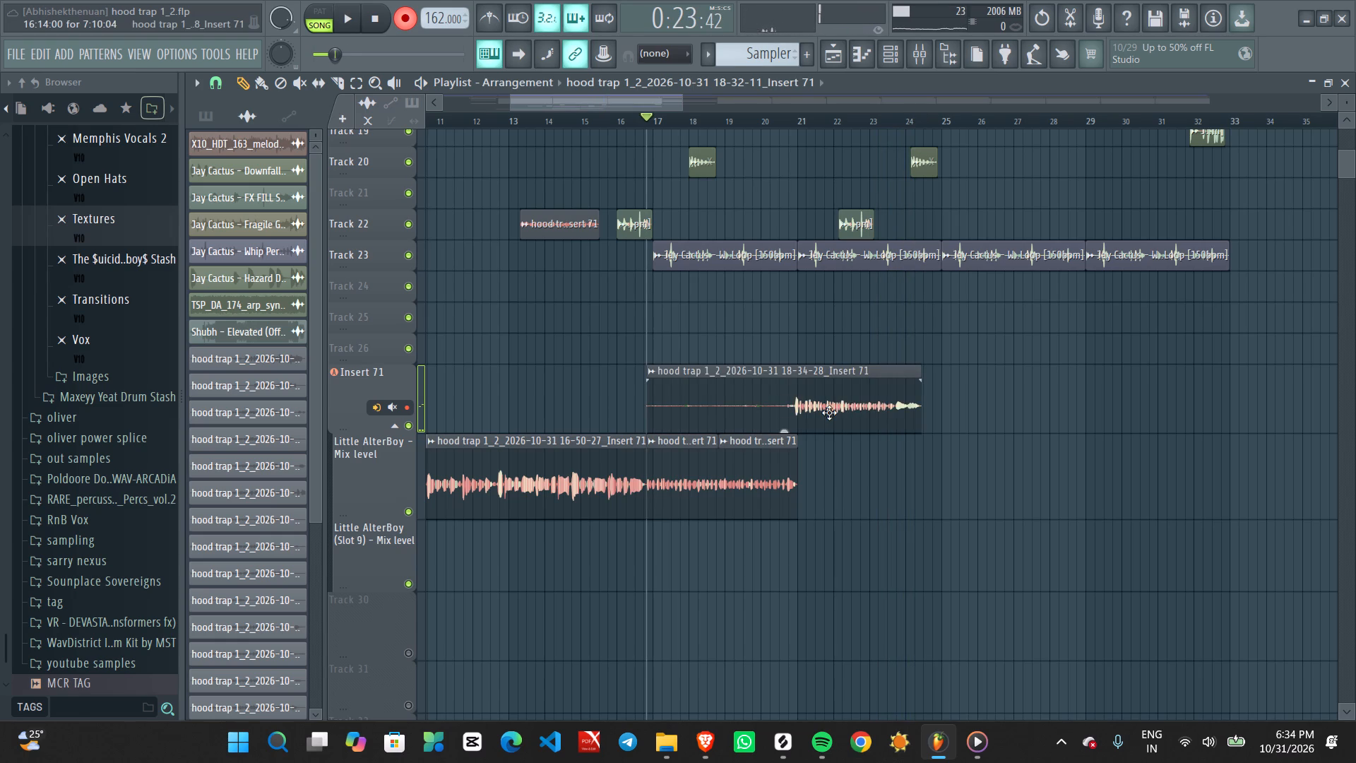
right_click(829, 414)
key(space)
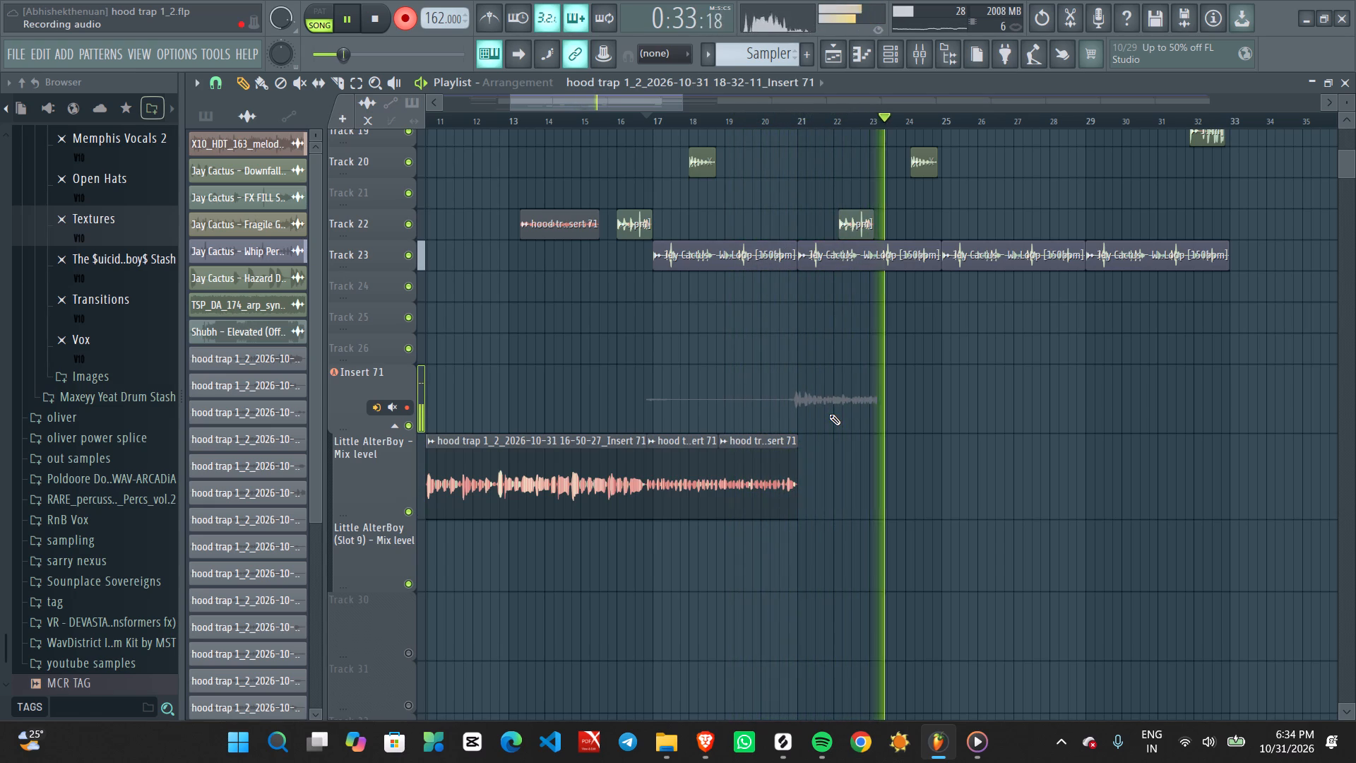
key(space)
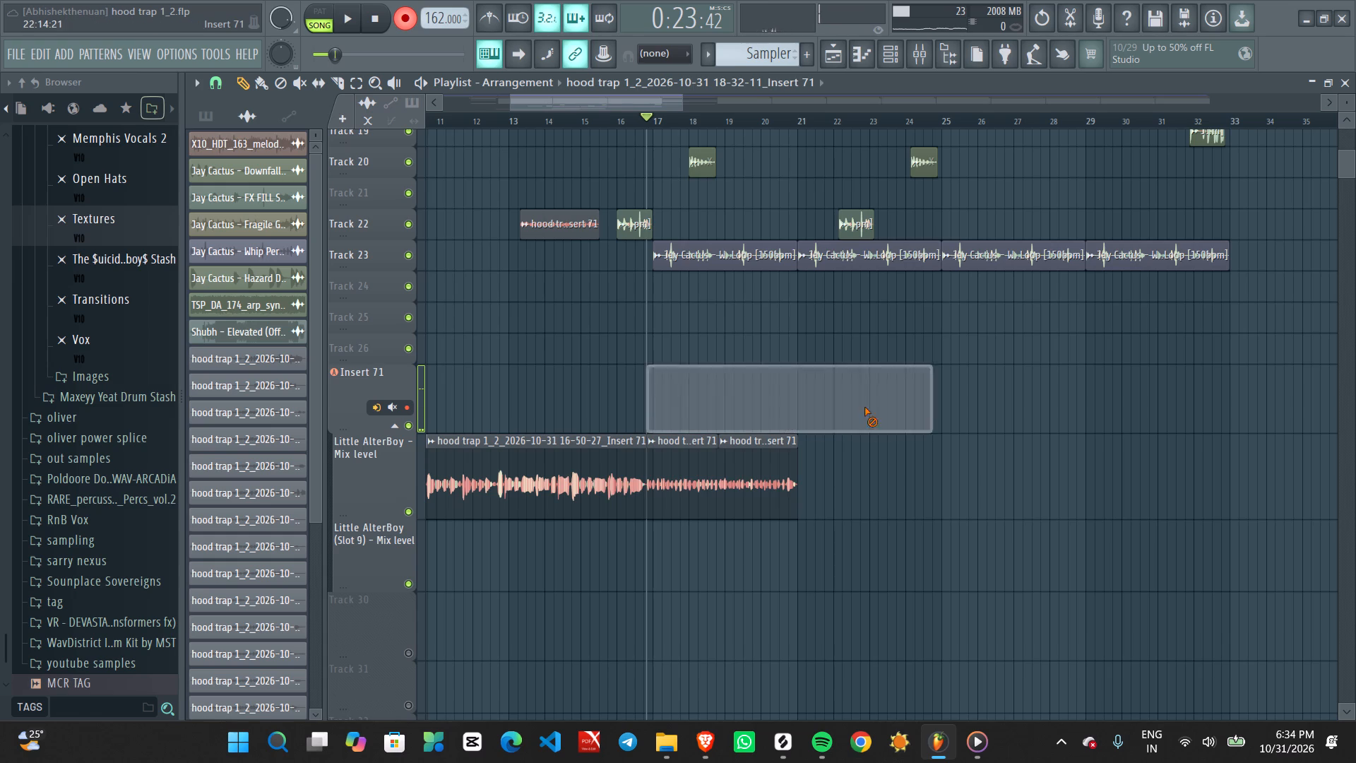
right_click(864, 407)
Record another vocal take on Insert 71 from just before bar 17 to about halfway through bar 25.
key(space)
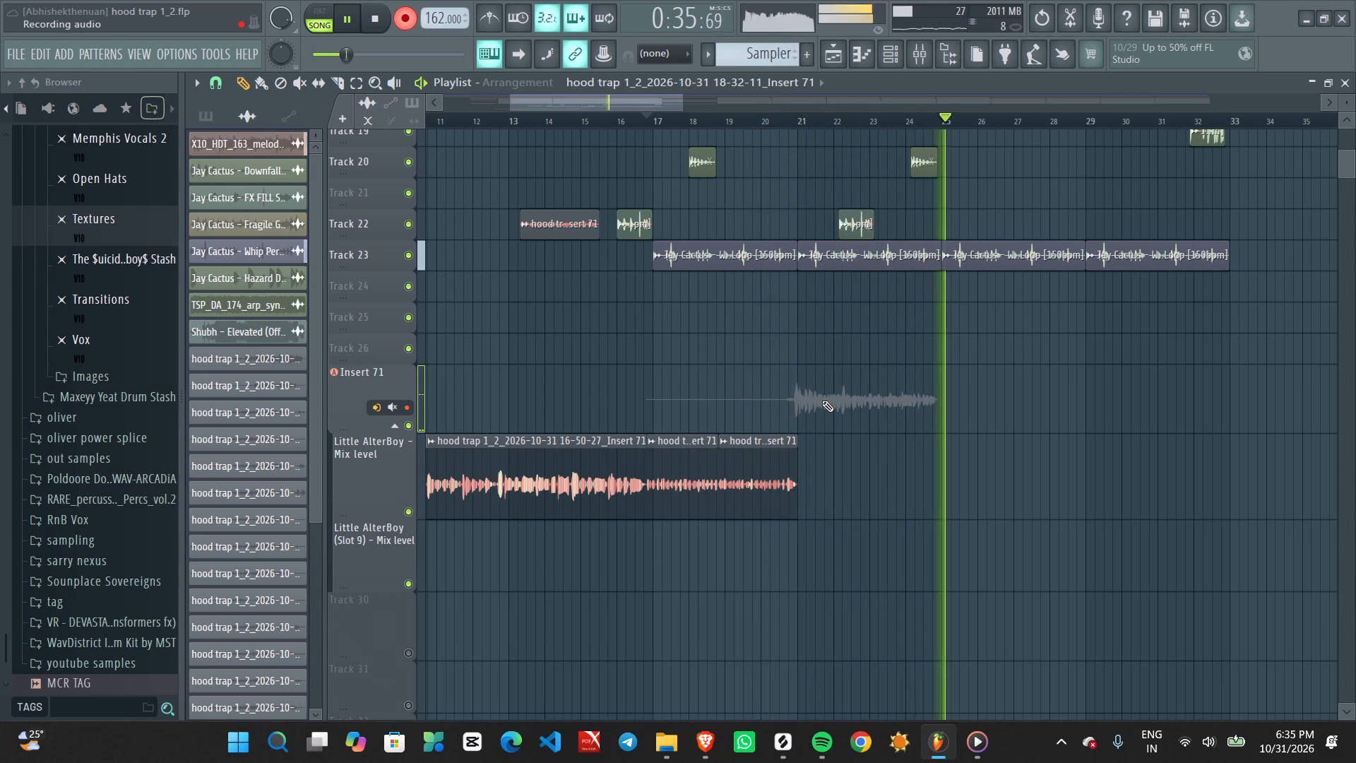
key(space)
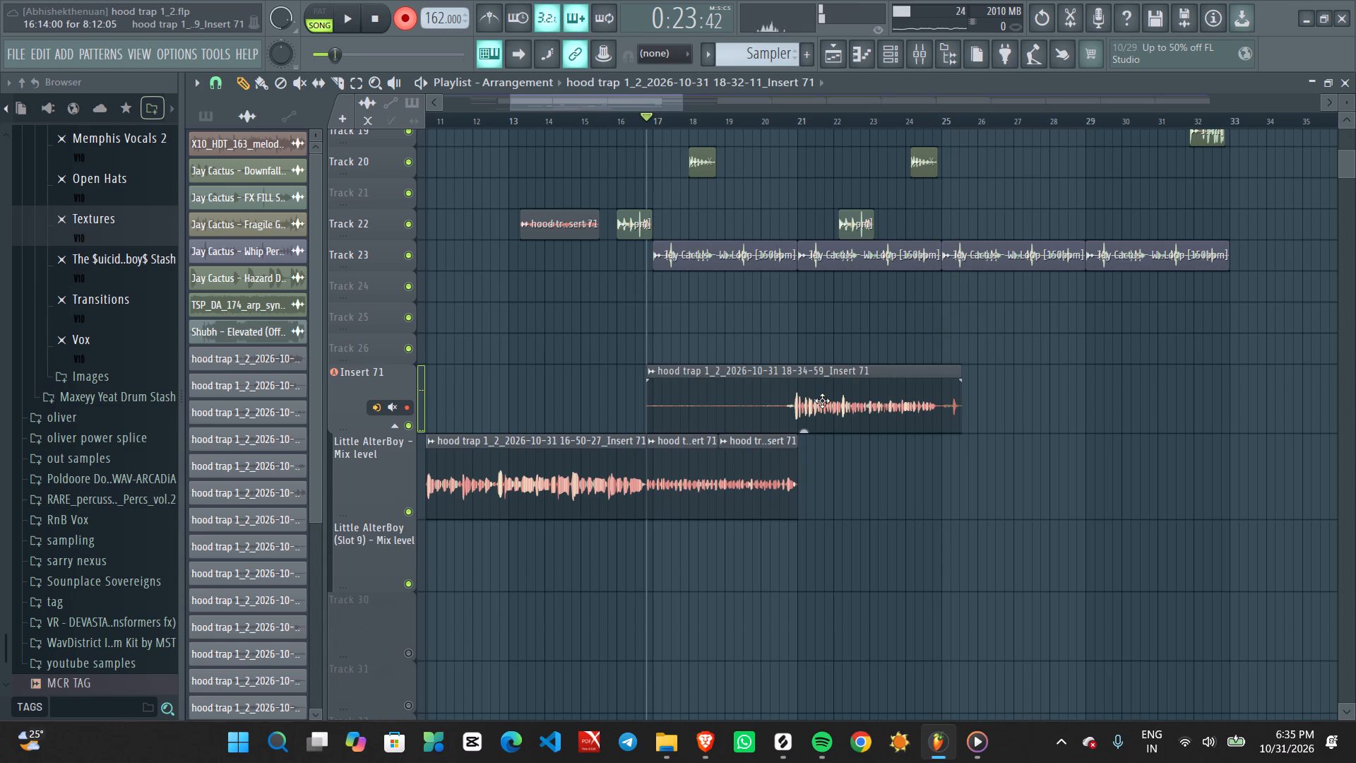
Trim the silent start of the 18-34-59 take so the clip begins just before bar 21.
ctrl+click(714, 459)
ctrl+scroll(653, 444, up, 7)
drag(630, 374, 775, 367)
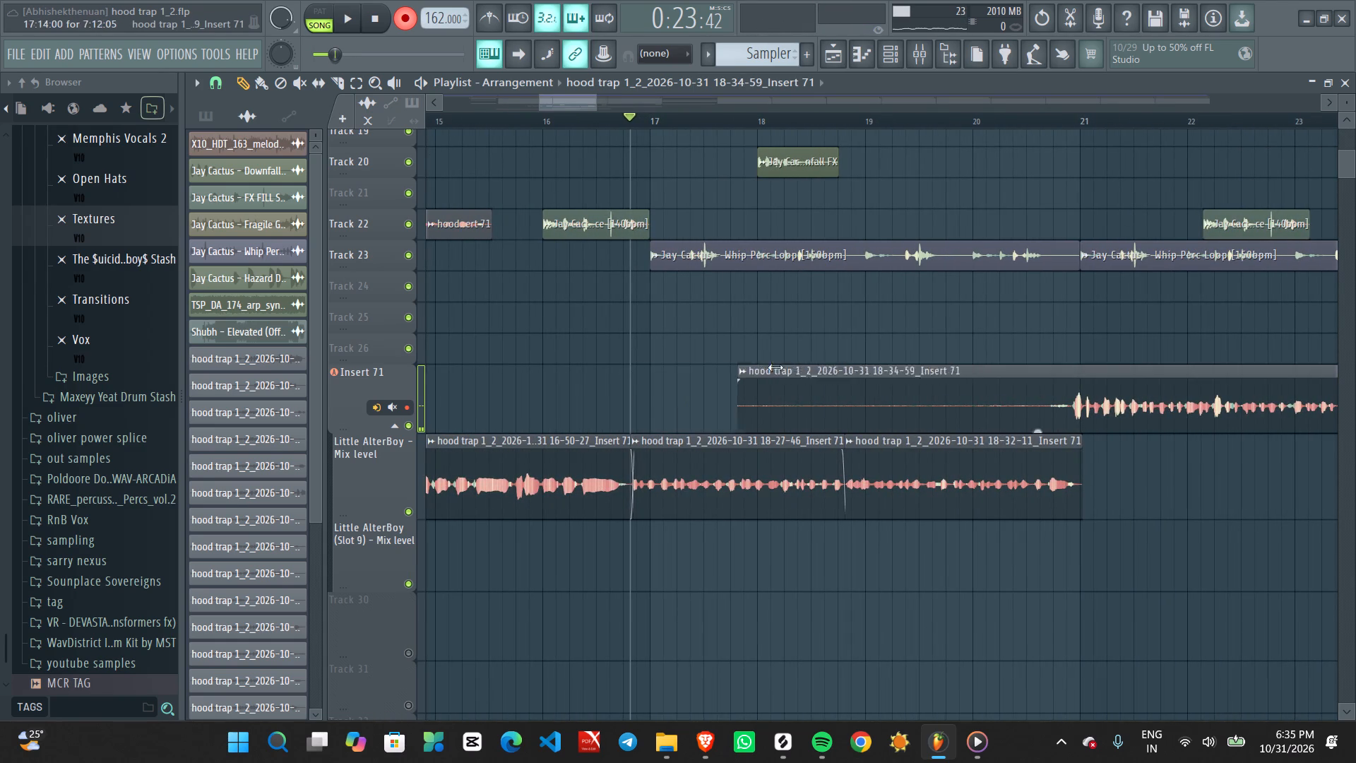
drag(775, 367, 1069, 365)
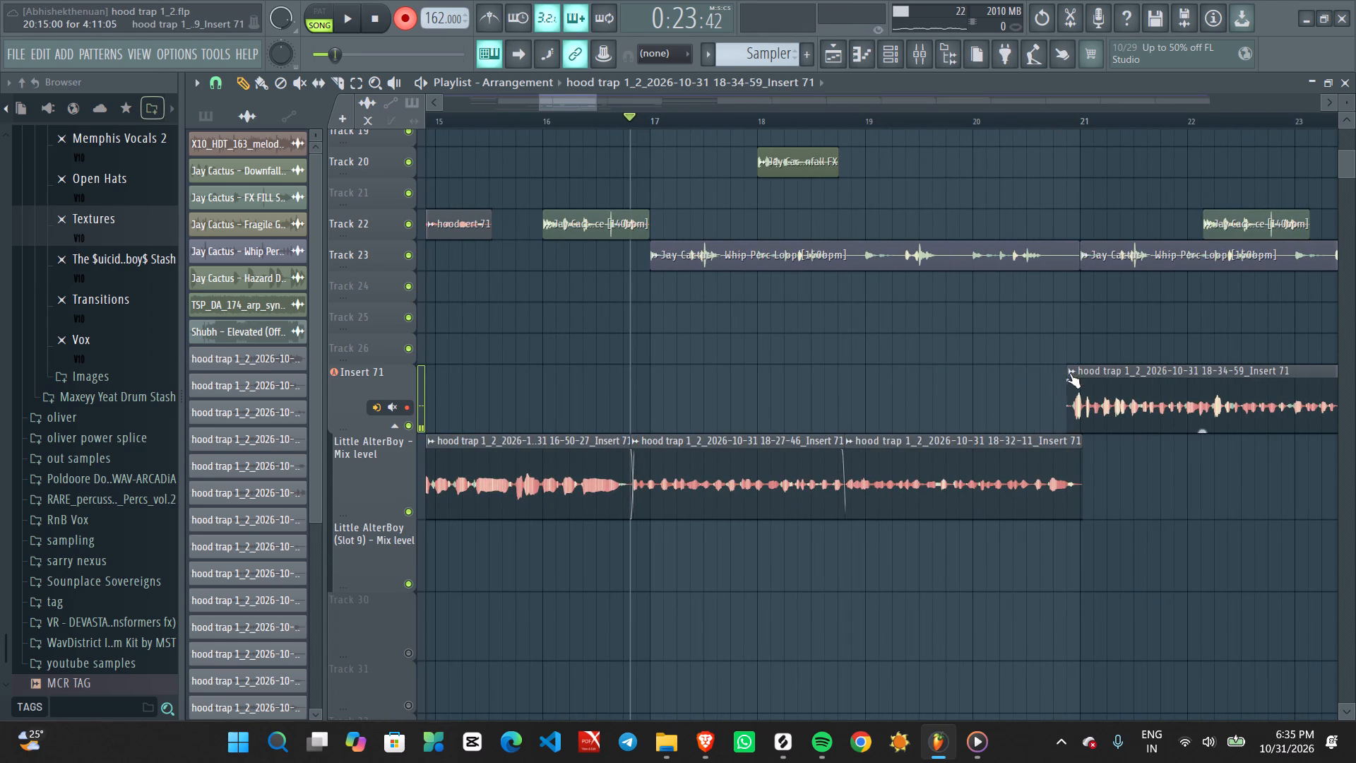
ctrl+scroll(1068, 381, up, 8)
alt+drag(1066, 373, 1081, 371)
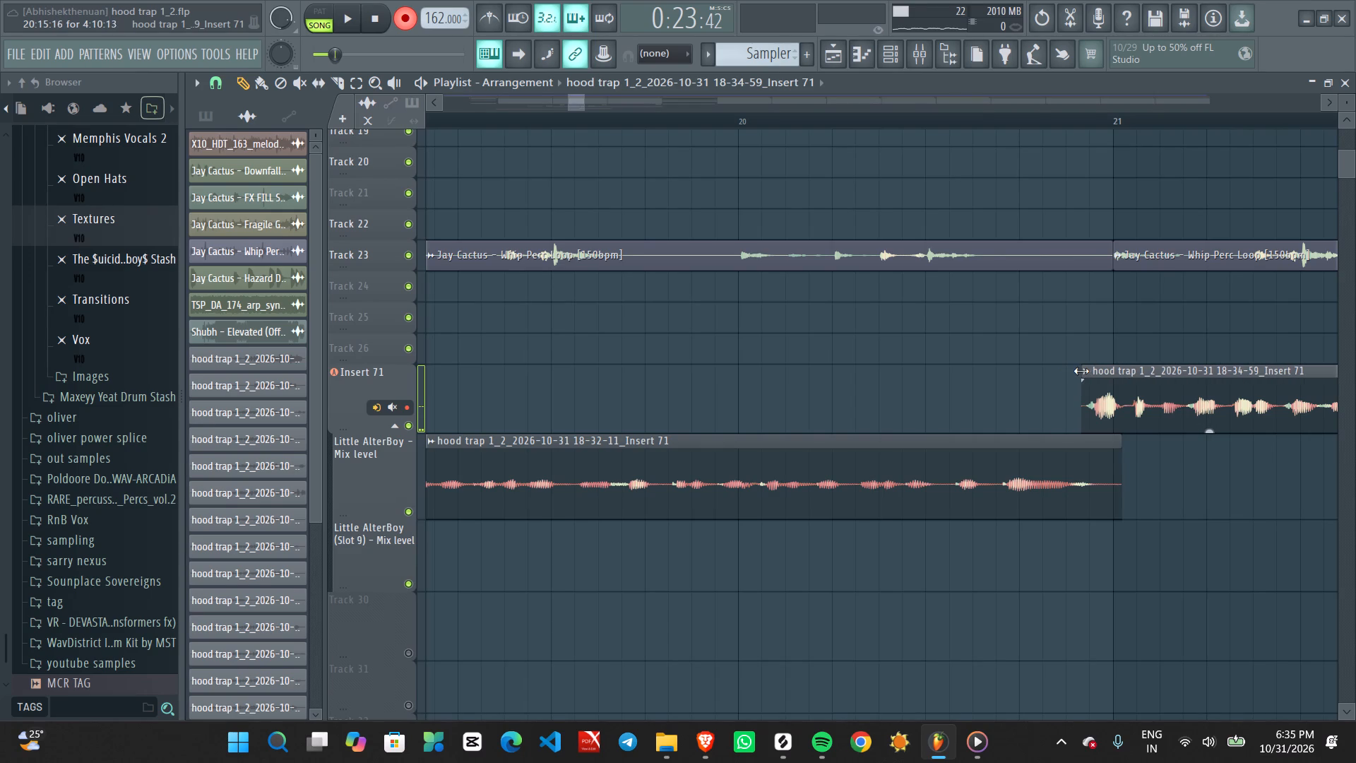
alt+drag(1081, 371, 1082, 371)
Shorten the end of the 18-32-11 vocal clip to just before bar 21, near the new take's start.
alt+drag(1119, 442, 1091, 441)
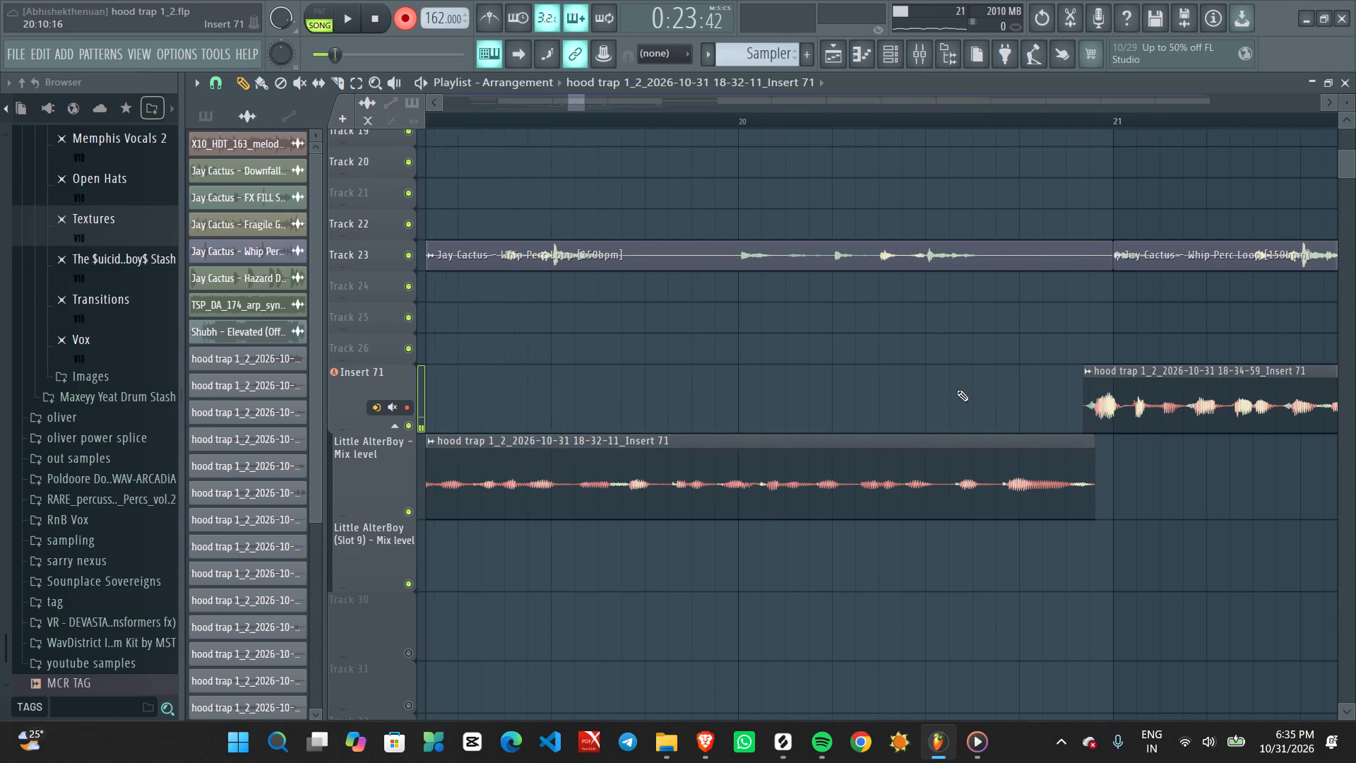
Trim the end of the 18-34-59 take back to just before bar 25.
ctrl+scroll(934, 379, down, 13)
ctrl+scroll(1142, 369, up, 4)
alt+drag(1124, 369, 1061, 368)
Move the 18-34-59 take from Insert 71 down to the Little AlterBoy - Mix level track, after the 18-32-11 clip.
ctrl+scroll(1045, 374, down, 6)
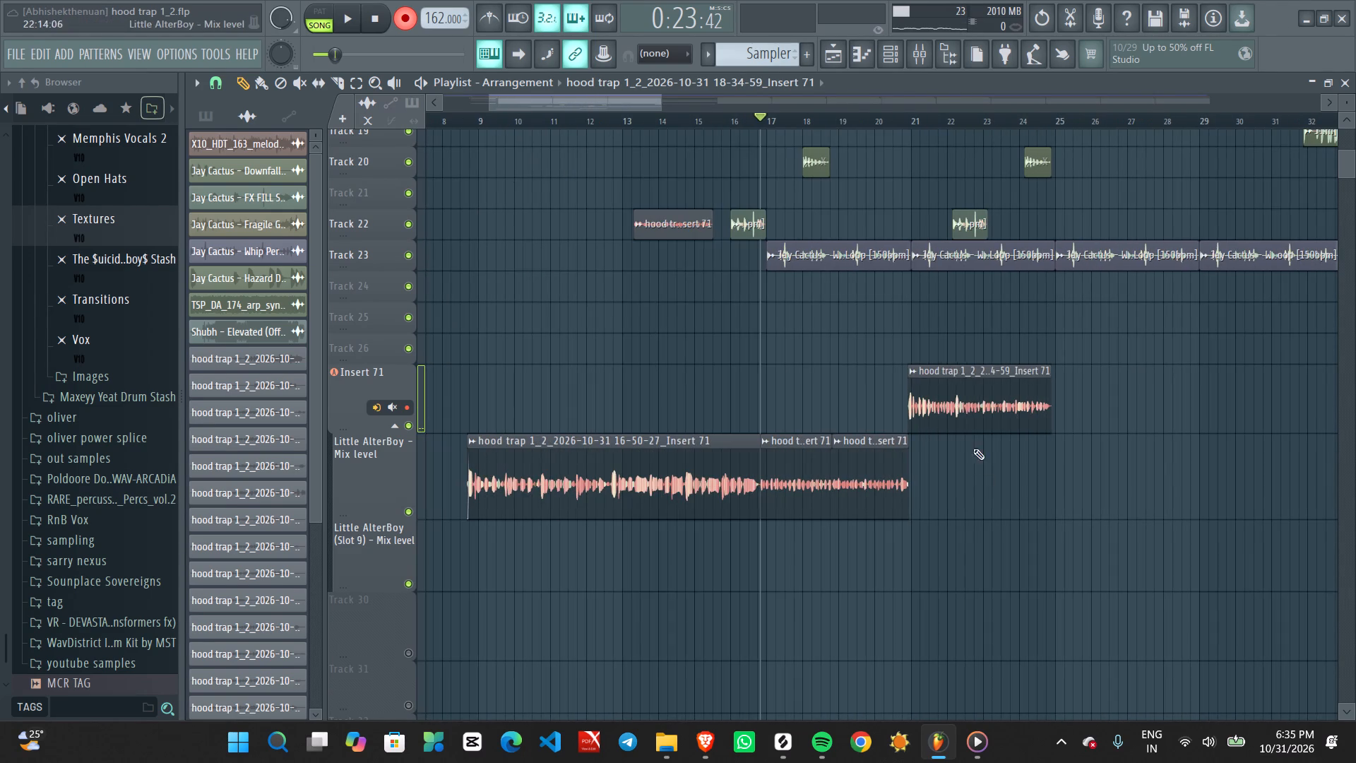
ctrl+drag(934, 338, 977, 412)
key(shift+Down)
ctrl+scroll(965, 416, up, 1)
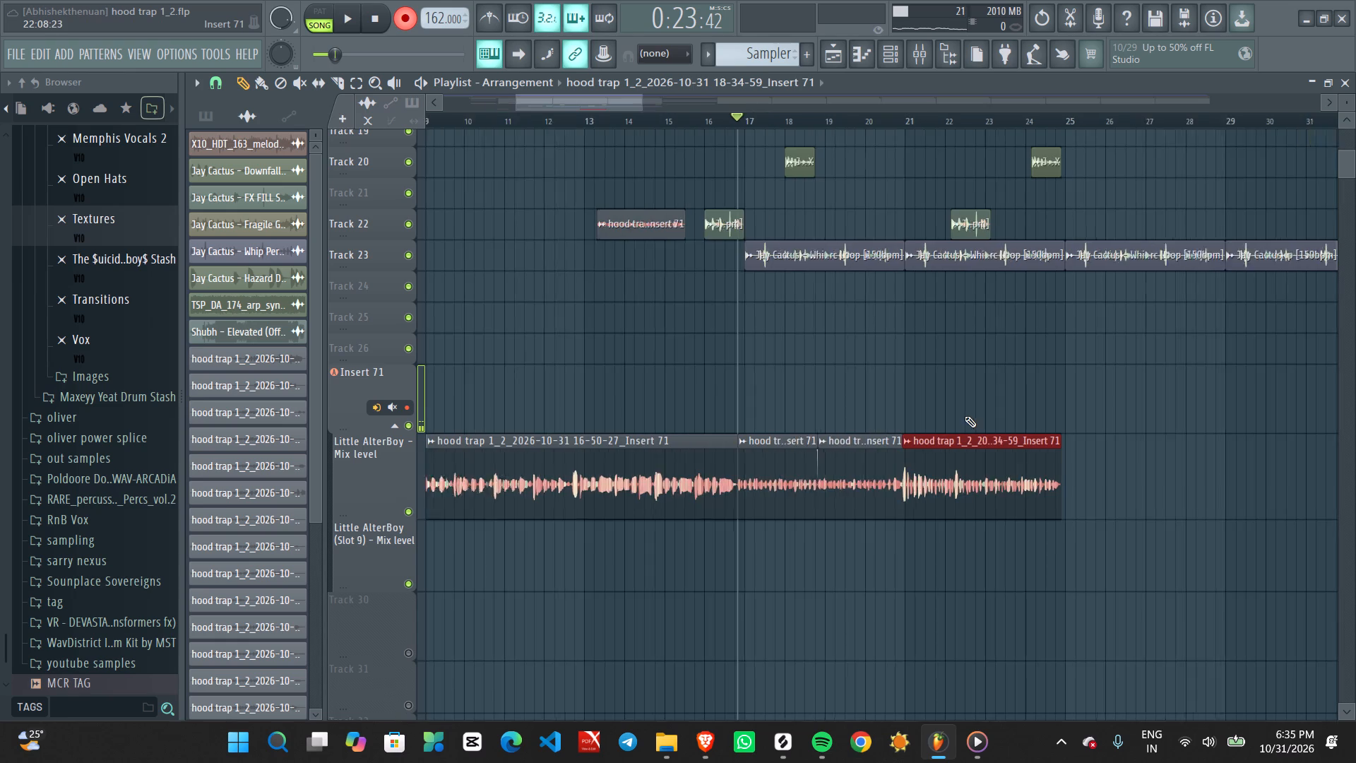
Disarm recording and listen from just before bar 17 to how the new take continues the comped vocal.
ctrl+scroll(965, 416, up, 2)
middle_drag(1037, 406, 956, 405)
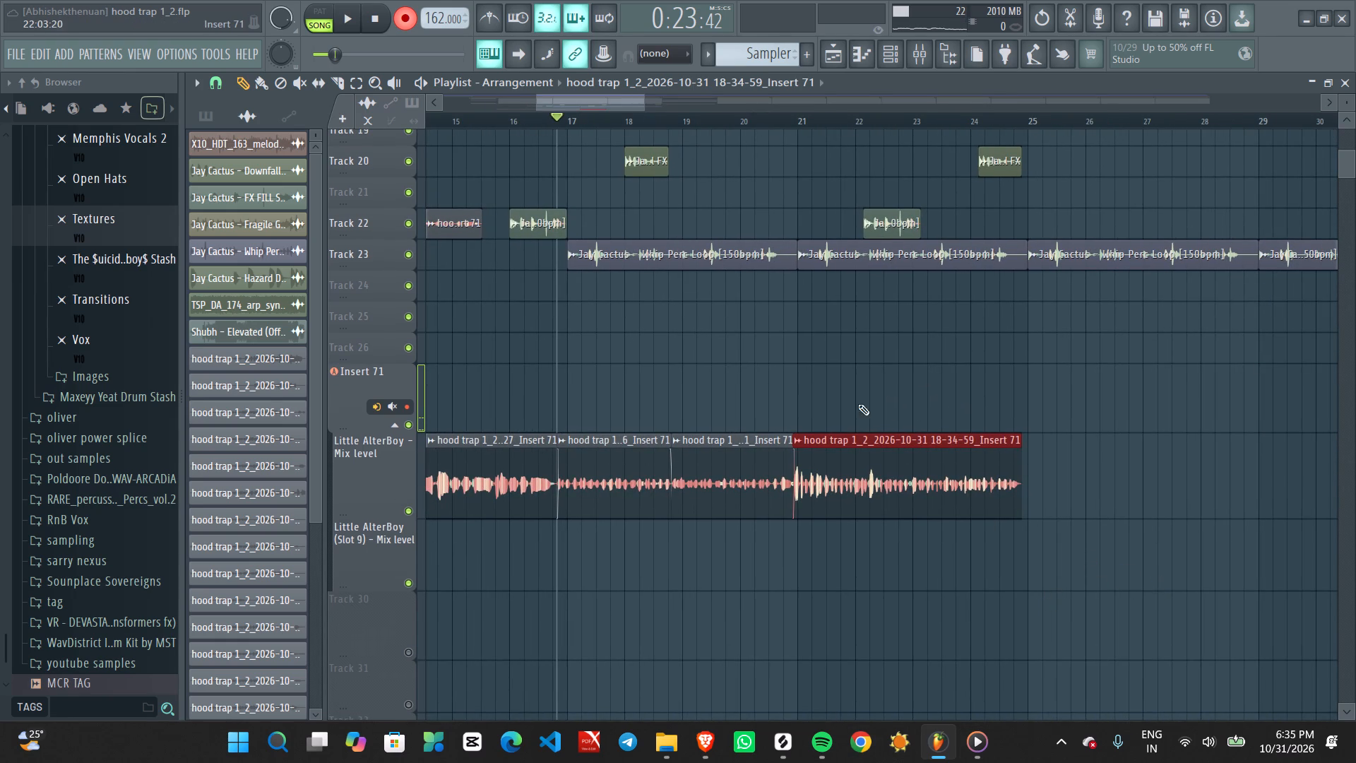
ctrl+scroll(843, 391, down, 3)
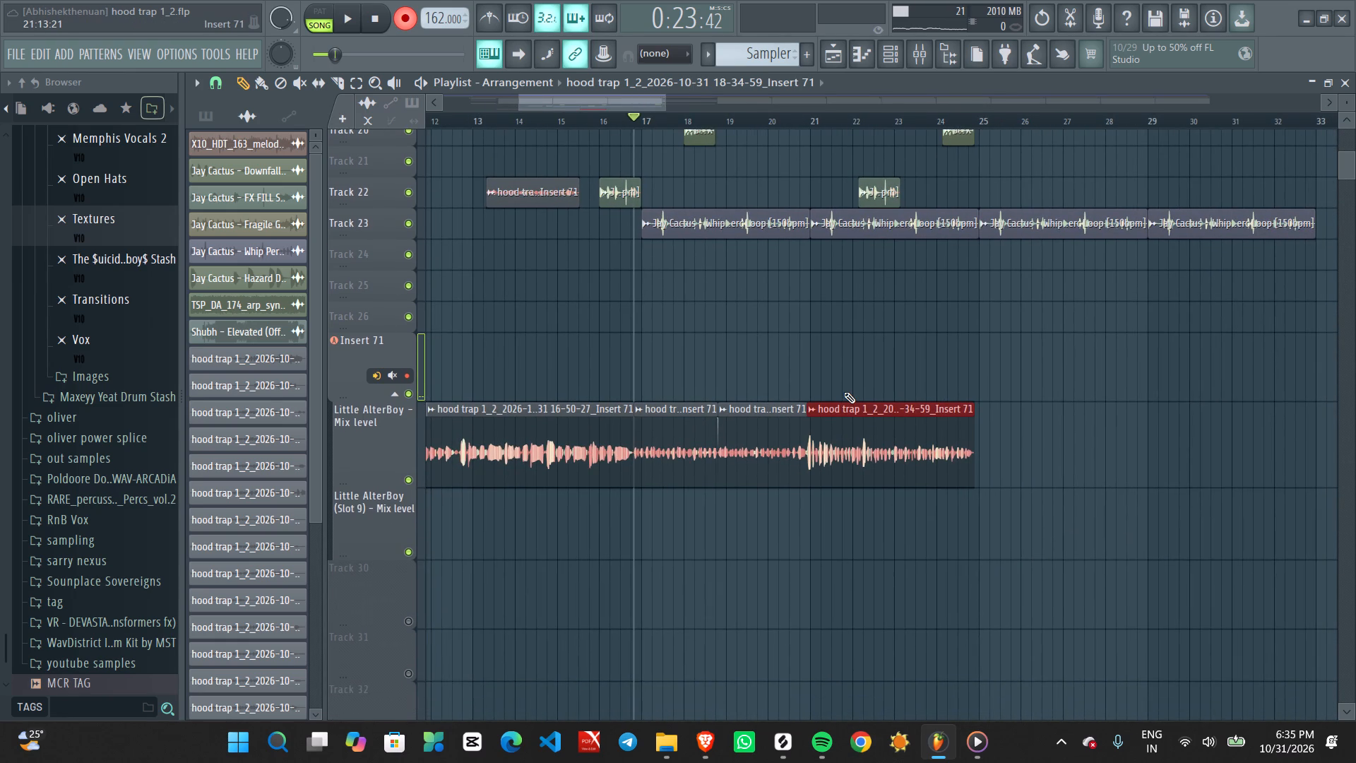
click(405, 16)
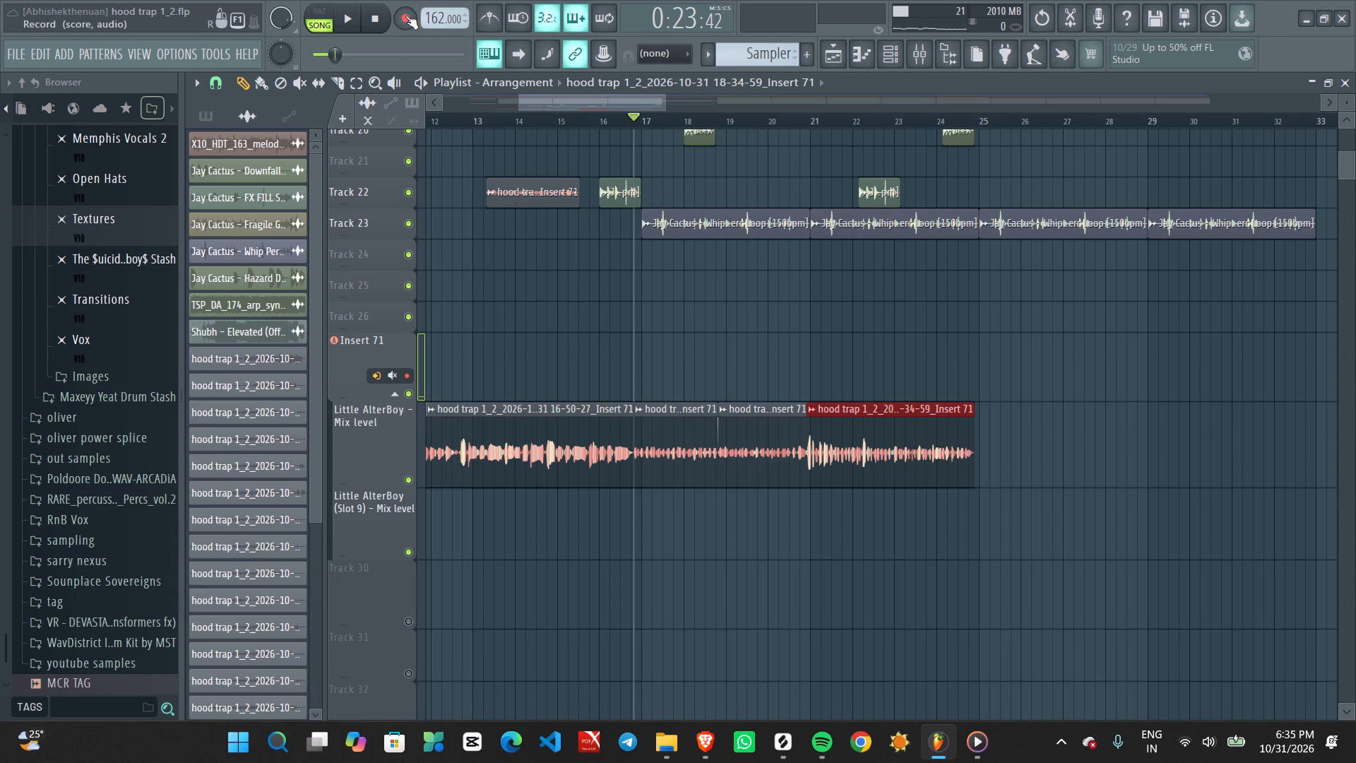
key(space)
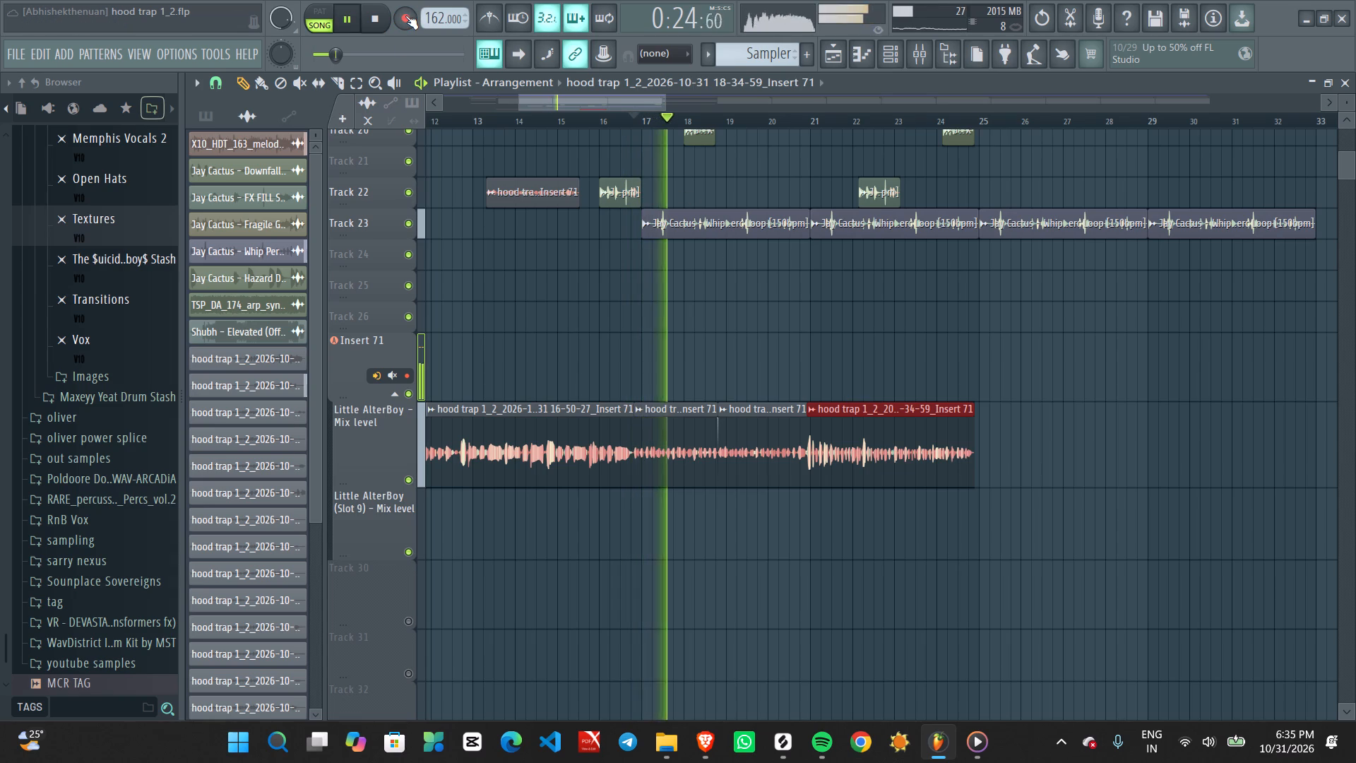
click(697, 326)
right_click(740, 324)
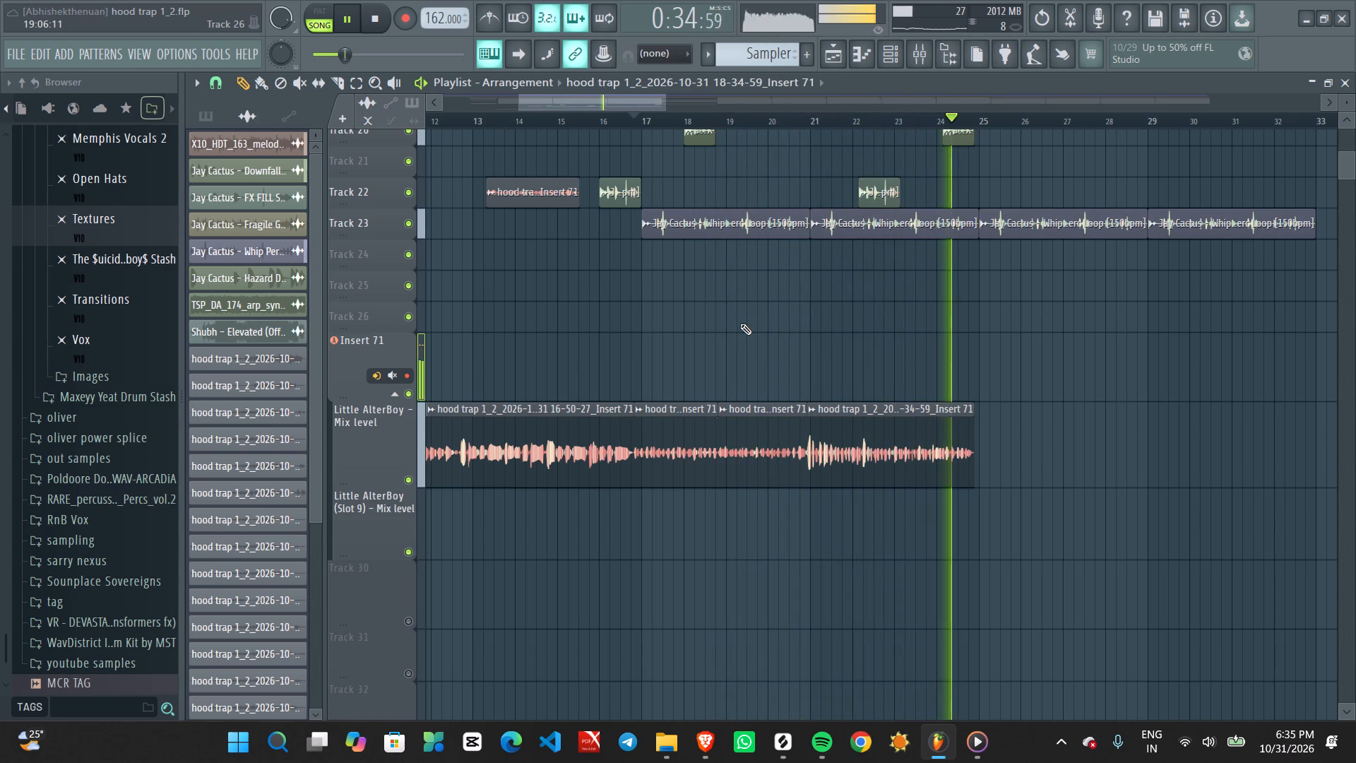
key(space)
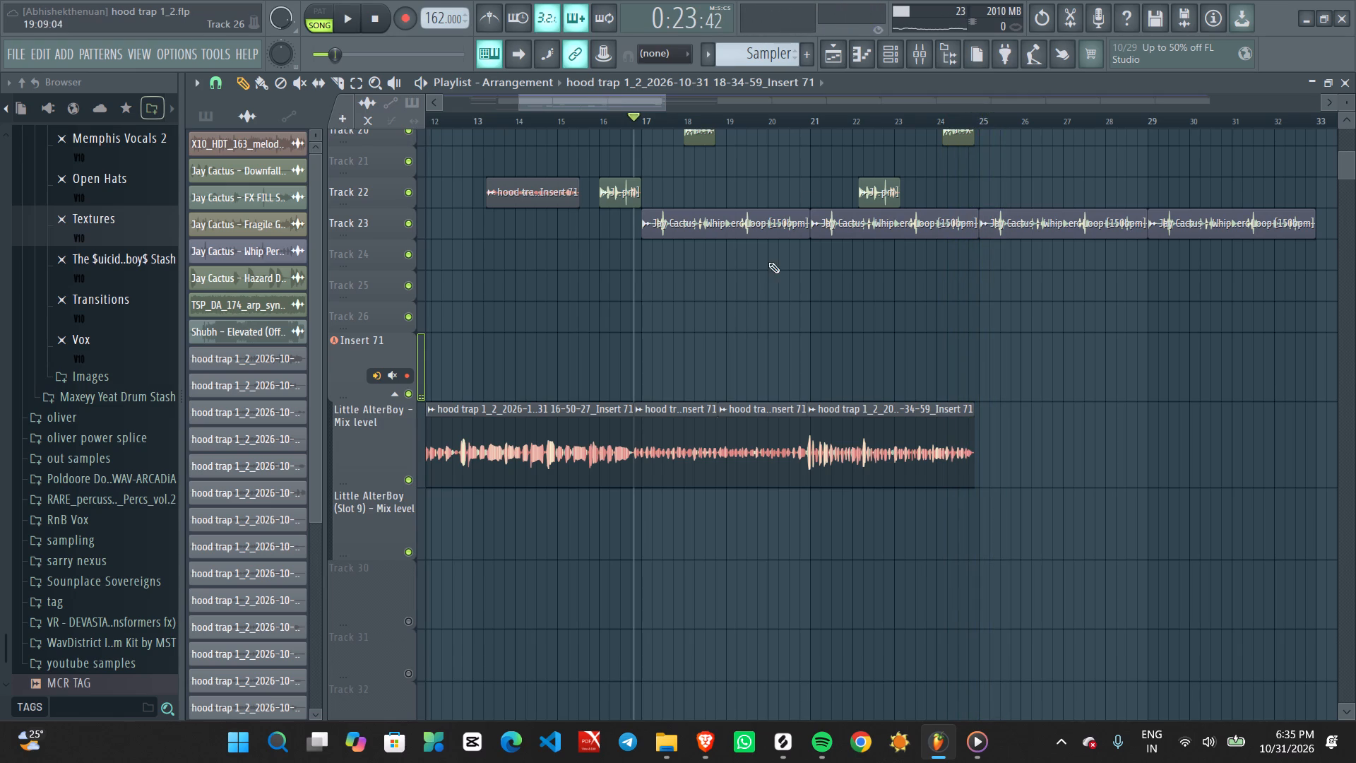
Rearm recording with the song position set past the middle of bar 22.
click(893, 122)
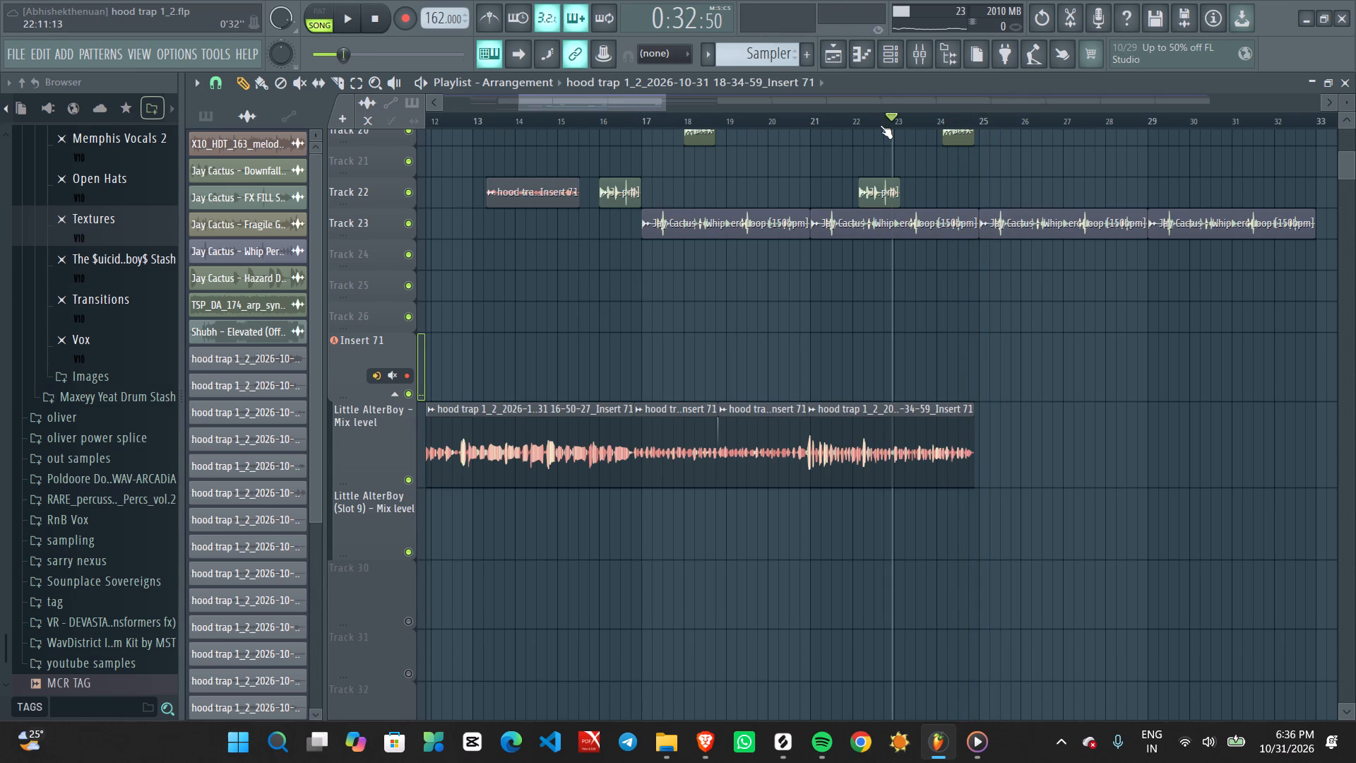
click(880, 125)
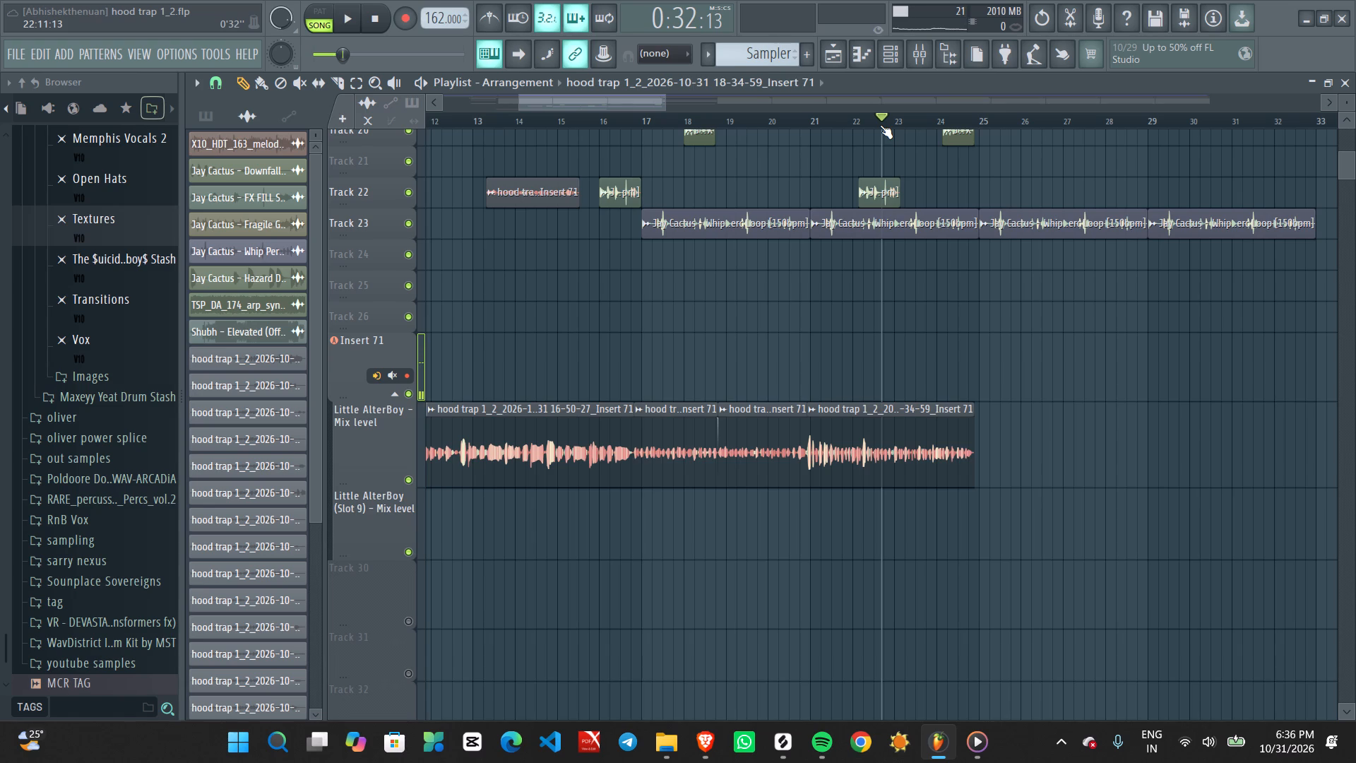
click(403, 24)
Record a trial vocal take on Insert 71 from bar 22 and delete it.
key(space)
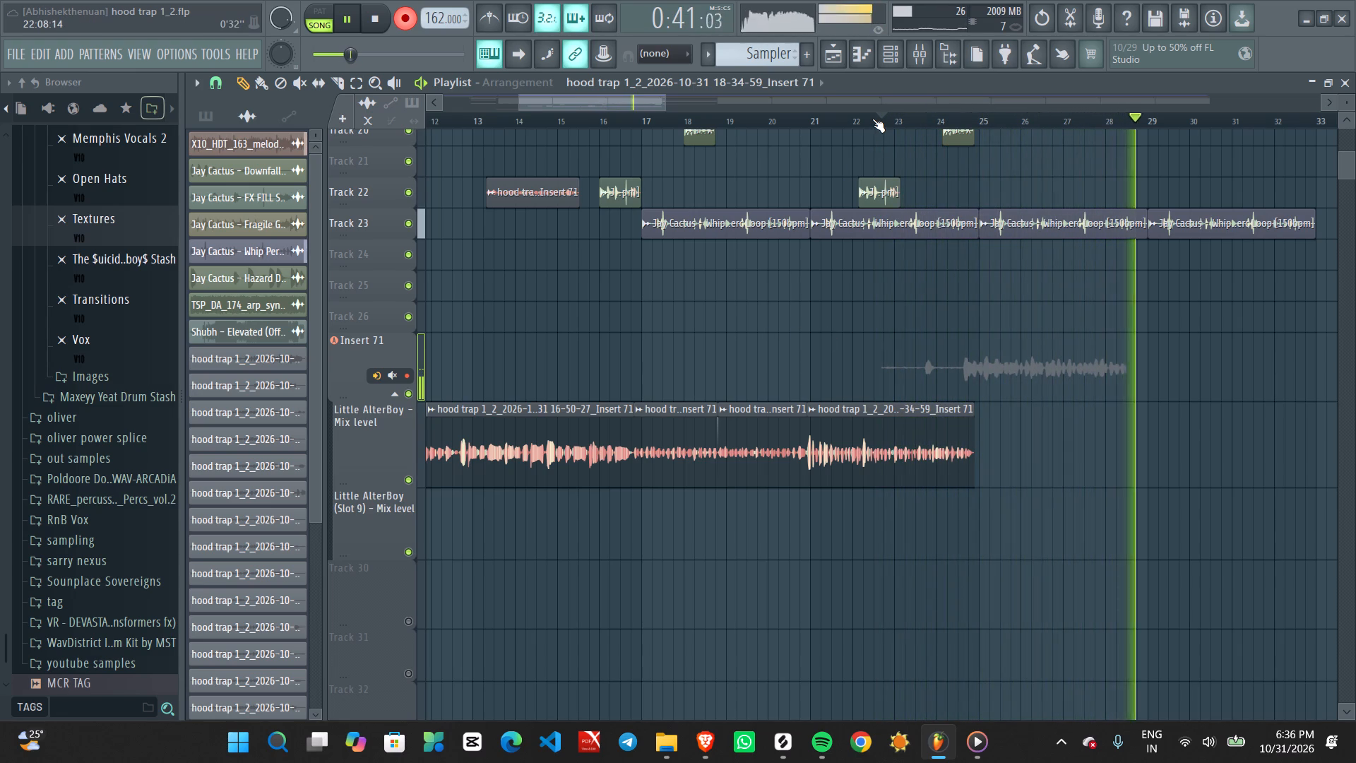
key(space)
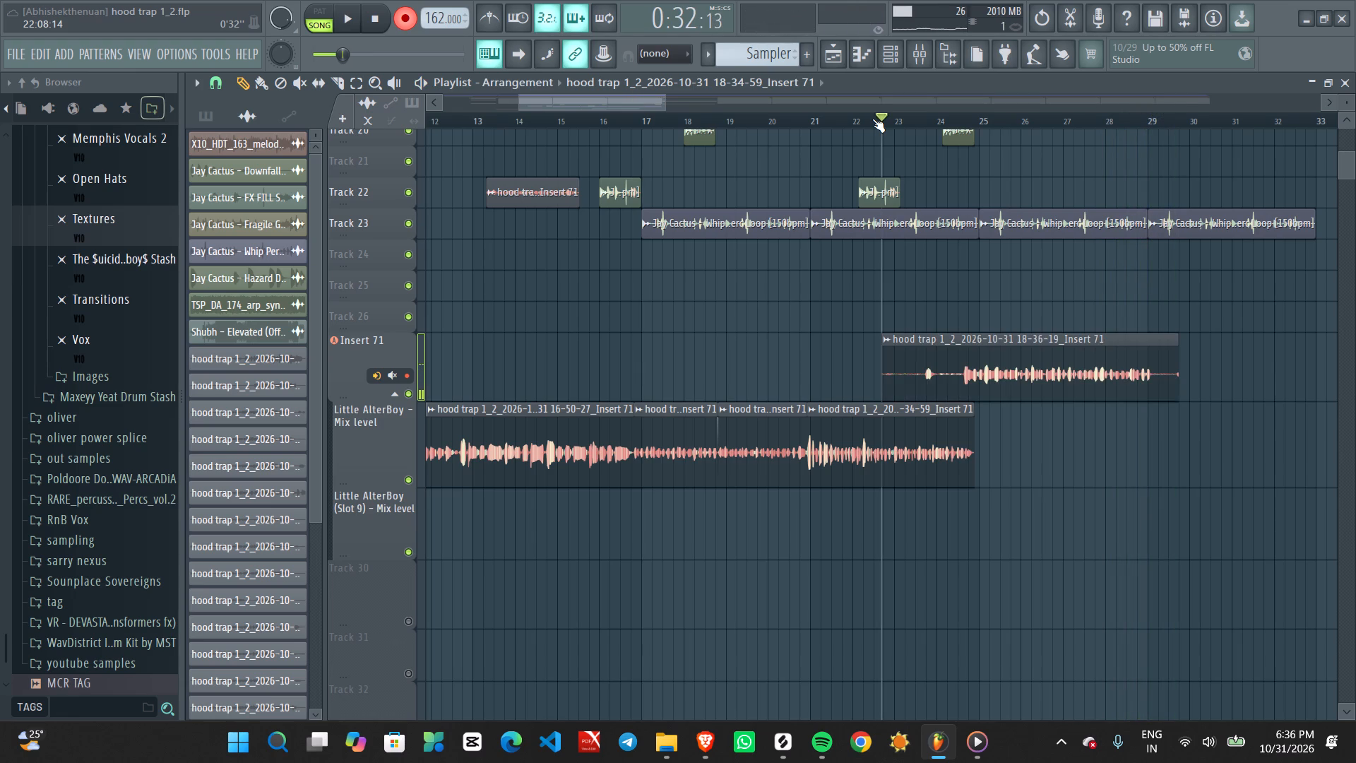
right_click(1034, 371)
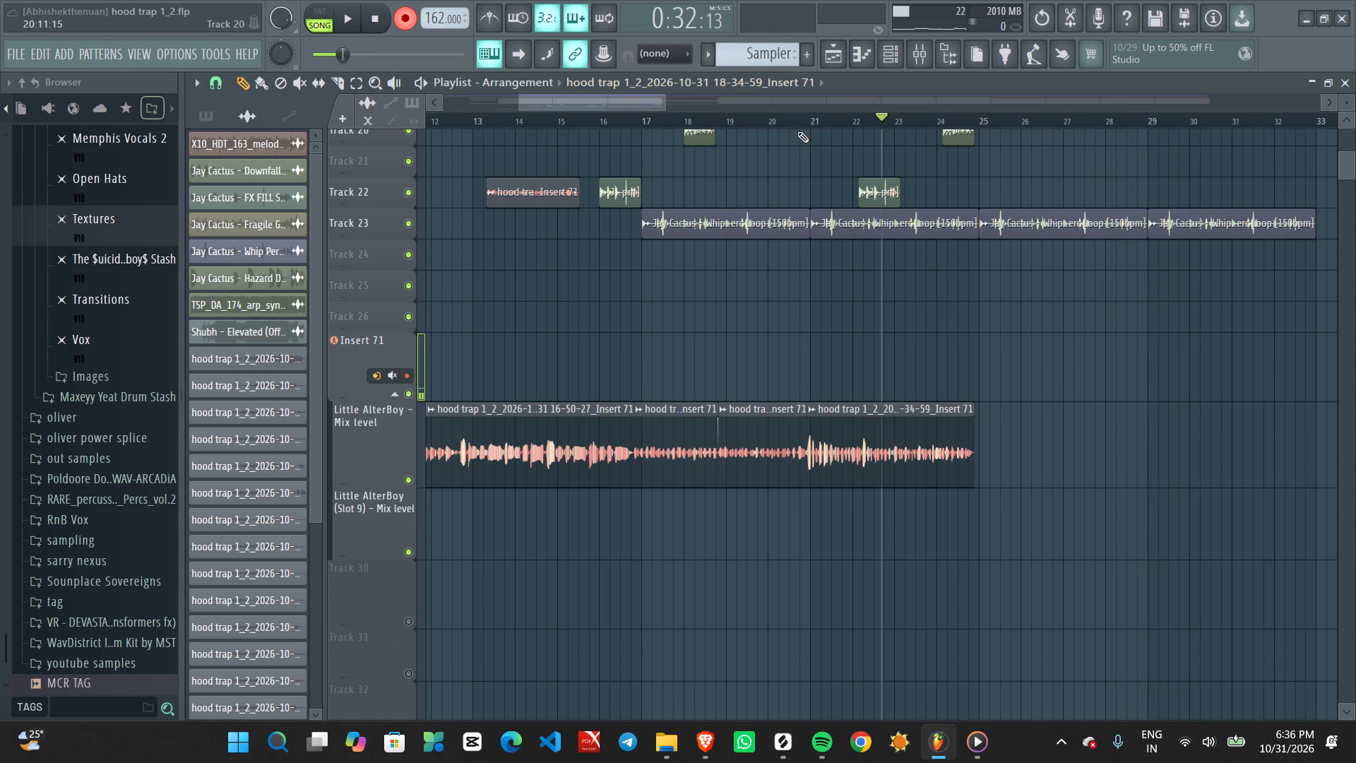
Record a vocal take on Insert 71 from just before bar 22 to about halfway through bar 29.
click(844, 122)
key(space)
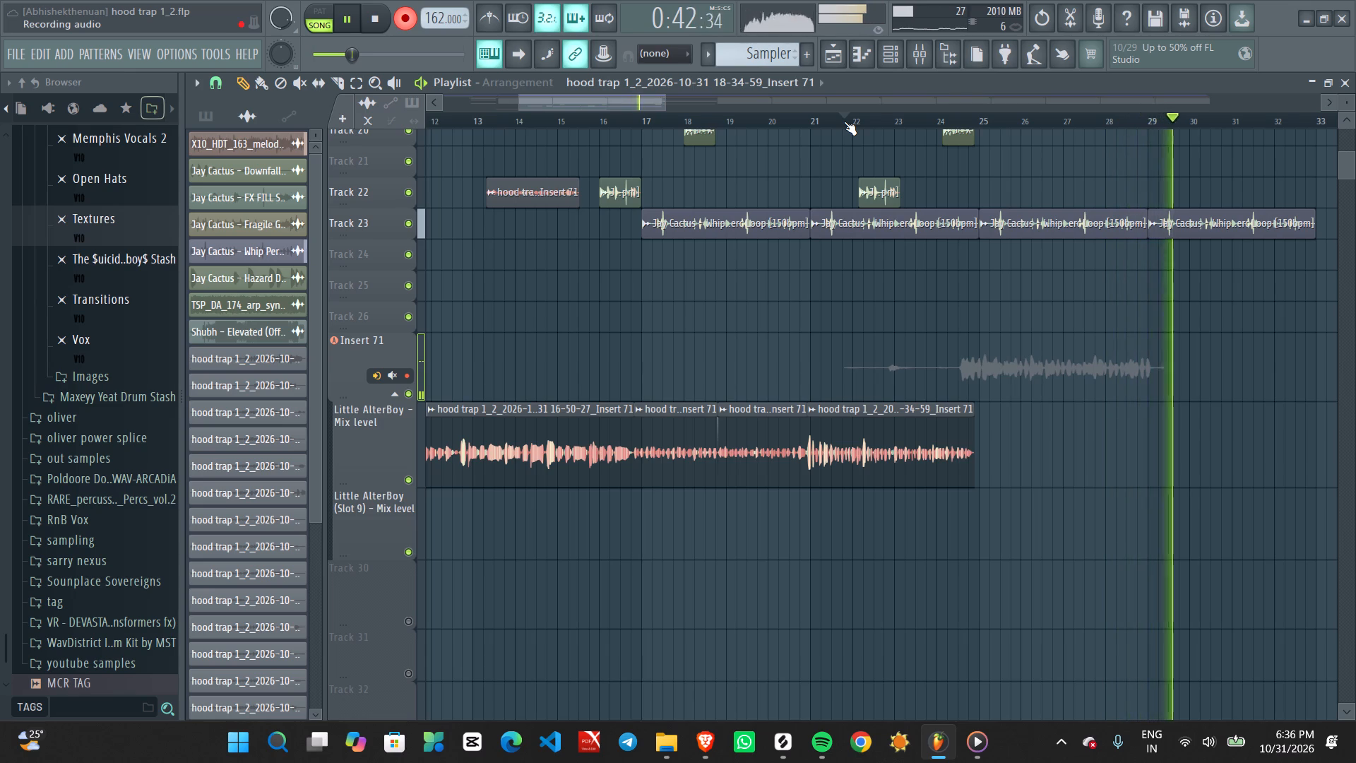
key(space)
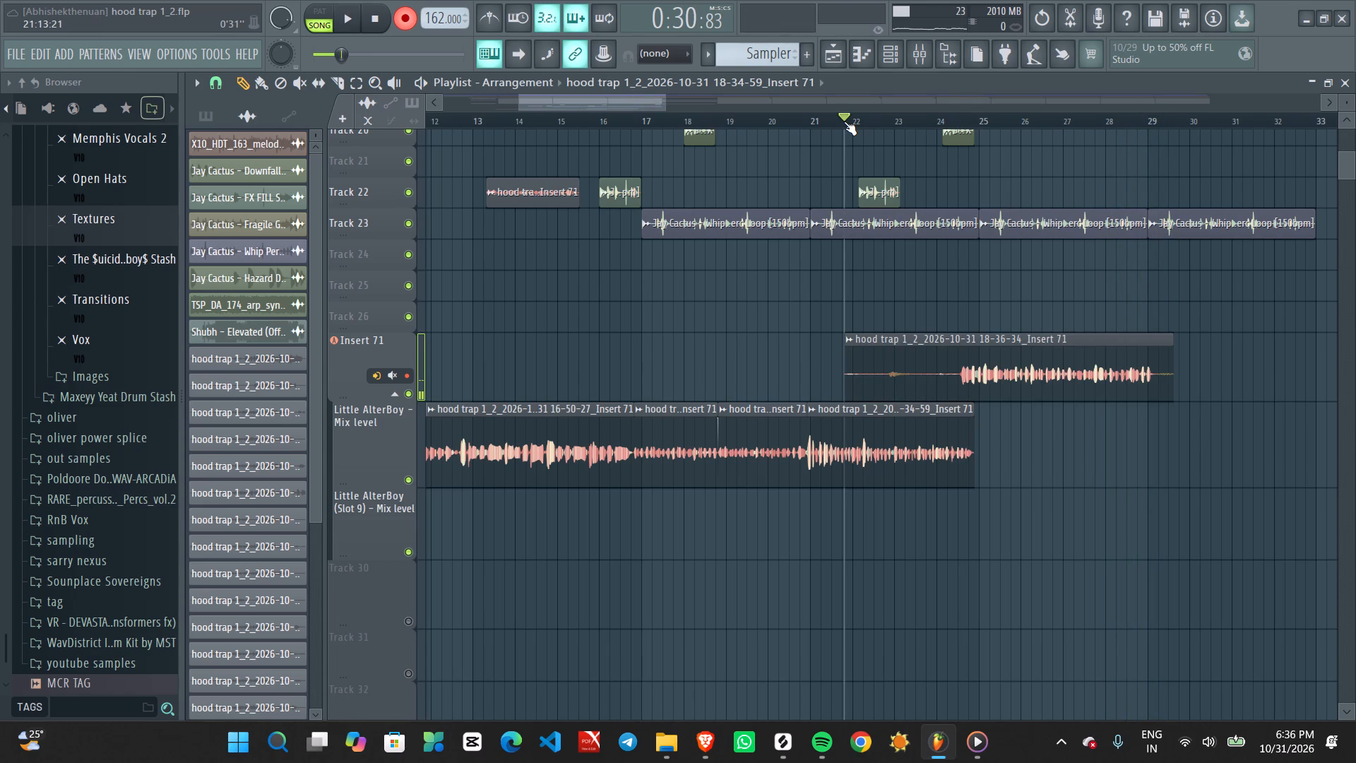
Trim the start of the new Insert 71 vocal take to about halfway through bar 24, where the singing begins.
ctrl+scroll(843, 417, down, 1)
ctrl+scroll(843, 417, up, 1)
ctrl+scroll(843, 415, down, 2)
ctrl+scroll(845, 412, up, 2)
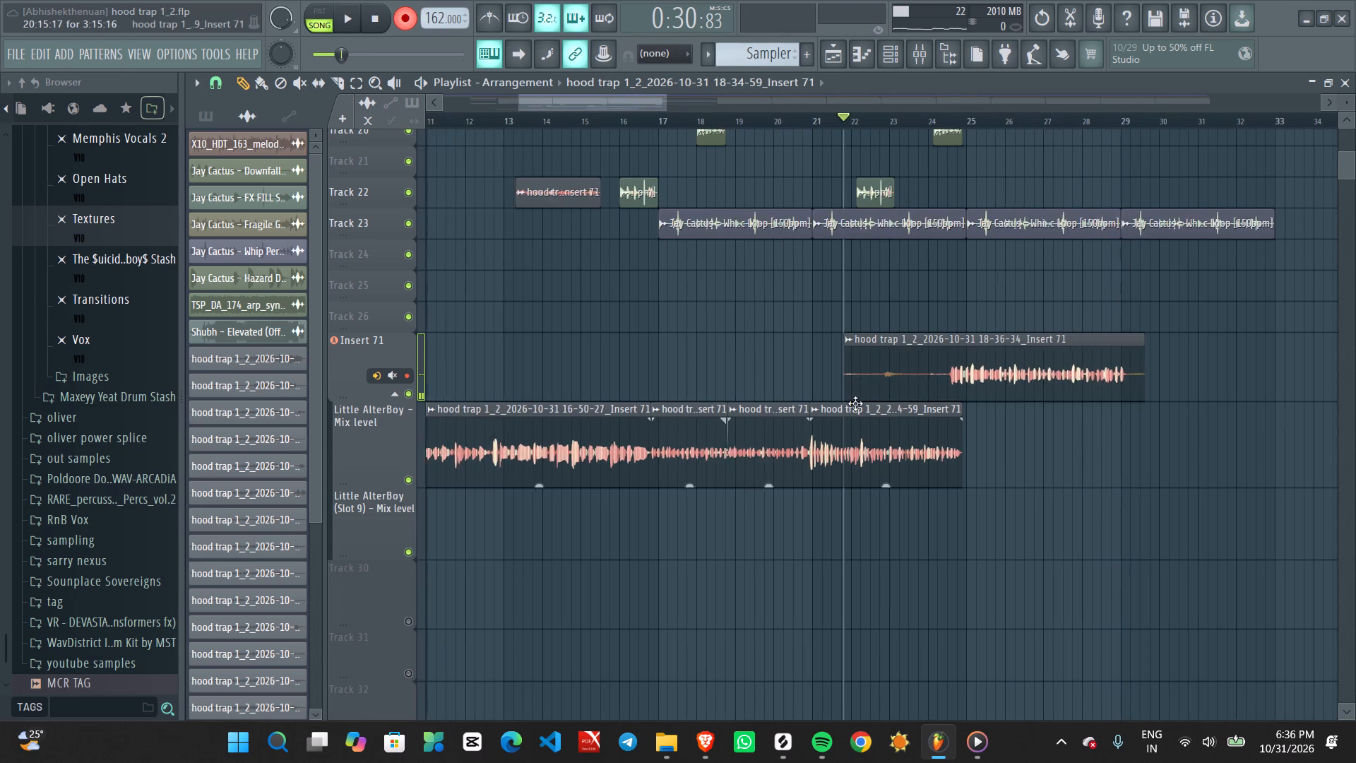
ctrl+scroll(868, 374, up, 7)
alt+drag(799, 367, 887, 367)
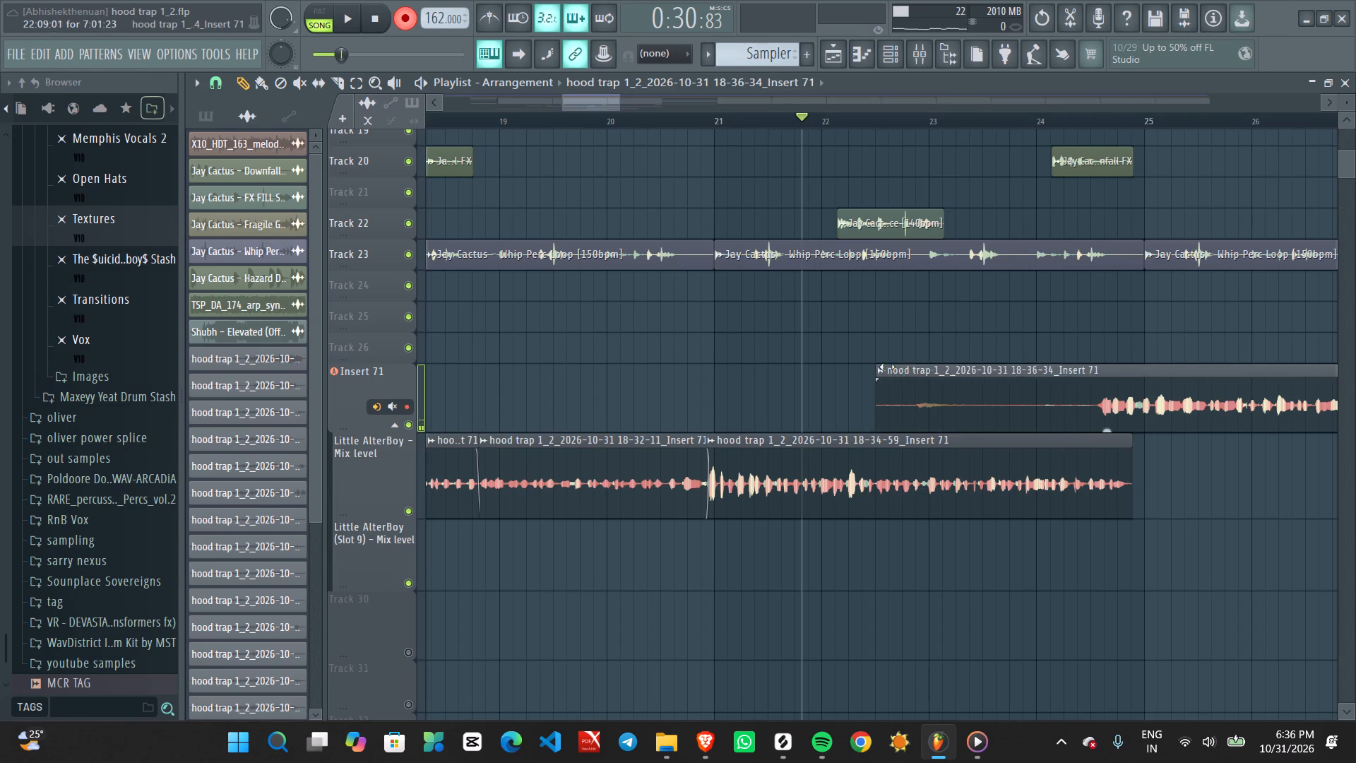
alt+drag(887, 367, 1091, 367)
ctrl+scroll(1073, 350, down, 8)
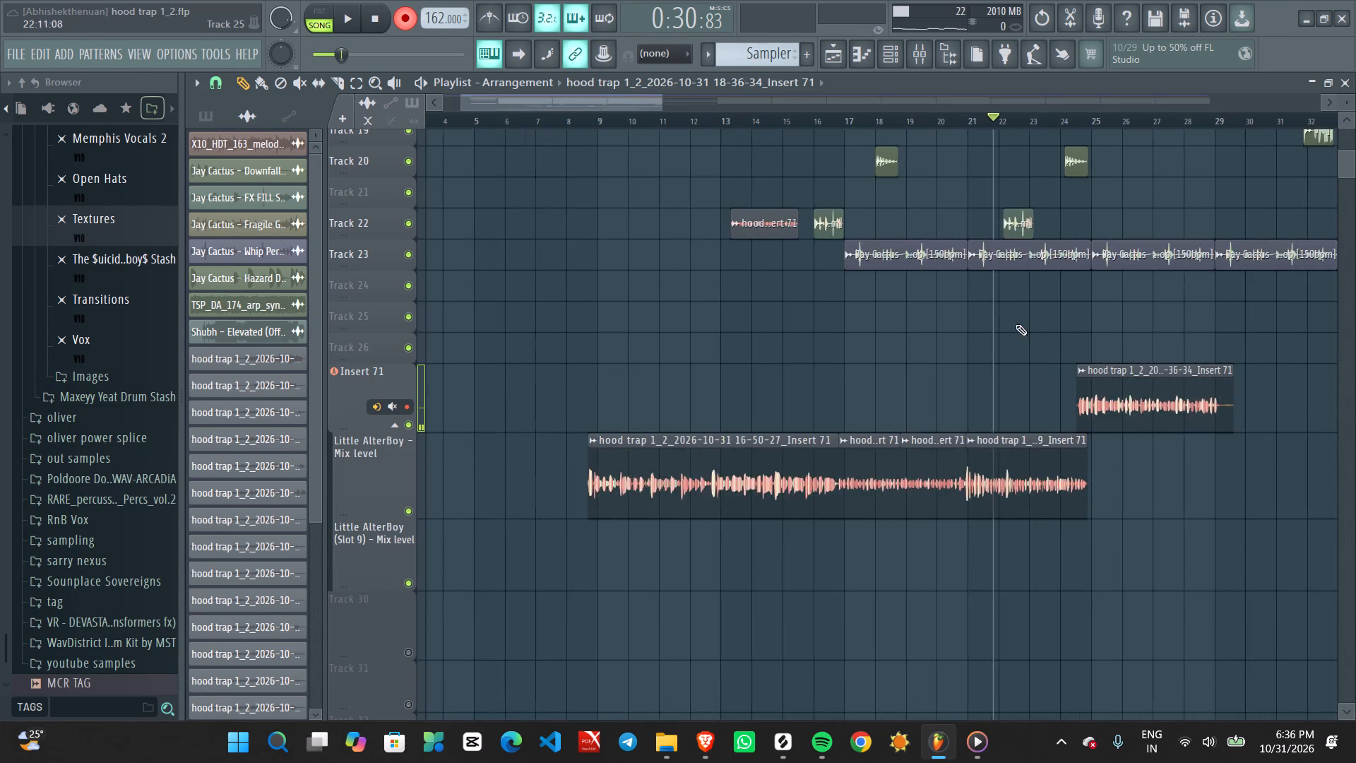
Trim the silent end of the new Insert 71 take back to just past the start of bar 29.
ctrl+scroll(1006, 325, down, 4)
ctrl+scroll(1051, 398, up, 2)
ctrl+scroll(1052, 398, down, 1)
ctrl+scroll(1053, 398, up, 5)
alt+drag(1073, 370, 1045, 370)
ctrl+scroll(999, 312, up, 2)
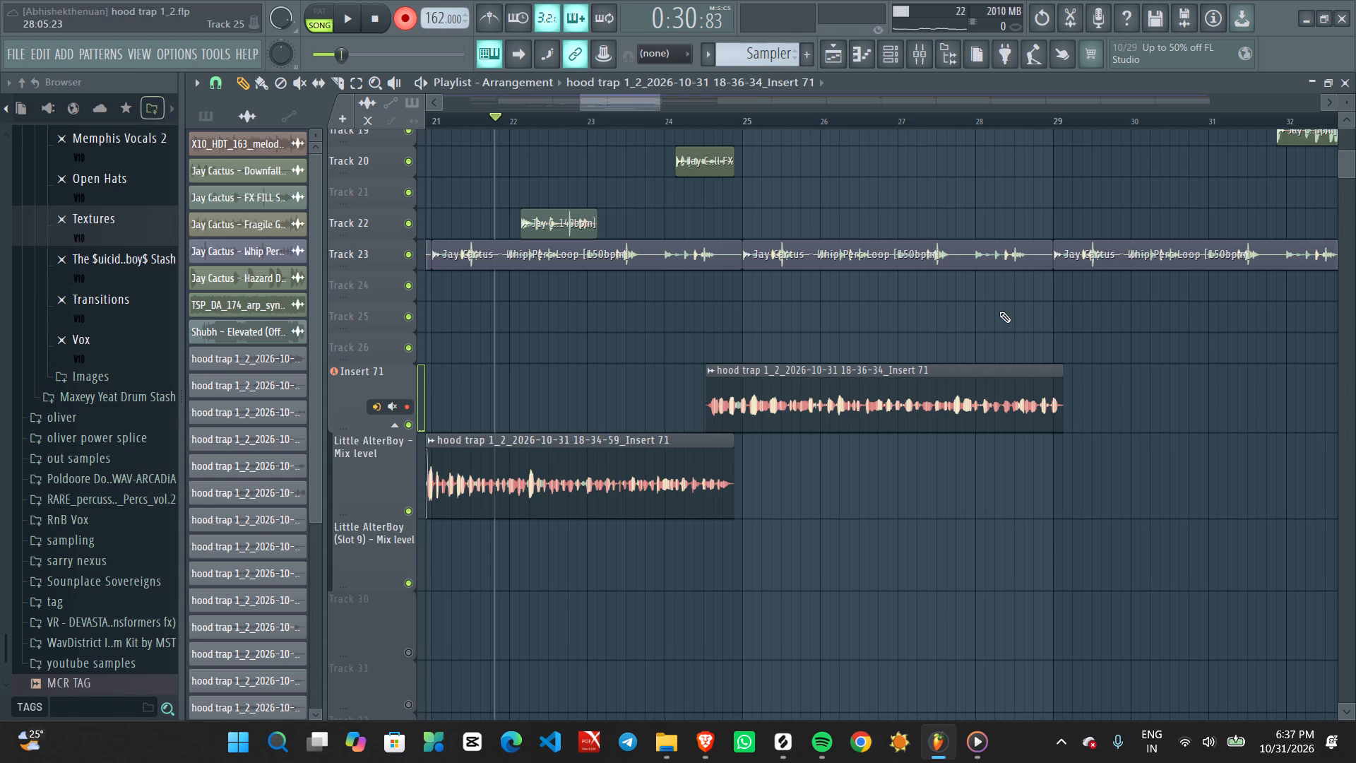
Disarm recording and listen from just before bar 22 to how the trimmed take continues the comped vocal.
key(space)
key(space)
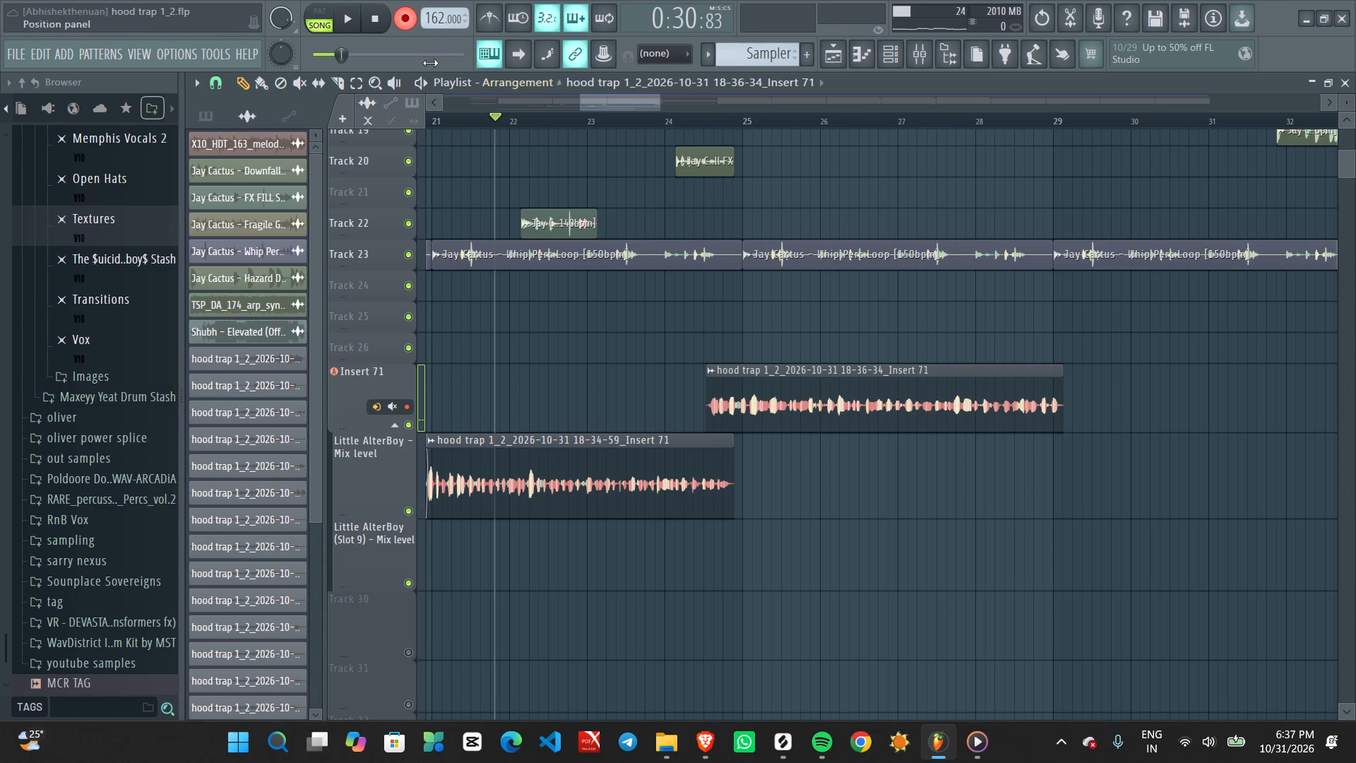
click(414, 23)
key(space)
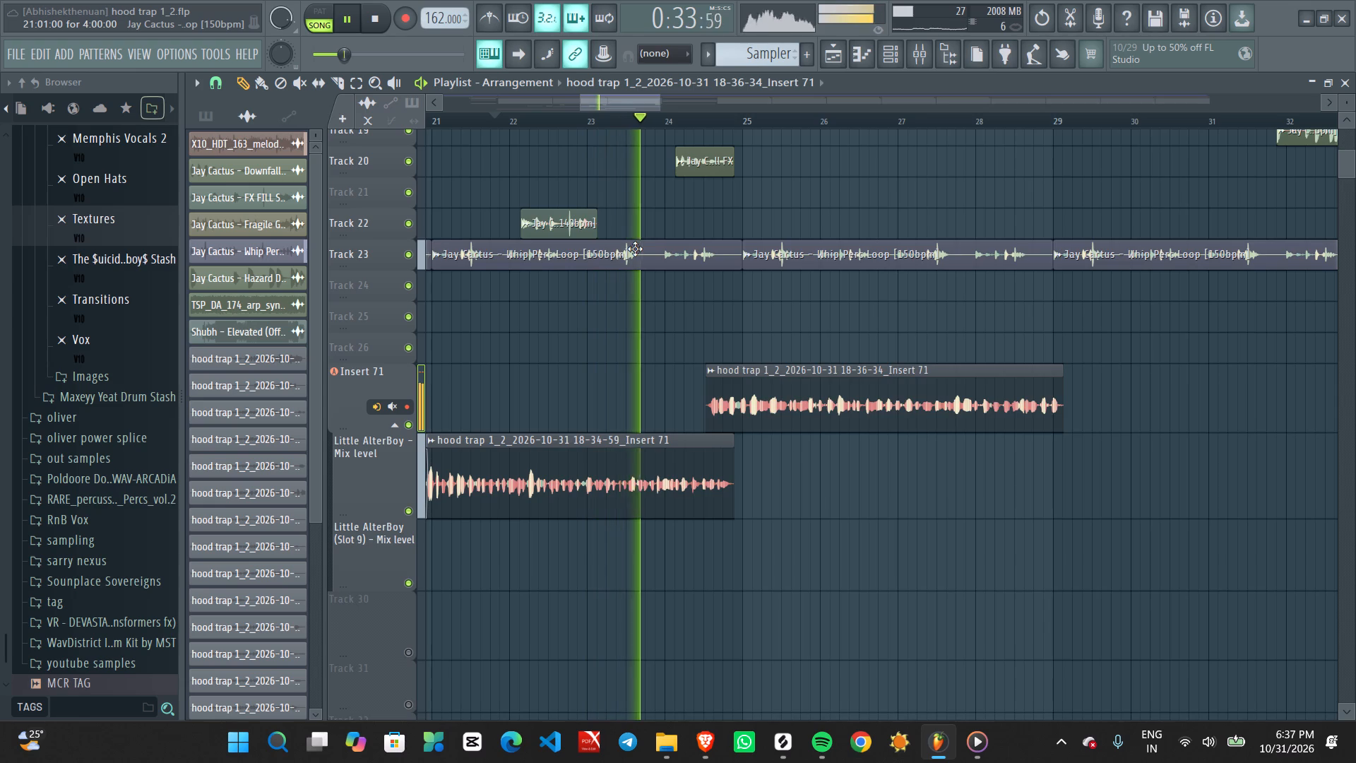
ctrl+scroll(635, 249, down, 9)
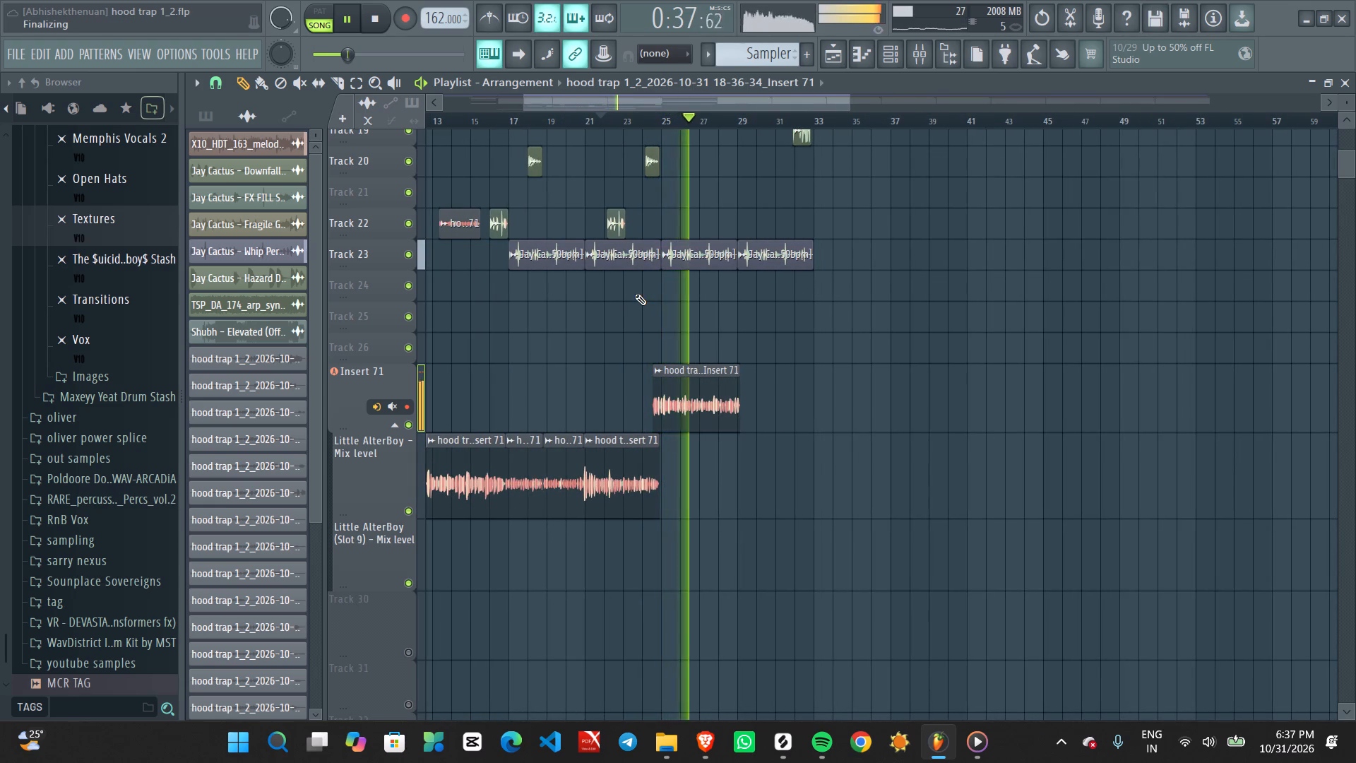
ctrl+scroll(635, 294, down, 7)
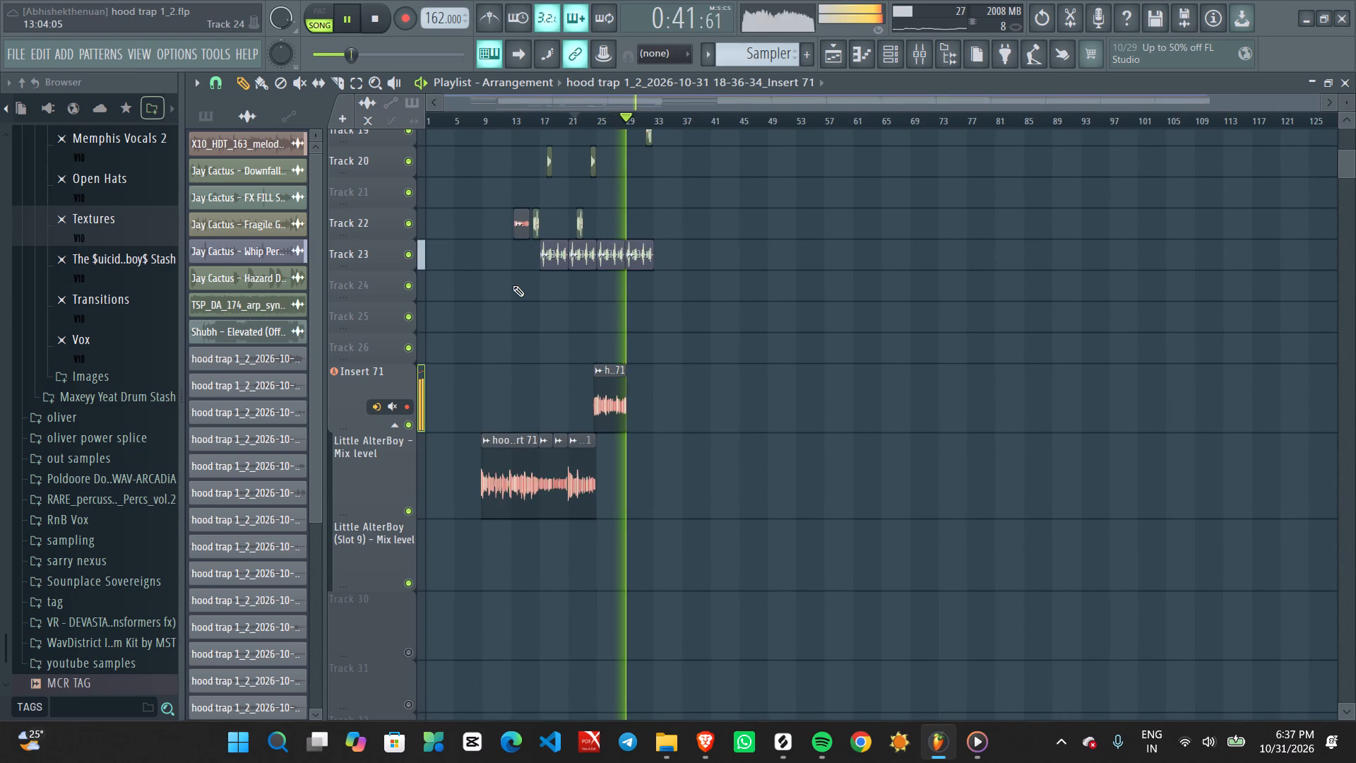
key(space)
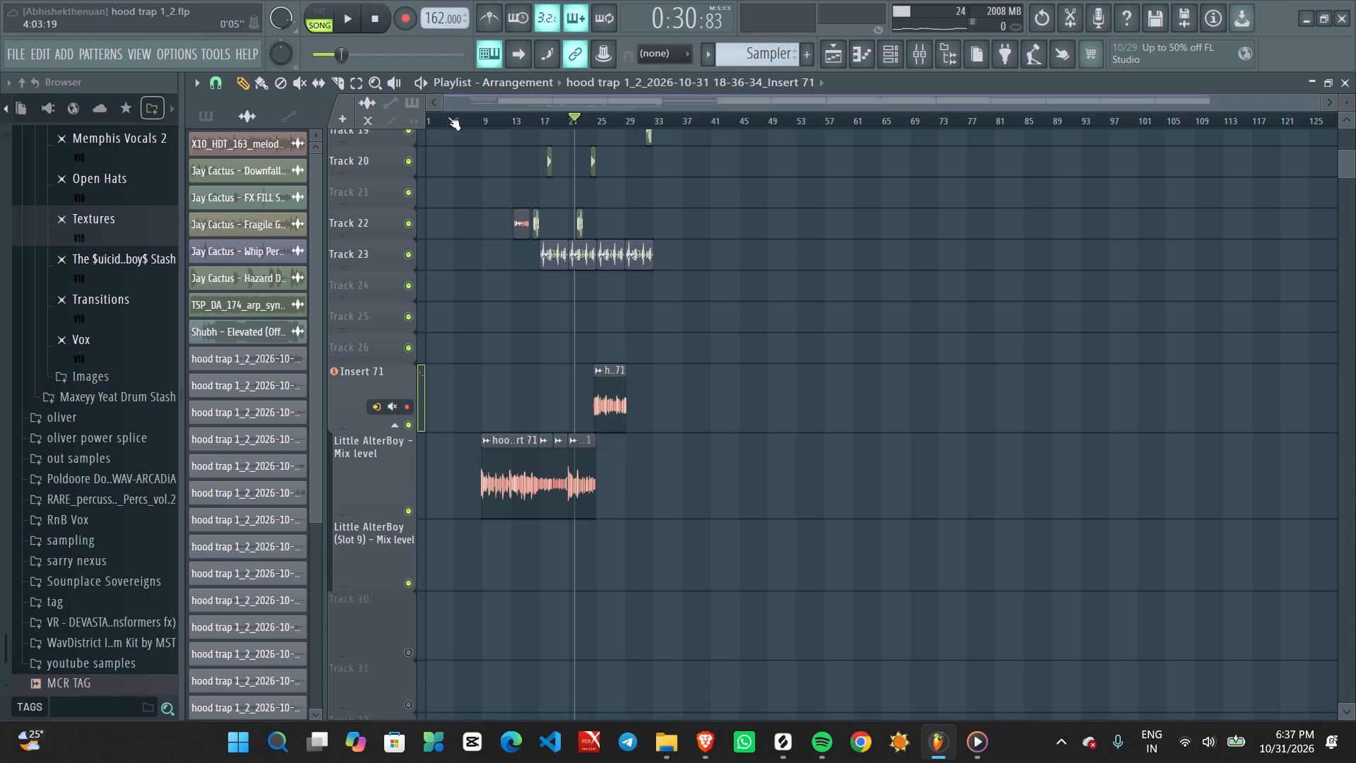
key(space)
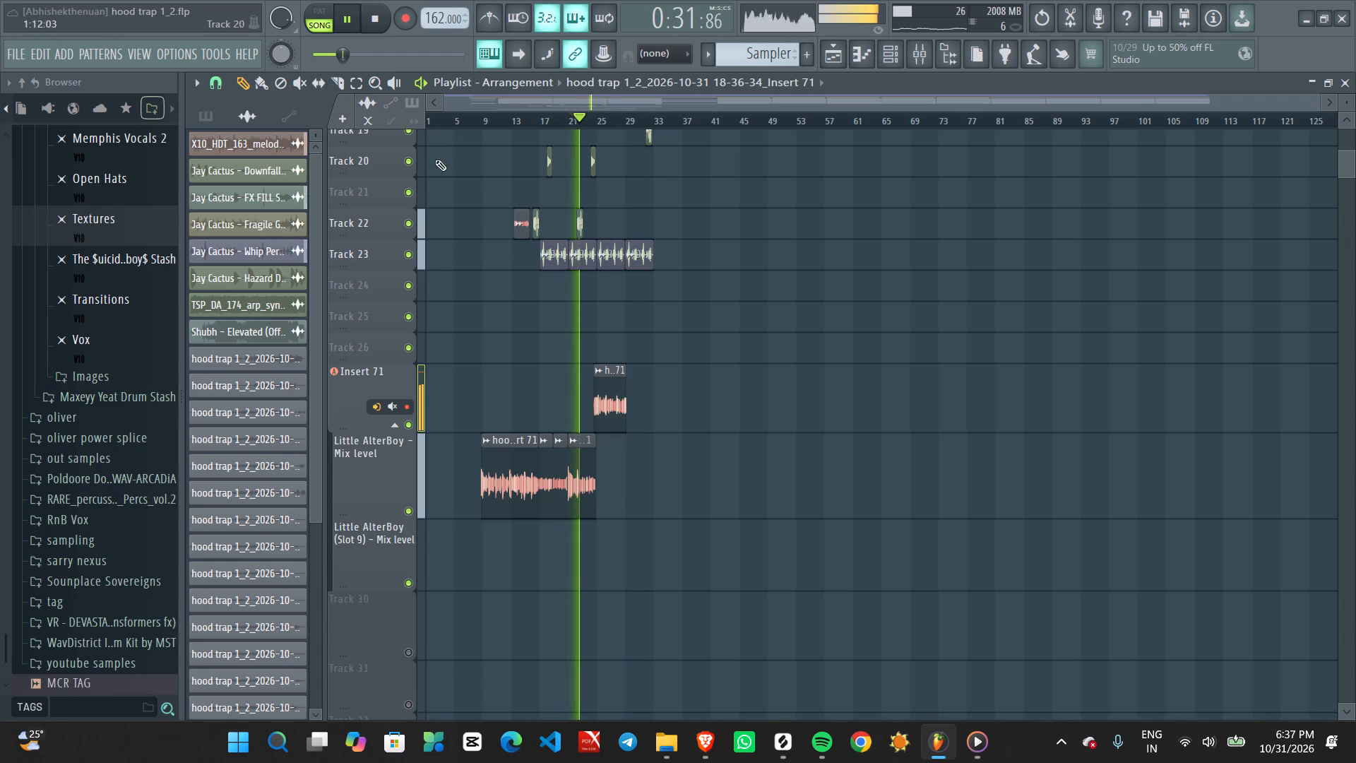
key(v)
key(space)
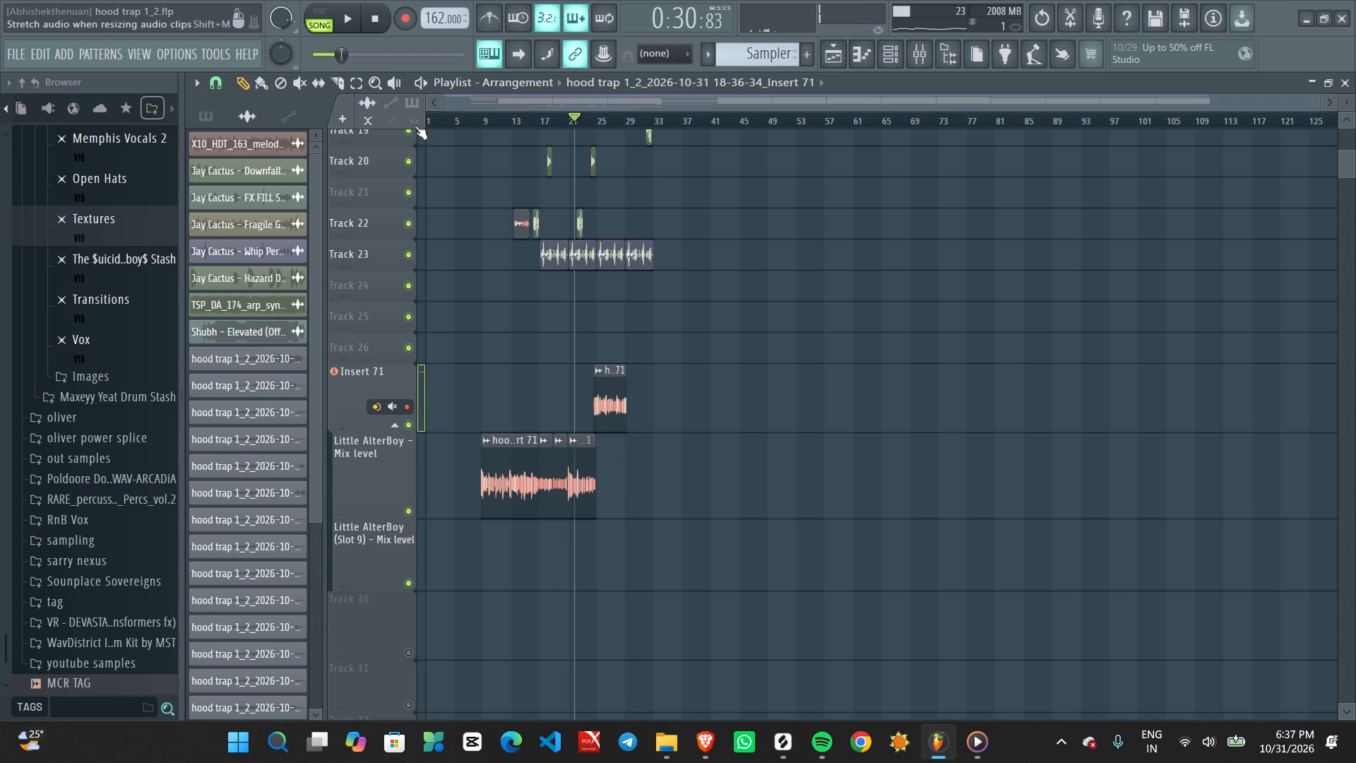
Play the arrangement from the beginning of the song to review the vocal comp together with the new take.
ctrl+click(541, 137)
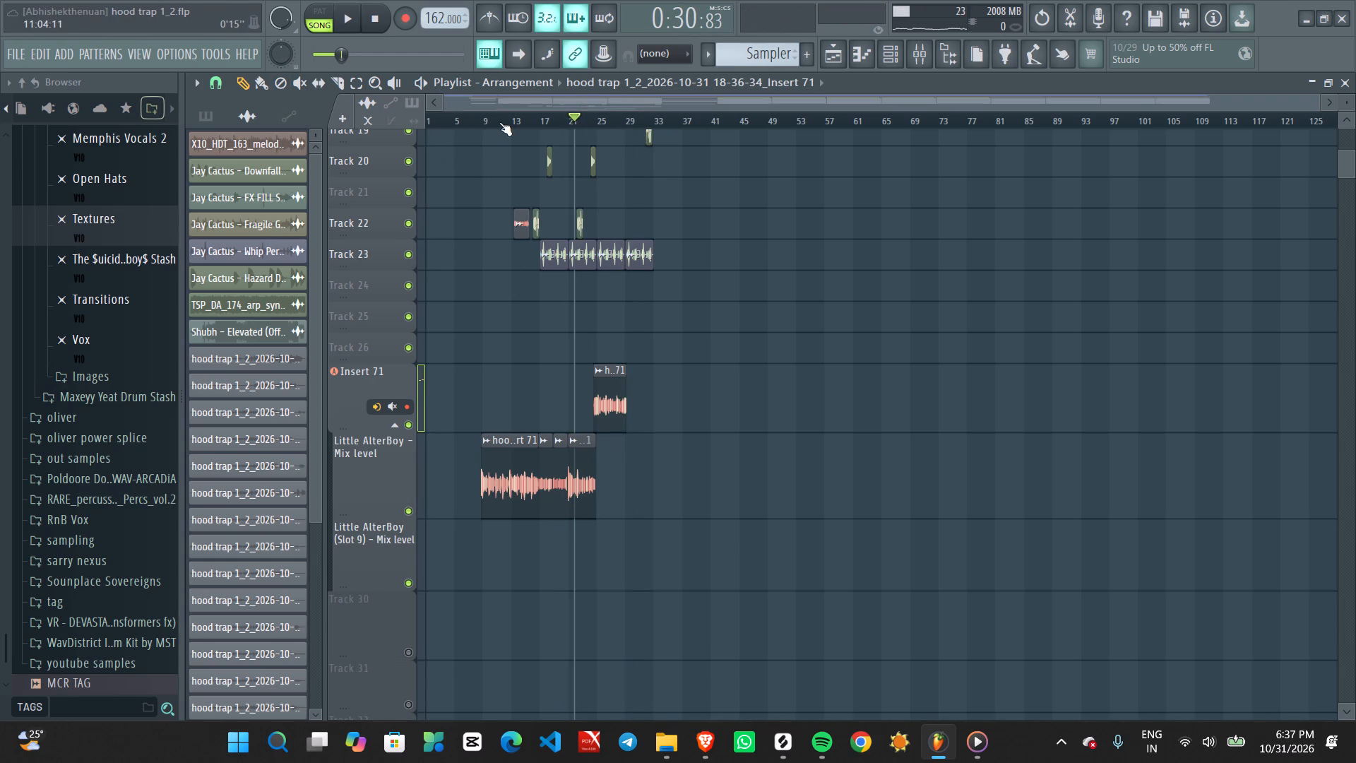
drag(502, 119, 398, 117)
key(space)
scroll(486, 247, up, 3)
middle_drag(513, 349, 936, 289)
ctrl+scroll(713, 325, up, 3)
middle_drag(572, 321, 1092, 283)
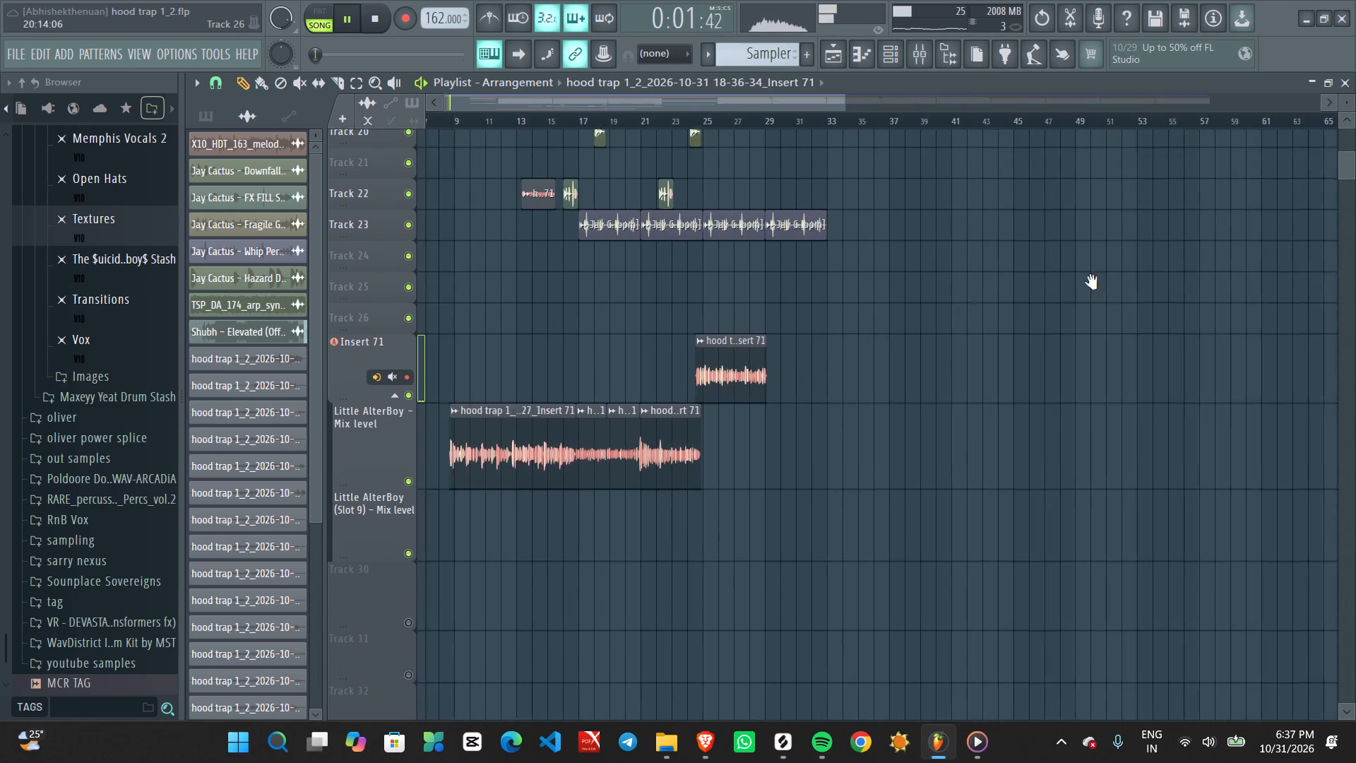
middle_drag(1092, 283, 1153, 280)
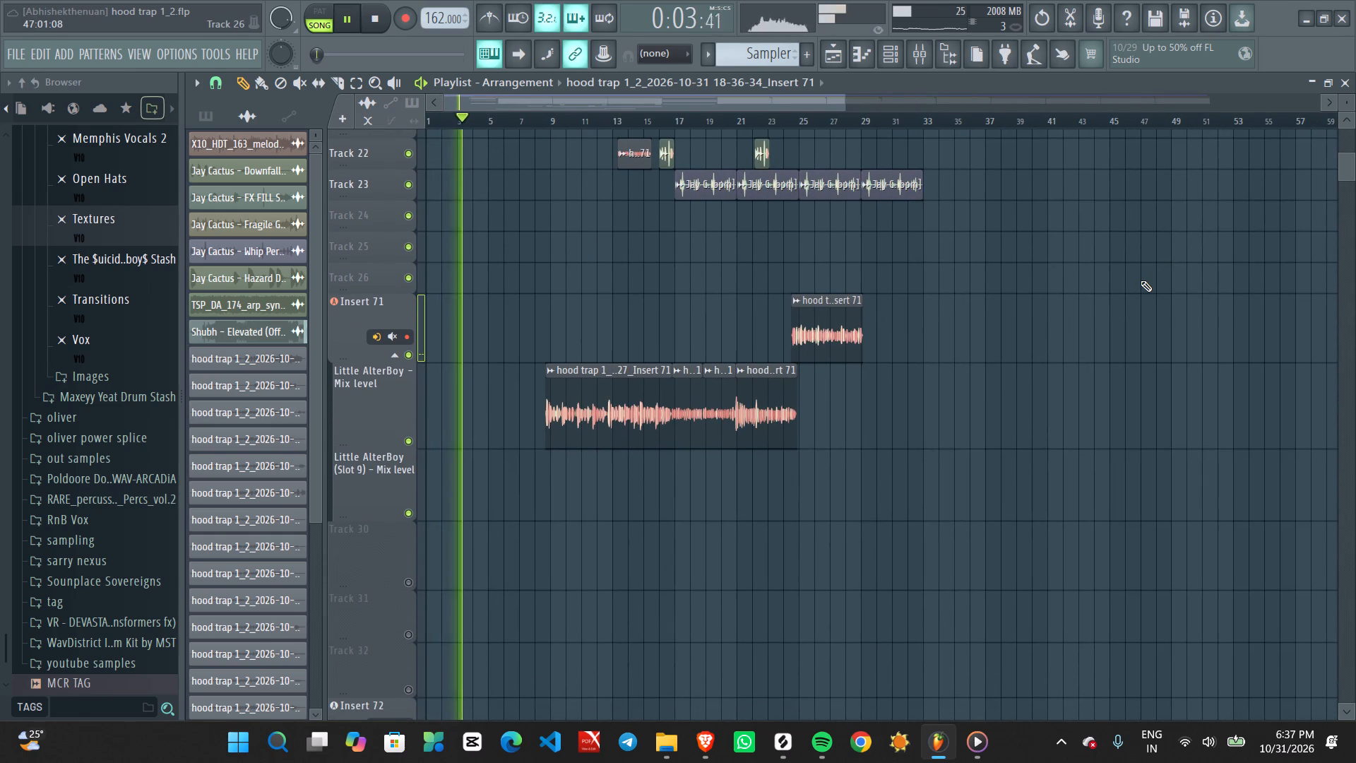
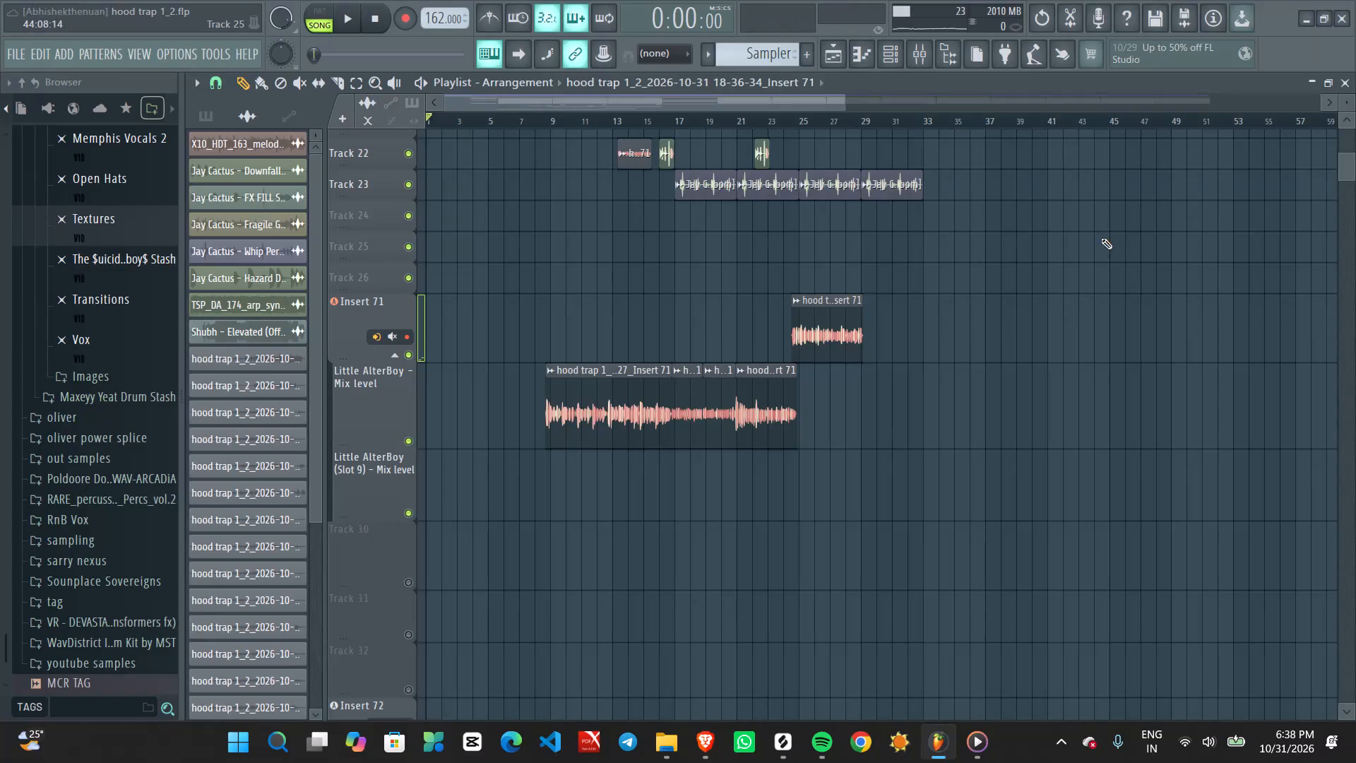
Play the arrangement from about bar 26 and again from just before bar 17, listening to the Insert 71 vocal takes.
click(827, 124)
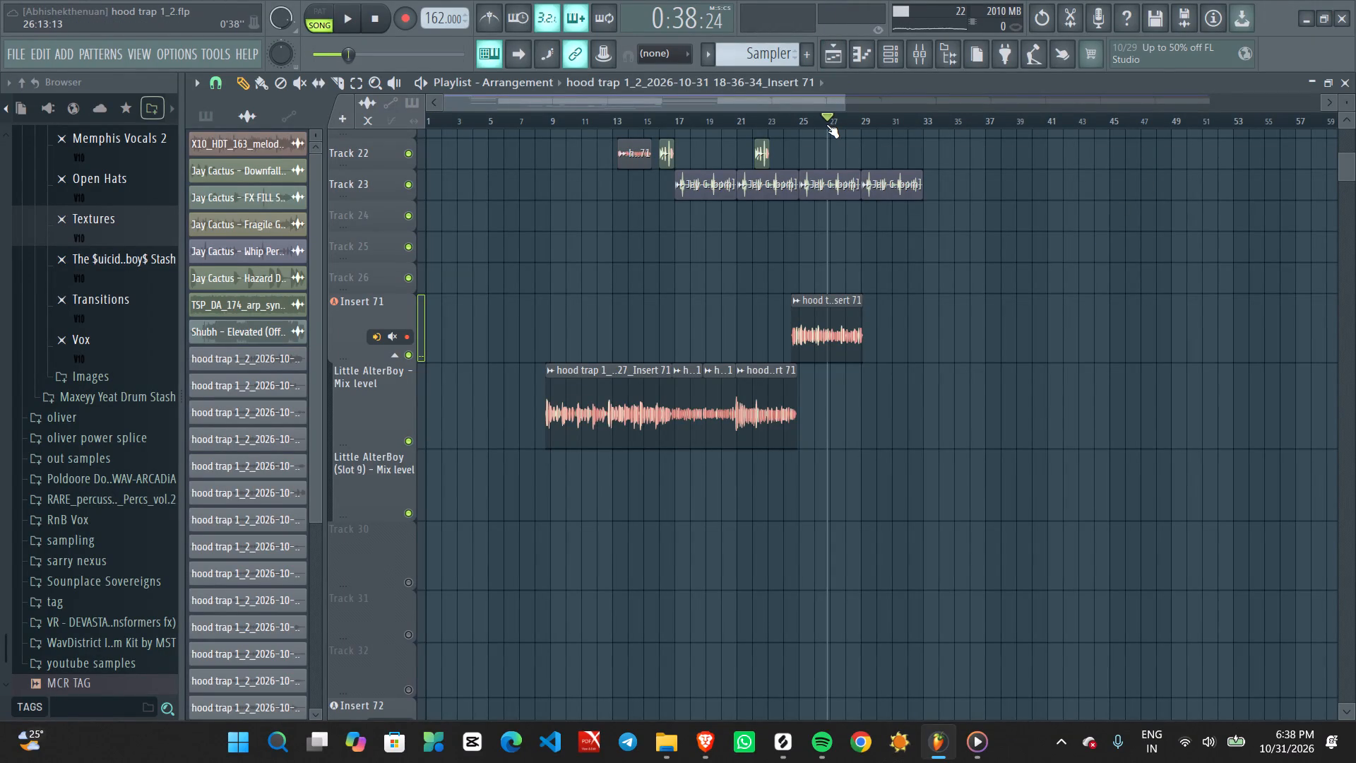
key(space)
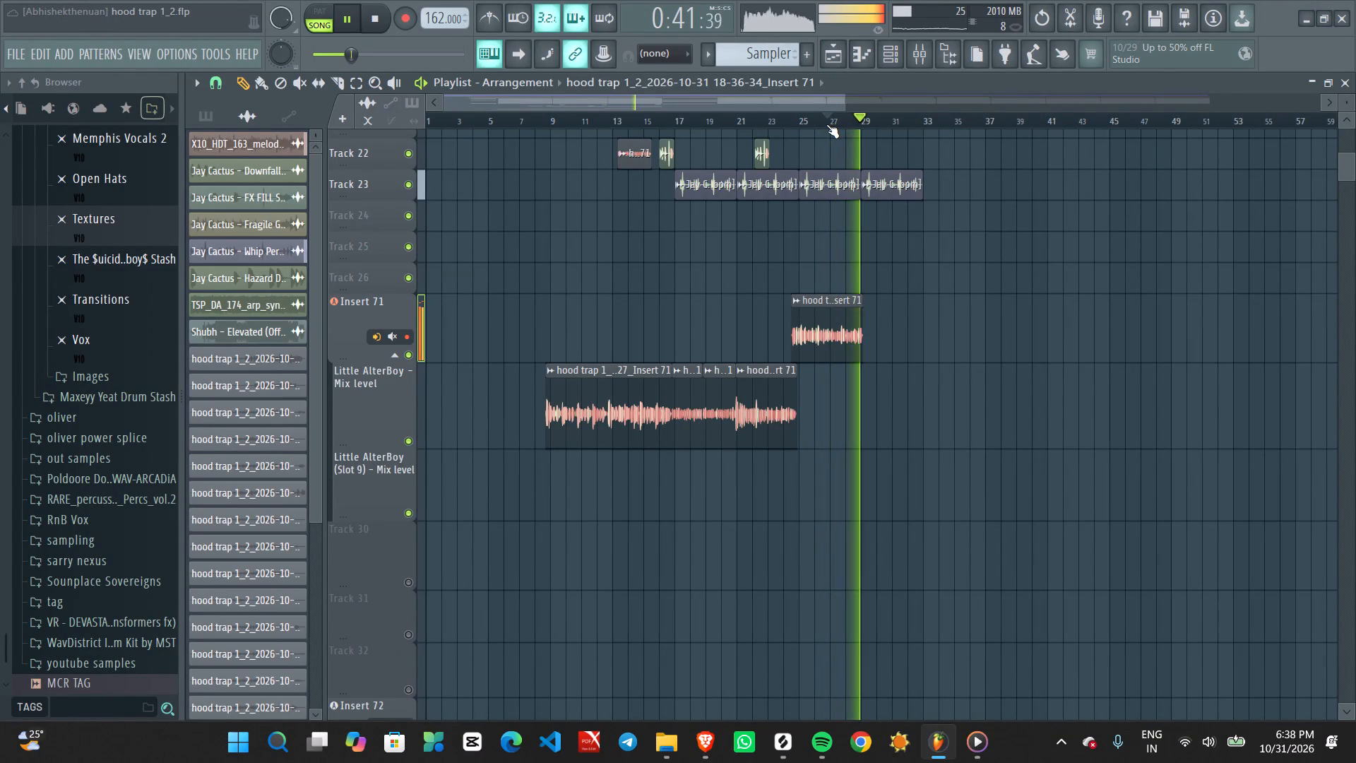
key(space)
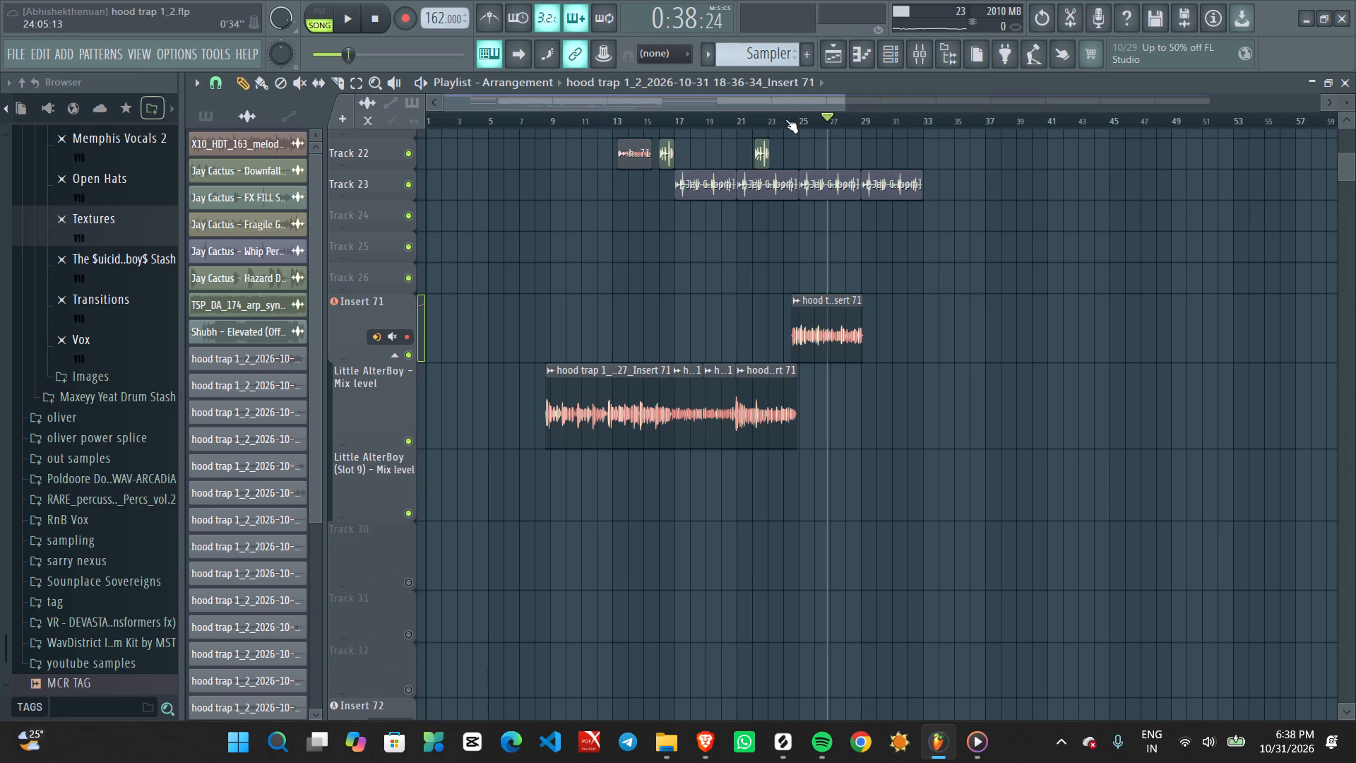
click(772, 119)
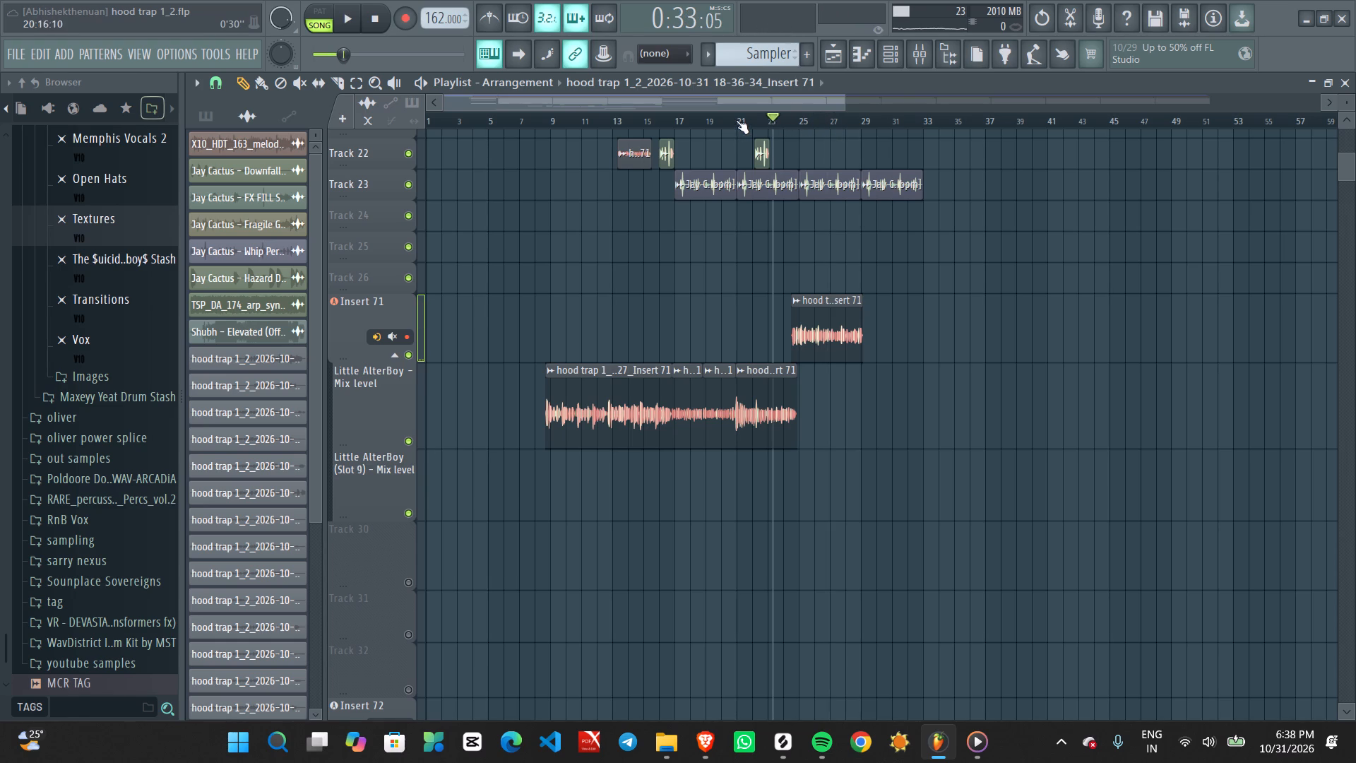
click(737, 116)
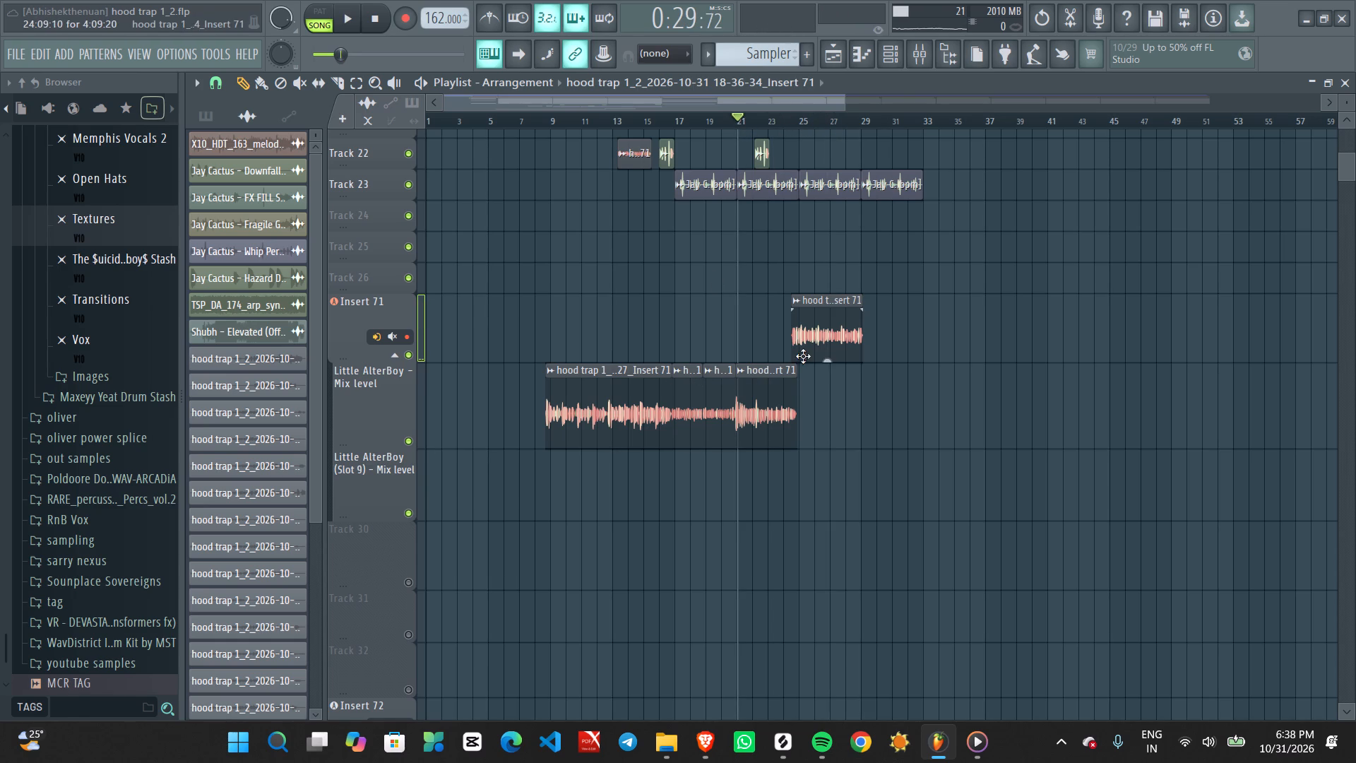
click(682, 112)
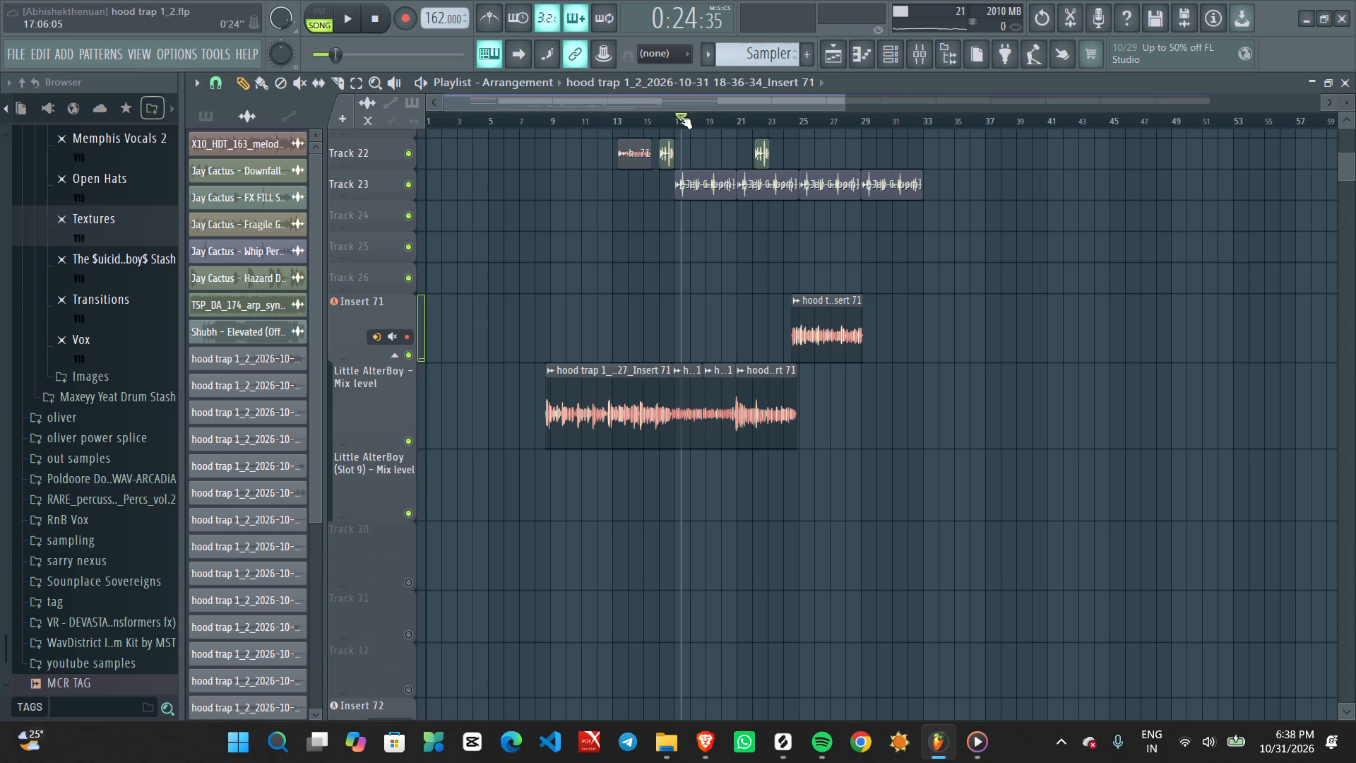
click(677, 118)
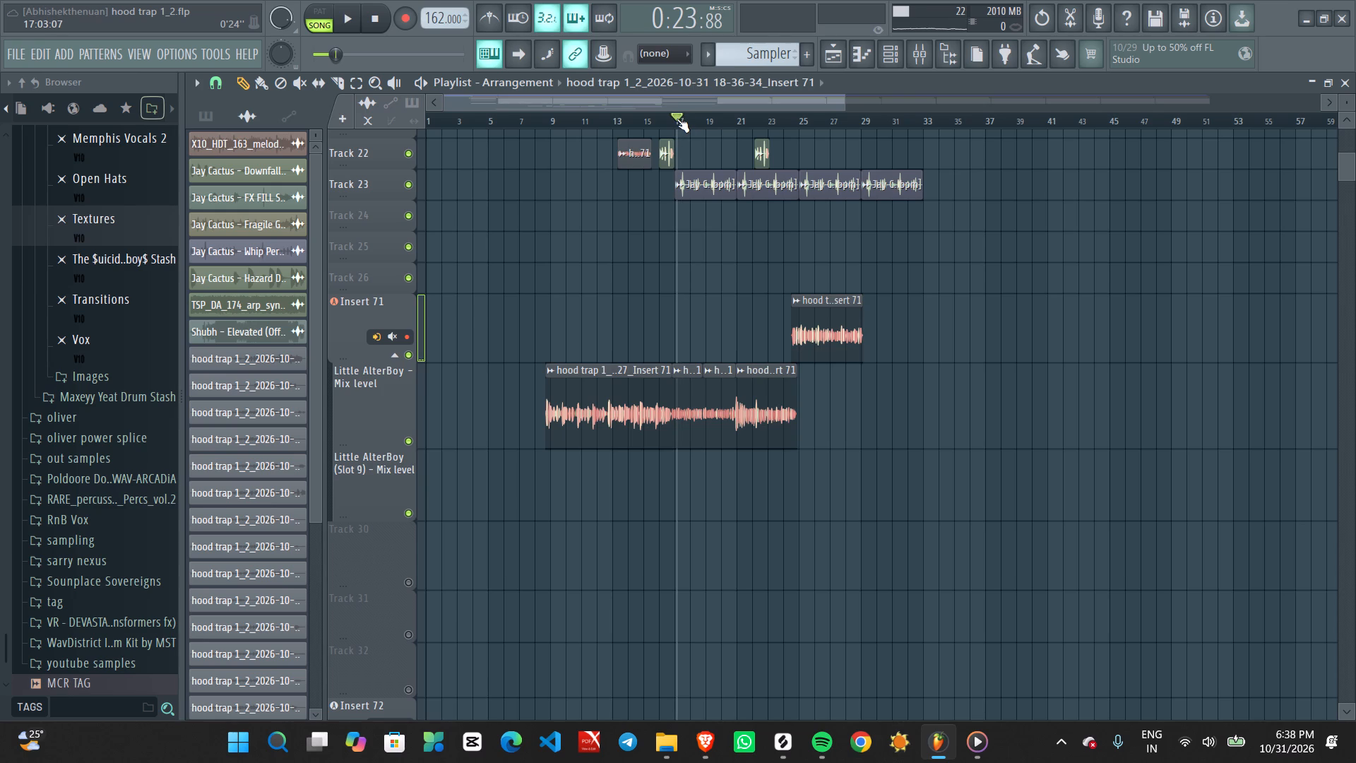
click(670, 121)
click(672, 117)
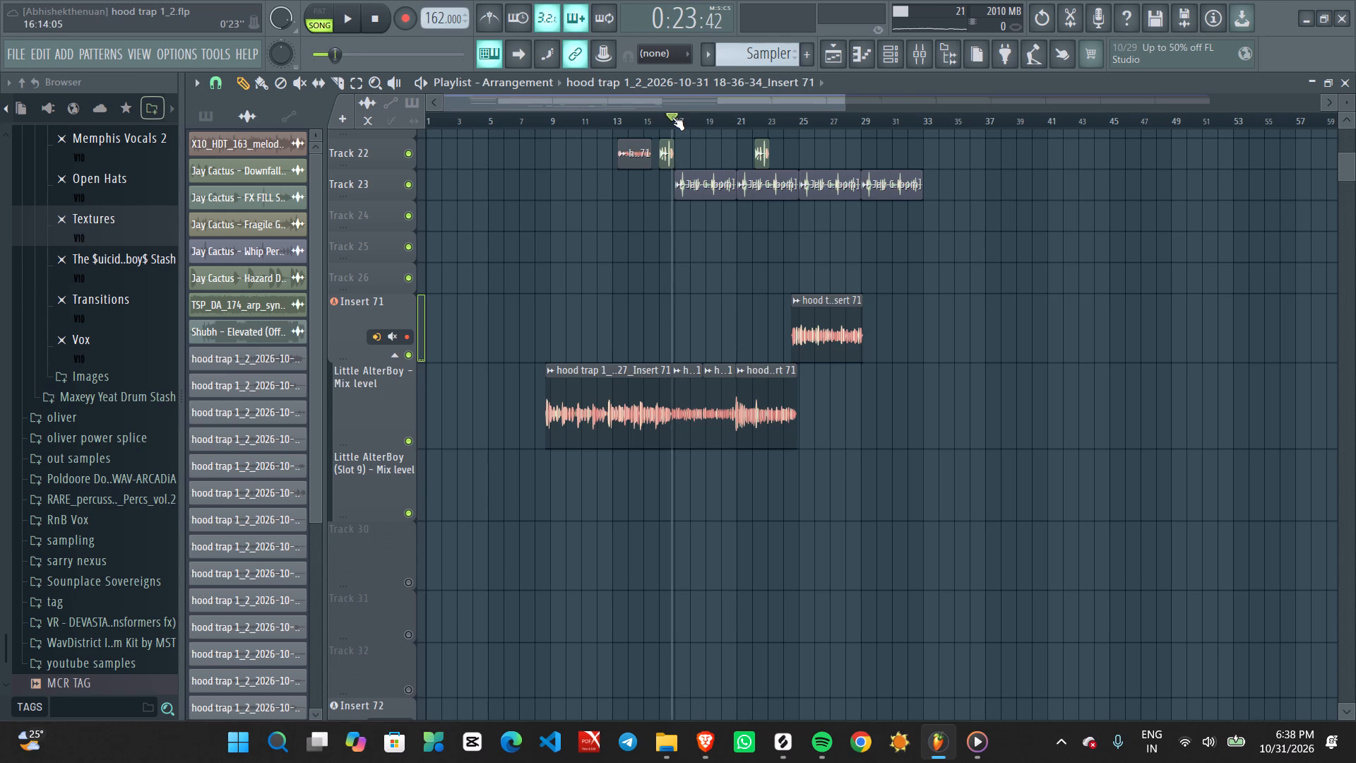
key(space)
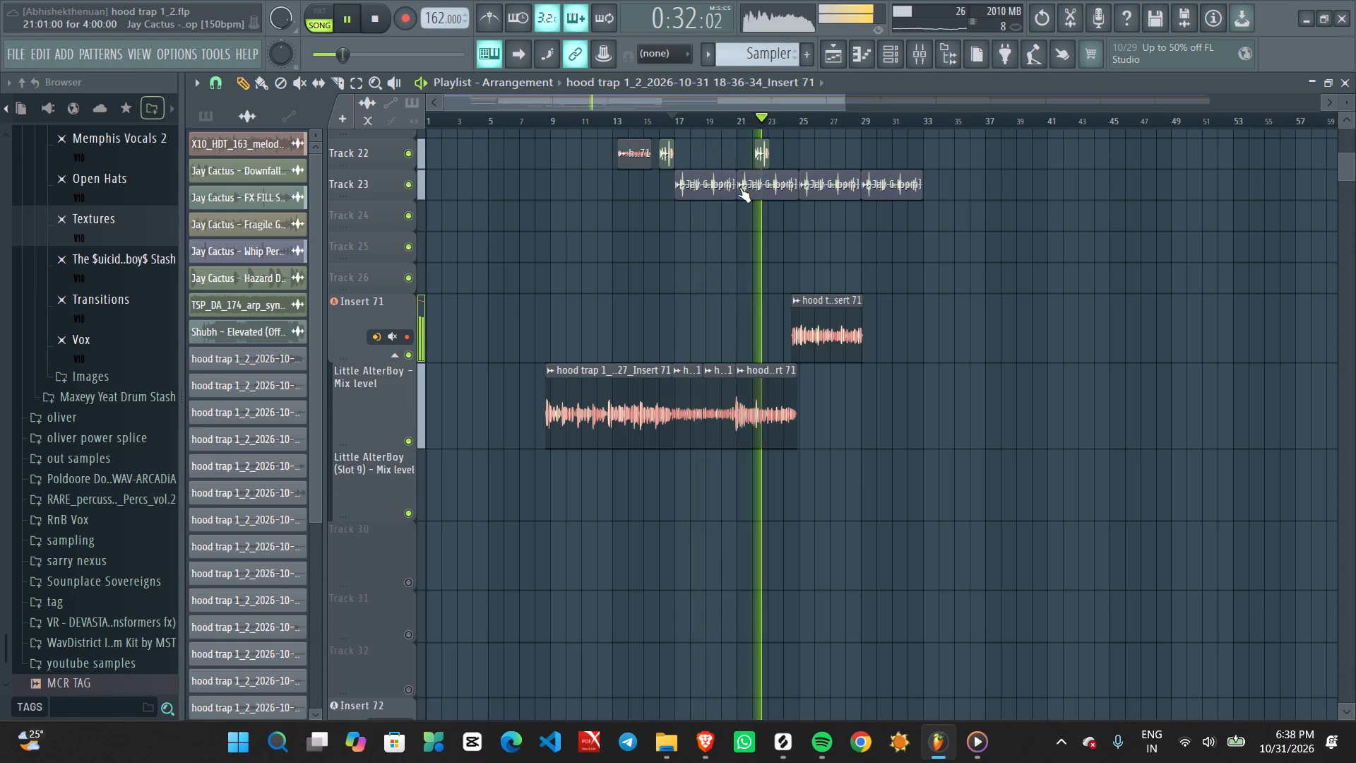
key(space)
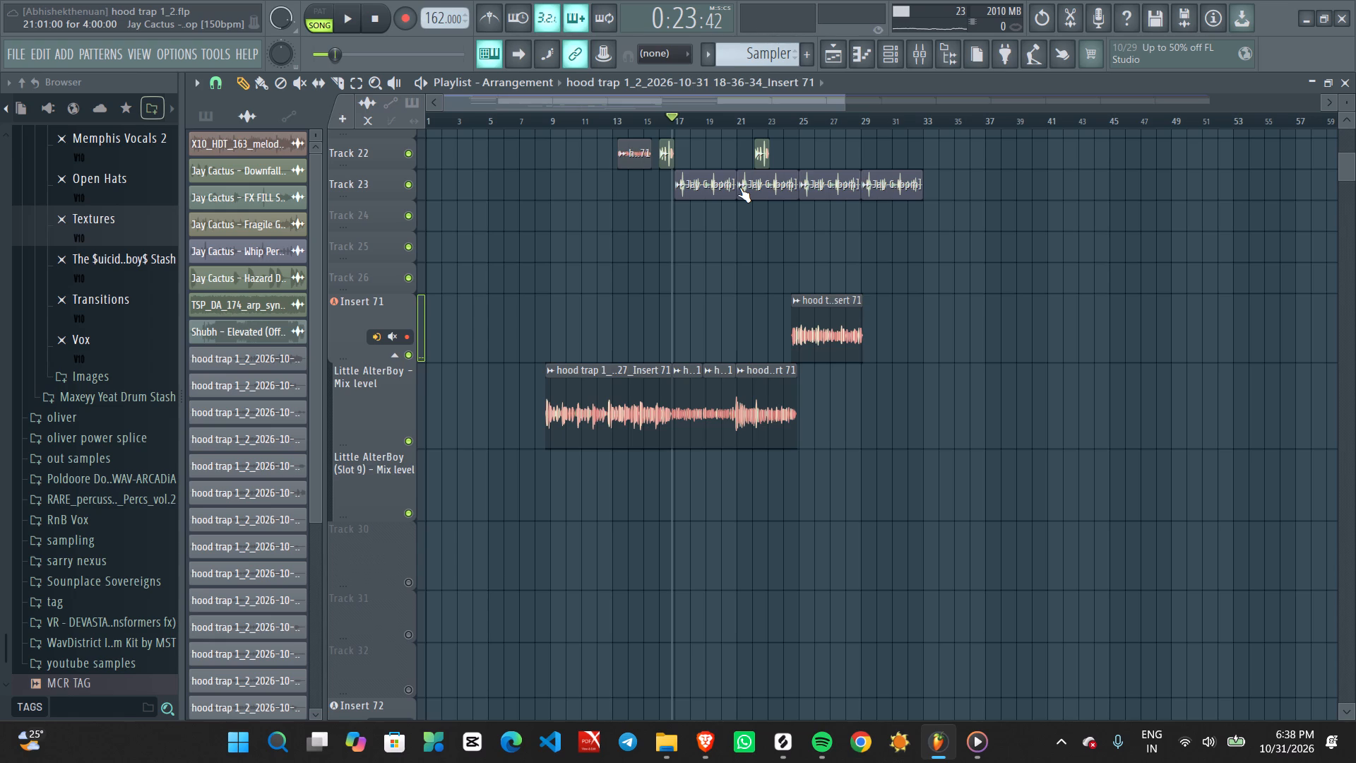
Copy the 18-34-59 vocal clip on the Little AlterBoy track to about bar 27 and delete the original at bar 21.
scroll(815, 473, up, 9)
ctrl+scroll(756, 517, down, 1)
ctrl+scroll(756, 517, up, 8)
middle_drag(674, 540, 677, 413)
ctrl+scroll(710, 450, up, 1)
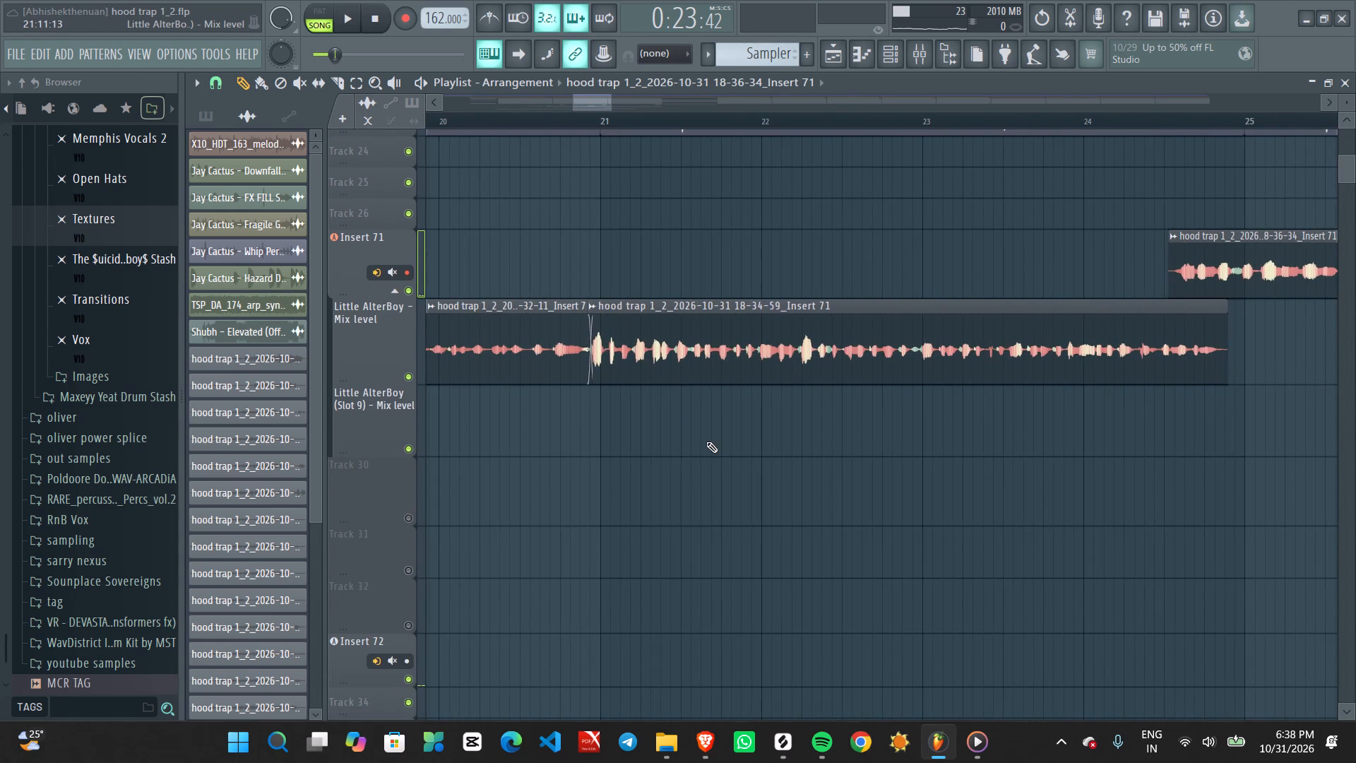
shift+drag(703, 350, 1355, 348)
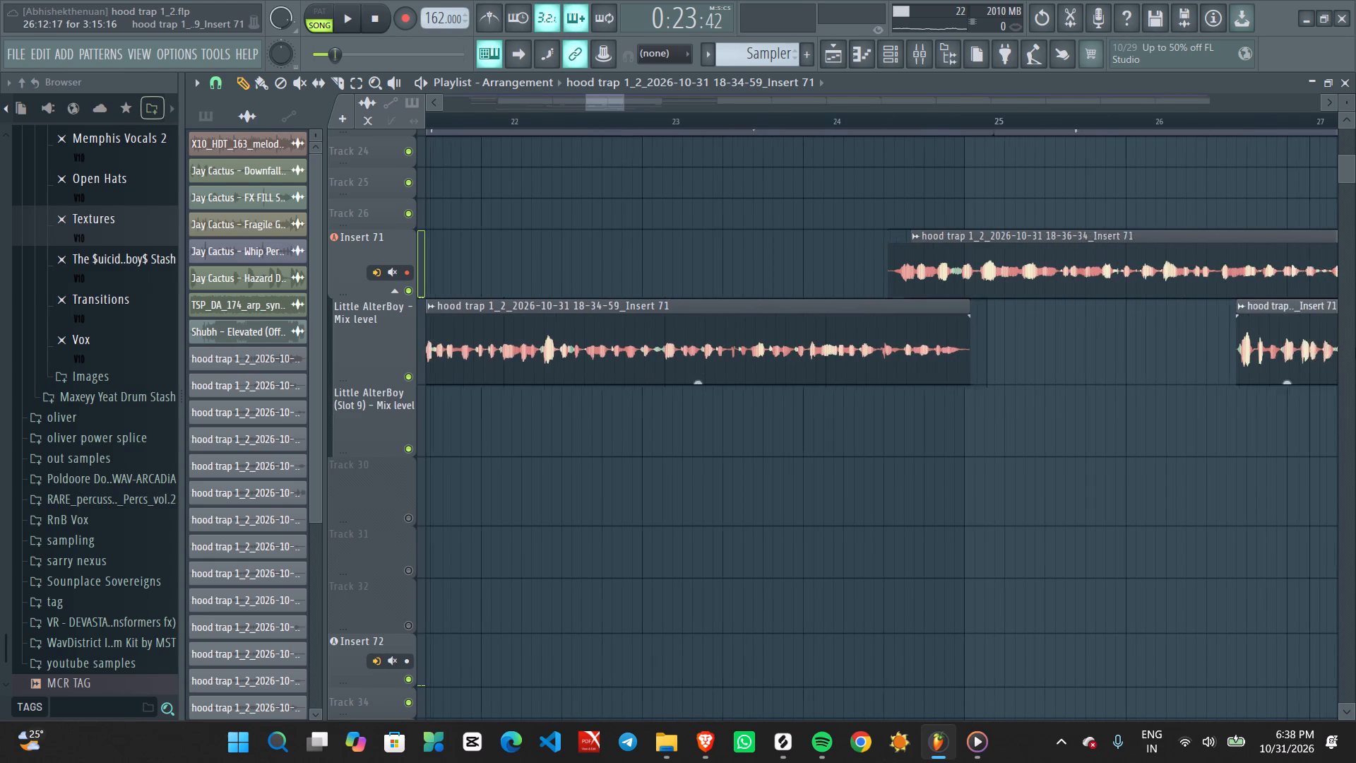
right_click(727, 342)
Move the 18-36-34 vocal clip on the Insert 71 track earlier so it starts just before bar 21.
drag(855, 276, 580, 273)
ctrl+scroll(583, 296, down, 1)
ctrl+scroll(583, 299, up, 1)
ctrl+scroll(583, 304, down, 2)
ctrl+scroll(585, 310, up, 1)
ctrl+scroll(585, 312, down, 2)
middle_drag(507, 363, 888, 385)
drag(973, 271, 781, 281)
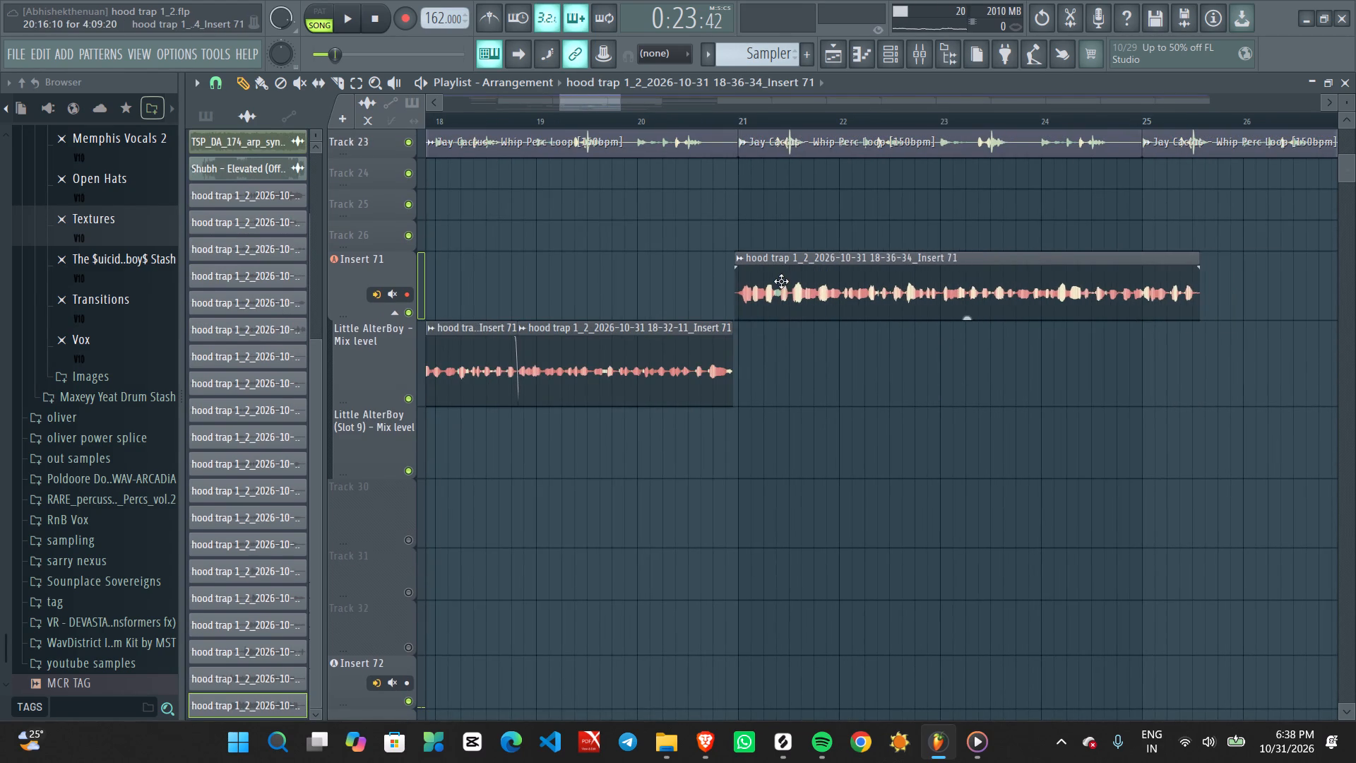
drag(781, 281, 779, 282)
Shift the 18-36-34 clip earlier to start at about 20:14:21, playing the transition from bar 20 before and after.
ctrl+scroll(732, 329, up, 8)
key(space)
click(552, 124)
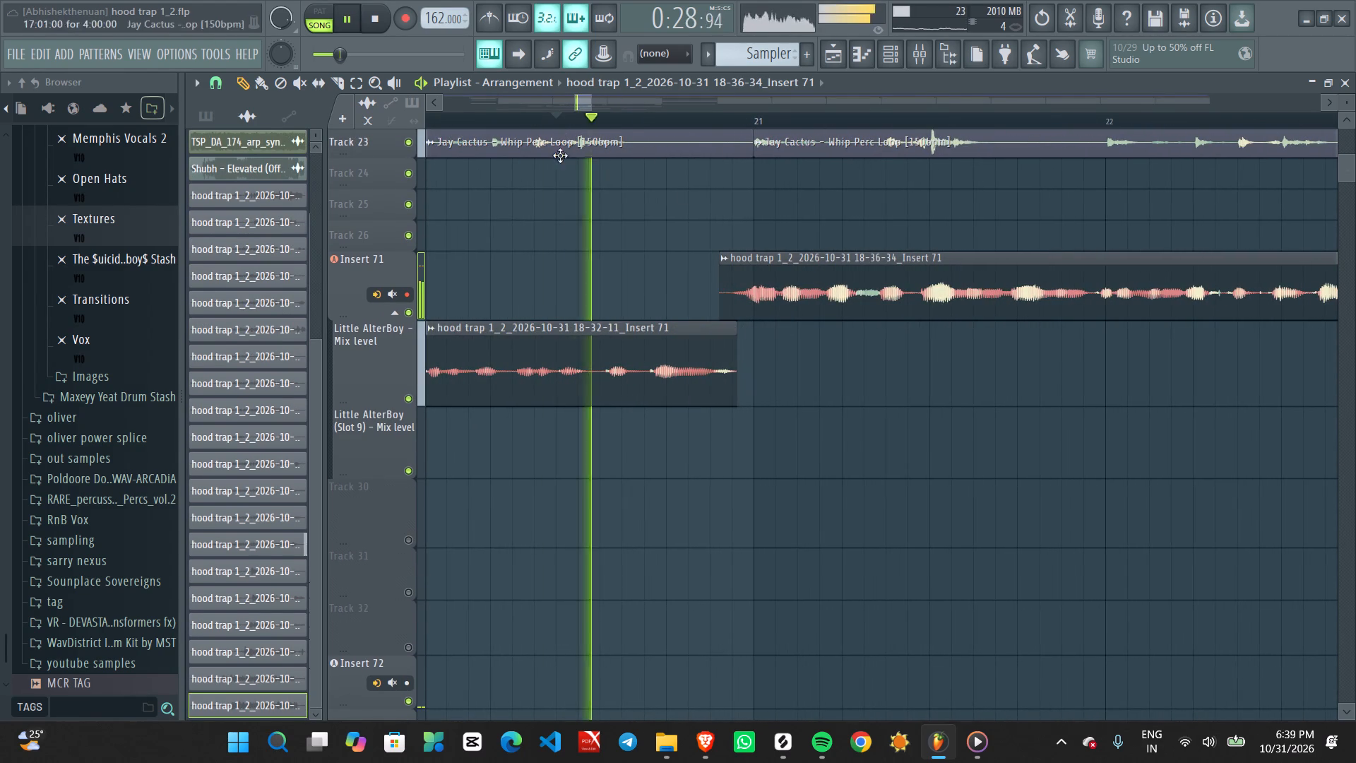
ctrl+scroll(809, 416, up, 2)
key(space)
alt+drag(756, 296, 740, 297)
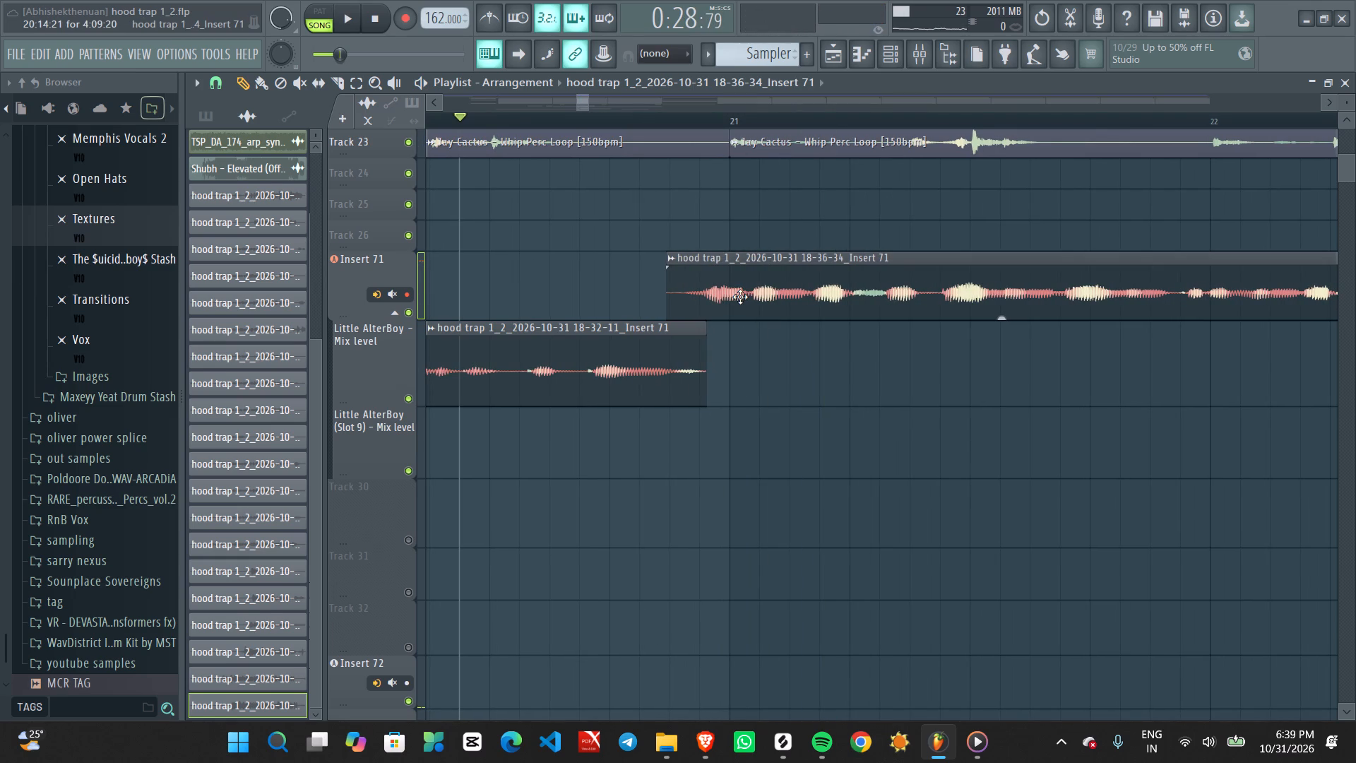
key(space)
ctrl+scroll(783, 391, up, 2)
ctrl+scroll(783, 391, down, 9)
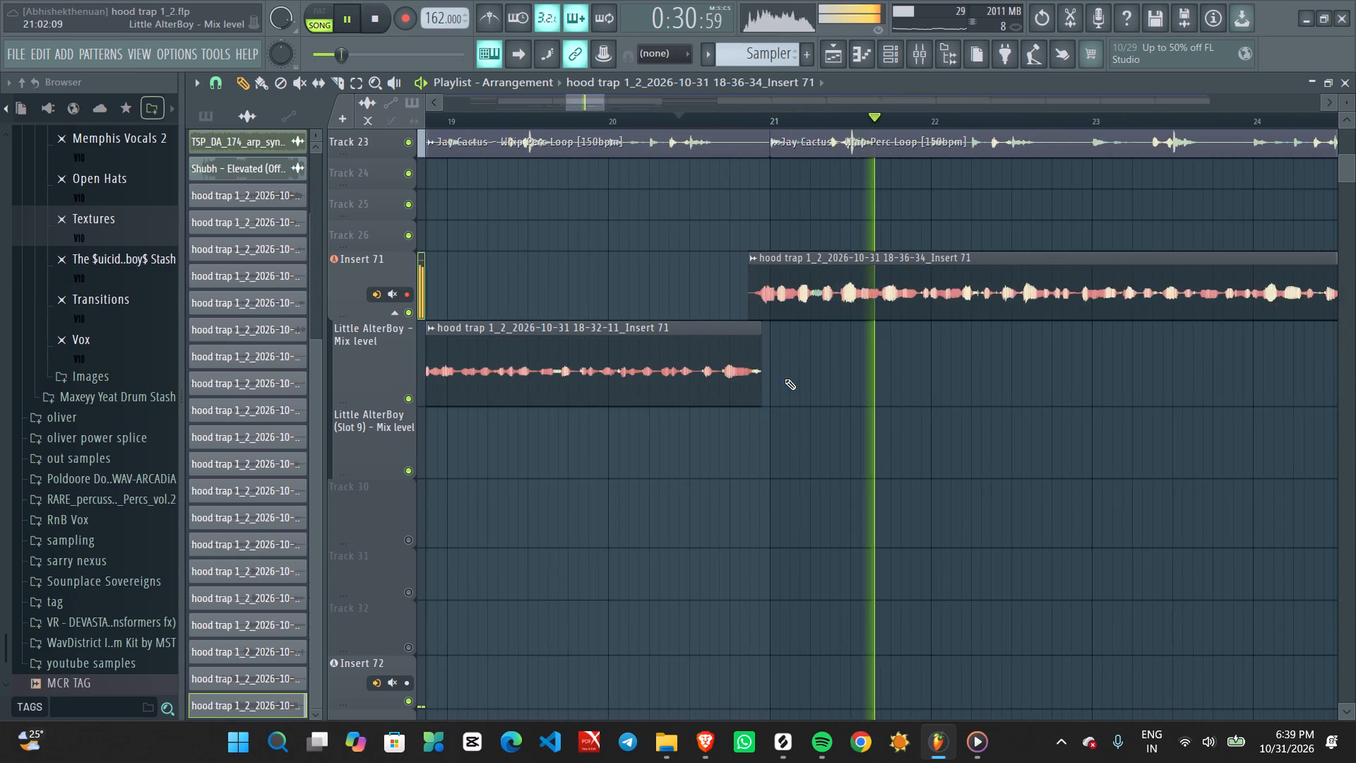
ctrl+scroll(811, 351, down, 6)
key(space)
Move the 18-36-34 clip's start to about 20:13:03 and briefly play the transition.
ctrl+scroll(812, 350, up, 7)
alt+drag(804, 285, 816, 284)
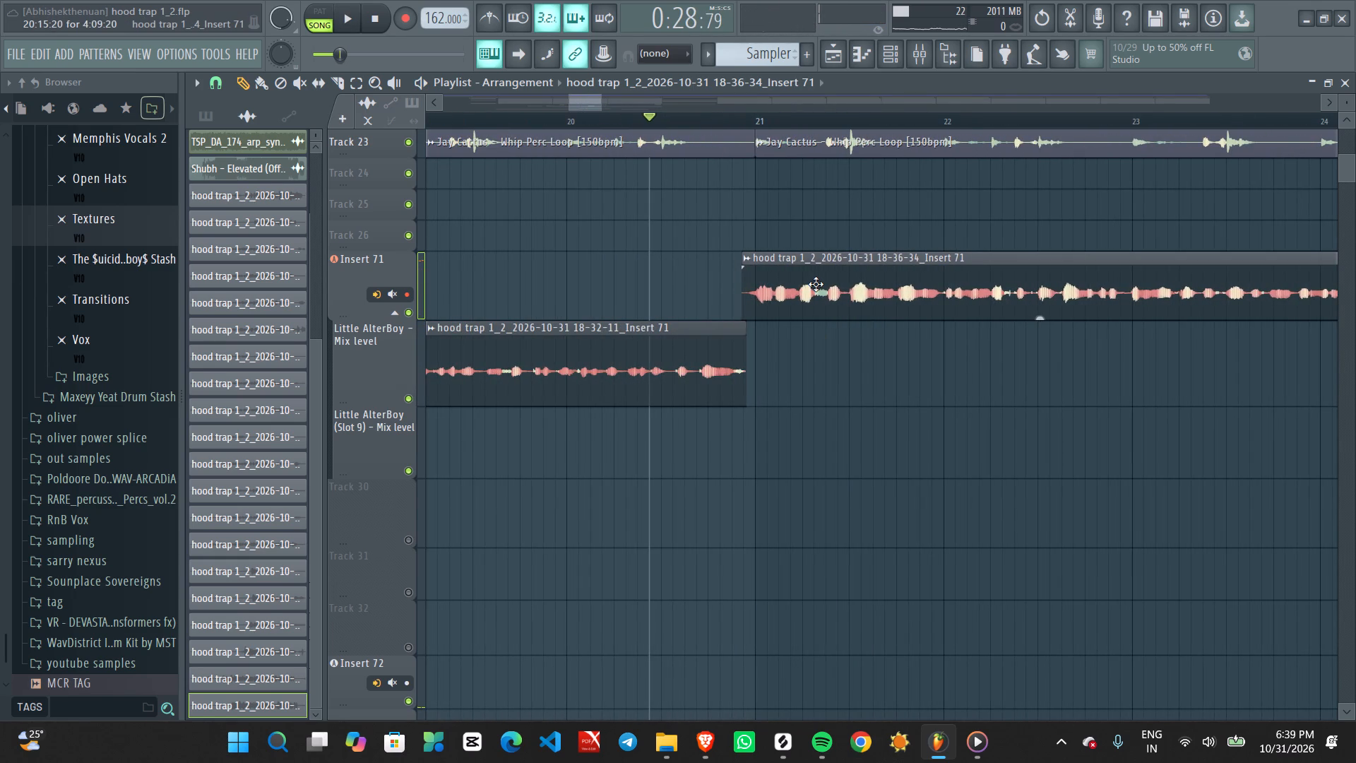
alt+drag(816, 284, 784, 287)
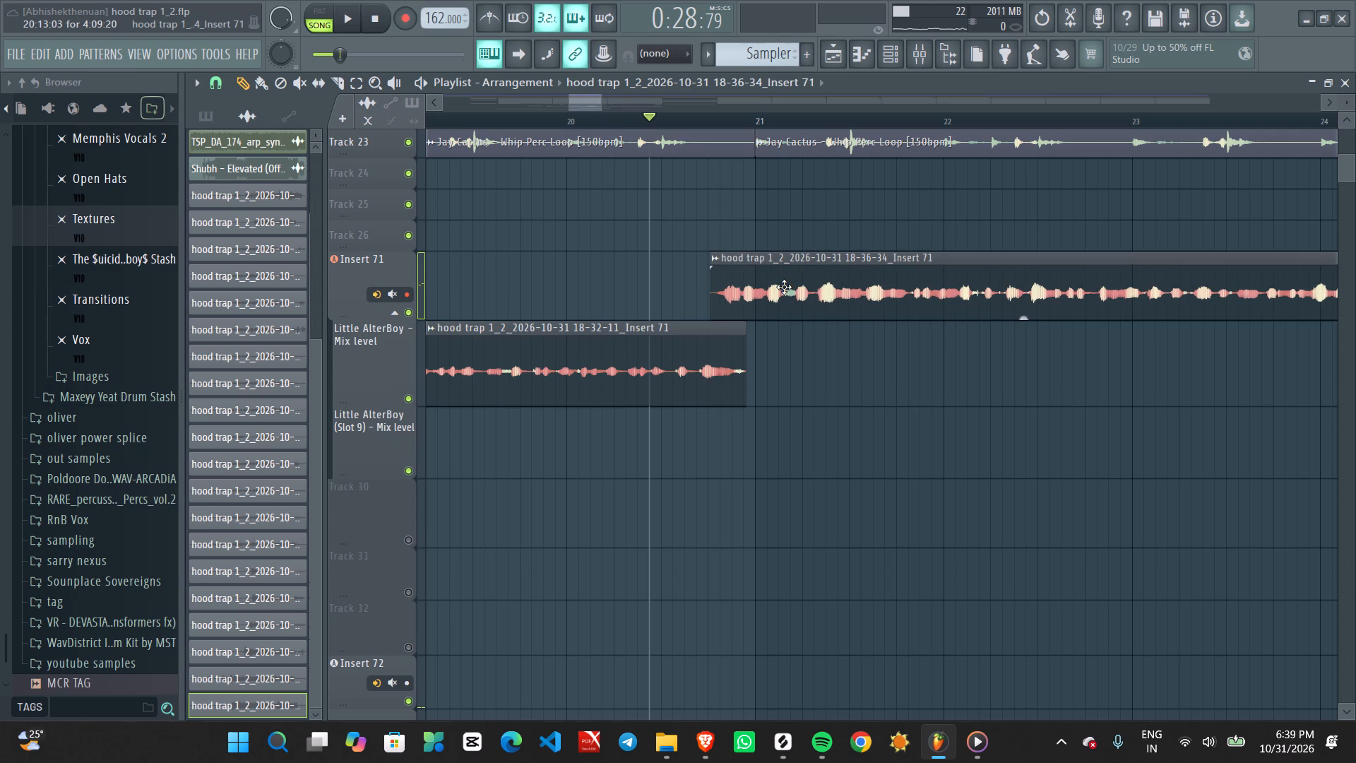
key(space)
ctrl+scroll(778, 412, up, 7)
key(space)
Move the 18-36-34 clip earlier to start at about 20:11:11 and play it against the beat.
alt+drag(733, 283, 737, 279)
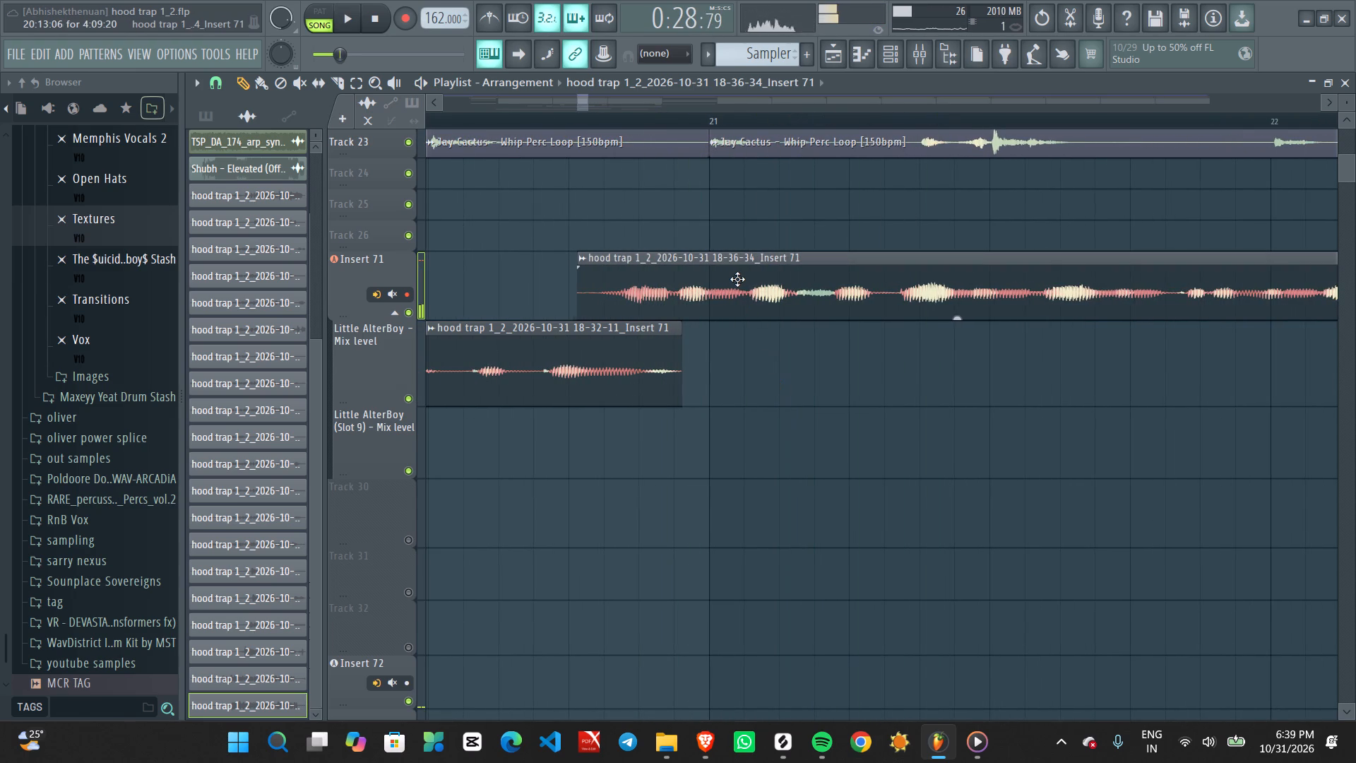
alt+drag(737, 279, 698, 280)
key(space)
scroll(720, 420, up, 1)
ctrl+scroll(722, 419, down, 5)
ctrl+scroll(722, 419, up, 1)
ctrl+scroll(722, 419, down, 3)
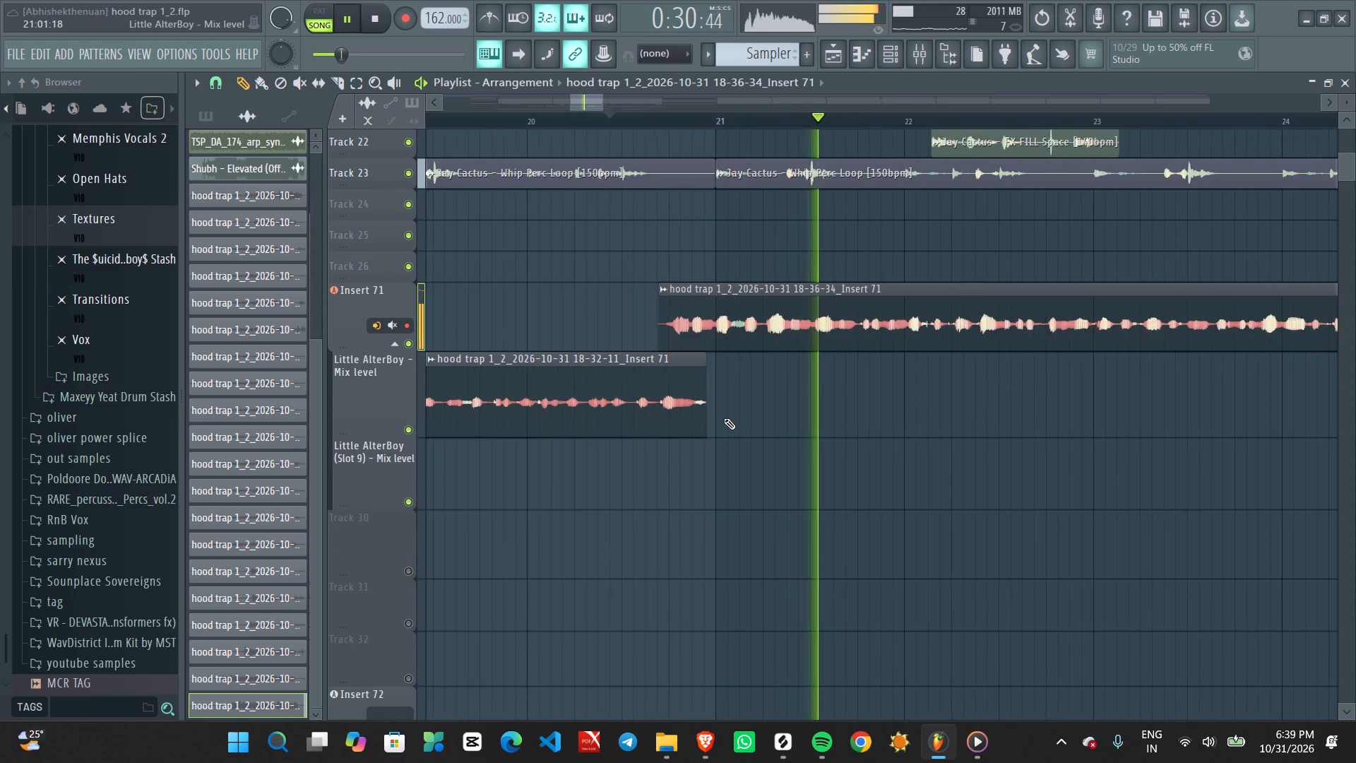
ctrl+scroll(724, 418, down, 8)
ctrl+scroll(753, 411, up, 2)
ctrl+scroll(751, 409, down, 1)
ctrl+scroll(750, 406, up, 4)
alt+click(725, 326)
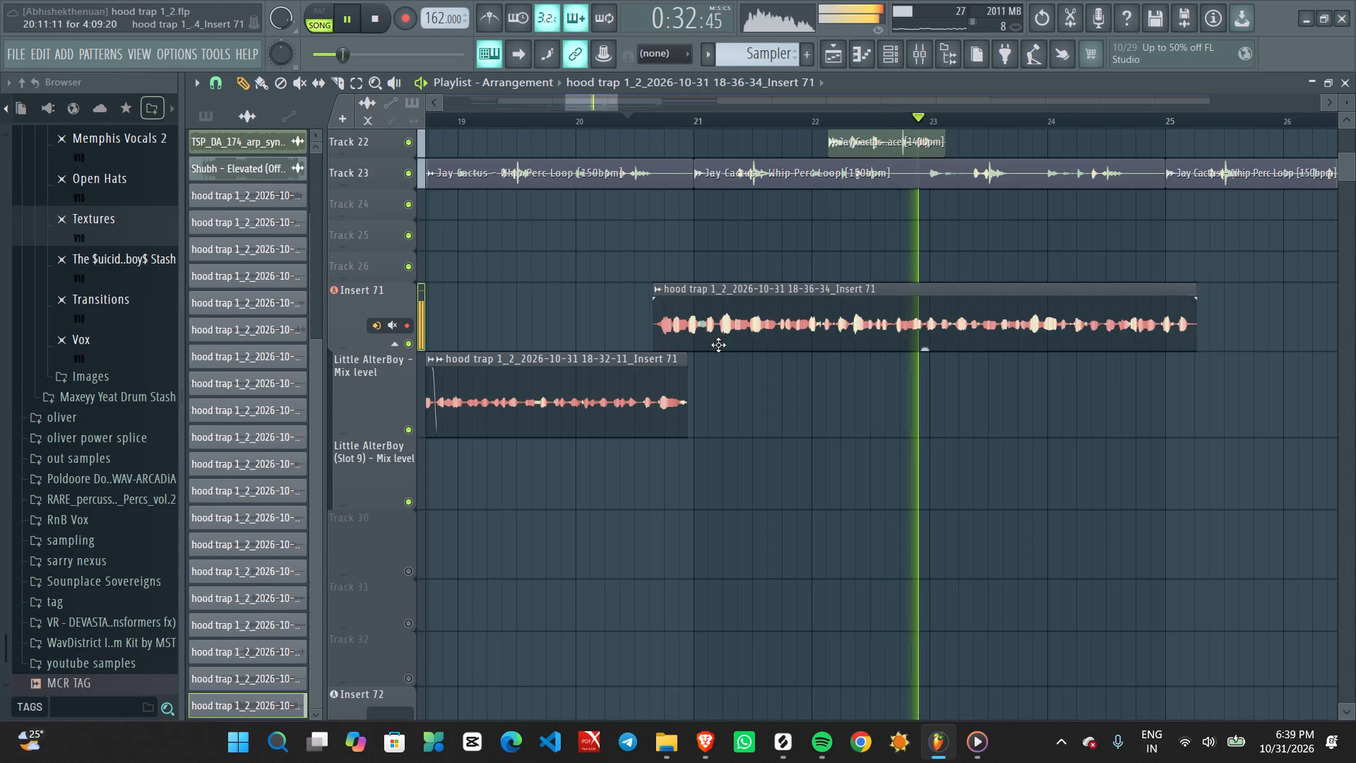
ctrl+scroll(718, 365, up, 8)
key(space)
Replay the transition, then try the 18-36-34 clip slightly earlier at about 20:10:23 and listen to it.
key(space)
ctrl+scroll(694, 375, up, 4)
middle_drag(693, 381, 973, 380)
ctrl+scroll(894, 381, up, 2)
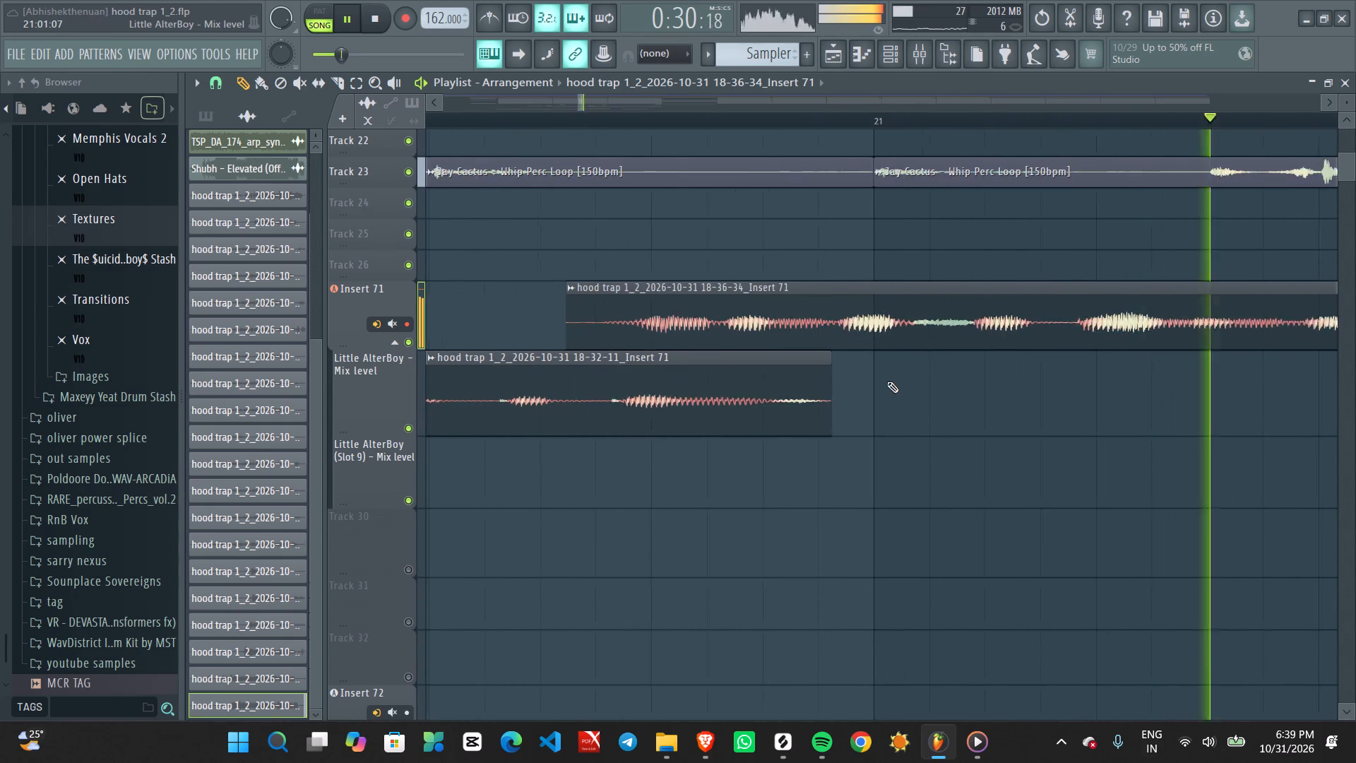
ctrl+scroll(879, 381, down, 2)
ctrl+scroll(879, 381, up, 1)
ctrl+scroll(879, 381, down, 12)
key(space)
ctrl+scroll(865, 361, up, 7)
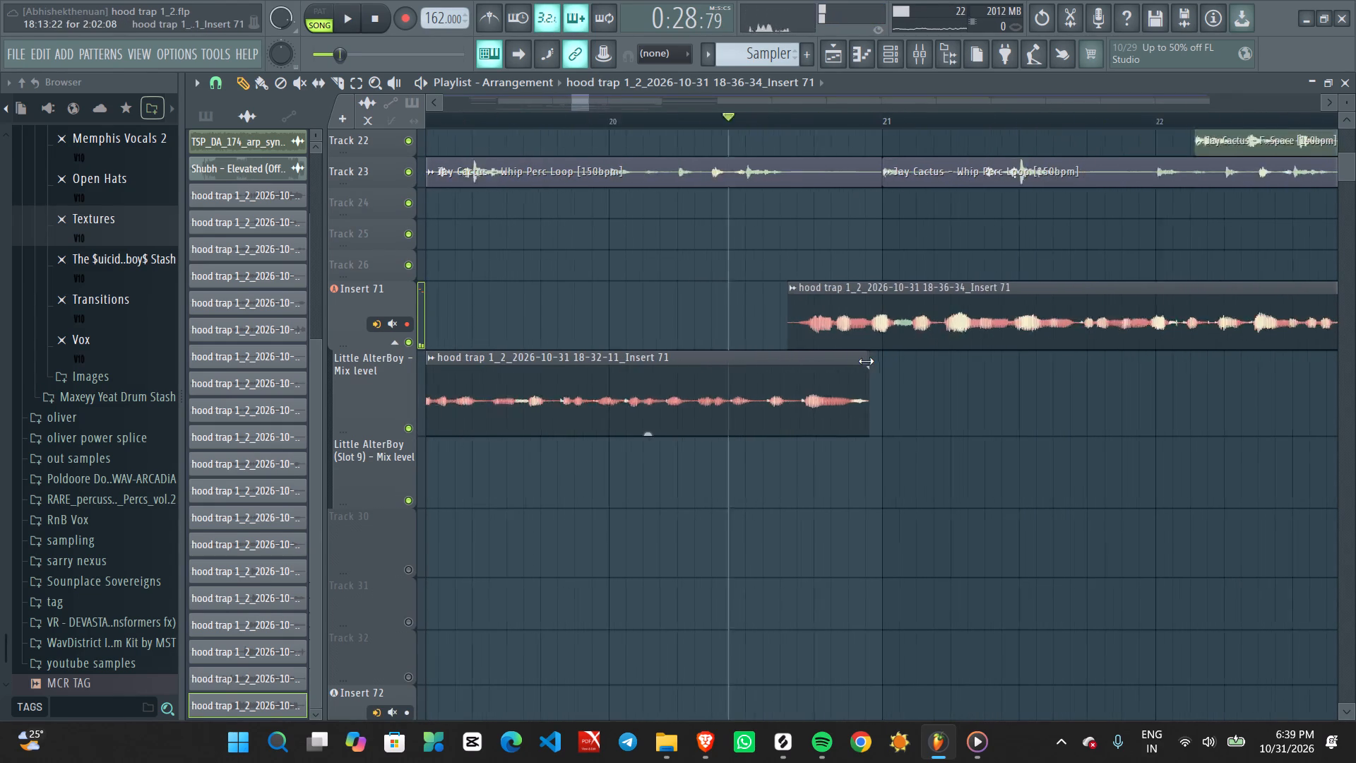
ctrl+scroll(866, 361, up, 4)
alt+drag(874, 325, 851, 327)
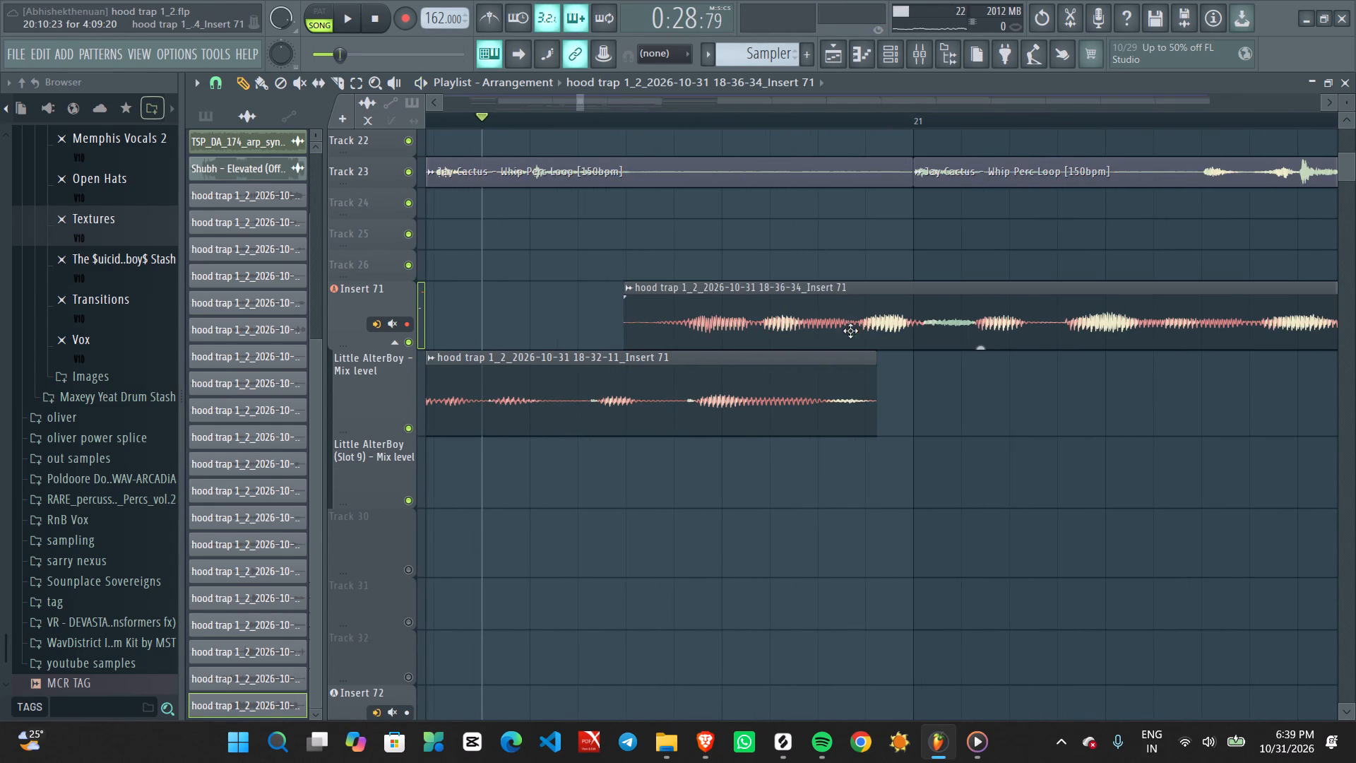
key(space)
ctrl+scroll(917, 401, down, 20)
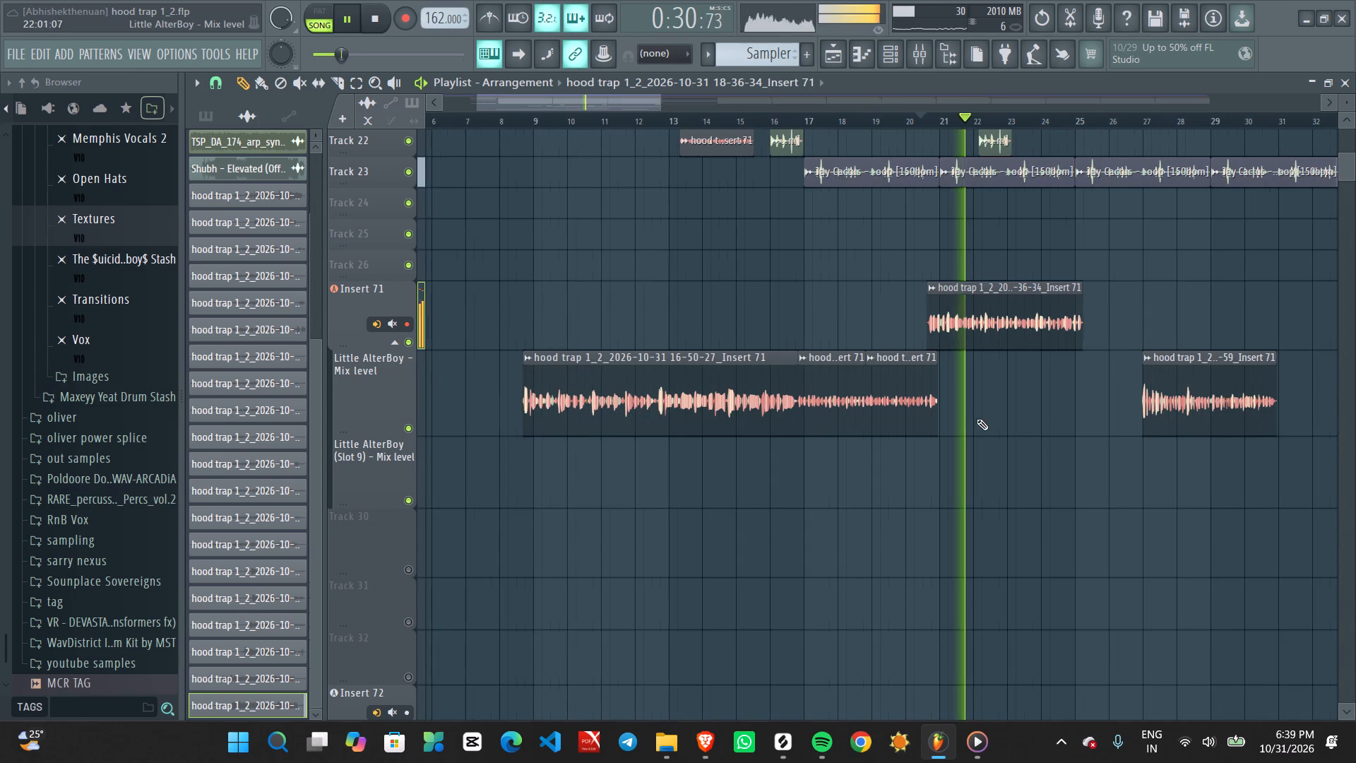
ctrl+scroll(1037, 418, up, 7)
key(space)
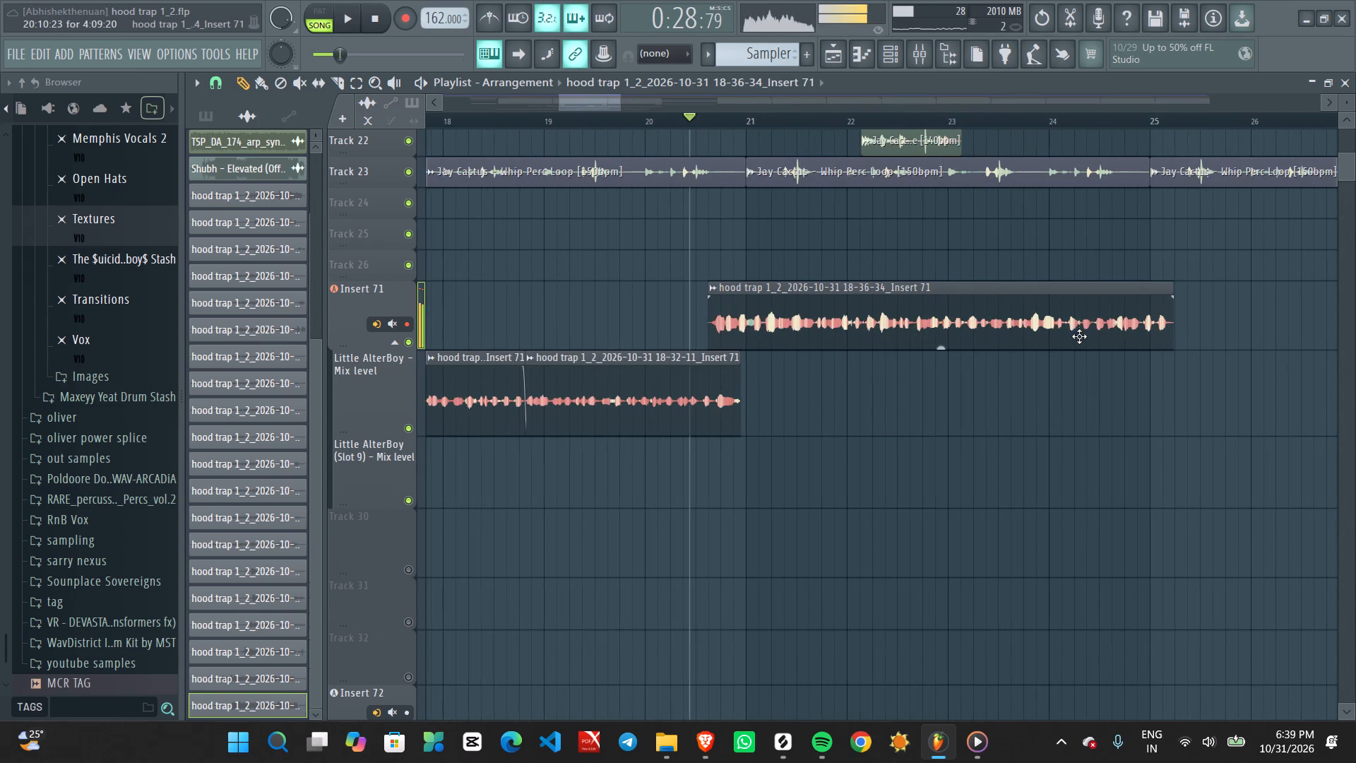
Nudge the 18-36-34 clip slightly later to start at about 20:11:09 and play the transition into bar 21.
ctrl+scroll(1078, 333, up, 5)
ctrl+scroll(833, 418, up, 2)
middle_drag(836, 419, 1355, 417)
ctrl+scroll(738, 439, up, 2)
alt+drag(674, 319, 680, 318)
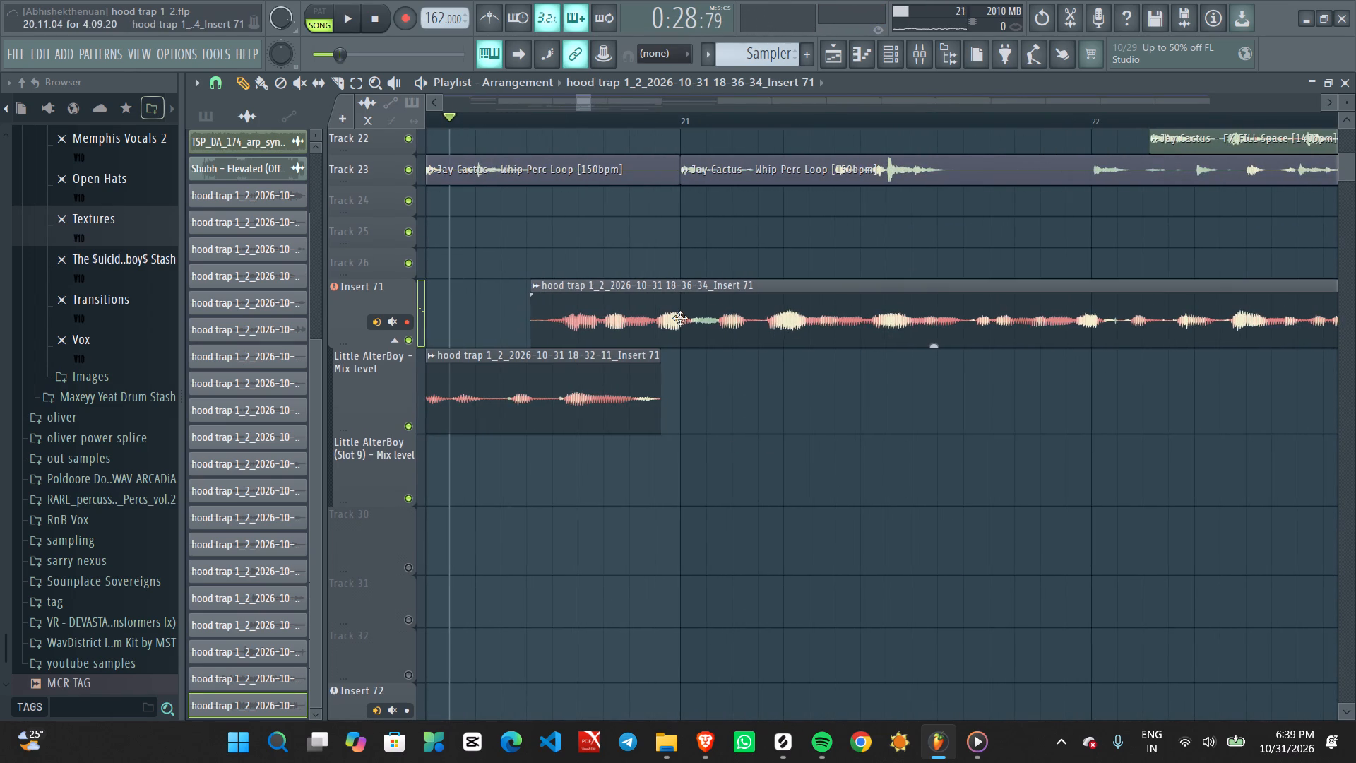
alt+drag(680, 318, 684, 319)
key(space)
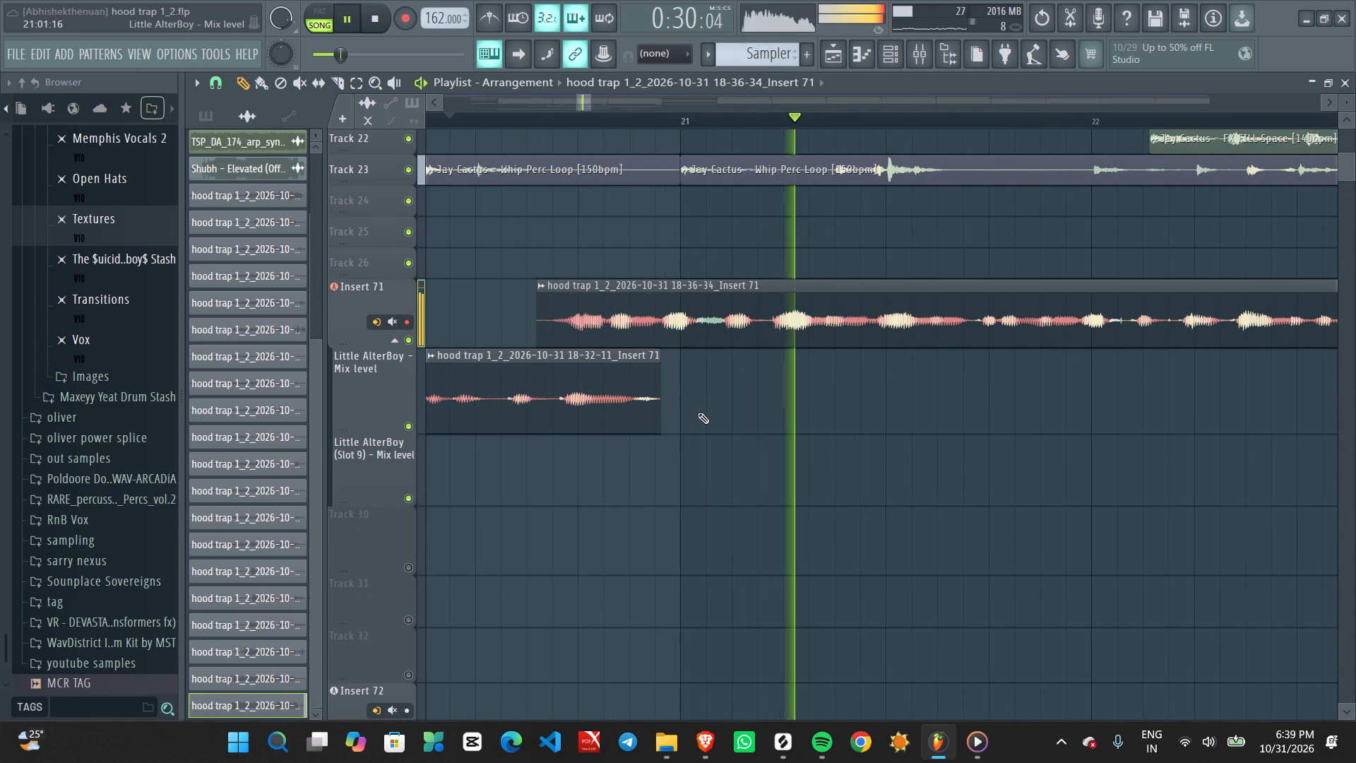
ctrl+scroll(708, 408, down, 7)
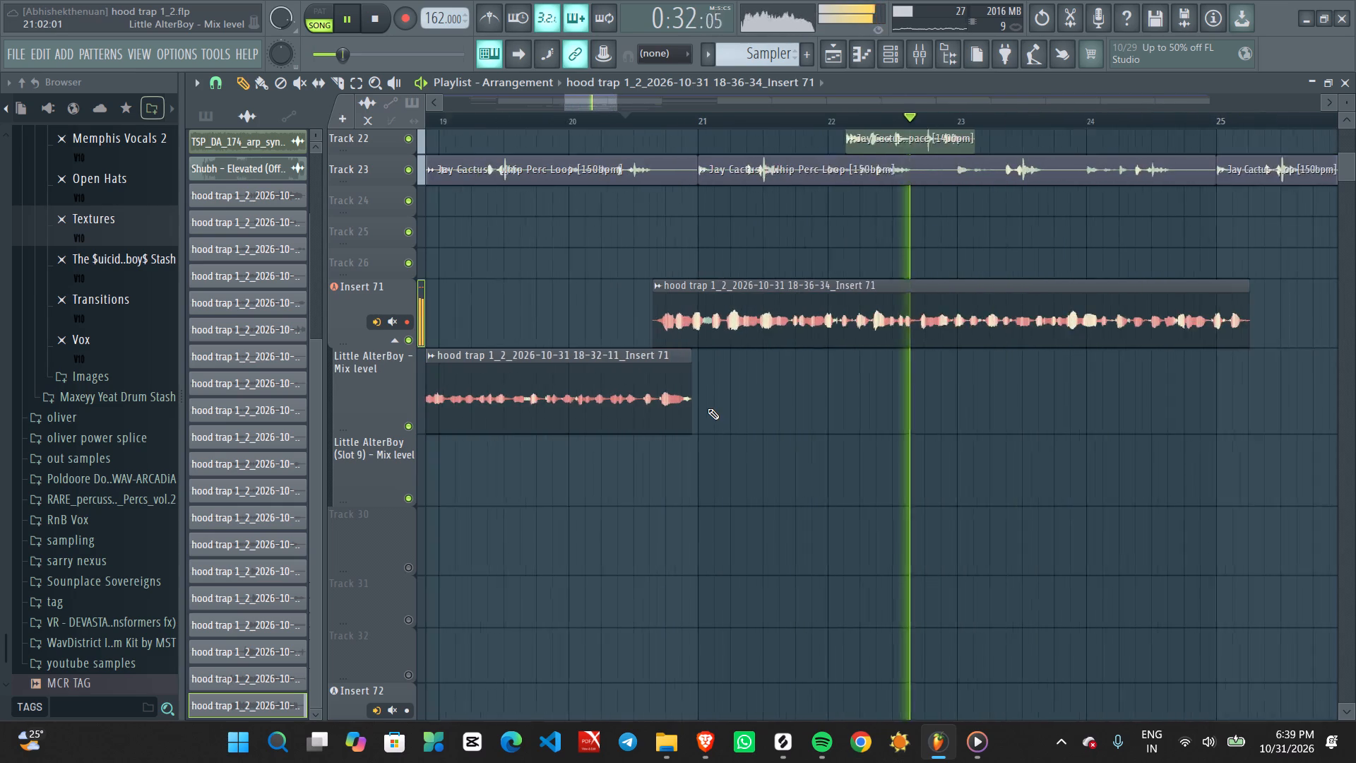
ctrl+scroll(708, 408, down, 5)
key(space)
ctrl+scroll(708, 408, up, 6)
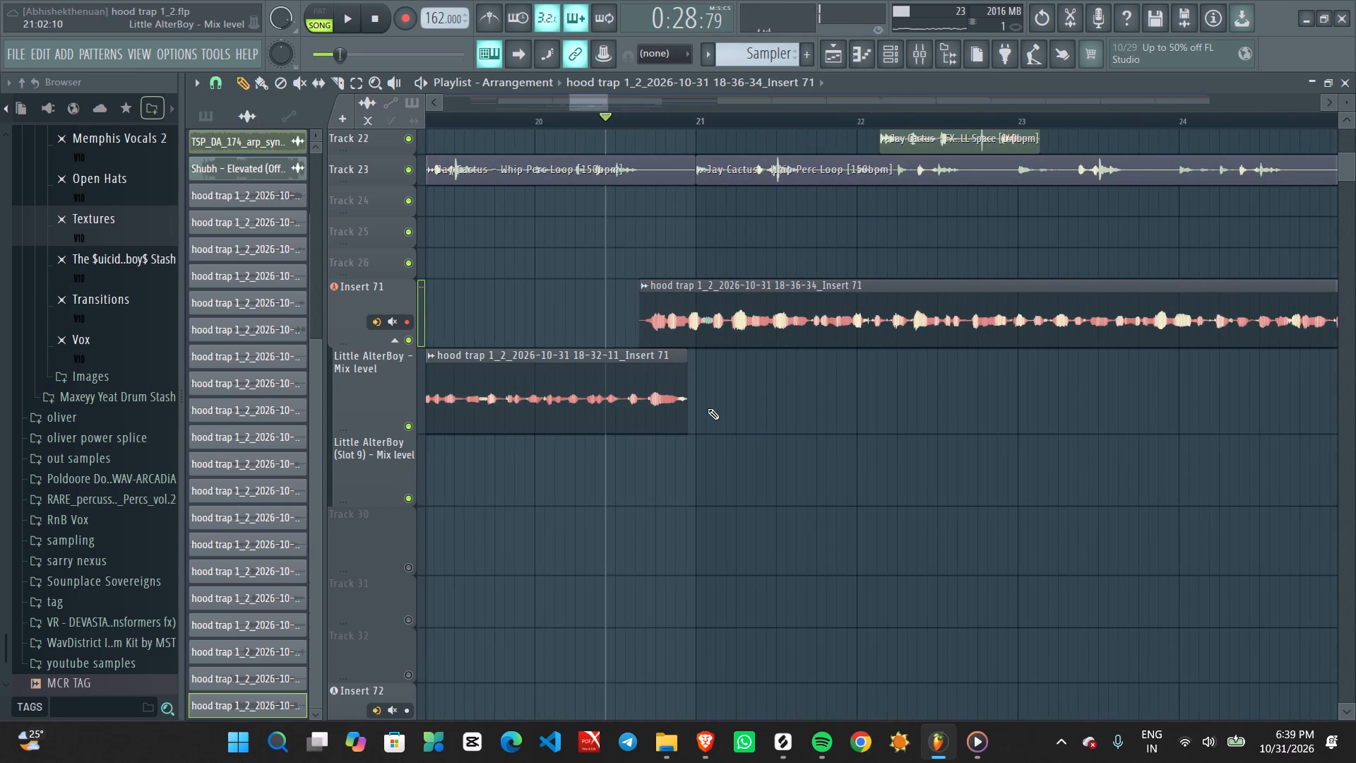
ctrl+scroll(708, 408, up, 4)
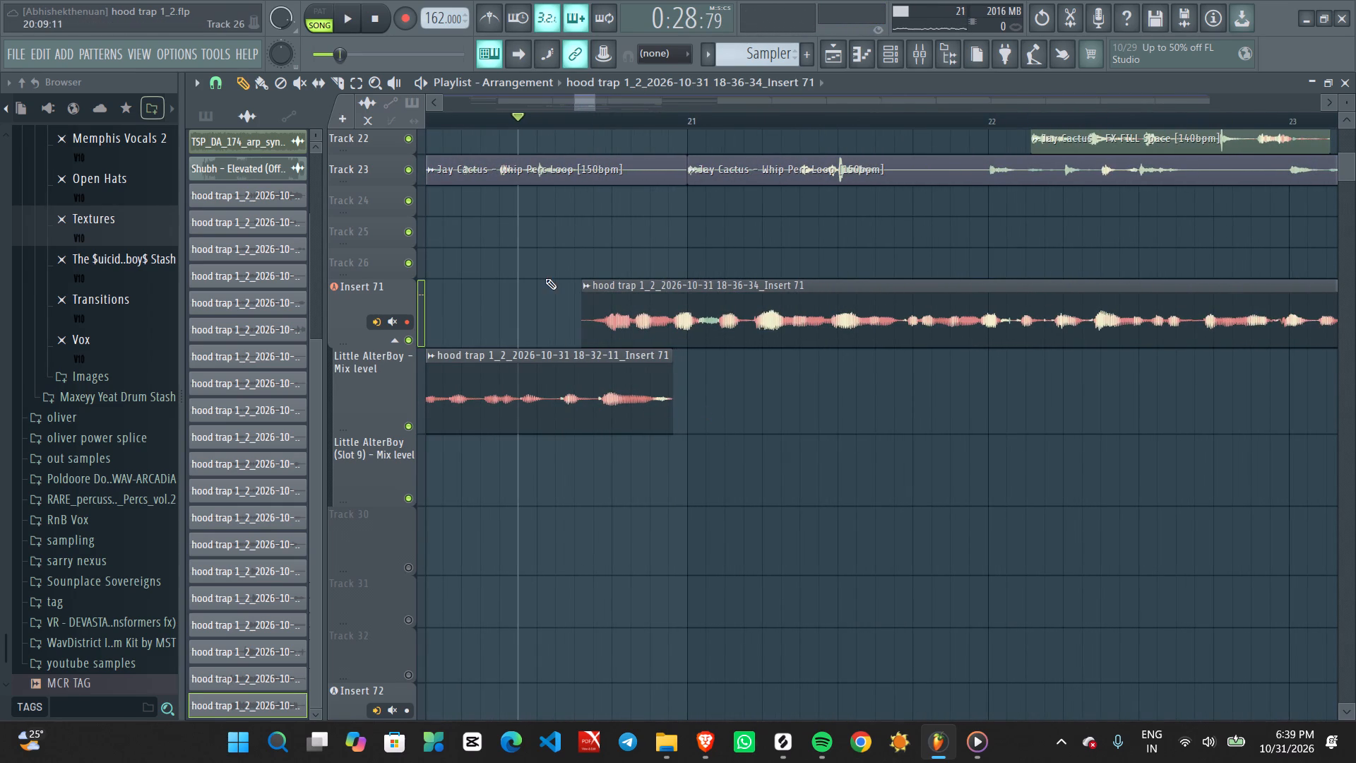
Mute the 18-36-34 vocal clip on the Insert 71 track and play the section without it.
middle_drag(546, 278, 552, 276)
right_click(549, 276)
click(578, 391)
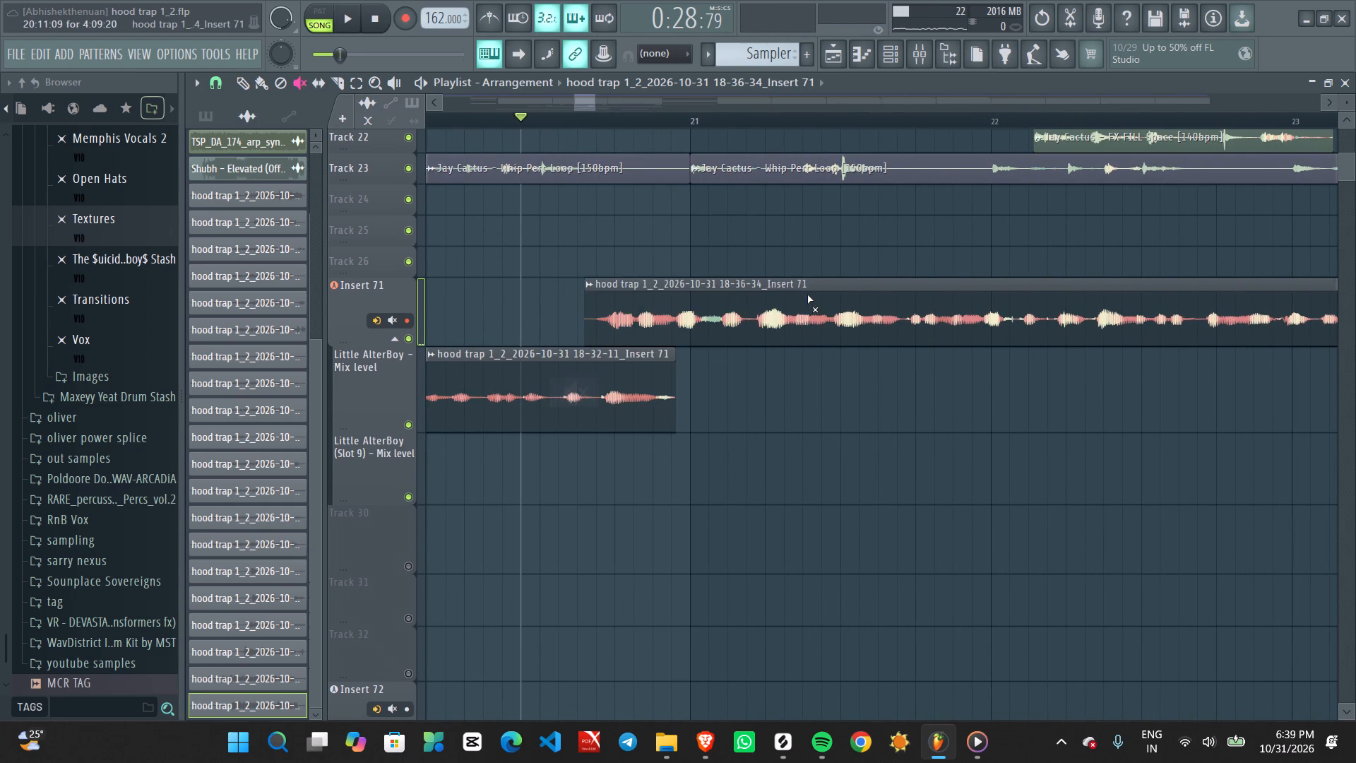
click(807, 295)
key(space)
ctrl+scroll(785, 402, down, 3)
key(space)
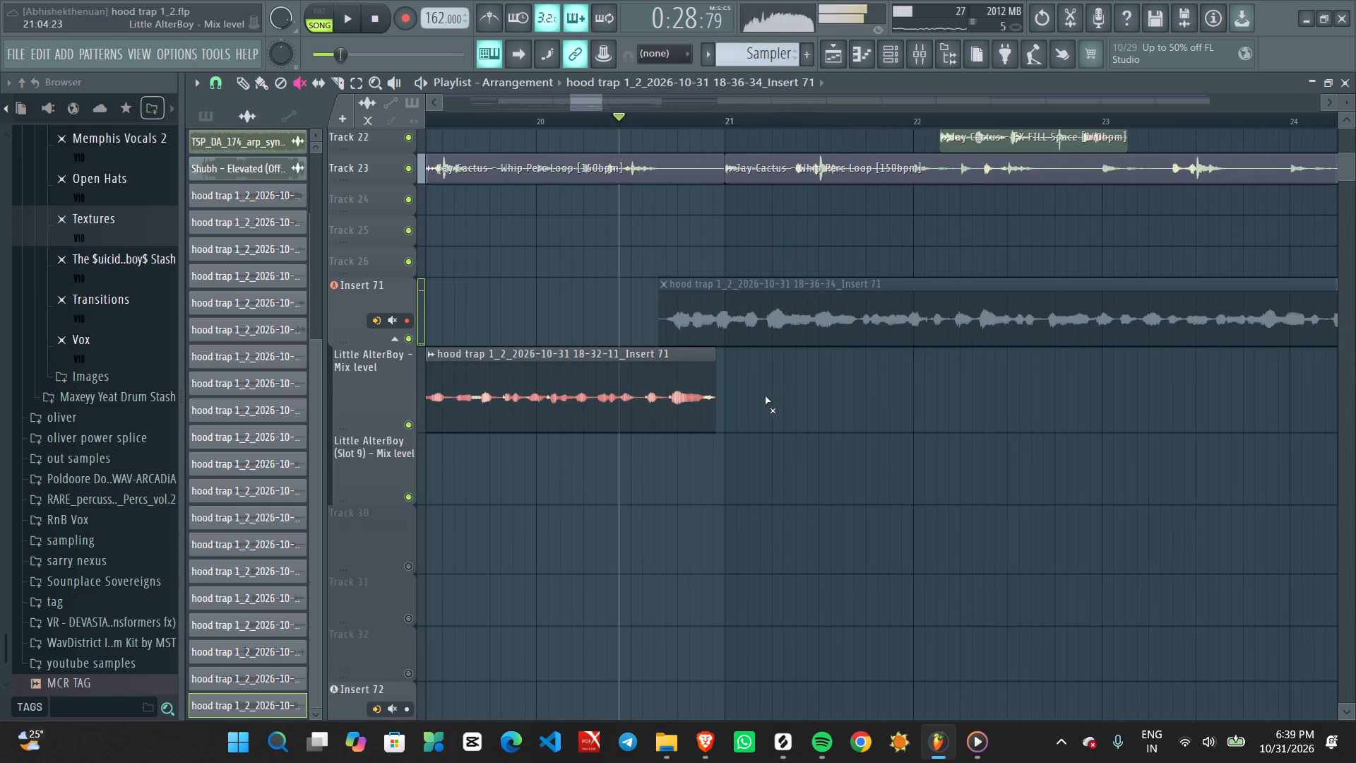
Play the arrangement from bar 19 to hear the section with the 18-36-34 clip muted.
ctrl+scroll(727, 295, up, 3)
middle_click(701, 233)
right_click(702, 232)
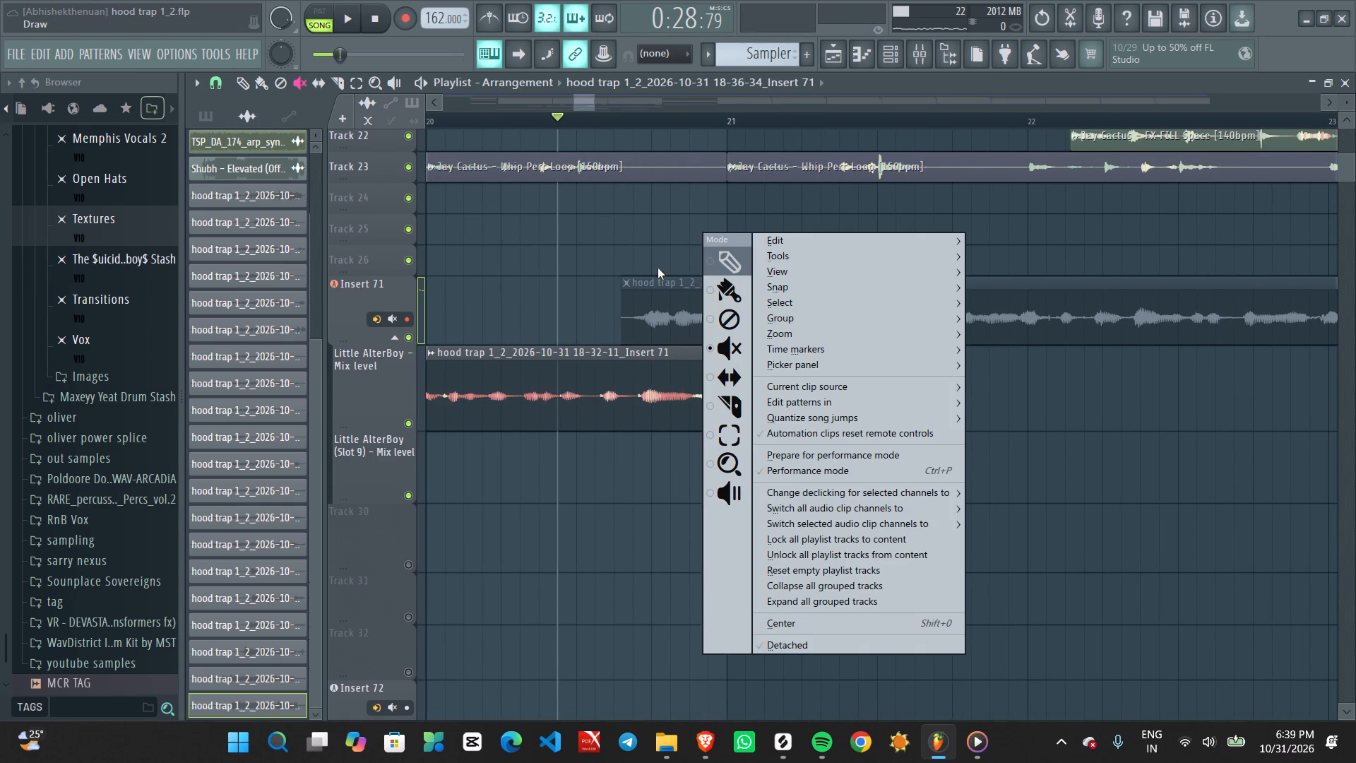
ctrl+scroll(484, 167, down, 5)
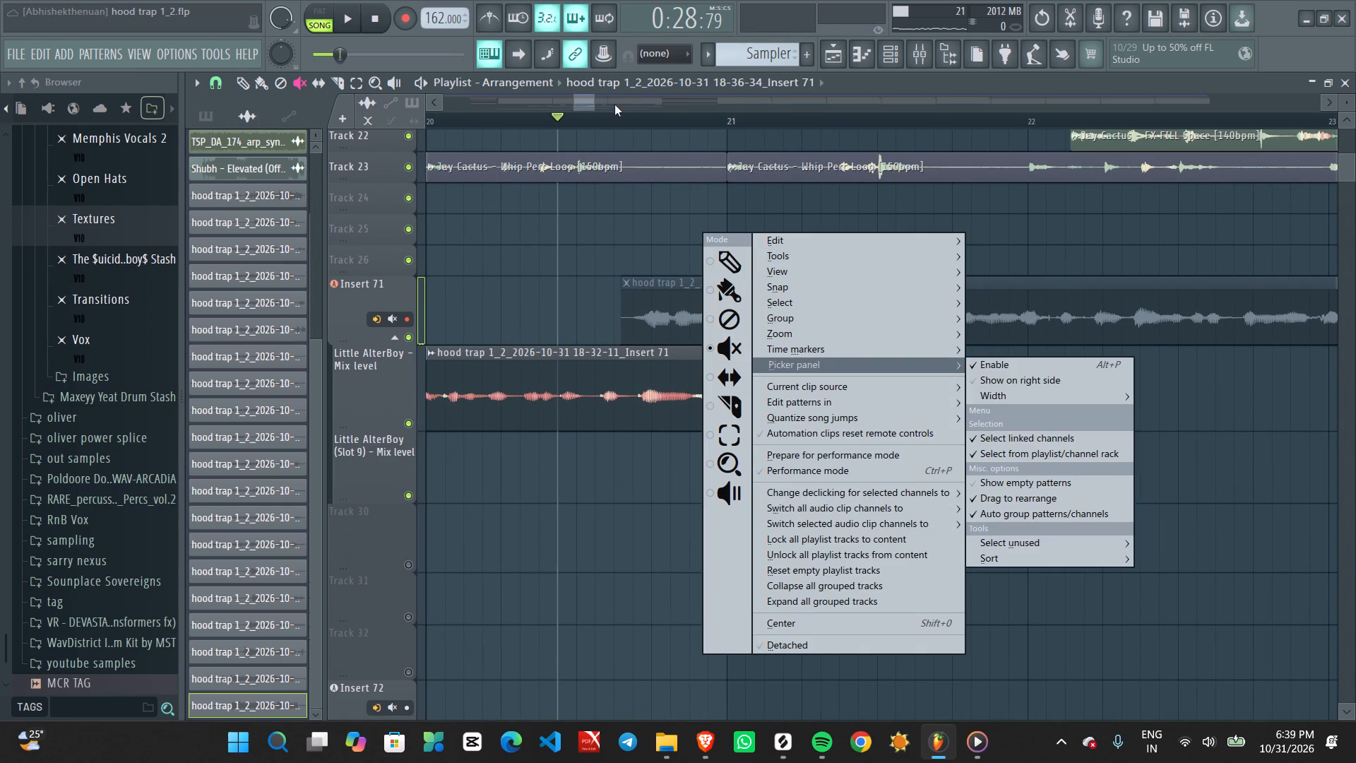
drag(549, 122, 441, 122)
ctrl+scroll(503, 182, down, 9)
middle_drag(530, 229, 715, 230)
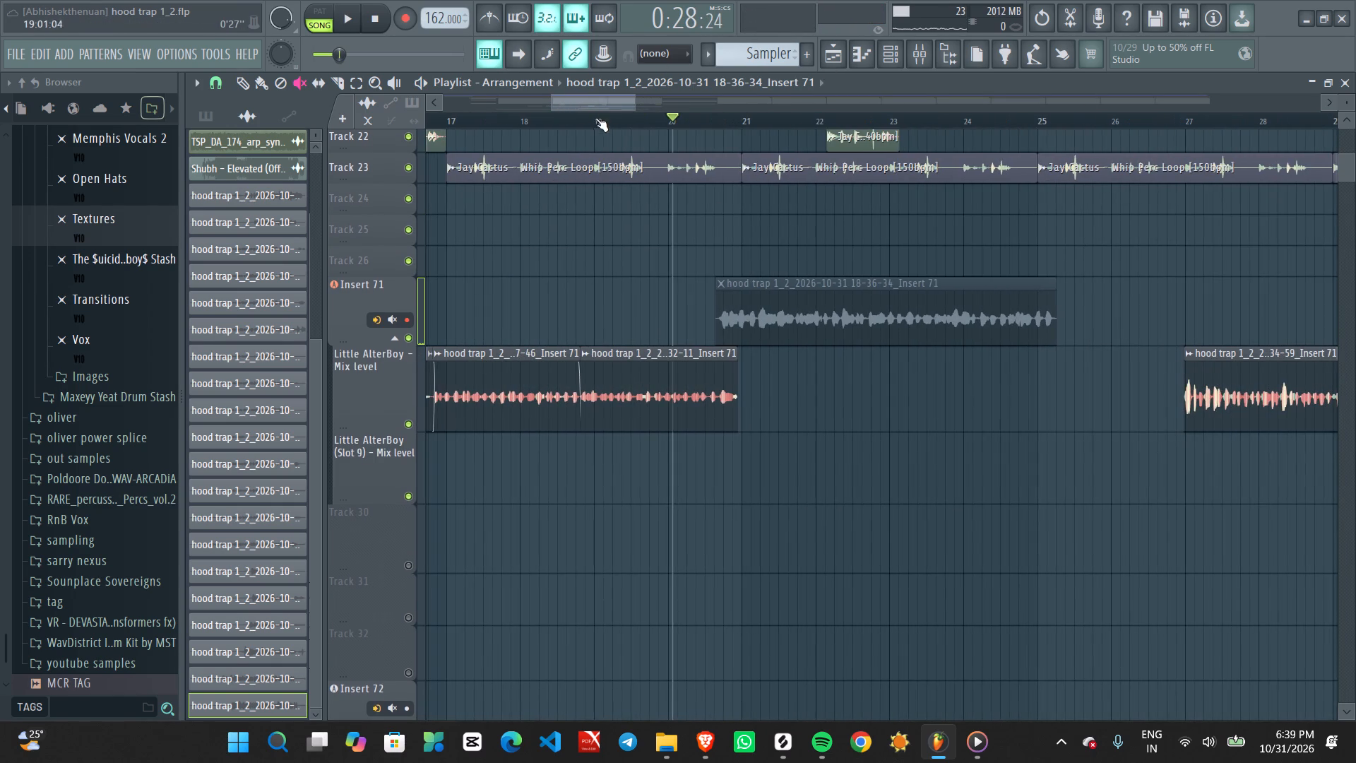
click(596, 119)
key(space)
ctrl+scroll(621, 254, up, 7)
middle_drag(736, 285, 725, 204)
scroll(788, 232, up, 2)
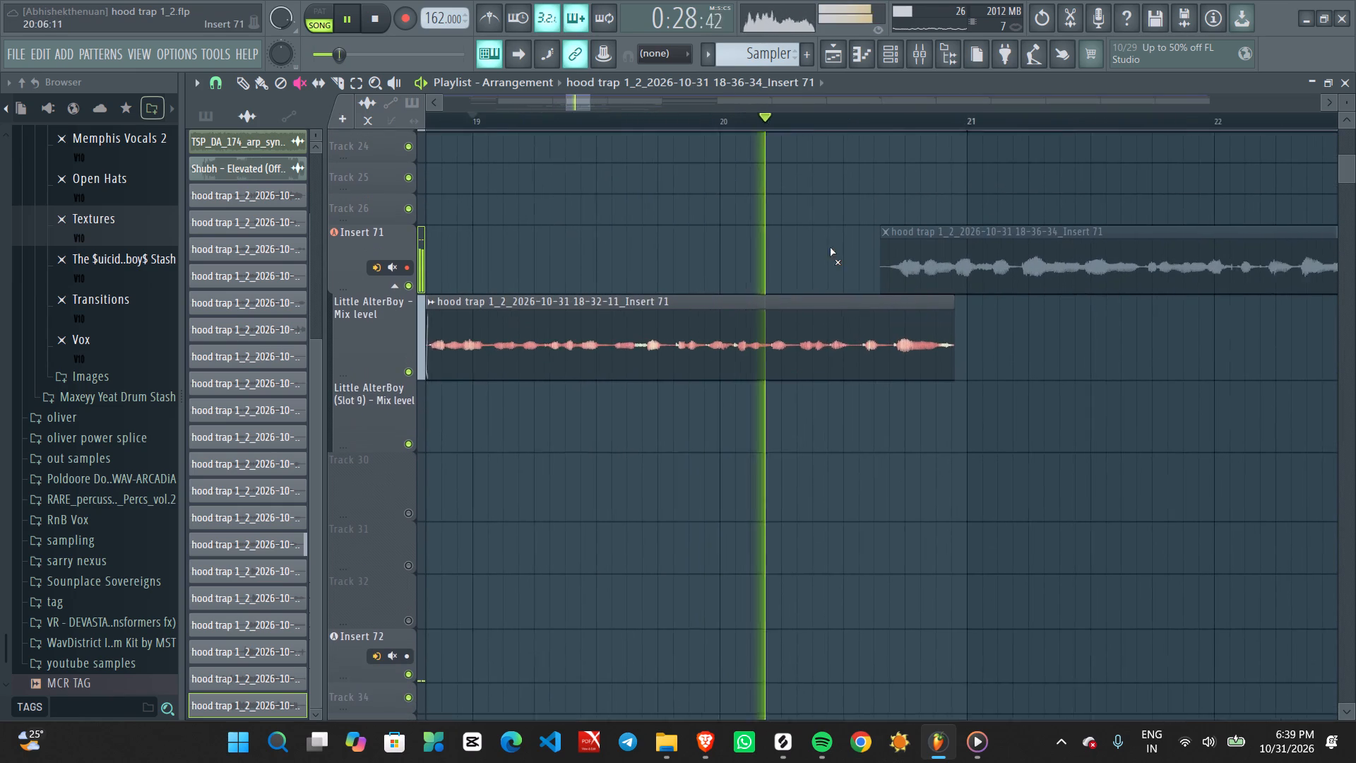
key(space)
ctrl+scroll(957, 288, up, 1)
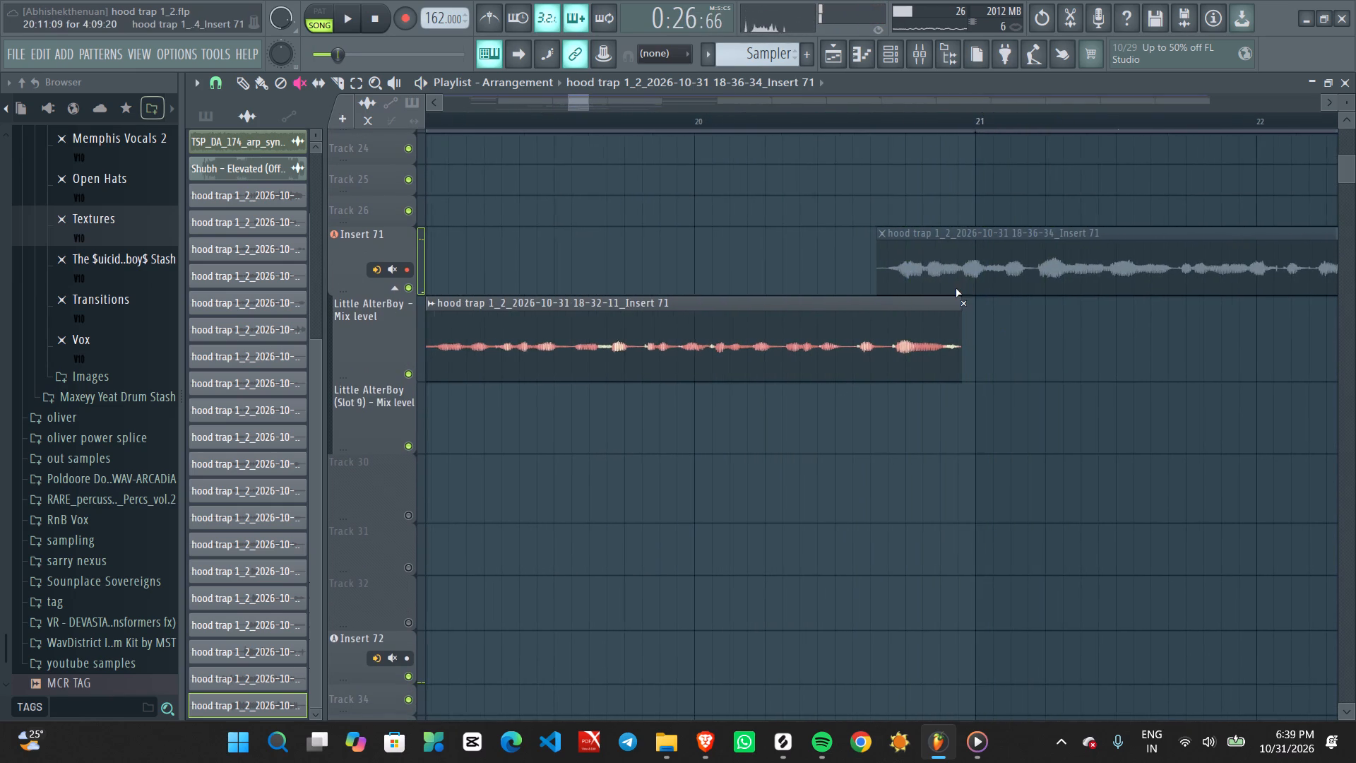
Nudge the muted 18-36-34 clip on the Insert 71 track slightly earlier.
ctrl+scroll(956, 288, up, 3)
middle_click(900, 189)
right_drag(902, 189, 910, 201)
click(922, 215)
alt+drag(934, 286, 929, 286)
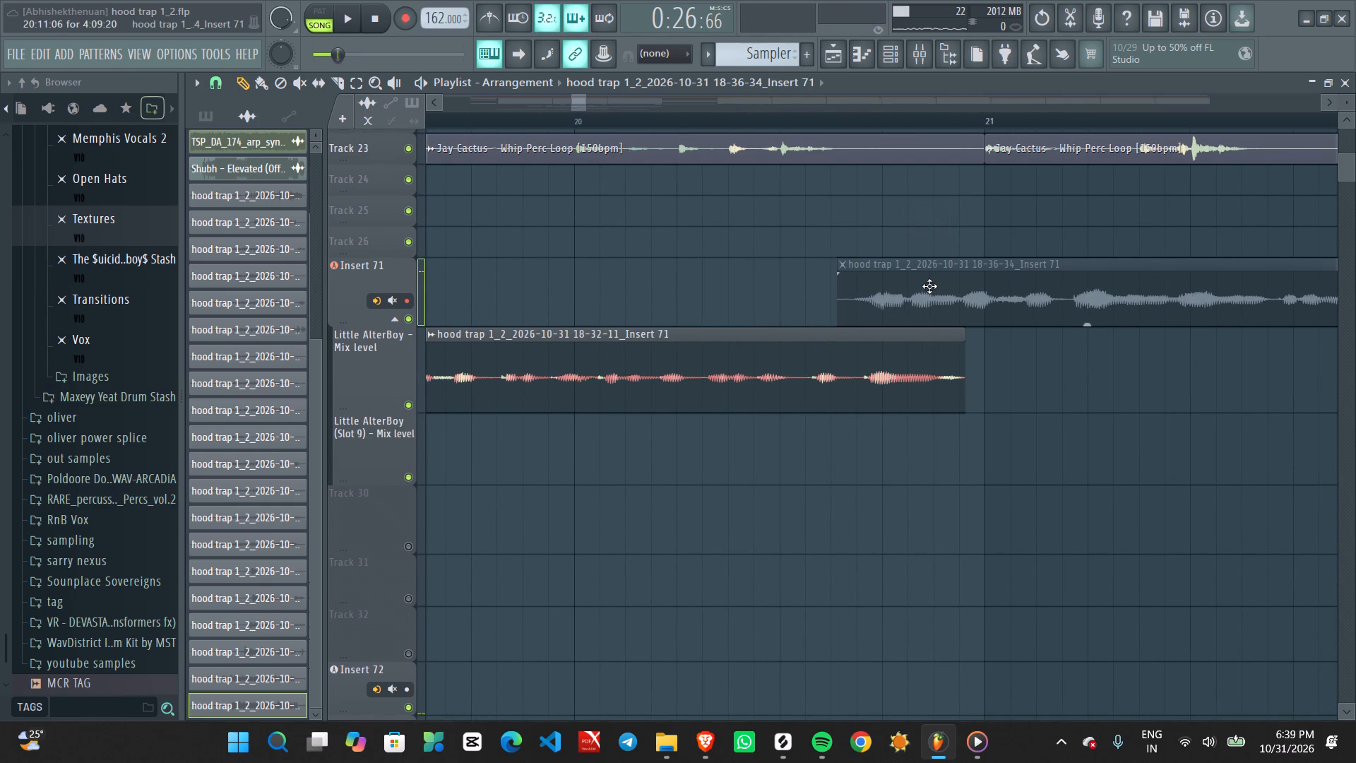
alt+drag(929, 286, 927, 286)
Unmute the 18-36-34 clip on the Insert 71 track and play the section from bar 19 with it.
middle_drag(886, 225, 892, 225)
right_drag(889, 224, 899, 243)
click(930, 341)
click(924, 287)
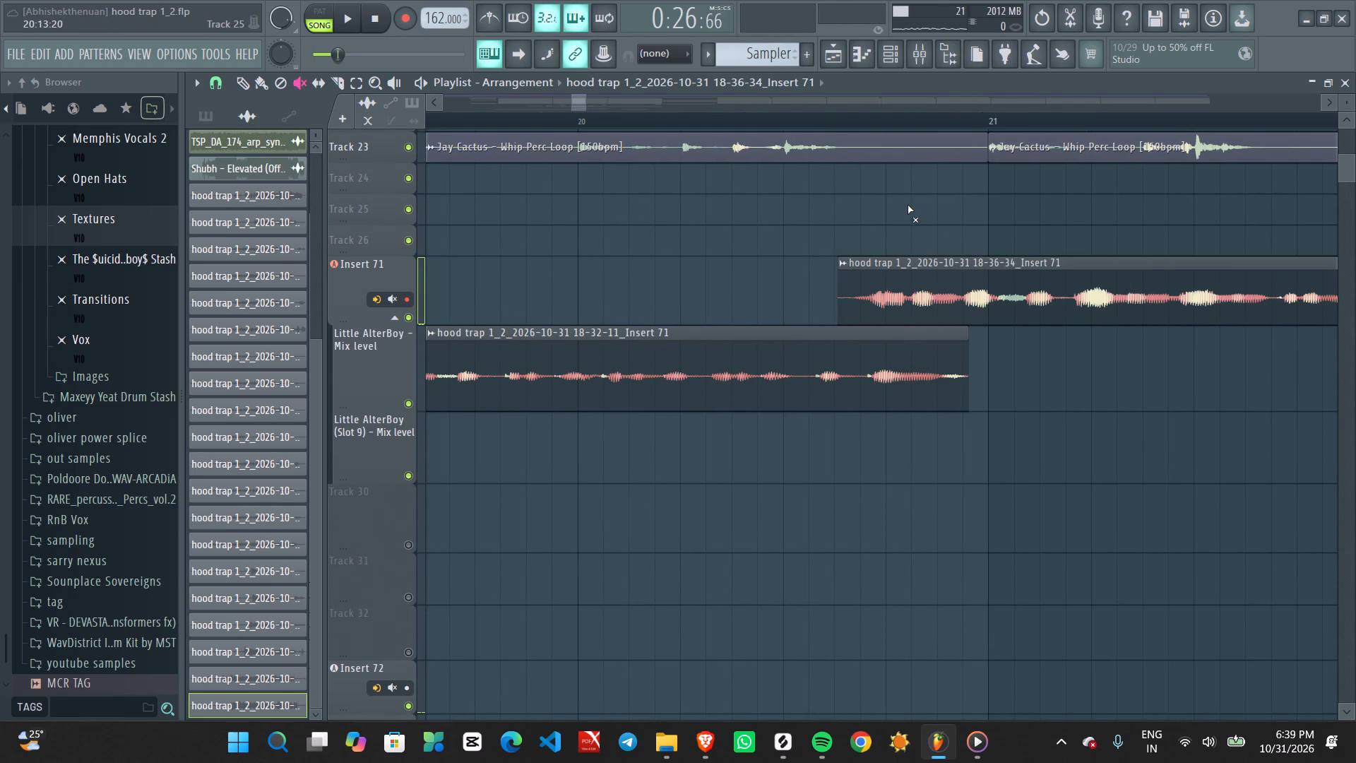
key(space)
ctrl+scroll(924, 240, up, 1)
middle_drag(938, 238, 918, 223)
right_click(920, 223)
click(934, 246)
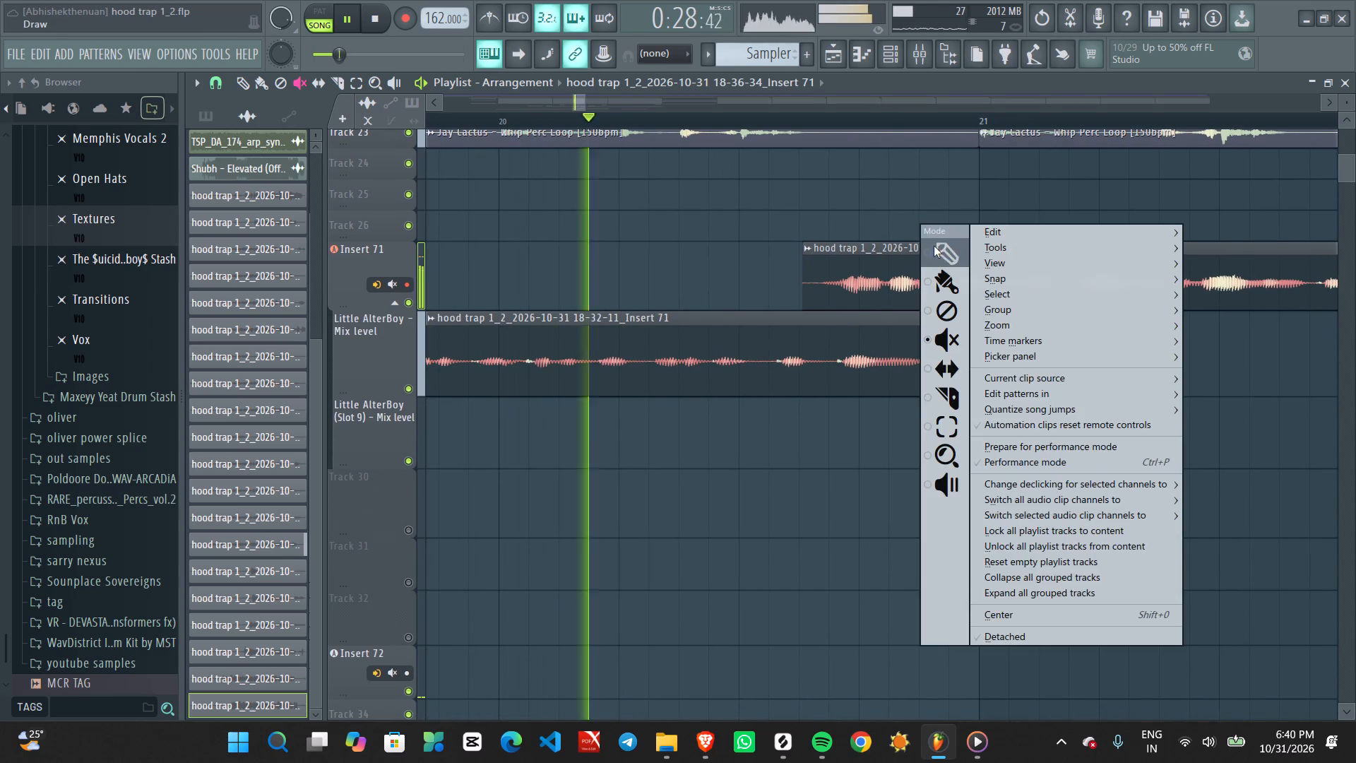
key(space)
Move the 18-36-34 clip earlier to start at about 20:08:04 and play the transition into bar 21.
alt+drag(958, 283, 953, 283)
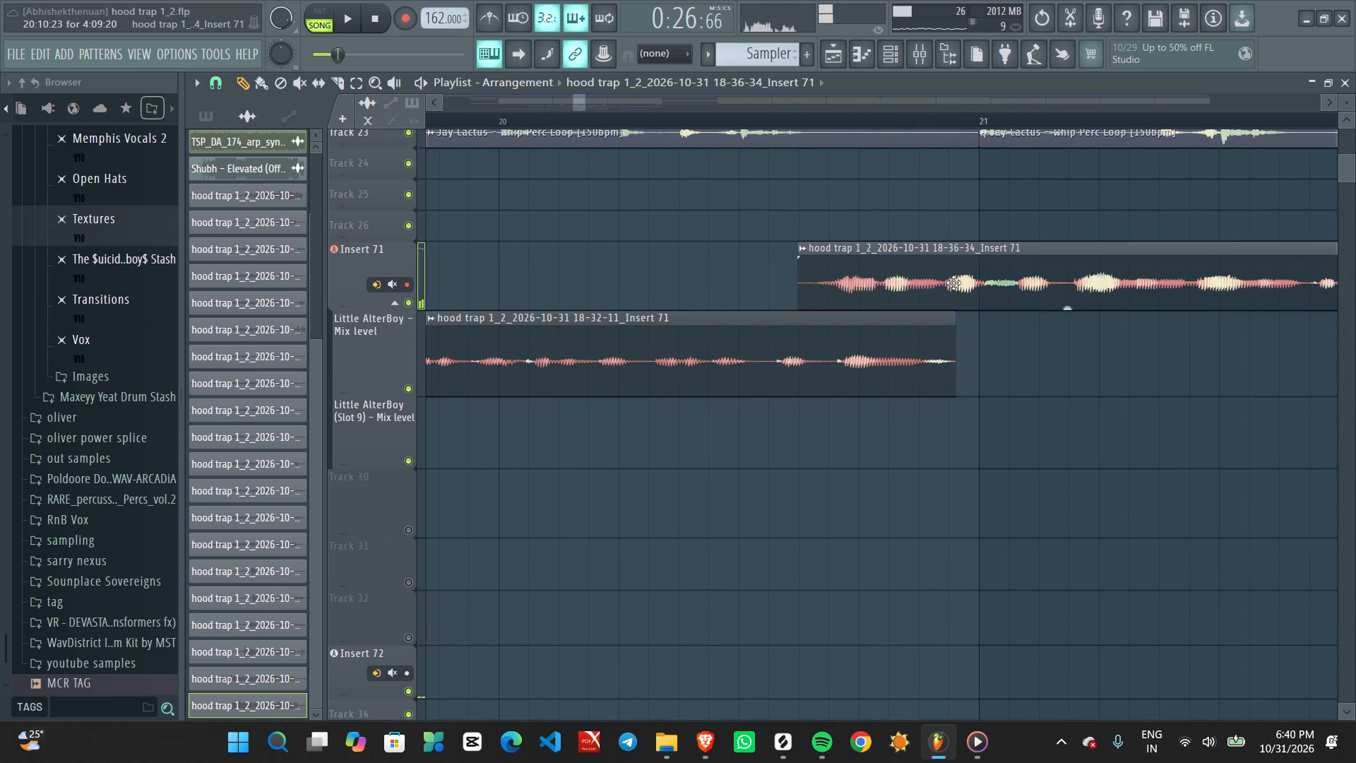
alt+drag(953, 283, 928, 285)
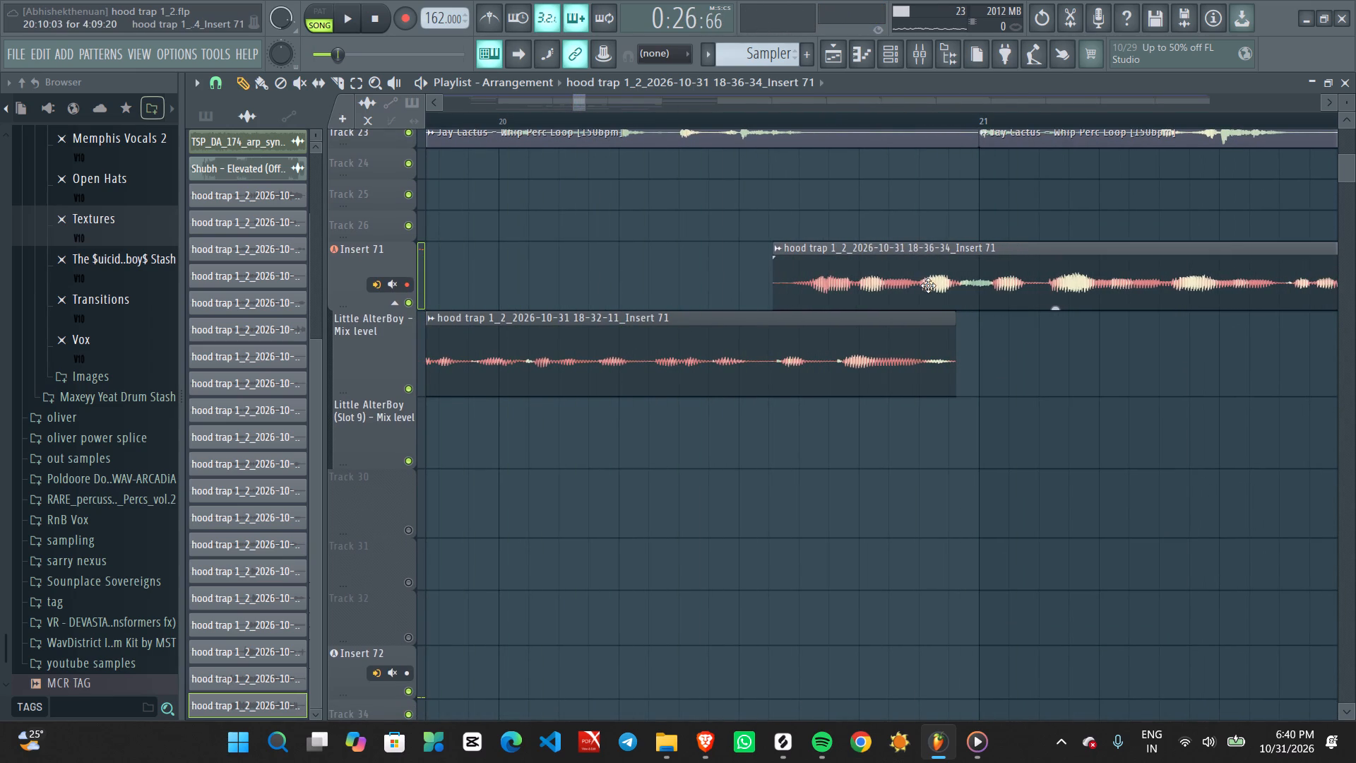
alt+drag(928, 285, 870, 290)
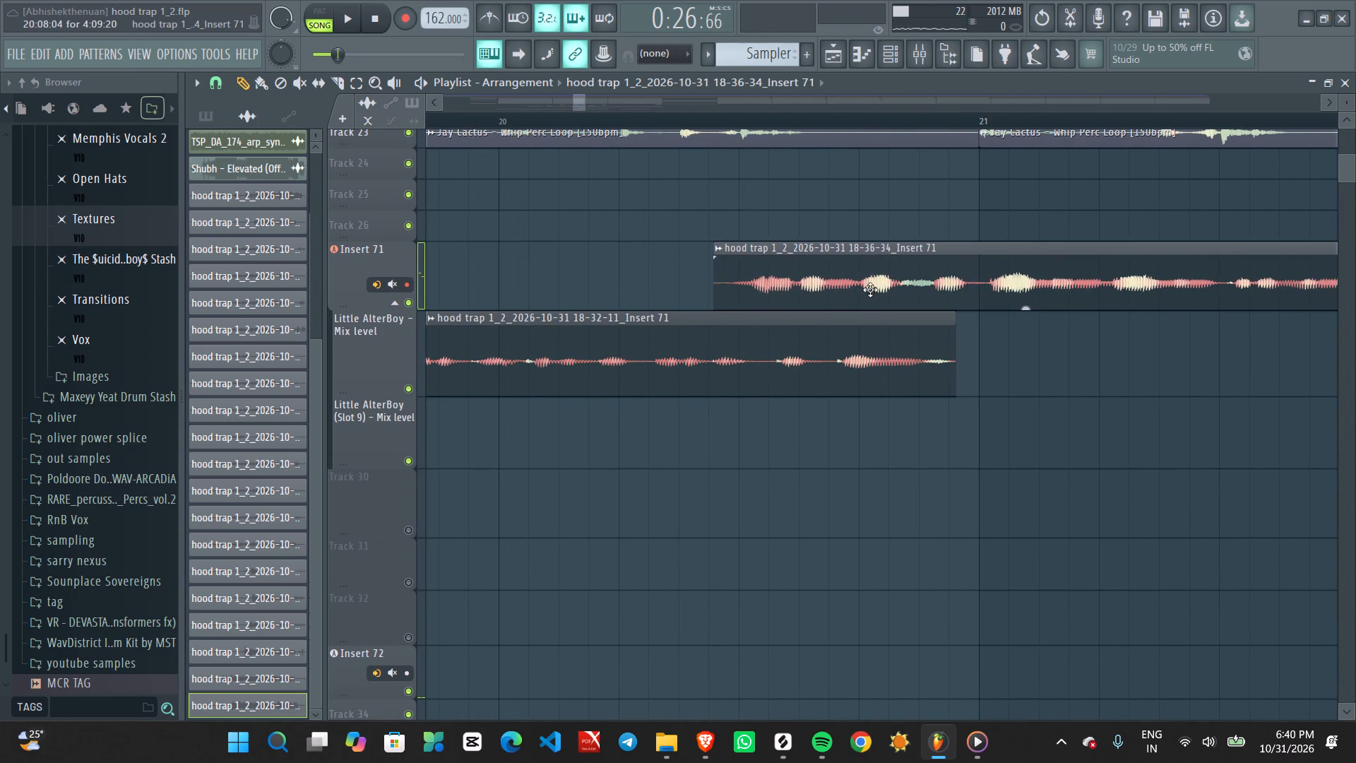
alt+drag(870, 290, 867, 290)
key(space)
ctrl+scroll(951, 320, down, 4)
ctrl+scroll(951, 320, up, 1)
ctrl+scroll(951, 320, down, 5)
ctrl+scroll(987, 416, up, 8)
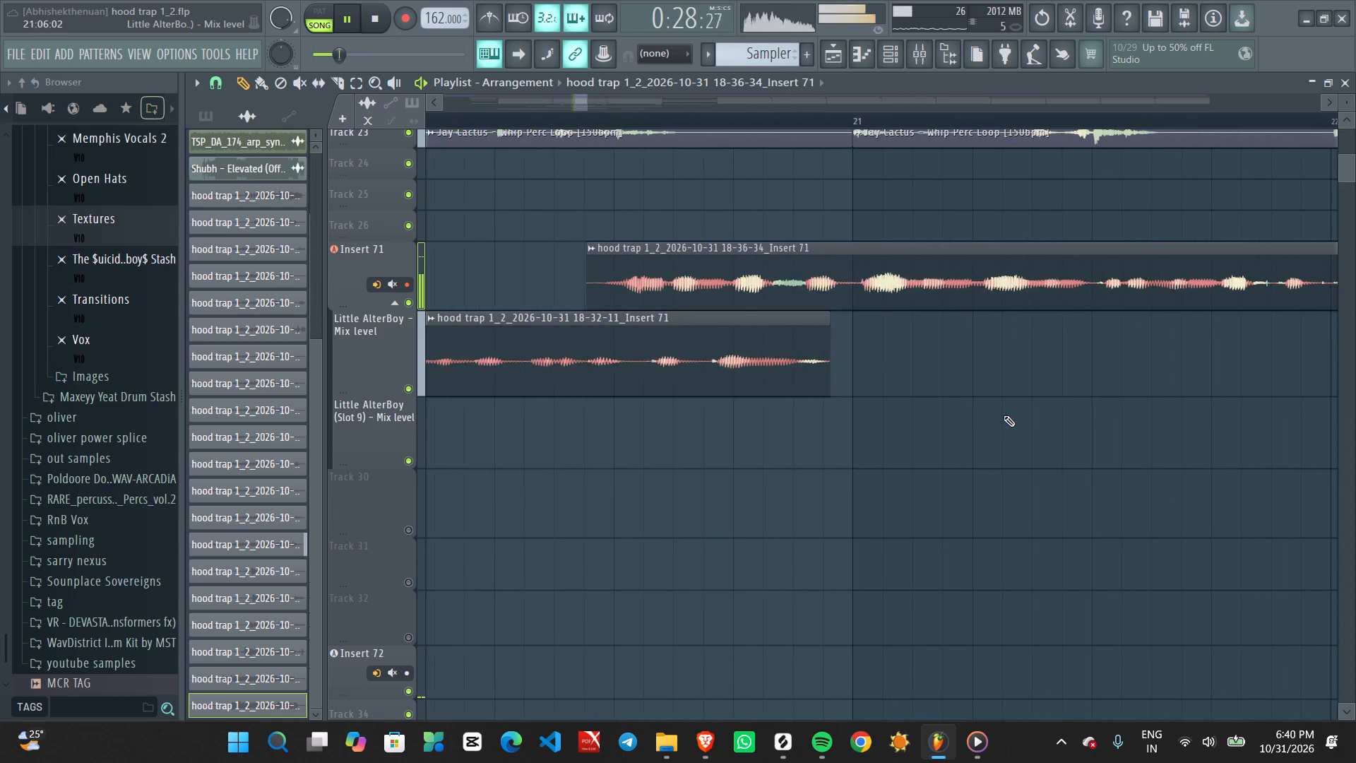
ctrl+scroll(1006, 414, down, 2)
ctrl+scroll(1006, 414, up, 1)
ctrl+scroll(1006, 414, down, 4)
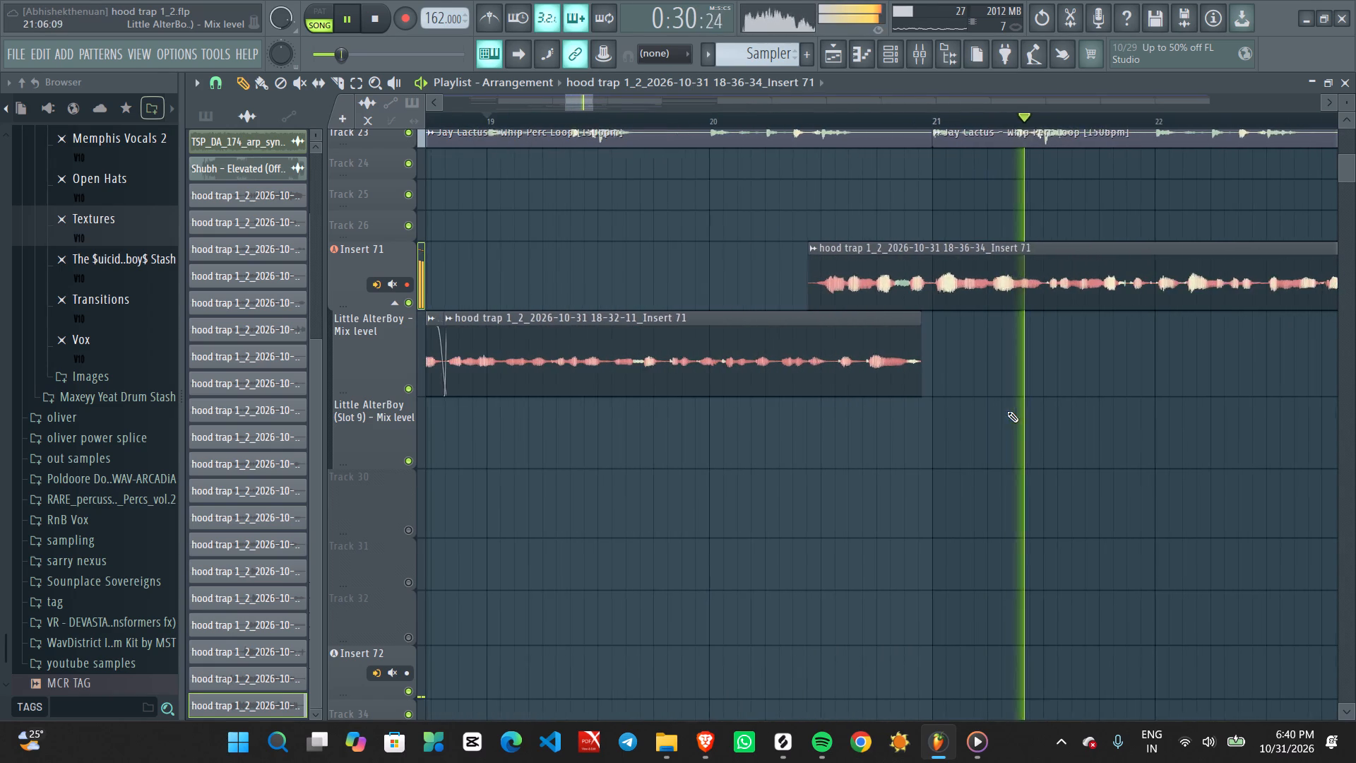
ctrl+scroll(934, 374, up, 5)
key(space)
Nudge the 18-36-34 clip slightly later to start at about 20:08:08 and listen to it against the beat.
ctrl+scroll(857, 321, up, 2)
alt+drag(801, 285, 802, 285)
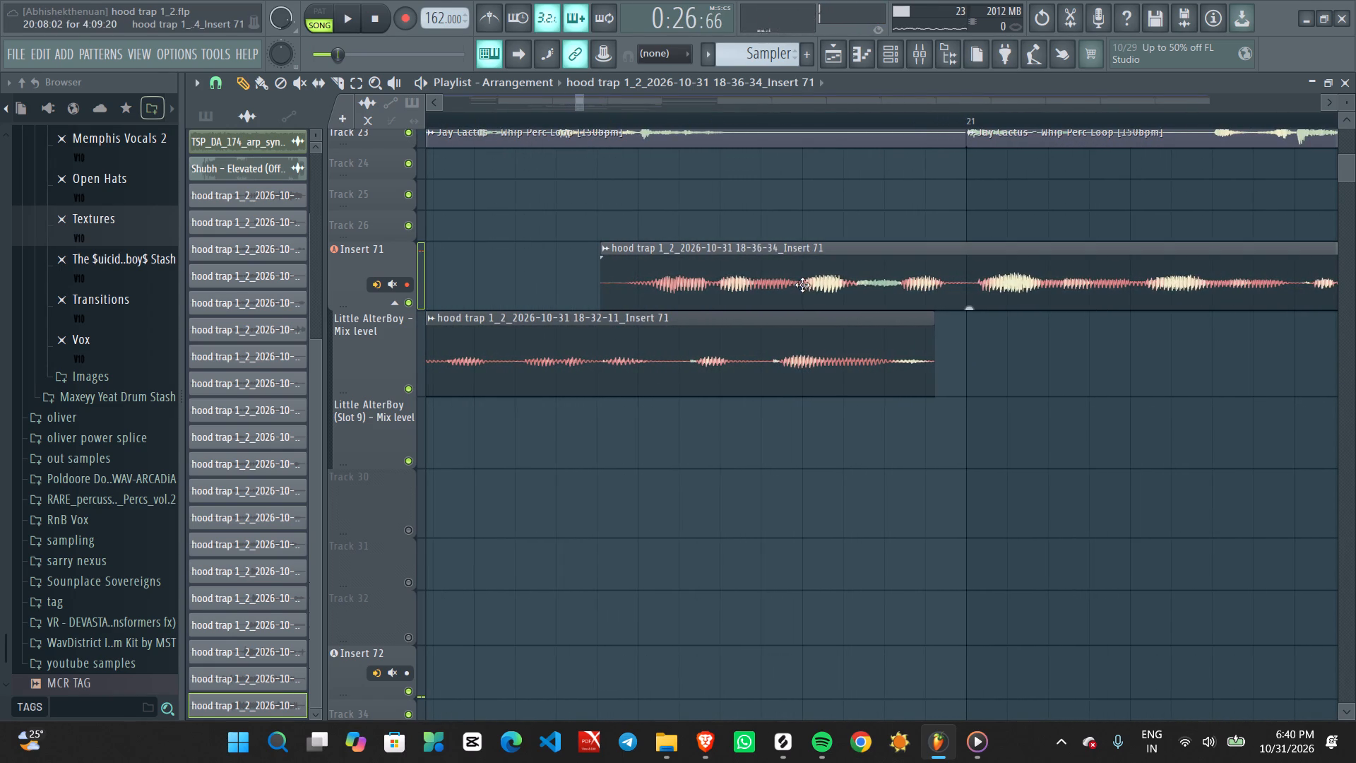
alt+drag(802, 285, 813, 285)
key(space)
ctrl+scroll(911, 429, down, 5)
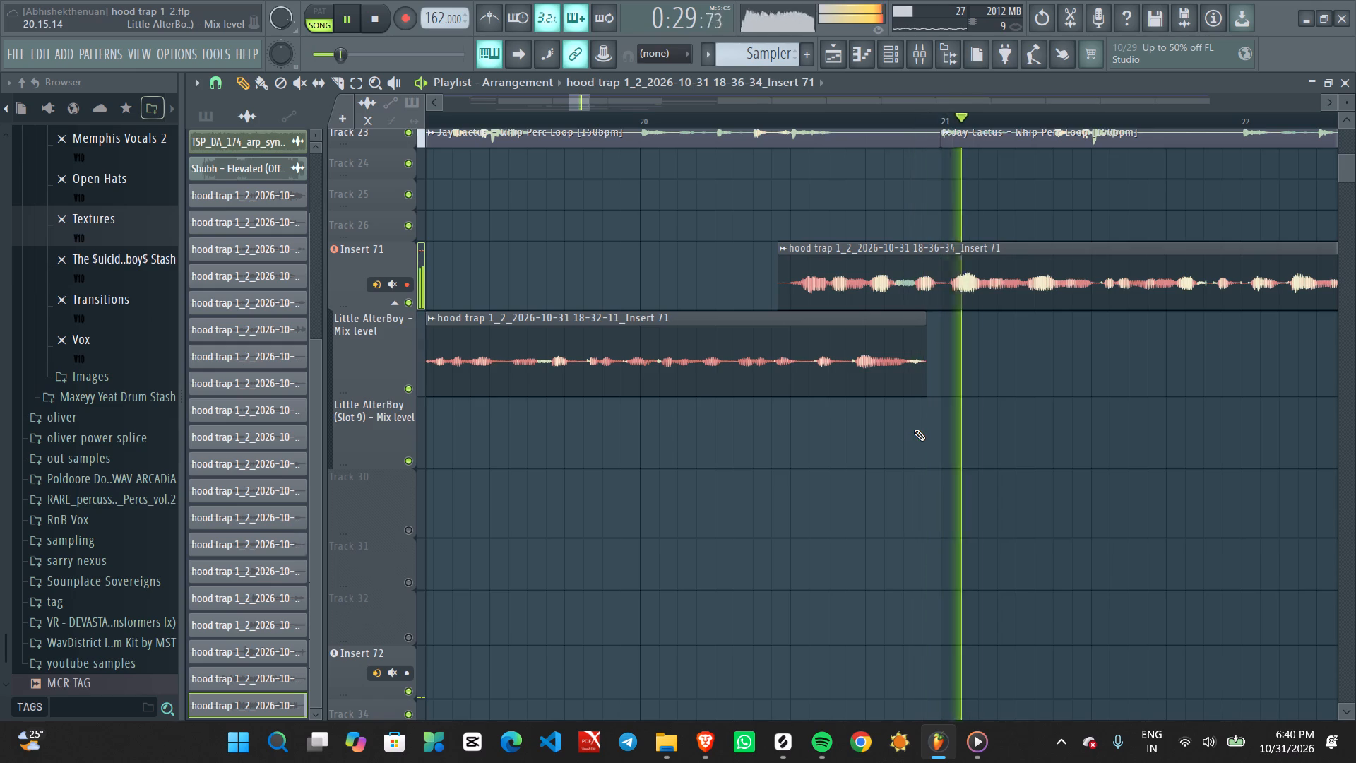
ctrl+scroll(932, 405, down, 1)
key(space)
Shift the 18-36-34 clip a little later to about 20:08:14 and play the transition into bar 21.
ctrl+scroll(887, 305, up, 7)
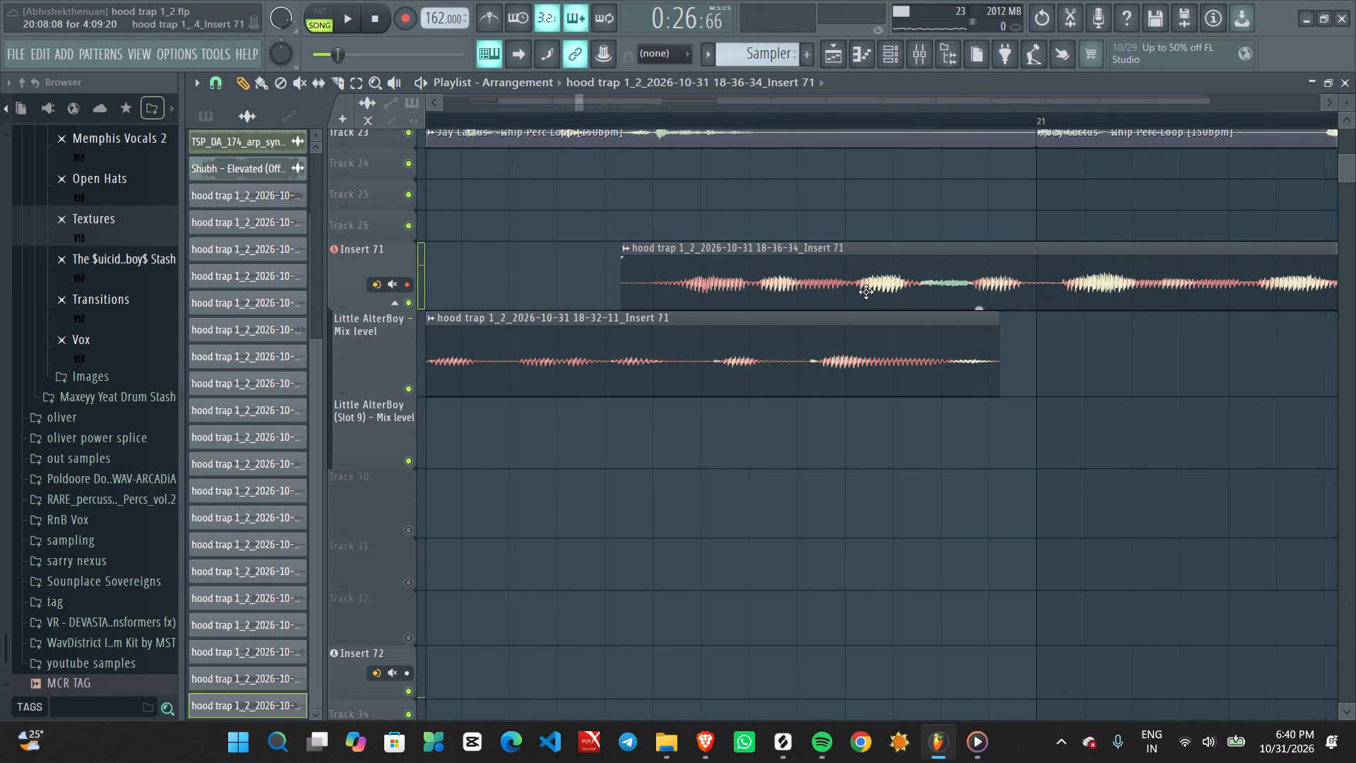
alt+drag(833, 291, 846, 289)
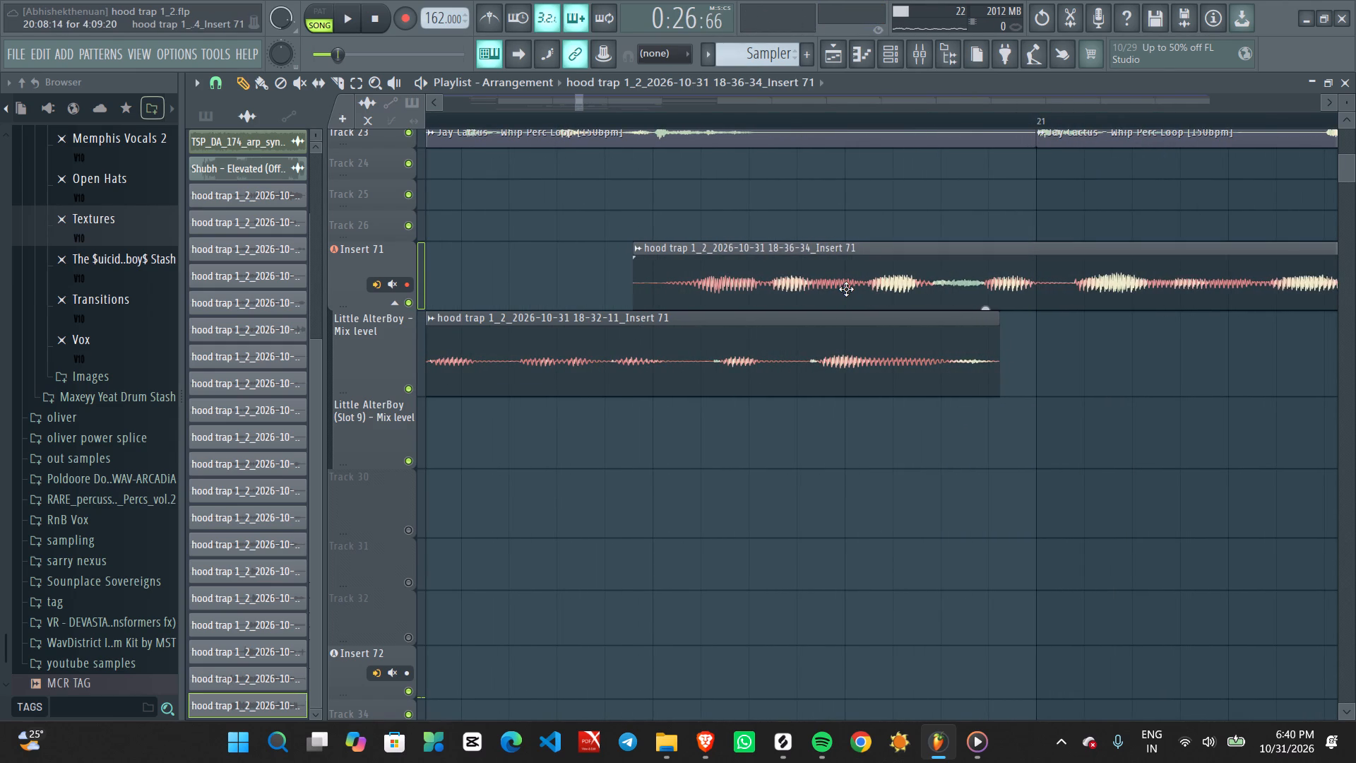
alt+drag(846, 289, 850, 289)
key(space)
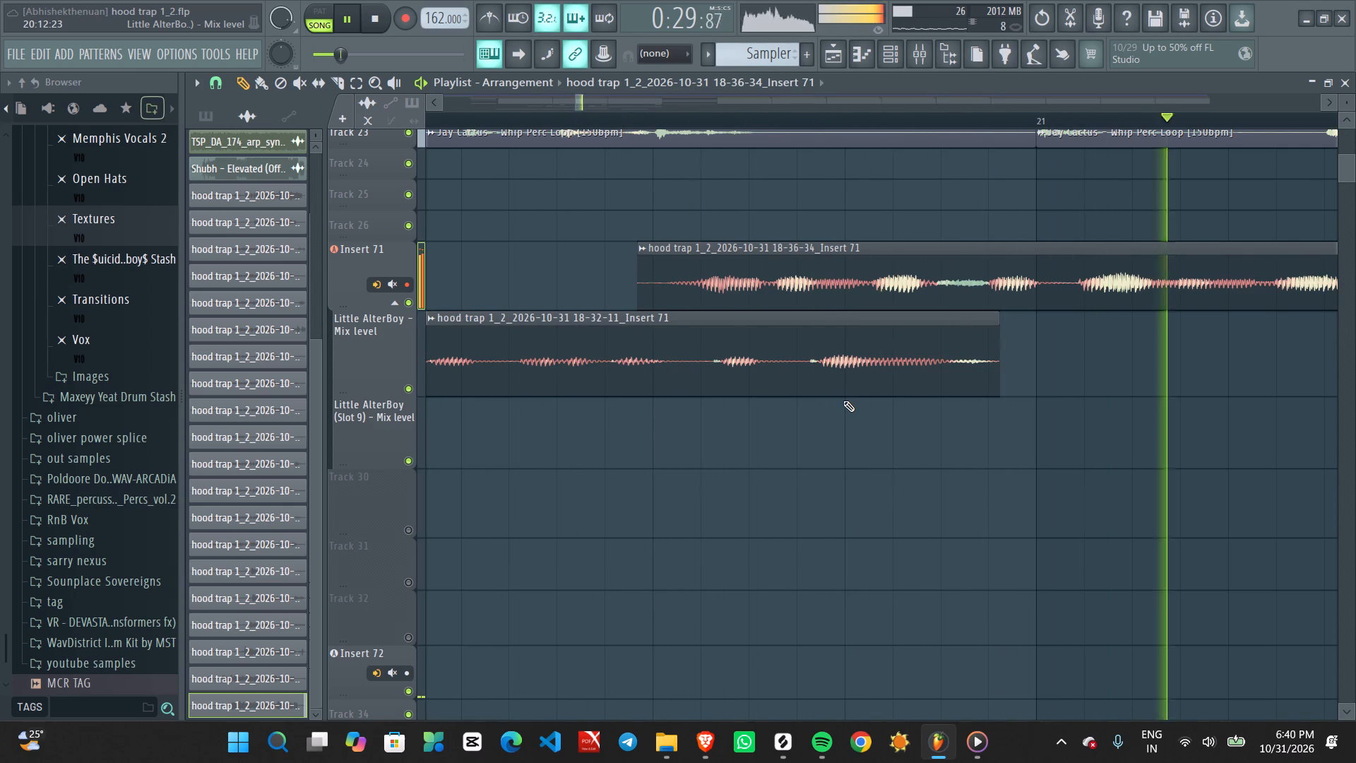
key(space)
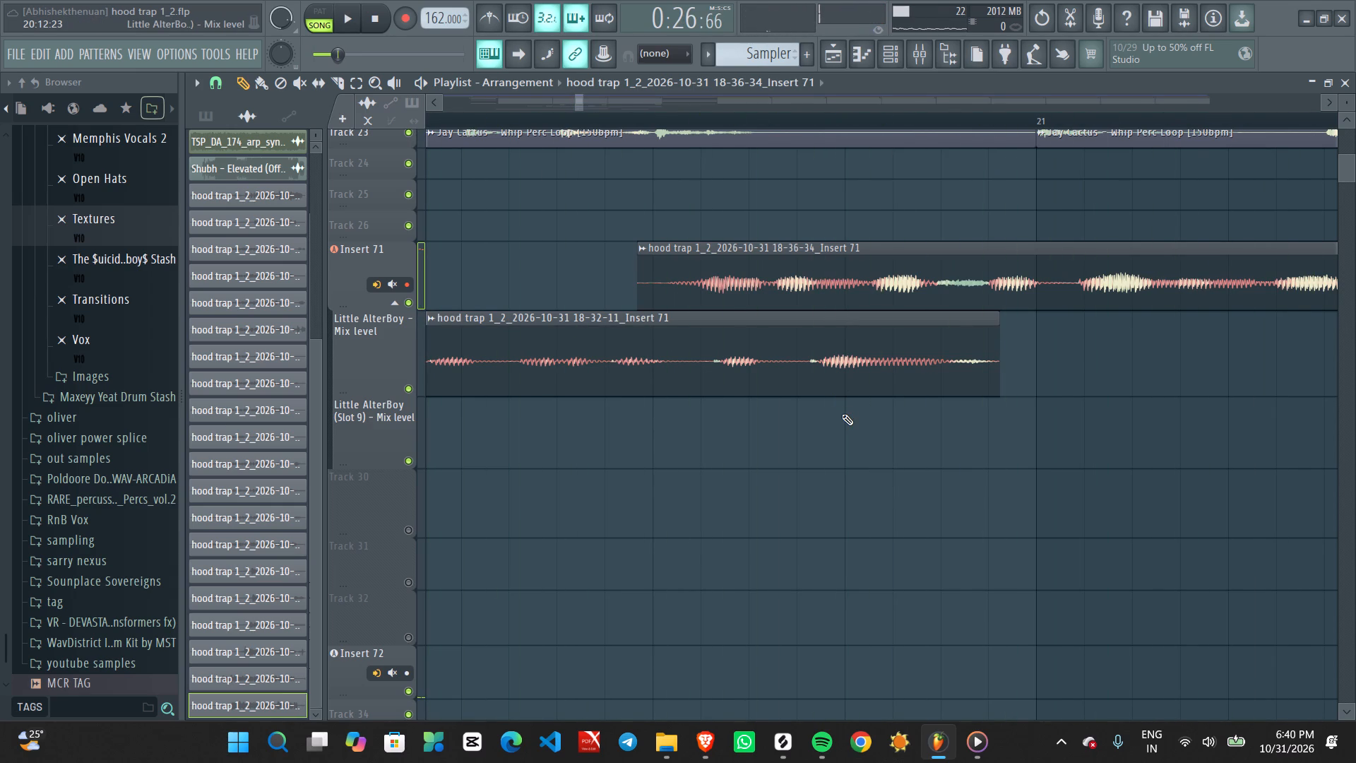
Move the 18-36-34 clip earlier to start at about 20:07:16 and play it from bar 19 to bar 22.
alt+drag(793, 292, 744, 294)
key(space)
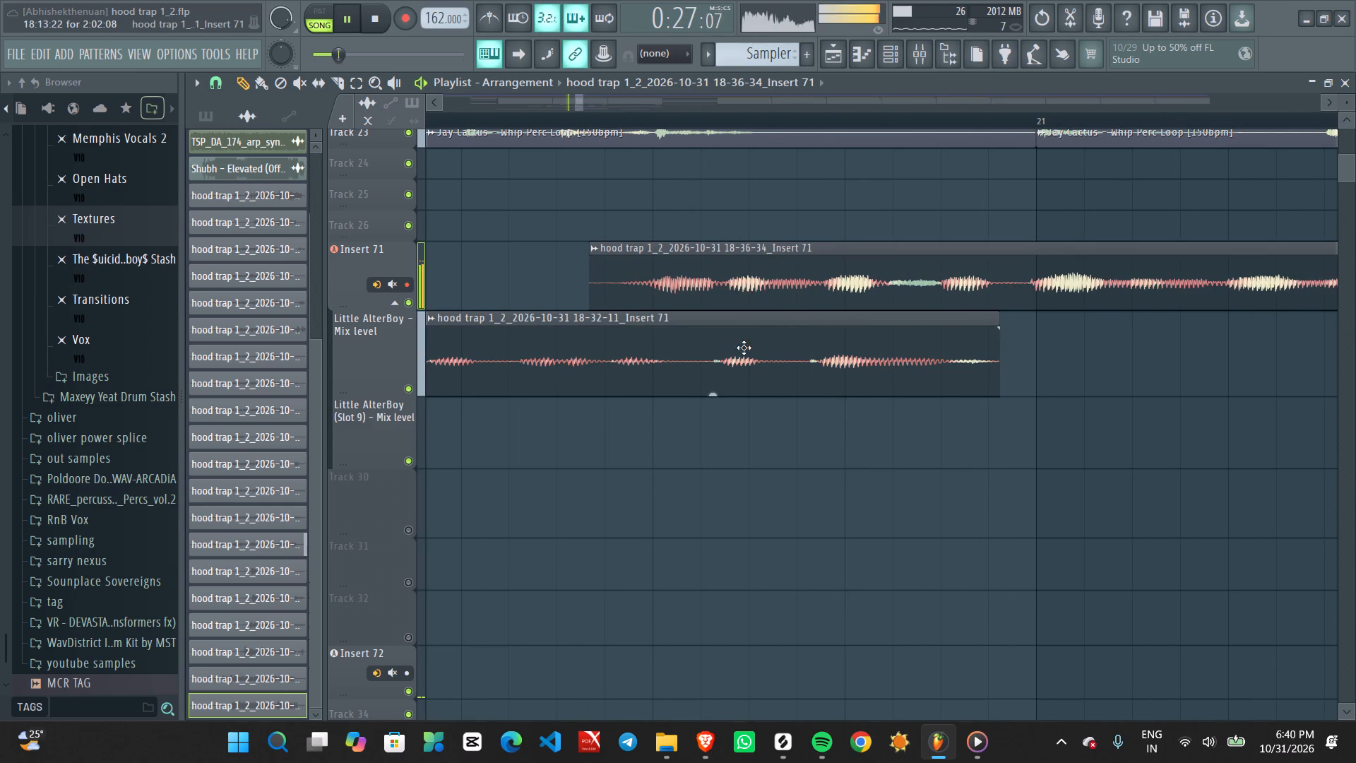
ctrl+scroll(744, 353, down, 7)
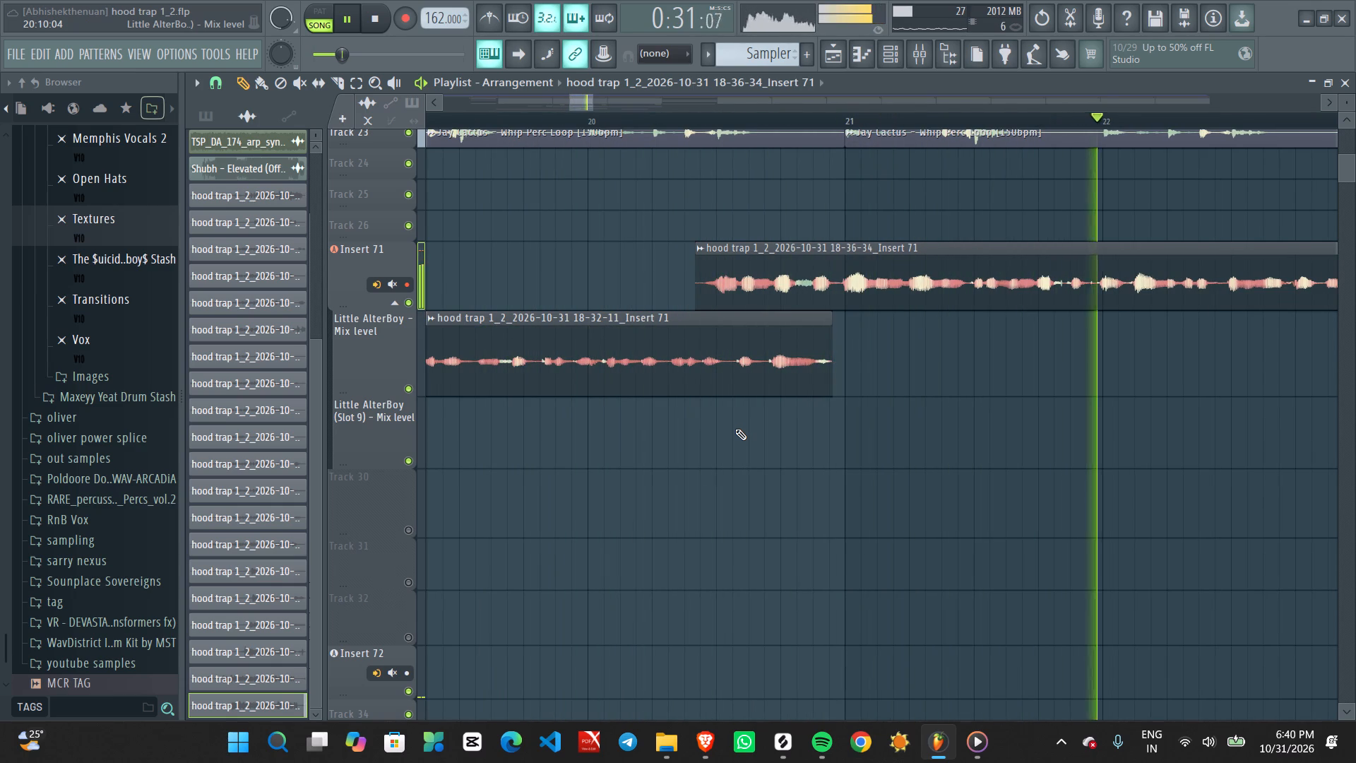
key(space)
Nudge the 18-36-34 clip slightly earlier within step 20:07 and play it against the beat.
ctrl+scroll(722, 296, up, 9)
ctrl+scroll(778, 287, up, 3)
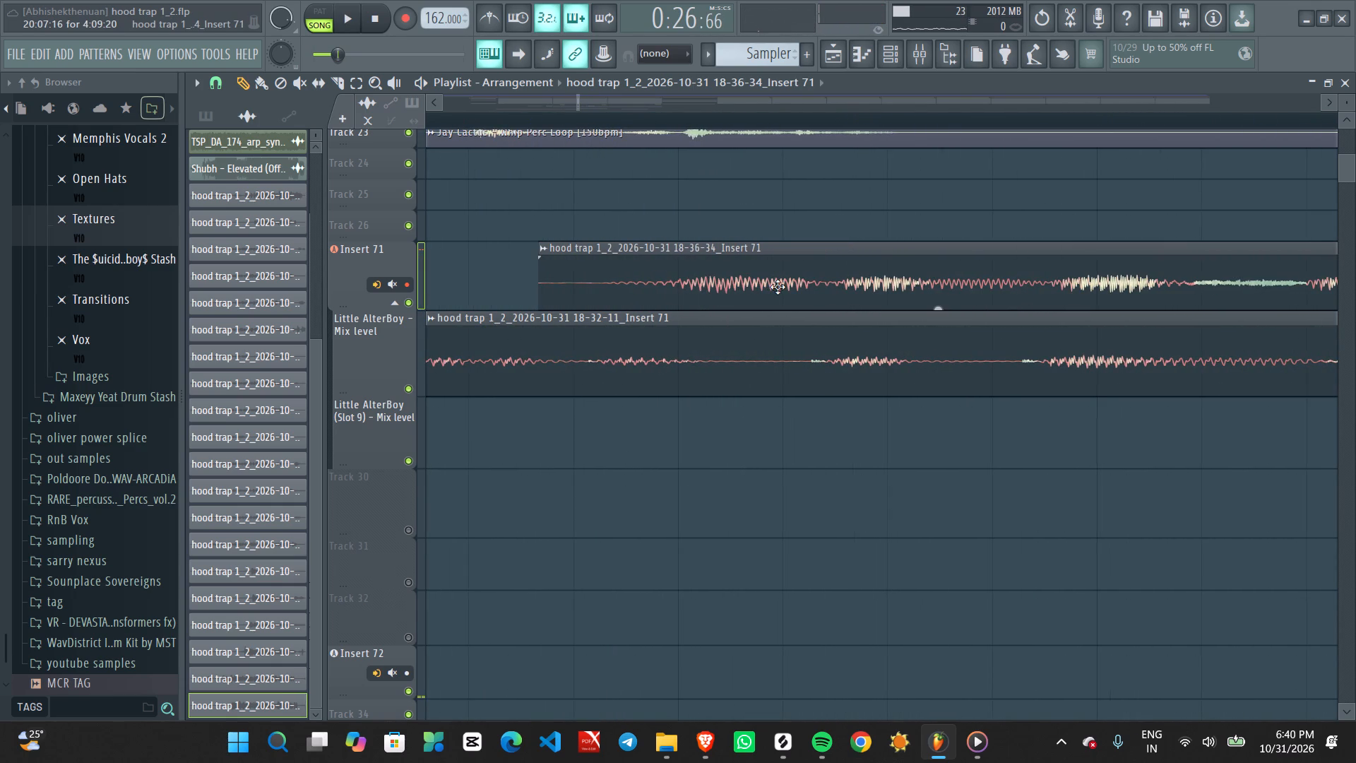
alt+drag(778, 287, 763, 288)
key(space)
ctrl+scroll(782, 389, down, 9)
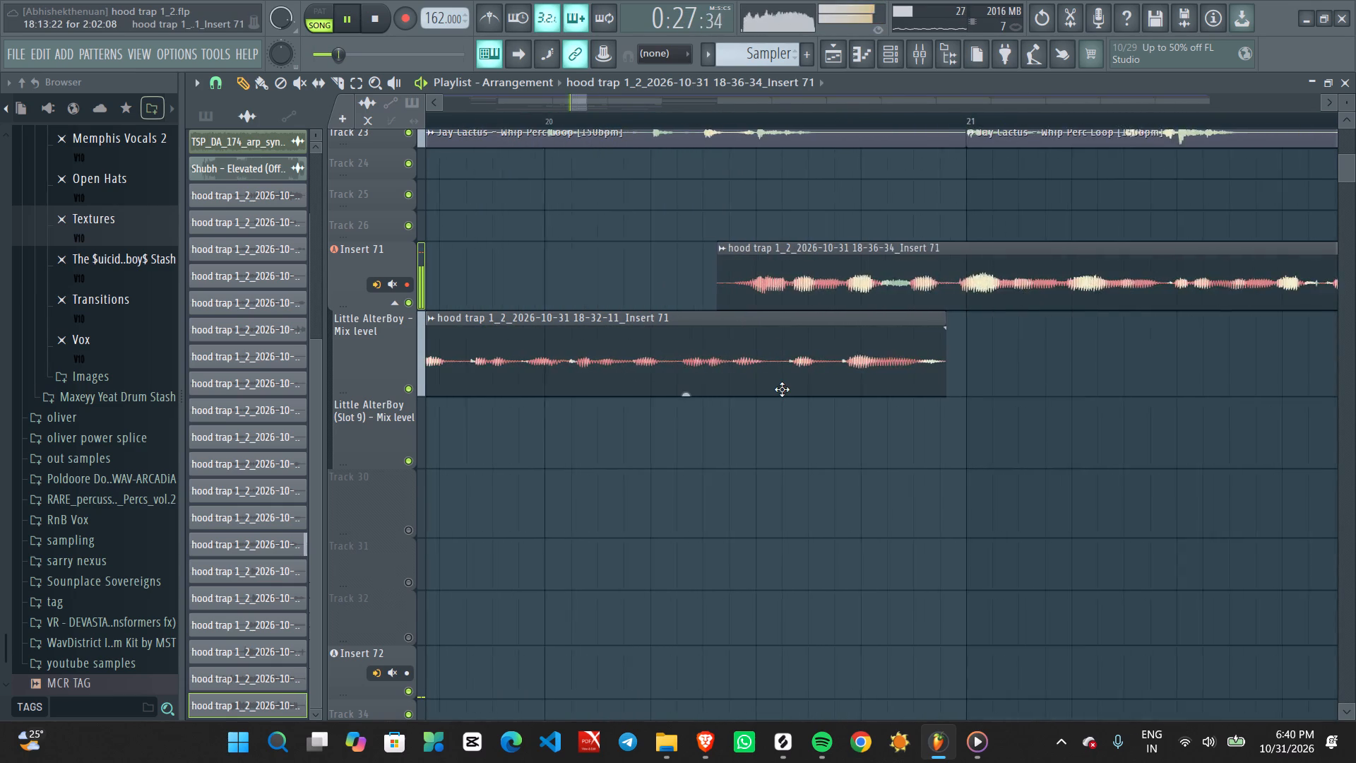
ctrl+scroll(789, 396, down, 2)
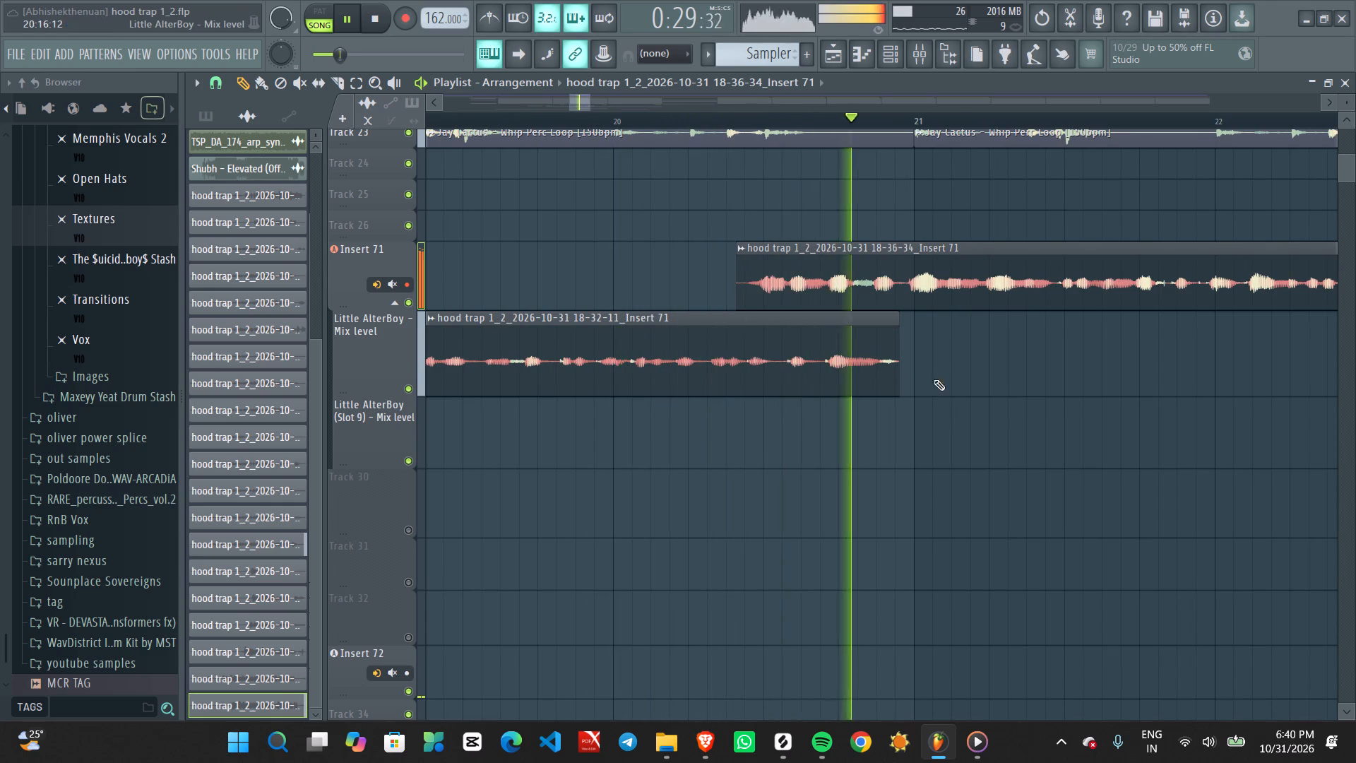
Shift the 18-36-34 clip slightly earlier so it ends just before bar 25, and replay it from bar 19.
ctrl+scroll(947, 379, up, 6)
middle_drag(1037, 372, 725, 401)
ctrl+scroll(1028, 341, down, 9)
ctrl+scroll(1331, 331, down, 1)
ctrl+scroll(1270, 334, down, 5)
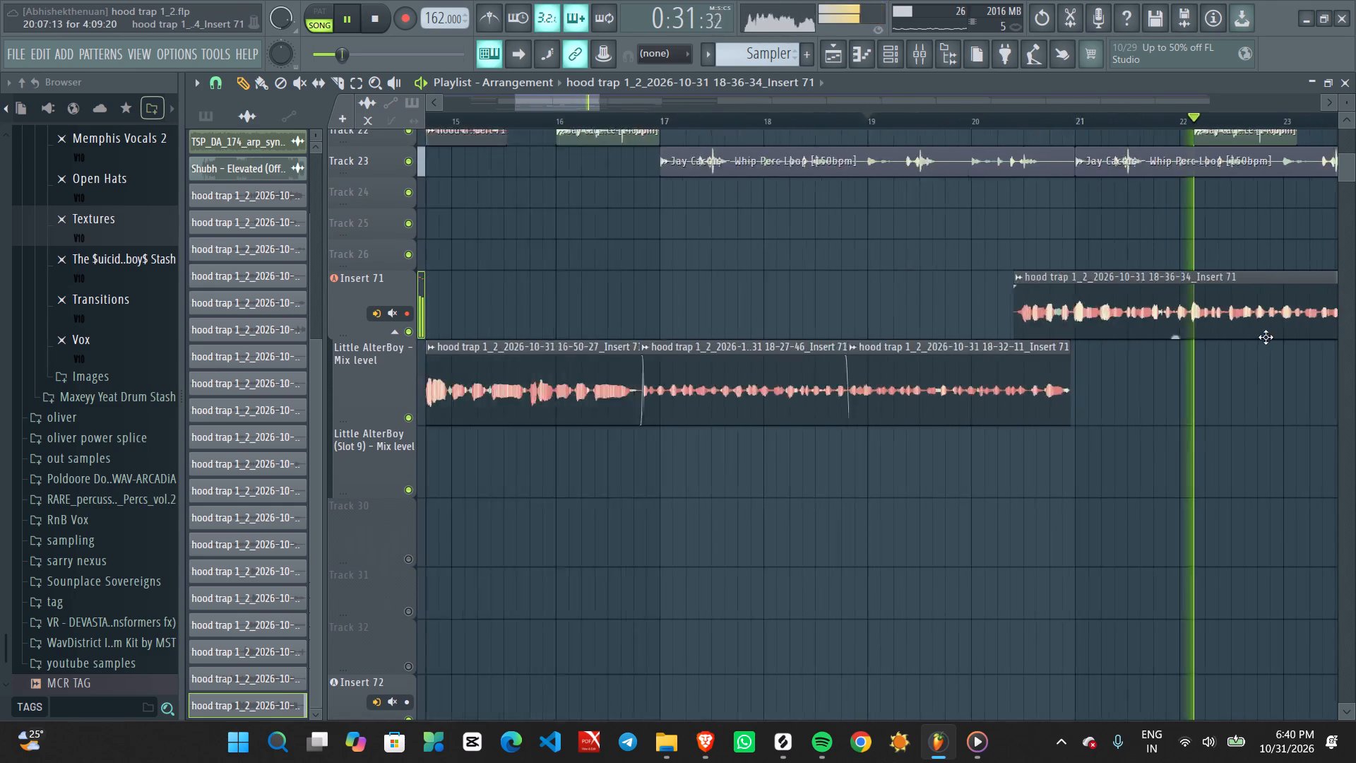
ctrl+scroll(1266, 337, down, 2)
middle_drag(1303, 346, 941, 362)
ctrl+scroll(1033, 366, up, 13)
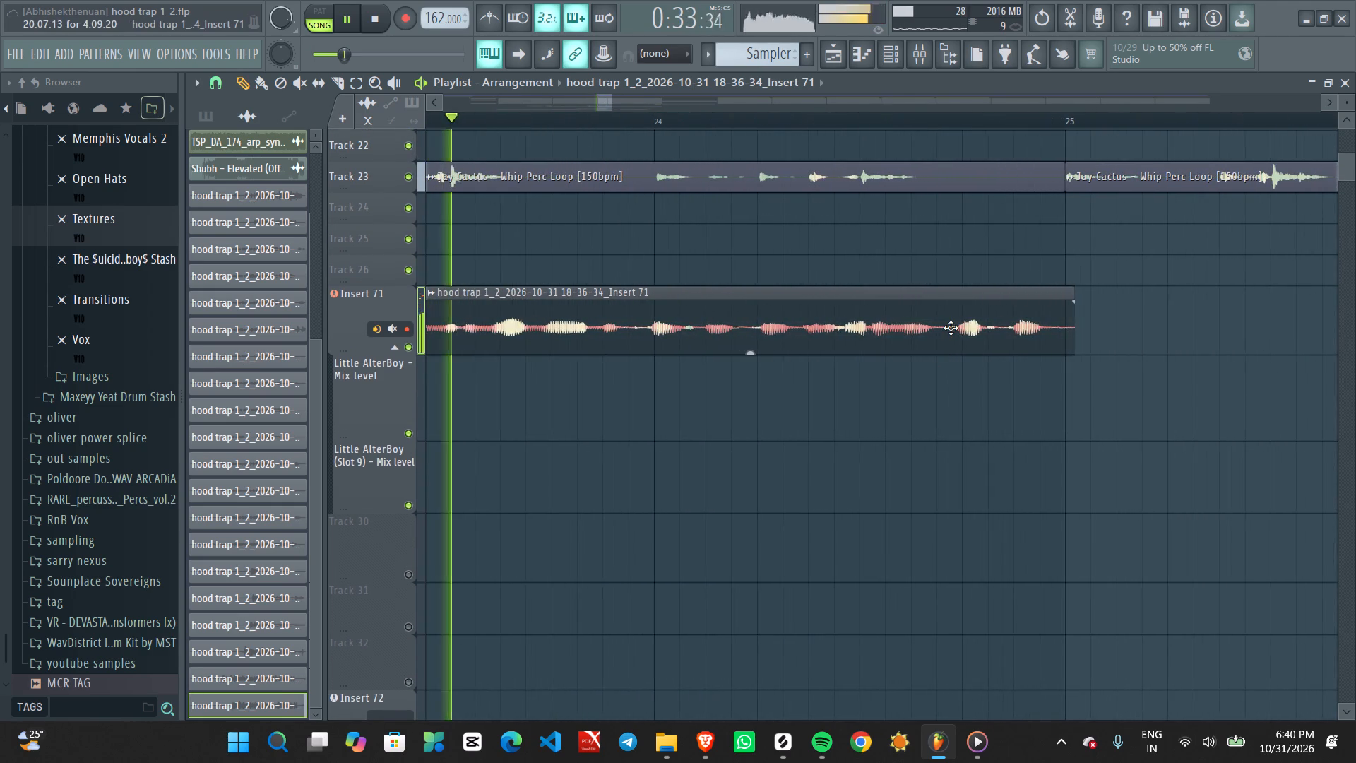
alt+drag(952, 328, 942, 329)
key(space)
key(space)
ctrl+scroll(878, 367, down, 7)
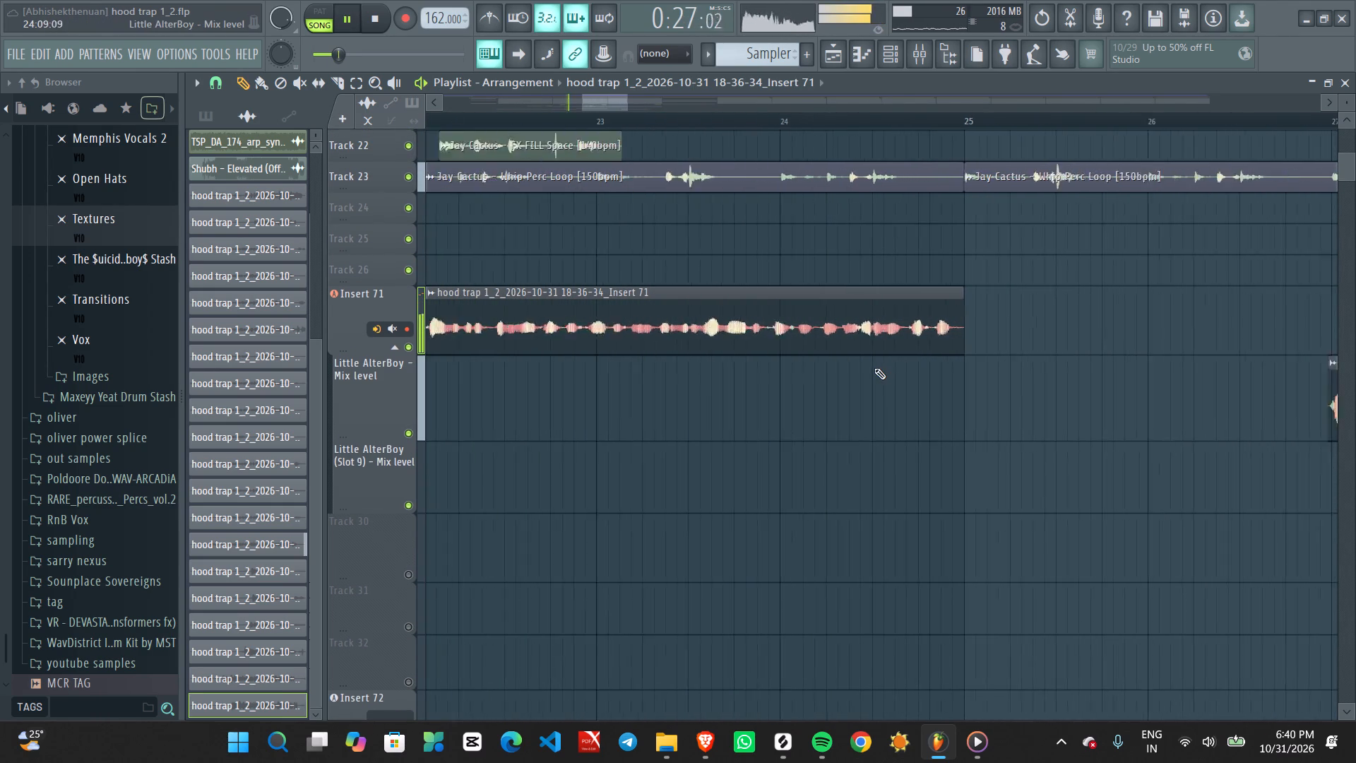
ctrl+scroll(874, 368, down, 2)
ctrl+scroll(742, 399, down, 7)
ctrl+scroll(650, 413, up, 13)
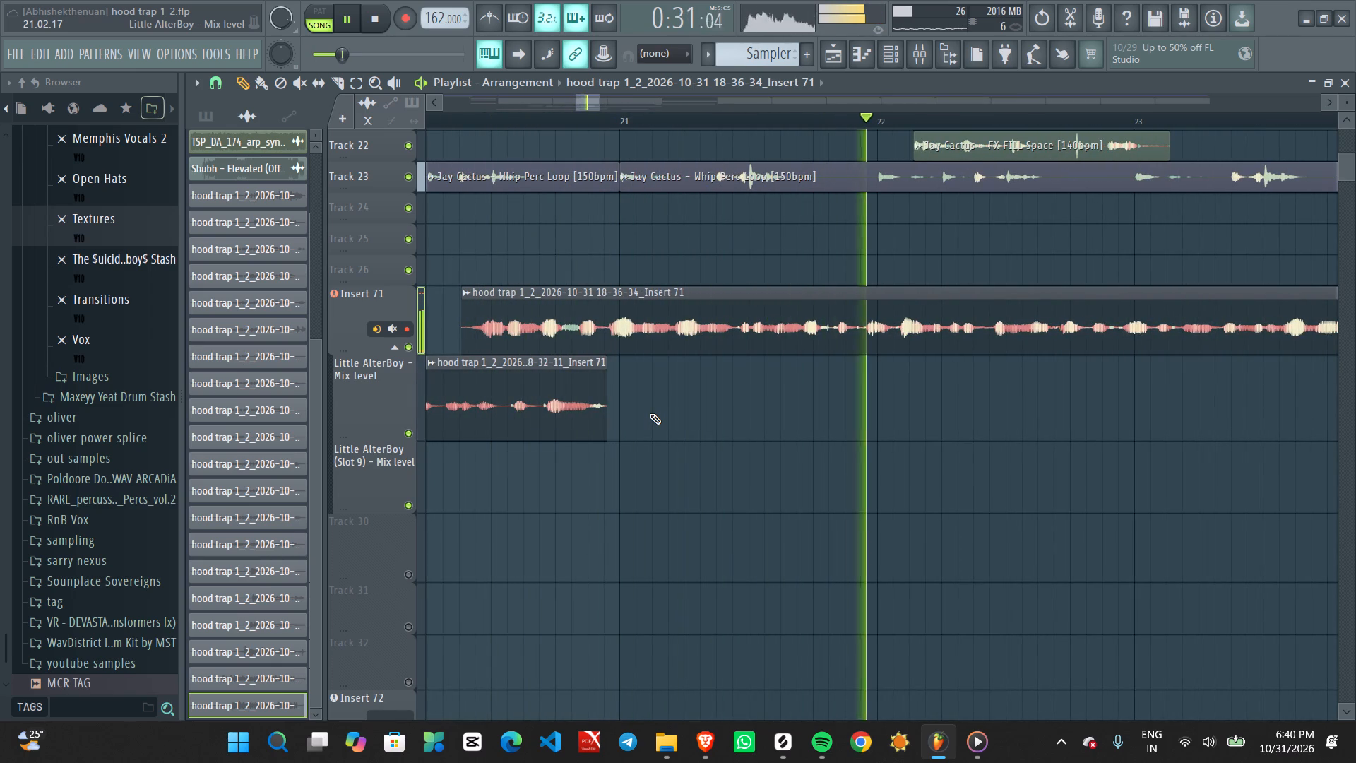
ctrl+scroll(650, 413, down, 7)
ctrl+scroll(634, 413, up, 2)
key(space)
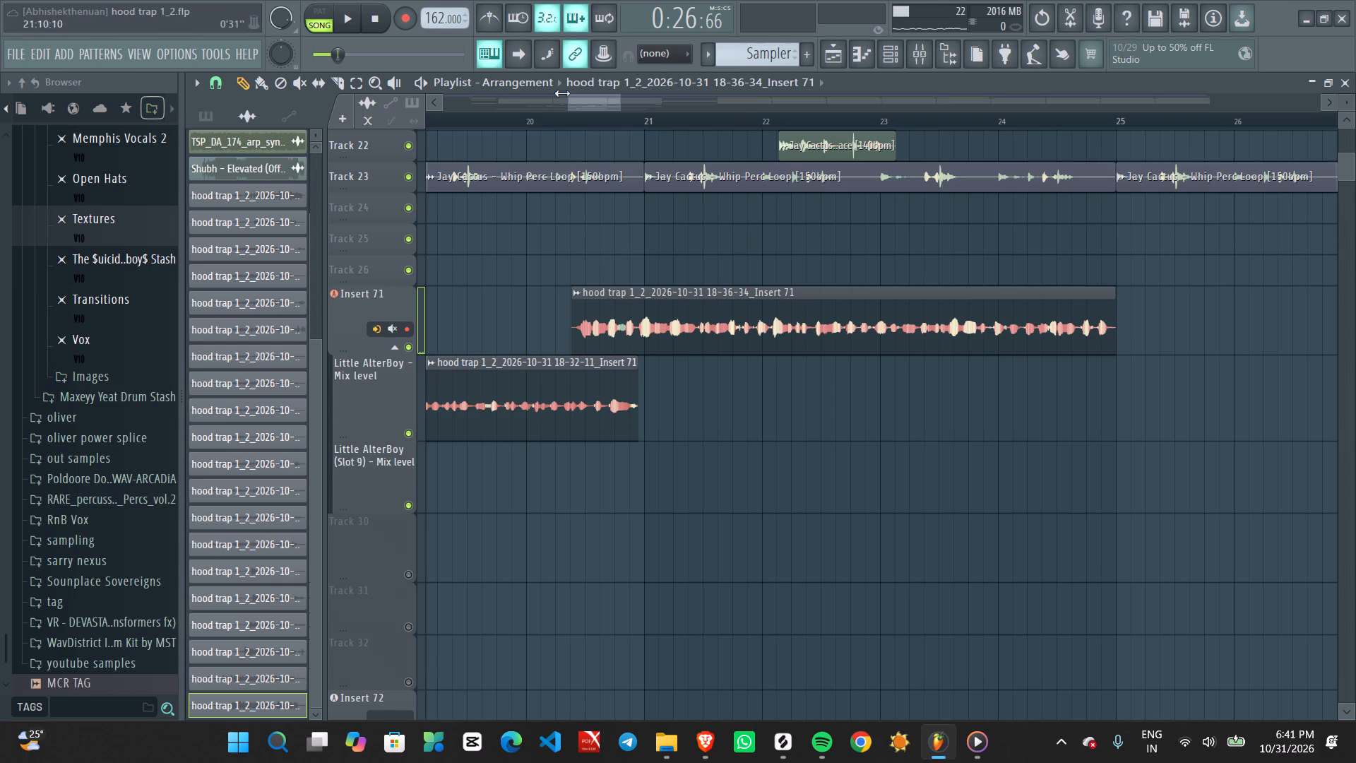
Move the 18-36-34 clip later, fine-tuning its start to about 20:08:17 while playing it against the beat.
drag(616, 110, 600, 104)
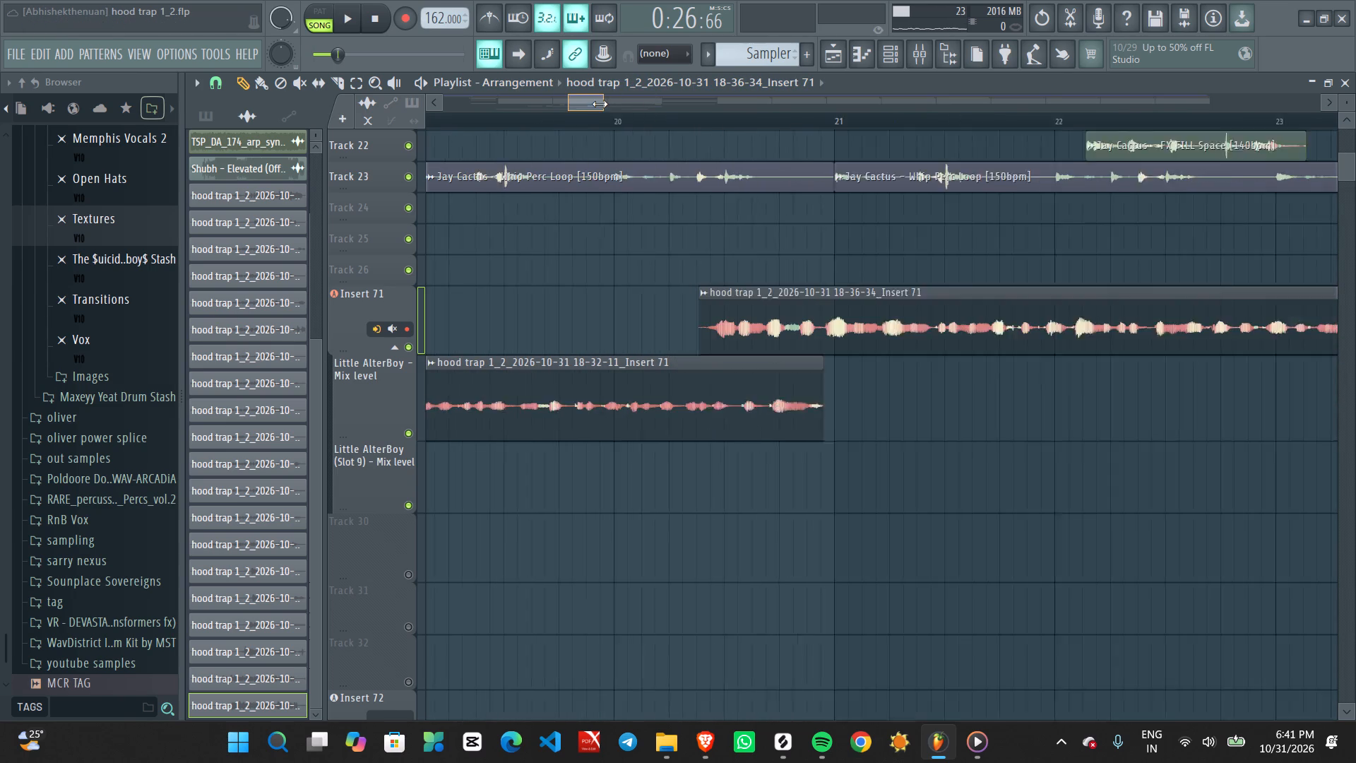
drag(600, 104, 601, 103)
ctrl+scroll(636, 242, up, 8)
scroll(636, 242, down, 1)
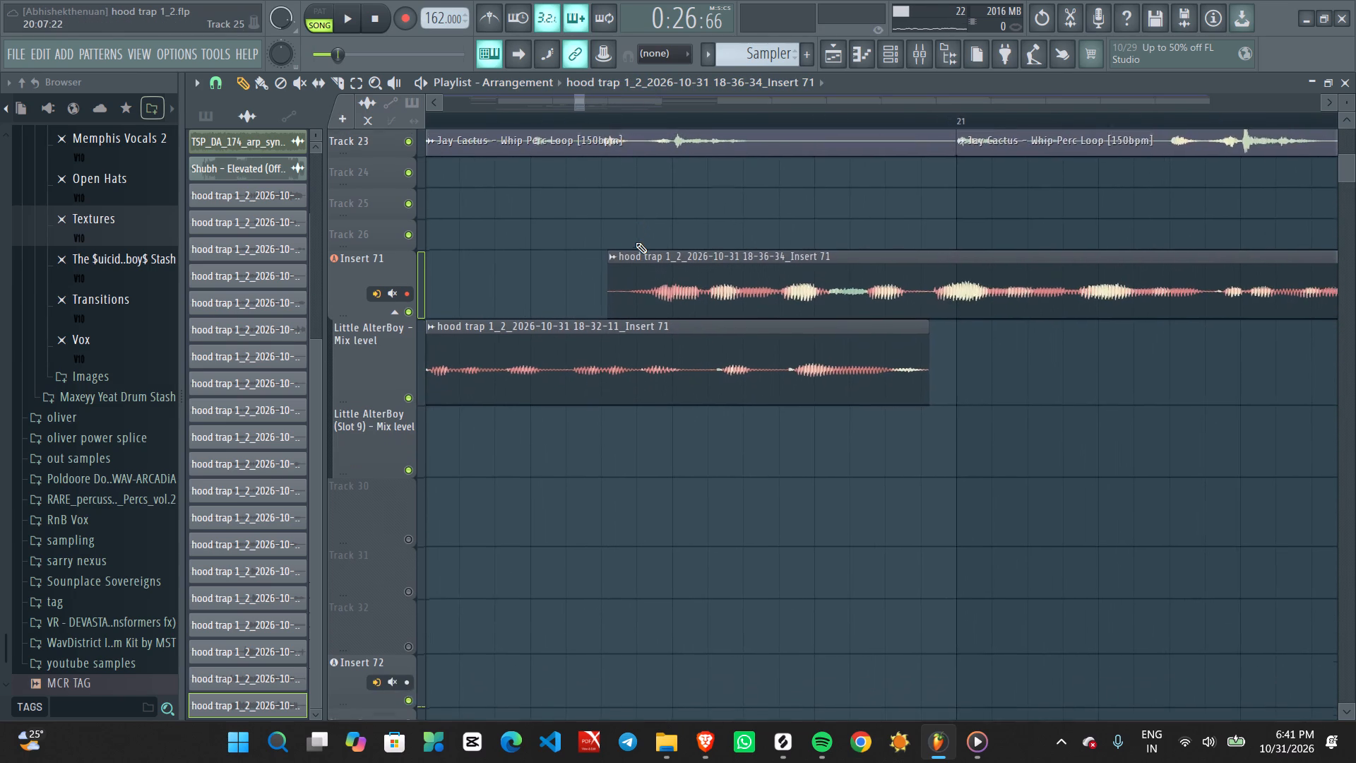
scroll(661, 292, up, 6)
alt+drag(703, 307, 845, 307)
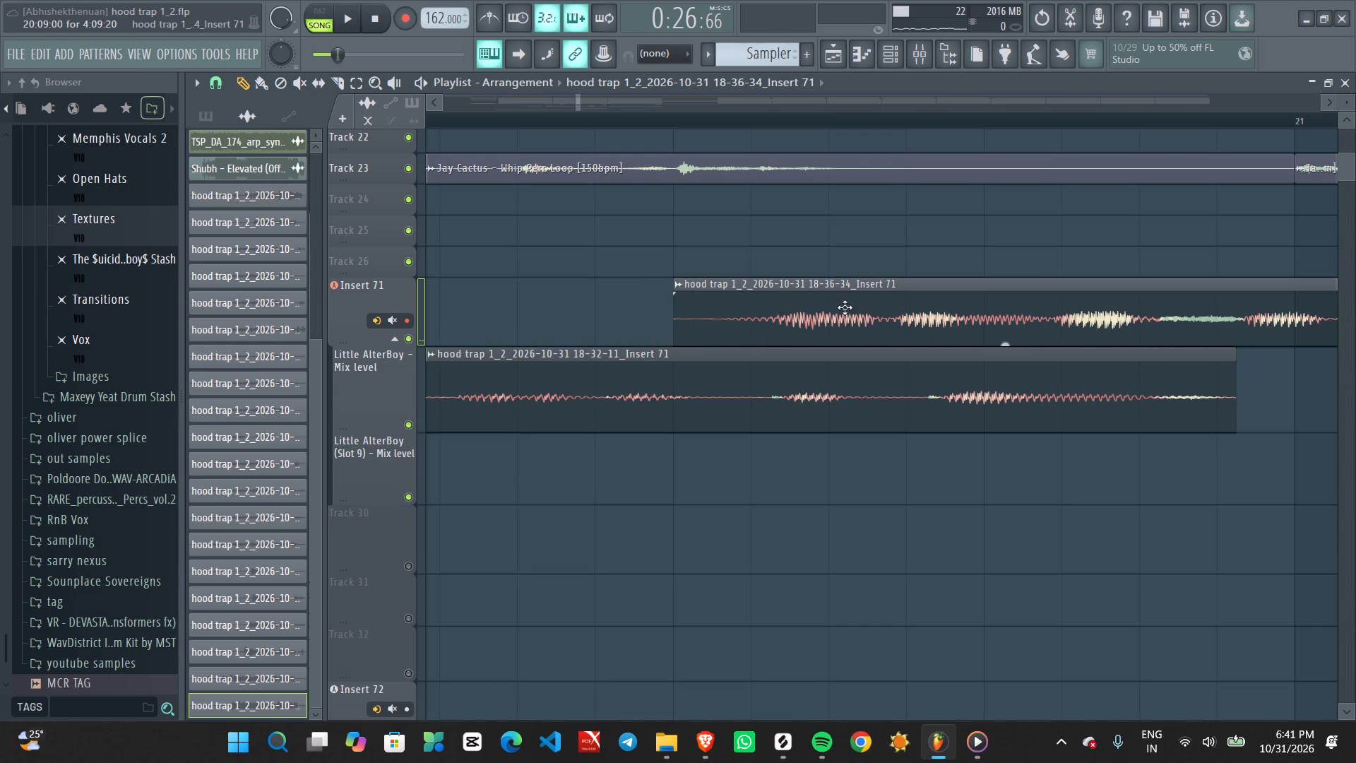
alt+drag(845, 307, 819, 313)
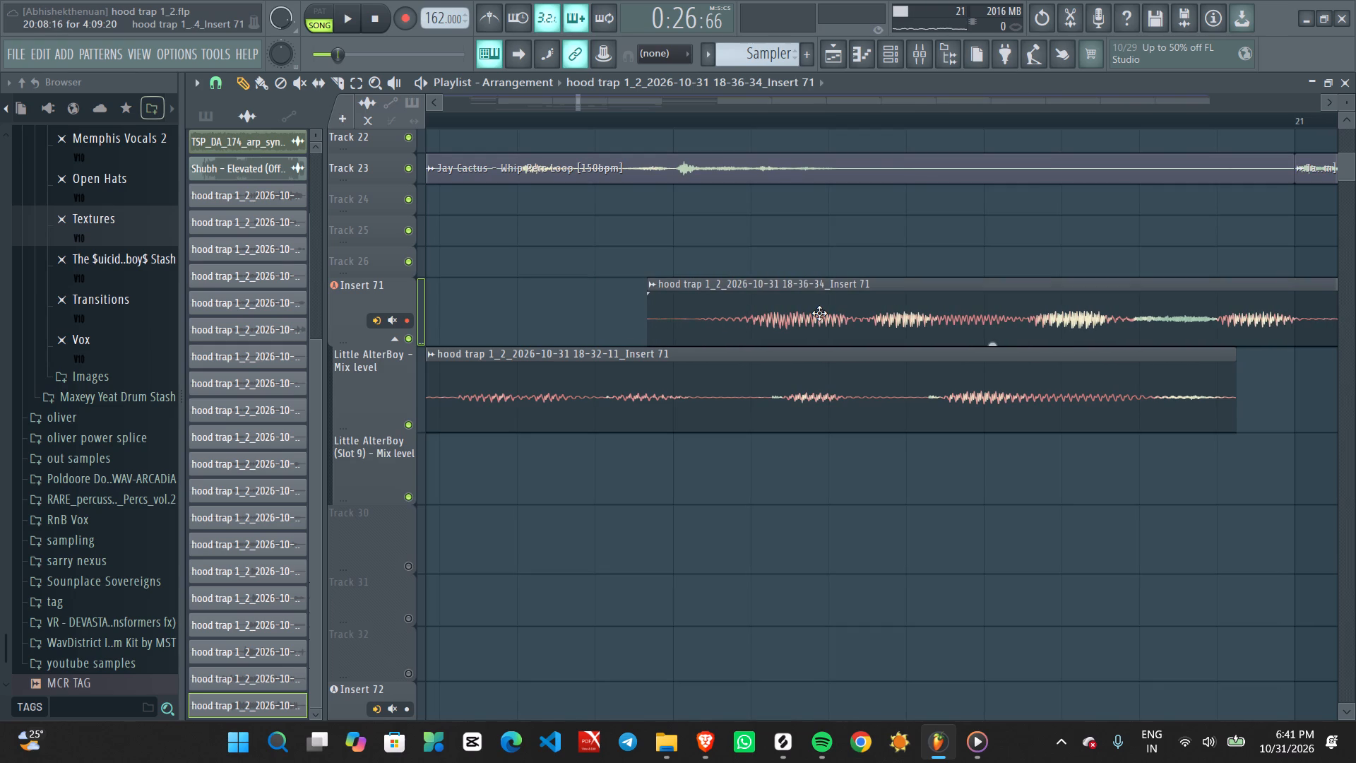
key(space)
alt+click(819, 311)
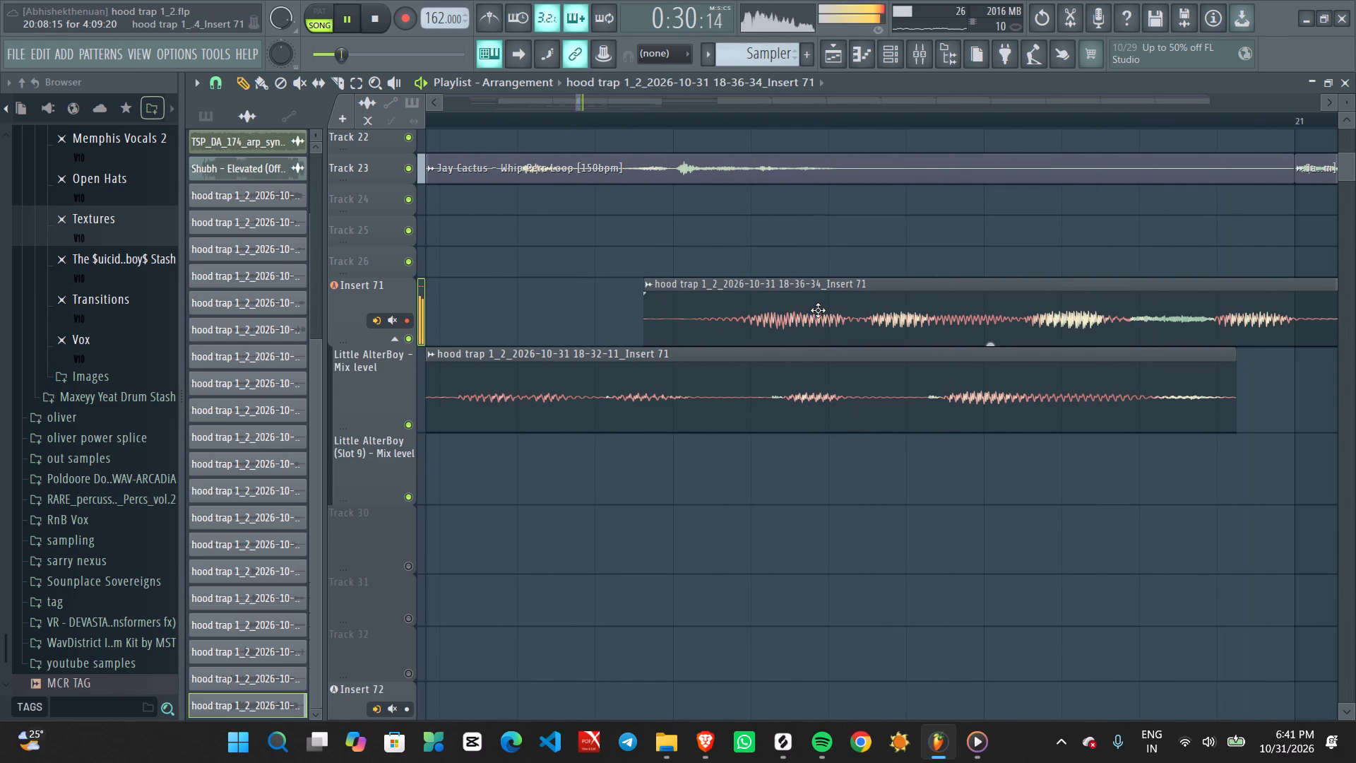
alt+click(818, 310)
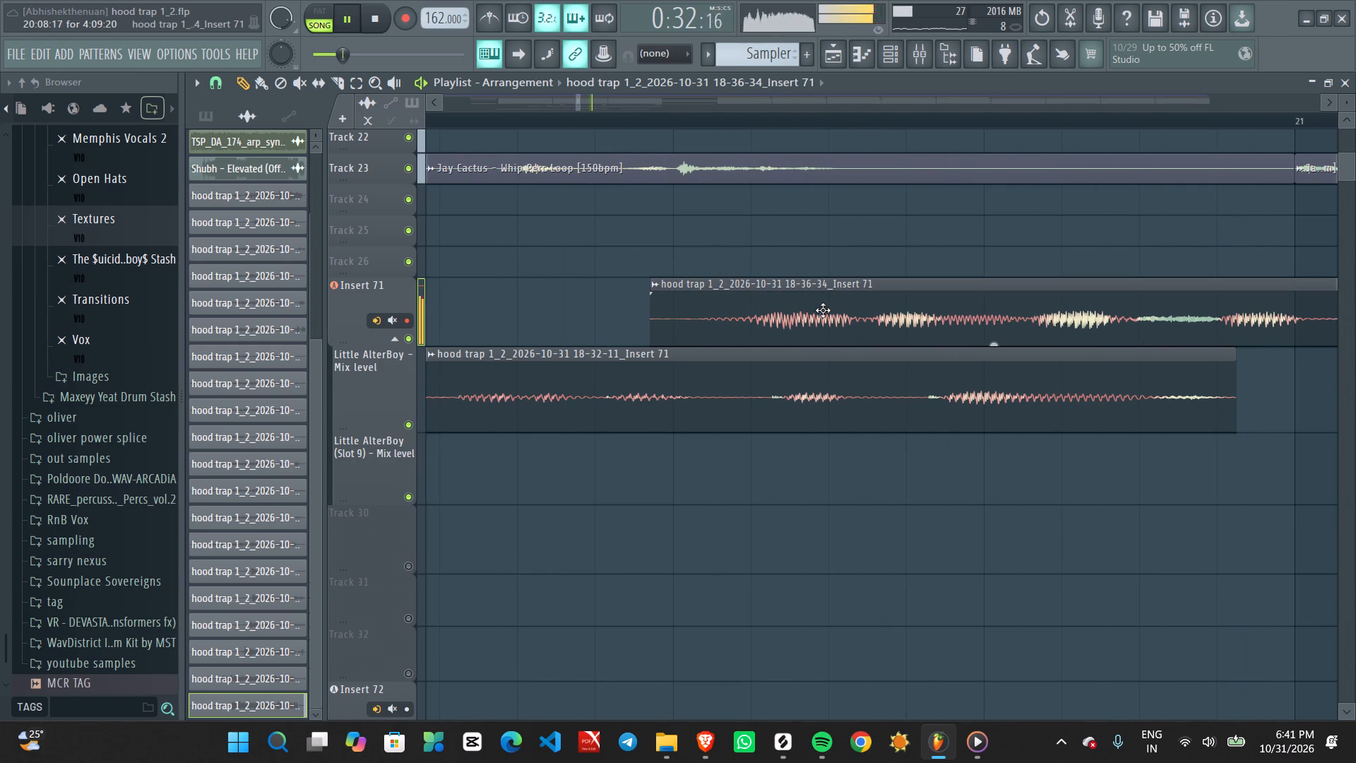
Move the 18-36-34 clip later to start at about 20:09:15 and replay it against the beat.
alt+drag(823, 310, 892, 314)
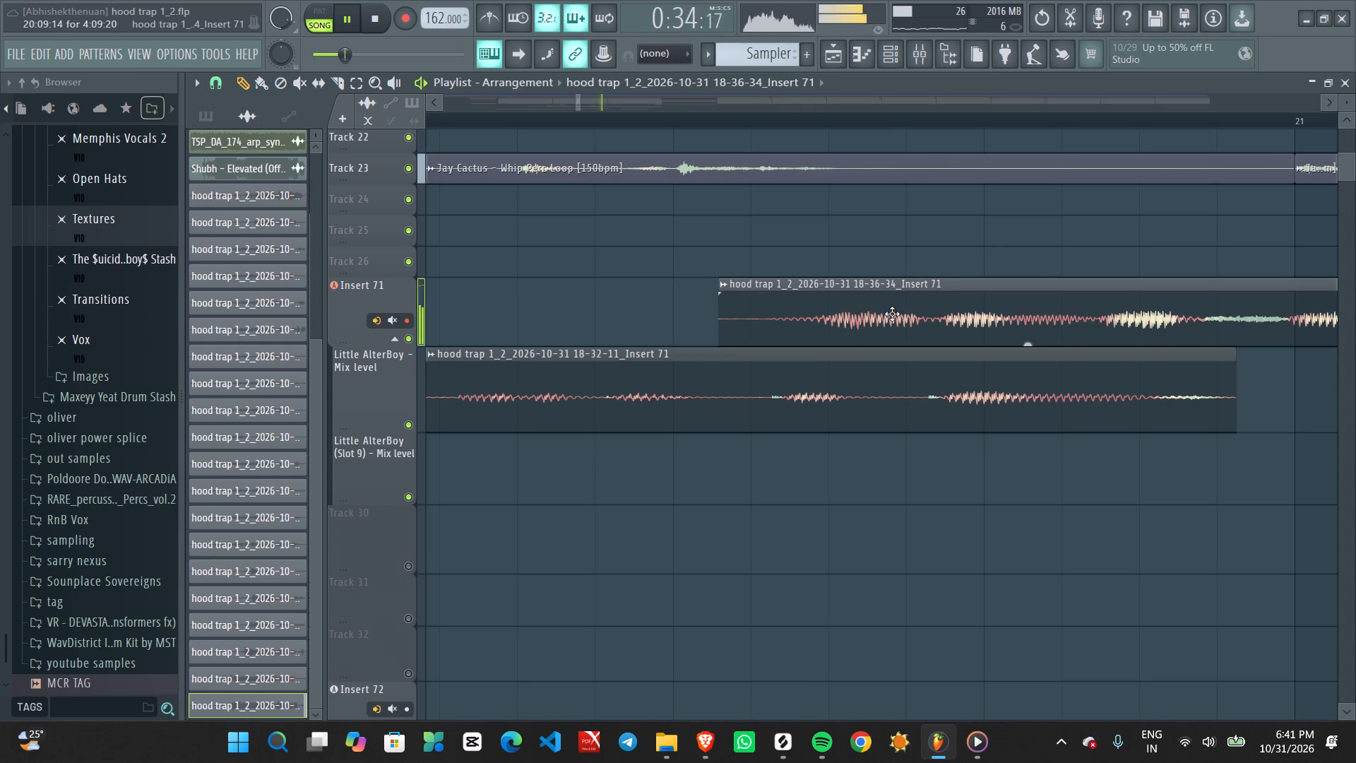
alt+drag(892, 314, 893, 314)
key(space)
key(space)
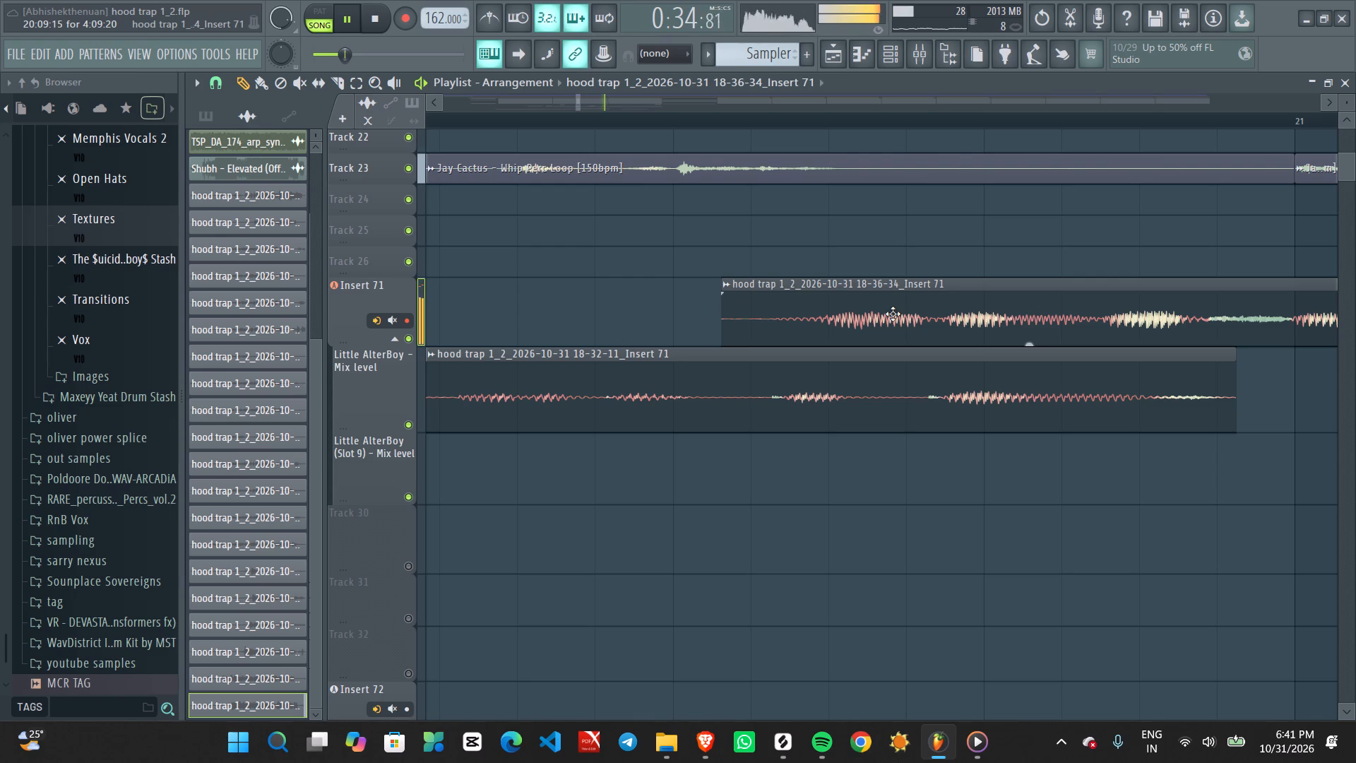
Play the arrangement from bar 17 and move the 18-34-59 clip on the Little AlterBoy track earlier to start just after bar 25.
ctrl+scroll(893, 314, down, 10)
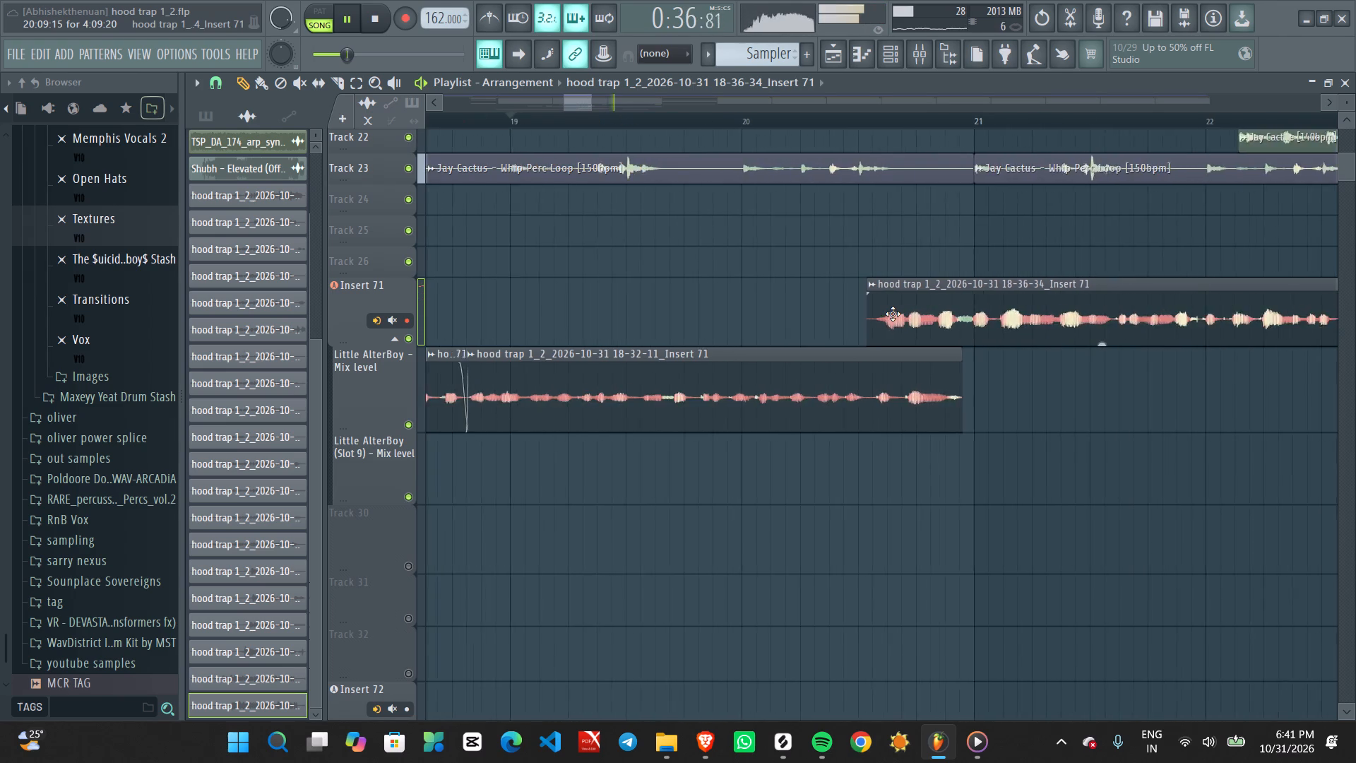
ctrl+scroll(893, 314, down, 9)
click(618, 118)
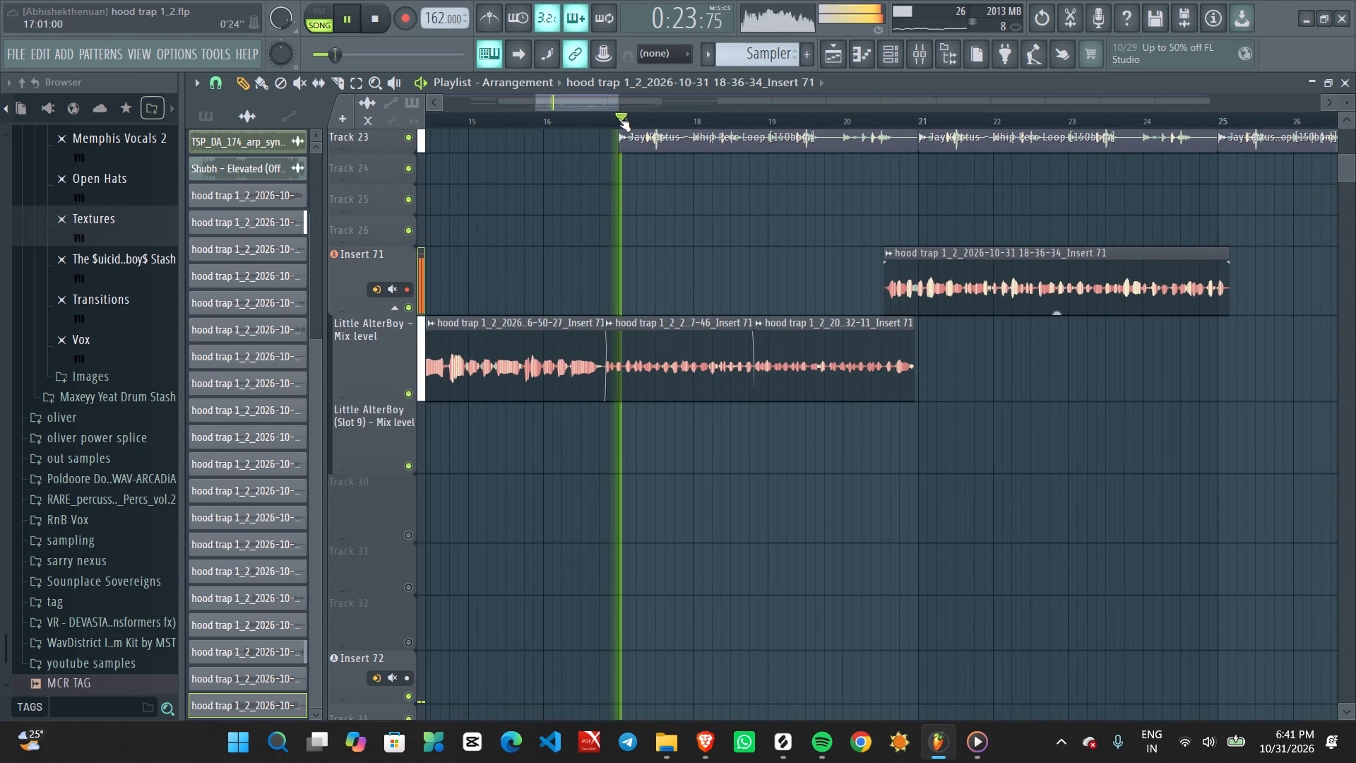
ctrl+scroll(1309, 480, up, 2)
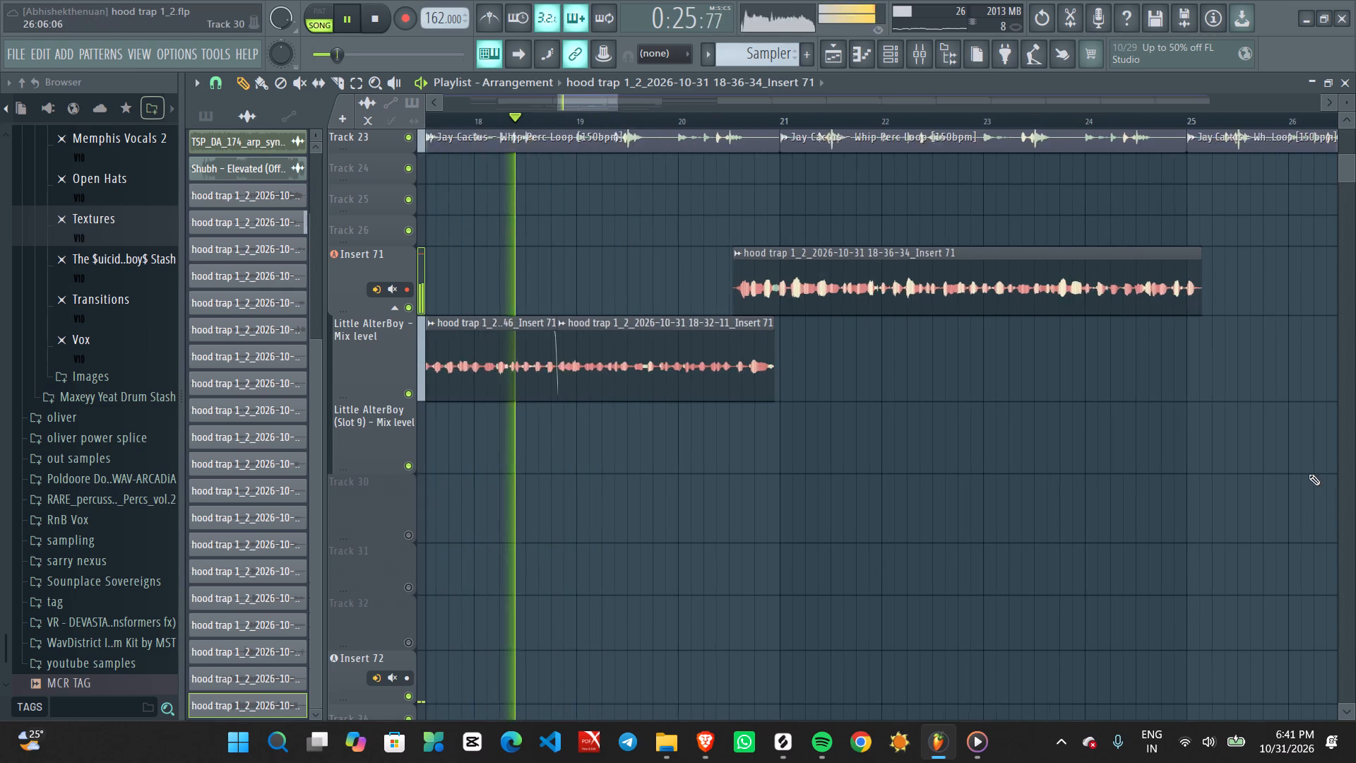
middle_drag(1159, 436, 893, 410)
alt+drag(1160, 327, 962, 325)
ctrl+scroll(911, 381, up, 10)
alt+drag(1001, 335, 1011, 331)
Trim the end of the 18-36-34 clip to a length of about 4:08:21, ending shortly after bar 25.
ctrl+scroll(944, 500, down, 16)
ctrl+scroll(988, 474, up, 3)
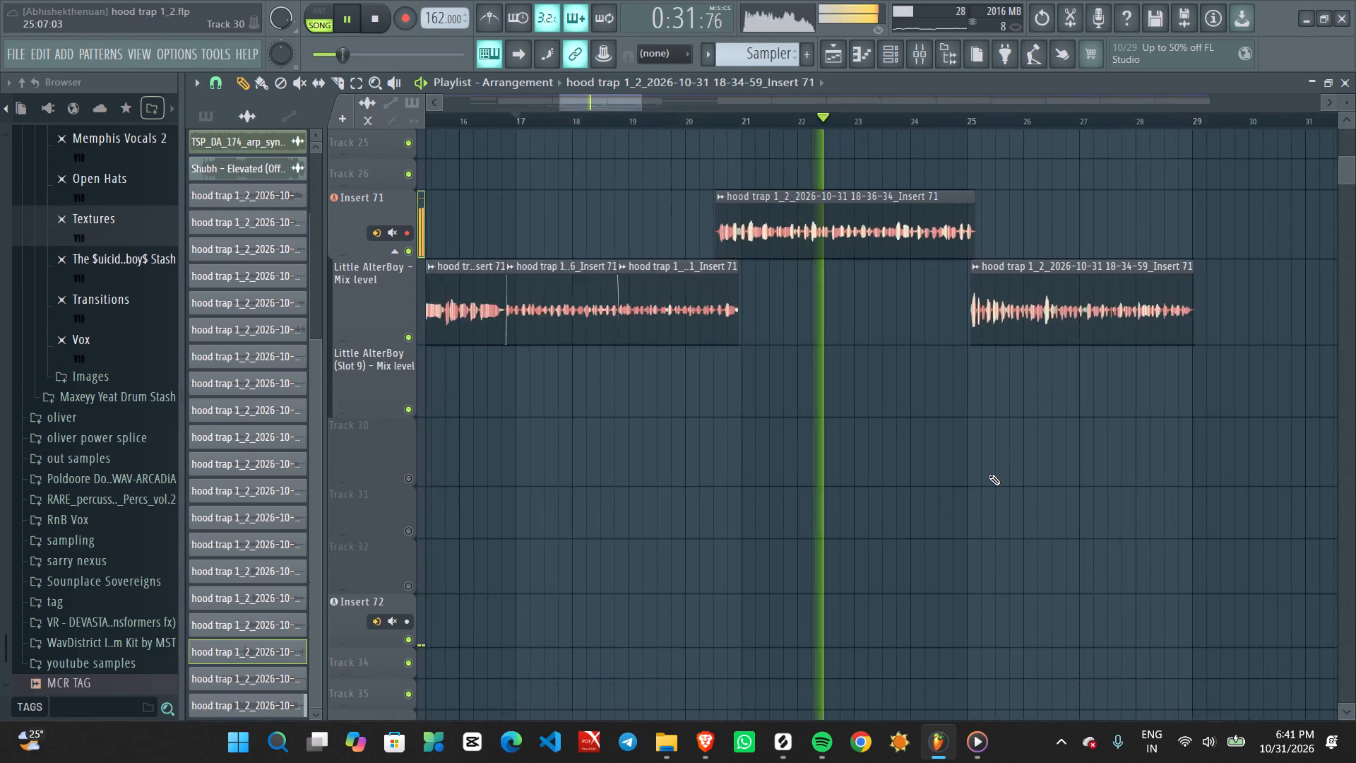
ctrl+scroll(989, 474, up, 5)
ctrl+scroll(956, 417, up, 7)
alt+drag(939, 196, 927, 196)
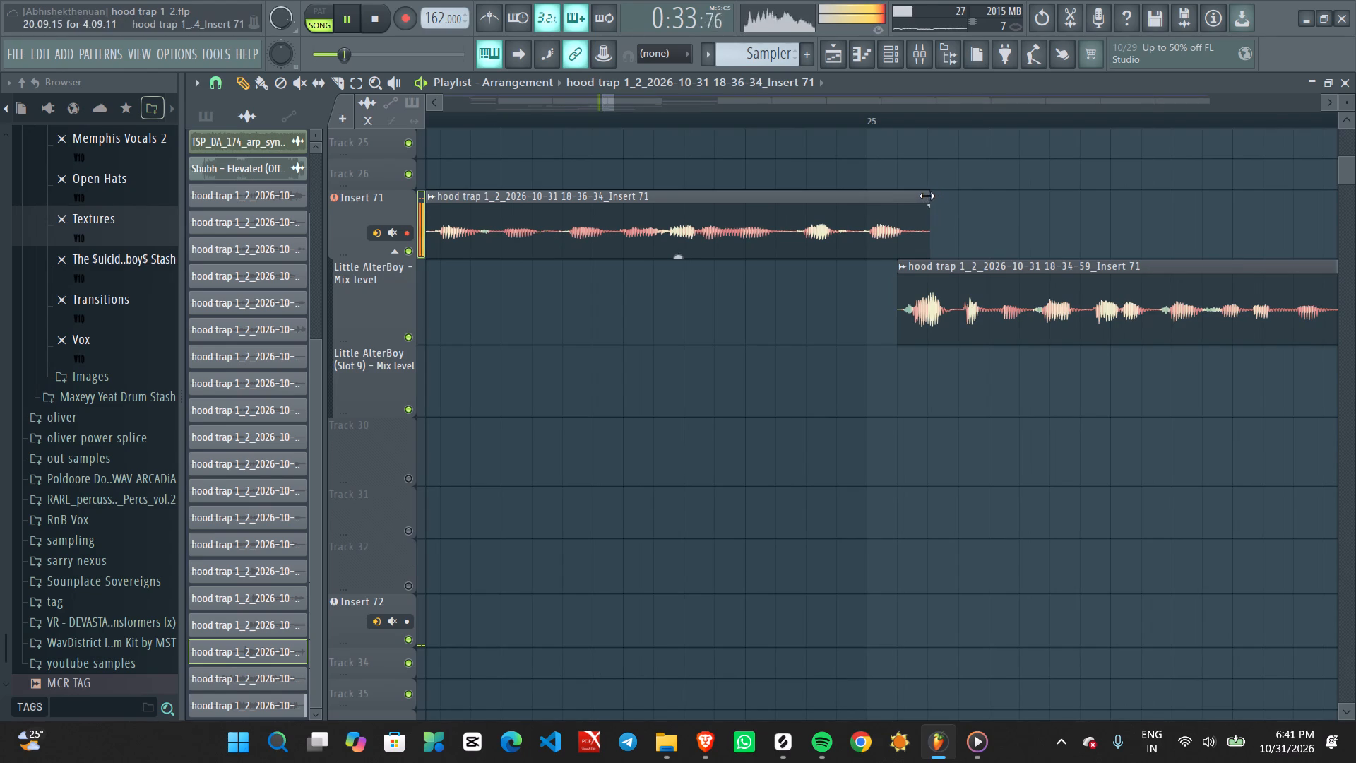
alt+drag(927, 196, 910, 200)
ctrl+scroll(1015, 424, up, 2)
Stop playback and move the 18-34-59 clip slightly earlier so it starts at bar 25.
middle_click(1064, 444)
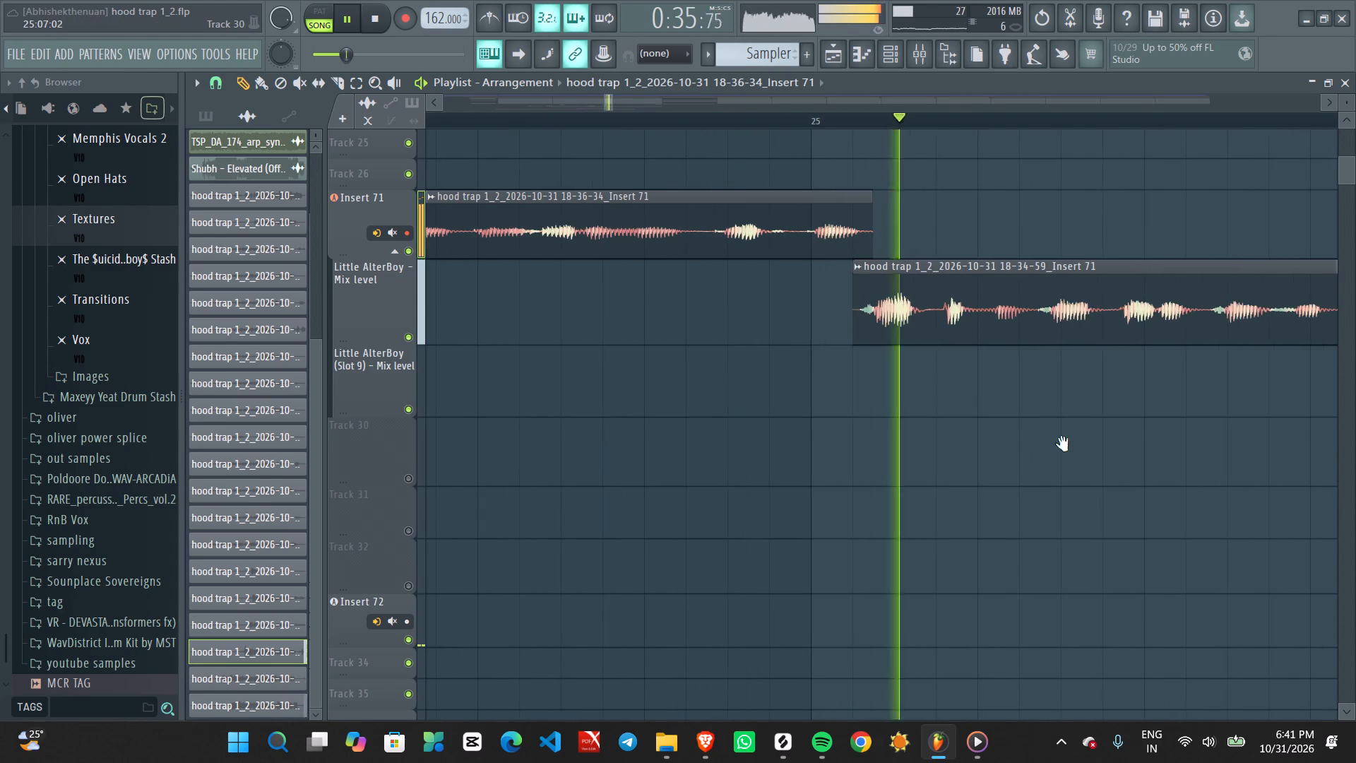
ctrl+scroll(1062, 444, down, 3)
ctrl+scroll(975, 375, up, 4)
key(space)
alt+drag(975, 303, 925, 309)
Play the arrangement from bar 17 to bar 27 and check the transition from the 18-36-34 clip into the 18-34-59 clip.
key(space)
ctrl+scroll(906, 349, down, 3)
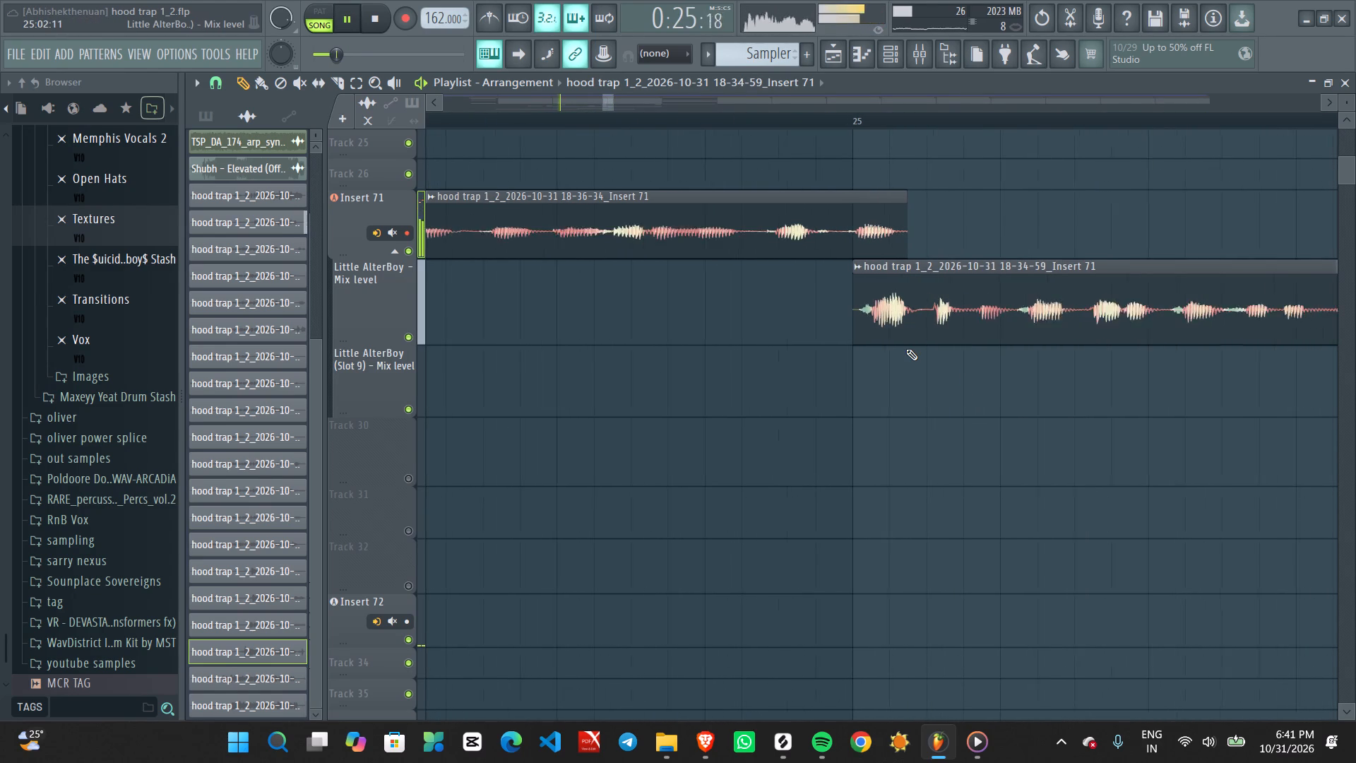
ctrl+scroll(906, 349, down, 3)
ctrl+scroll(909, 367, up, 3)
middle_drag(952, 387, 882, 375)
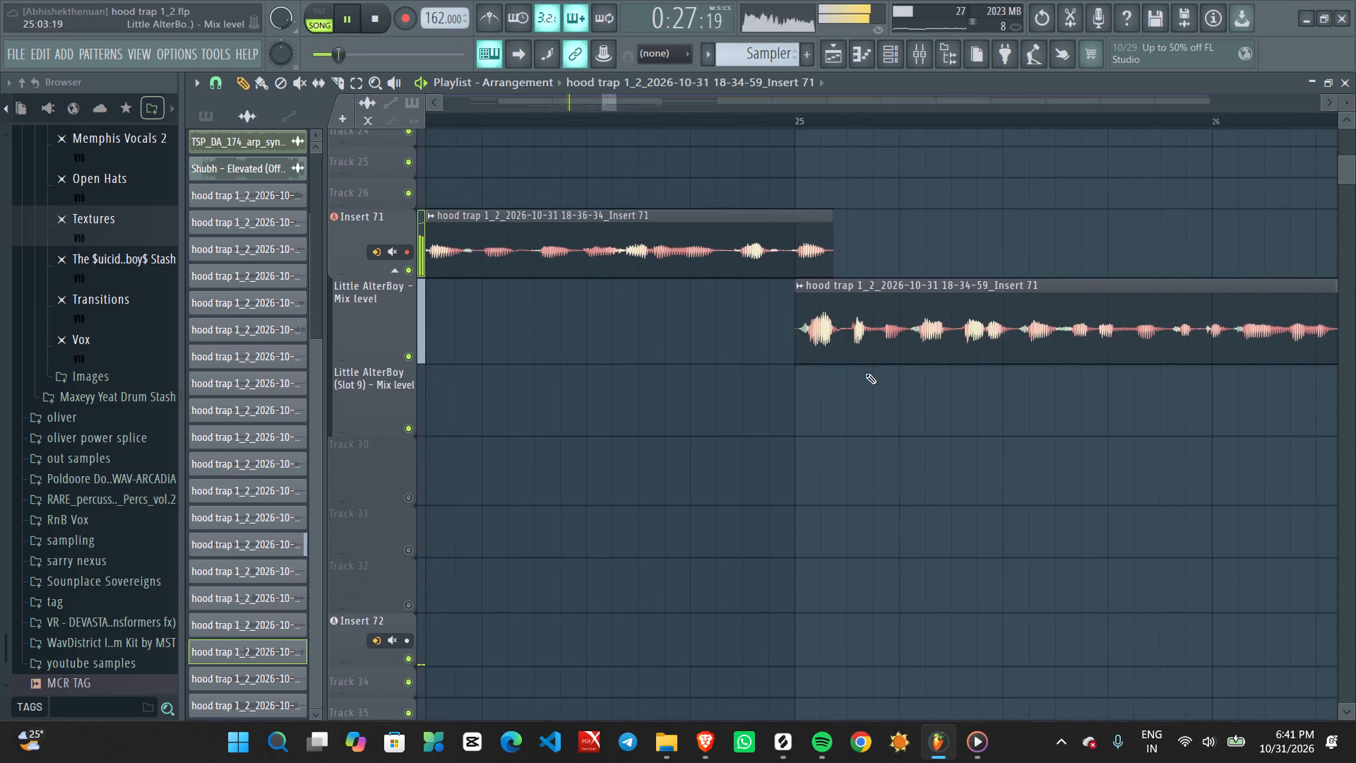
ctrl+scroll(857, 379, down, 13)
ctrl+scroll(841, 396, up, 2)
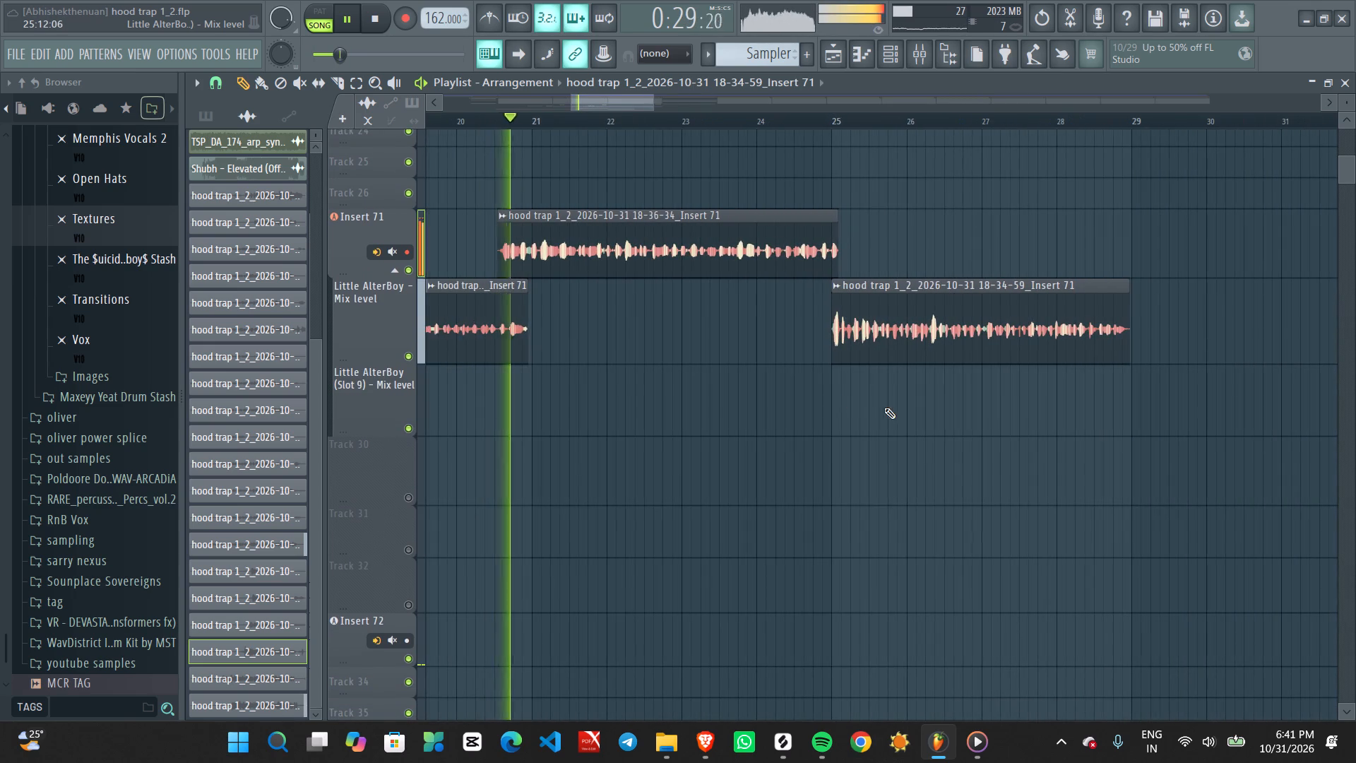
middle_drag(884, 408, 873, 408)
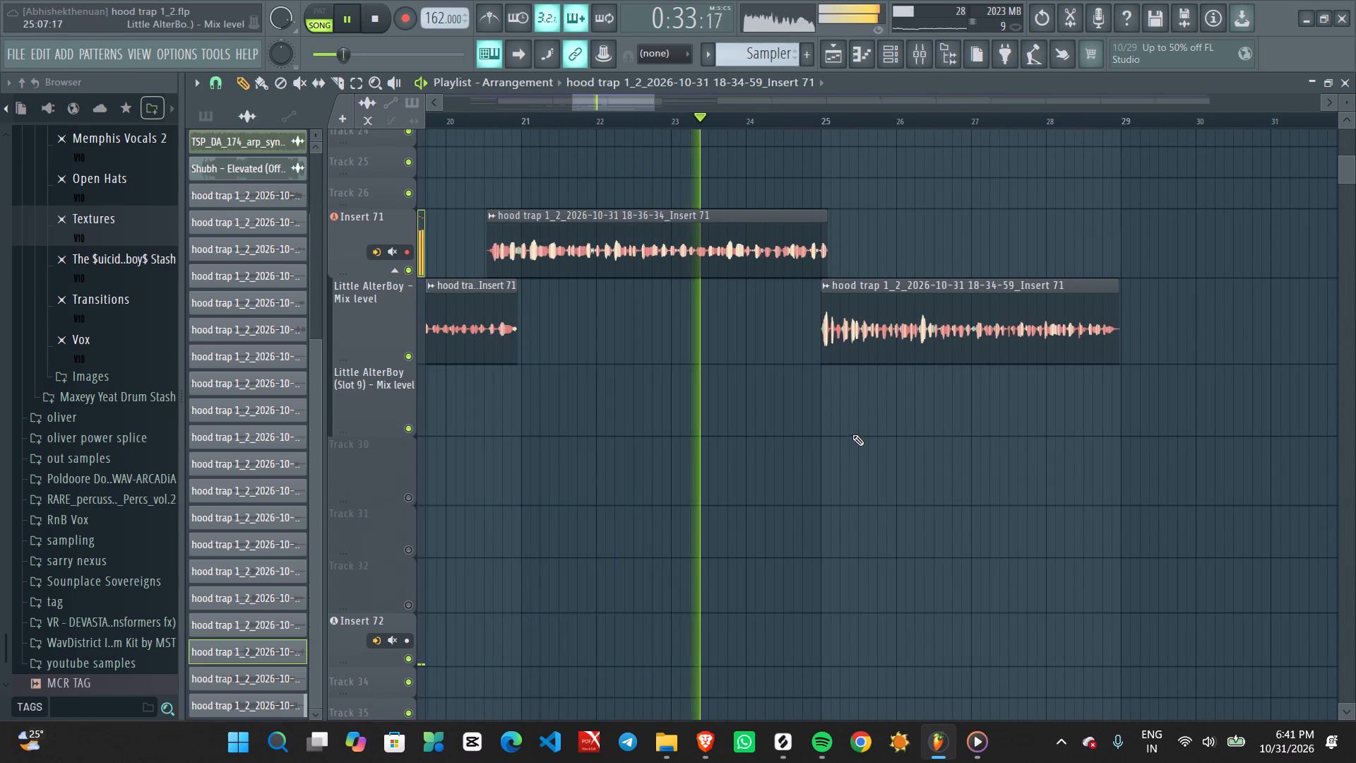
ctrl+scroll(852, 434, up, 1)
ctrl+scroll(962, 434, up, 5)
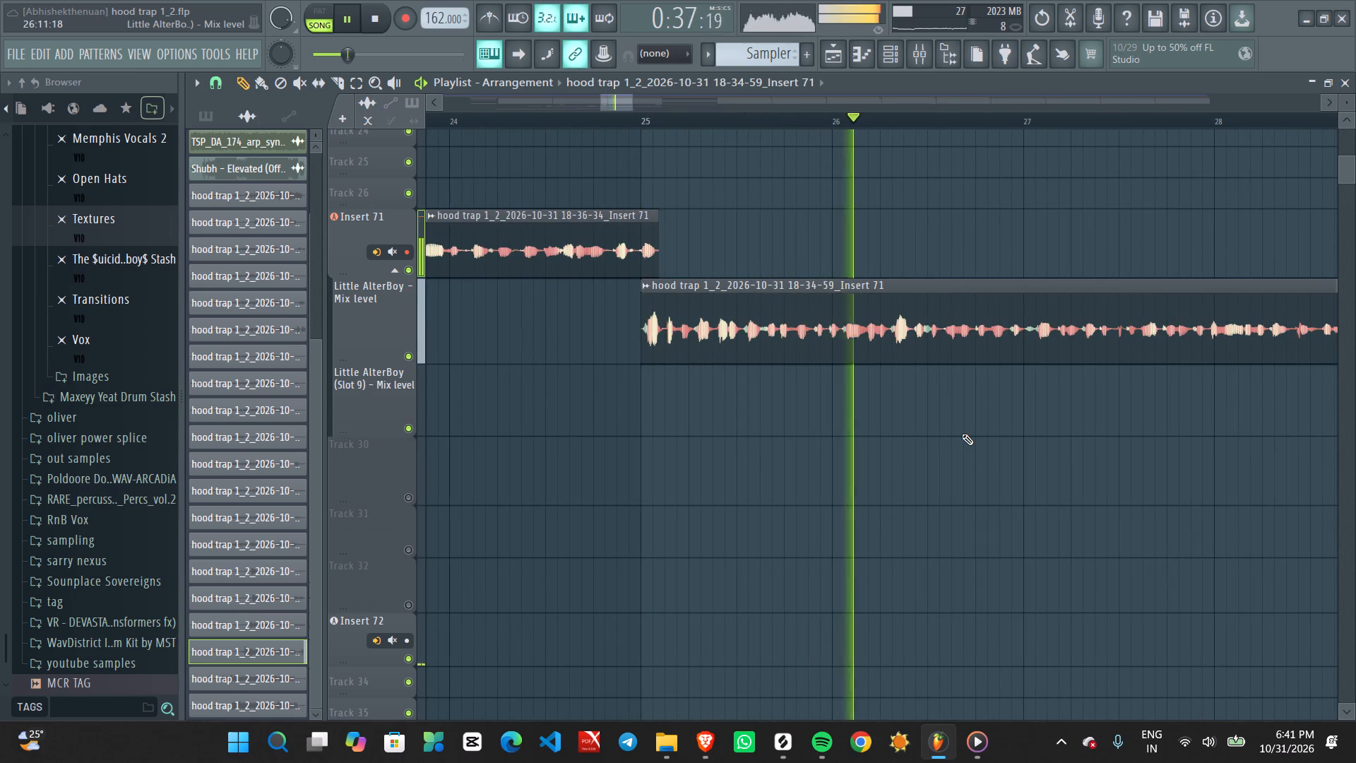
ctrl+scroll(962, 434, down, 8)
ctrl+scroll(1083, 400, up, 3)
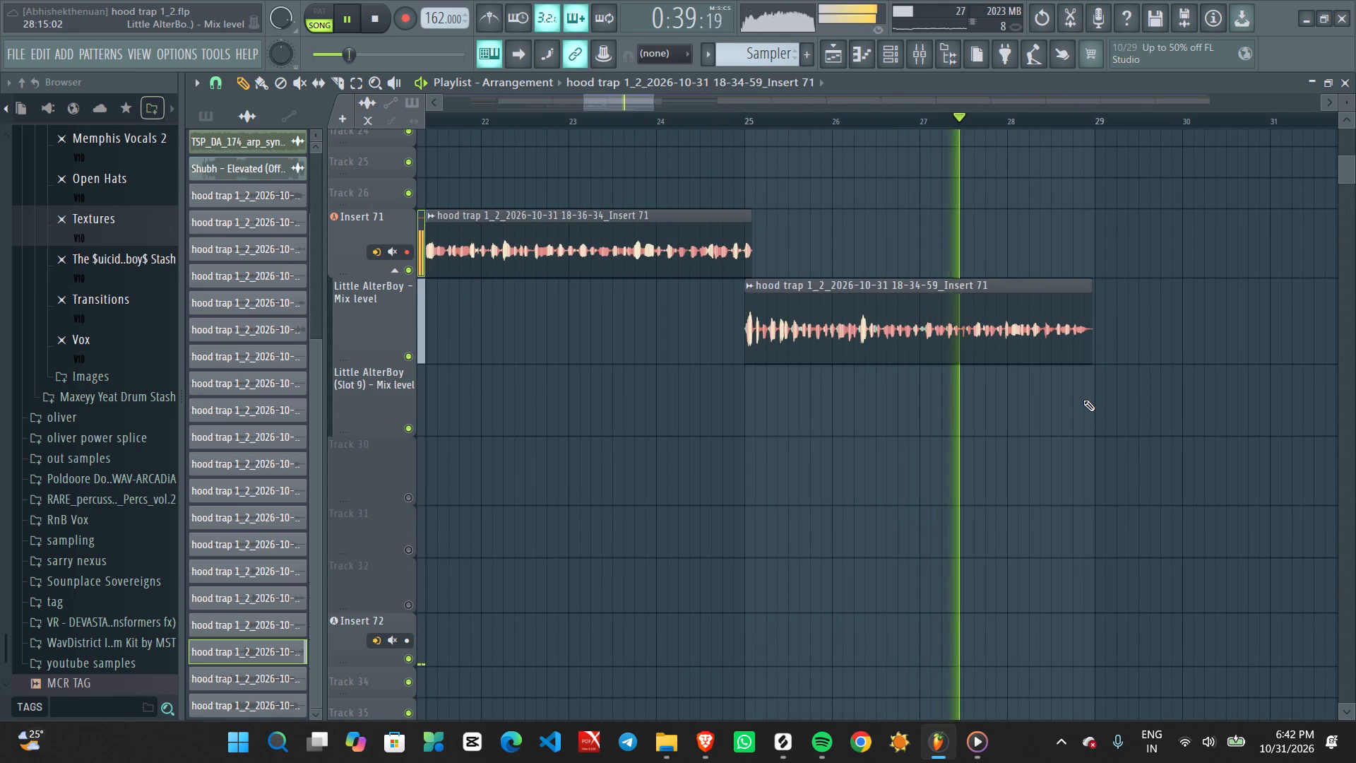
ctrl+scroll(891, 390, up, 8)
key(space)
Shift the 18-34-59 clip earlier to start at about 24:16:11, overlapping the end of the 18-36-34 clip.
alt+click(773, 367)
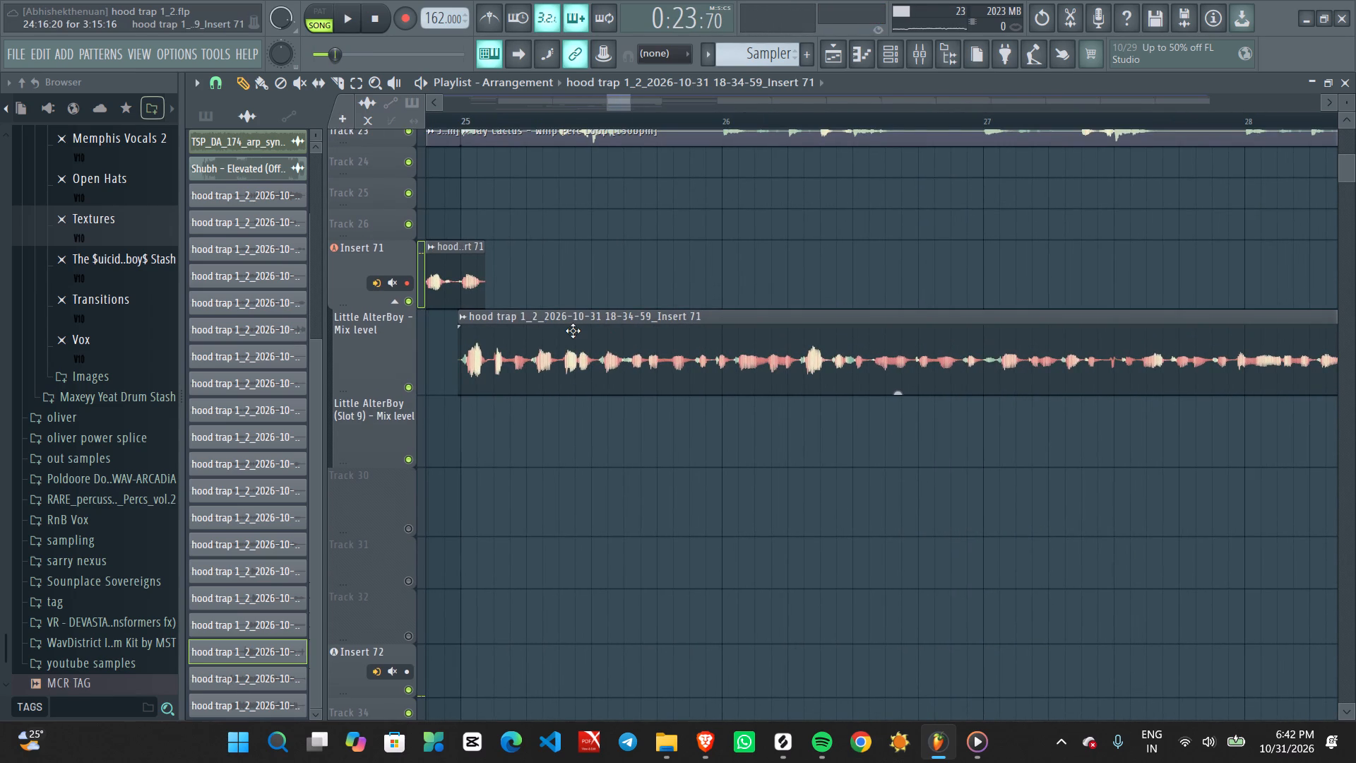
ctrl+scroll(571, 331, up, 9)
scroll(571, 331, right, 5)
scroll(571, 331, left, 3)
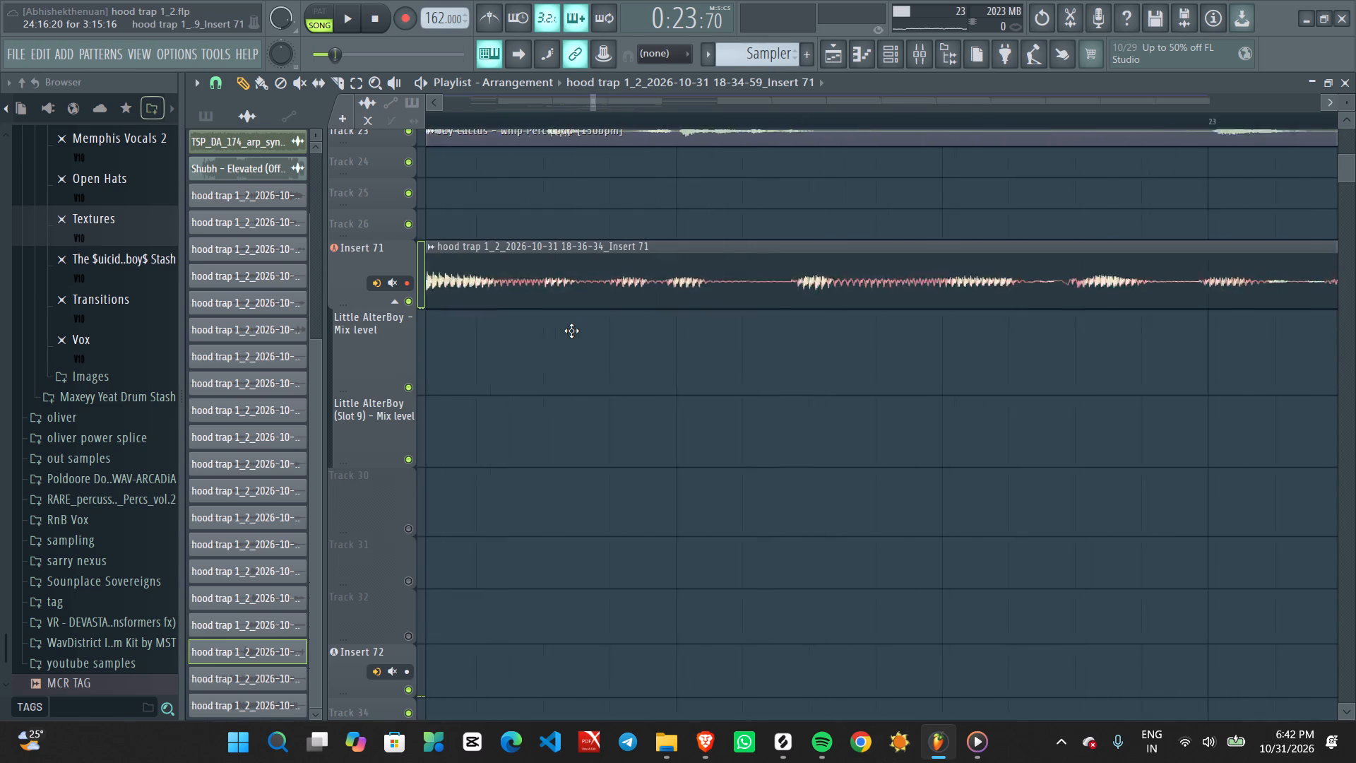
ctrl+scroll(571, 331, down, 11)
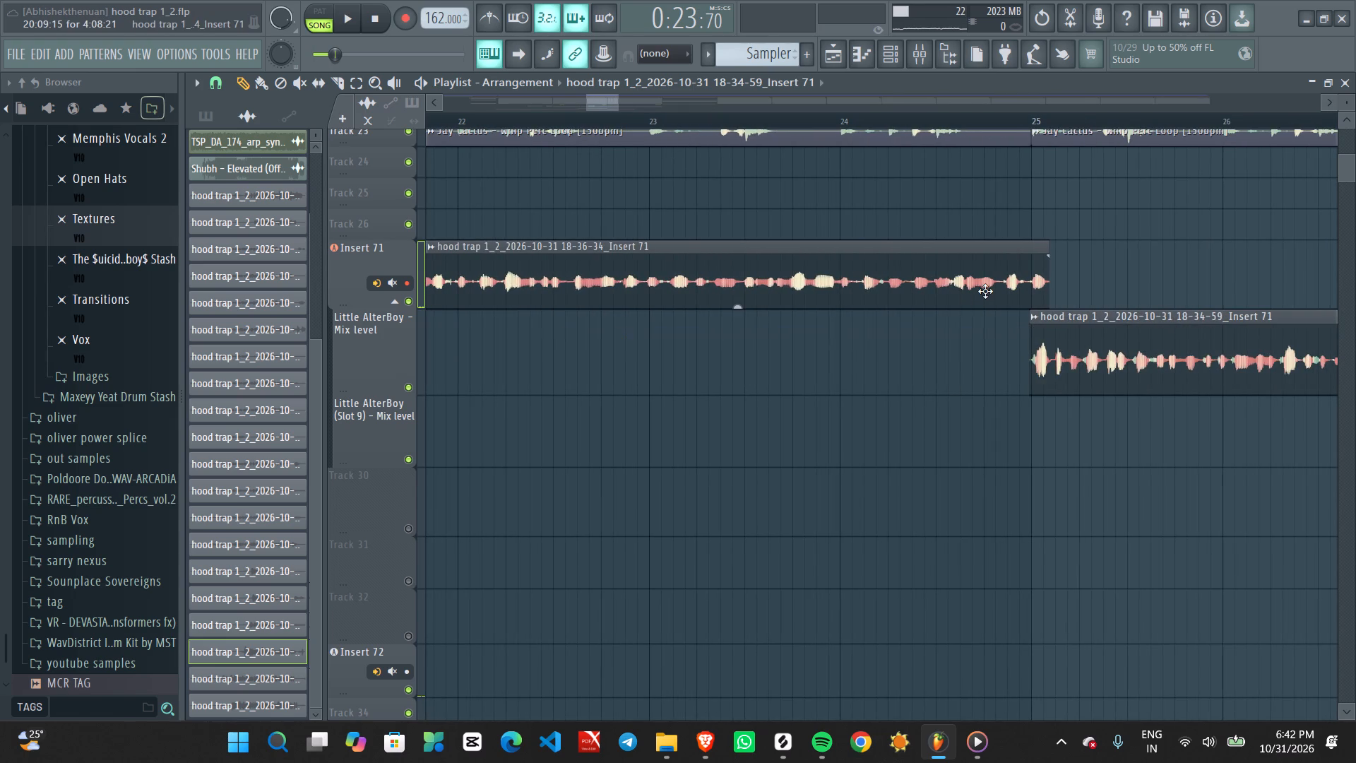
scroll(985, 291, up, 5)
scroll(1078, 383, up, 6)
ctrl+scroll(1161, 372, up, 8)
drag(1139, 350, 1079, 358)
ctrl+drag(1079, 358, 1121, 353)
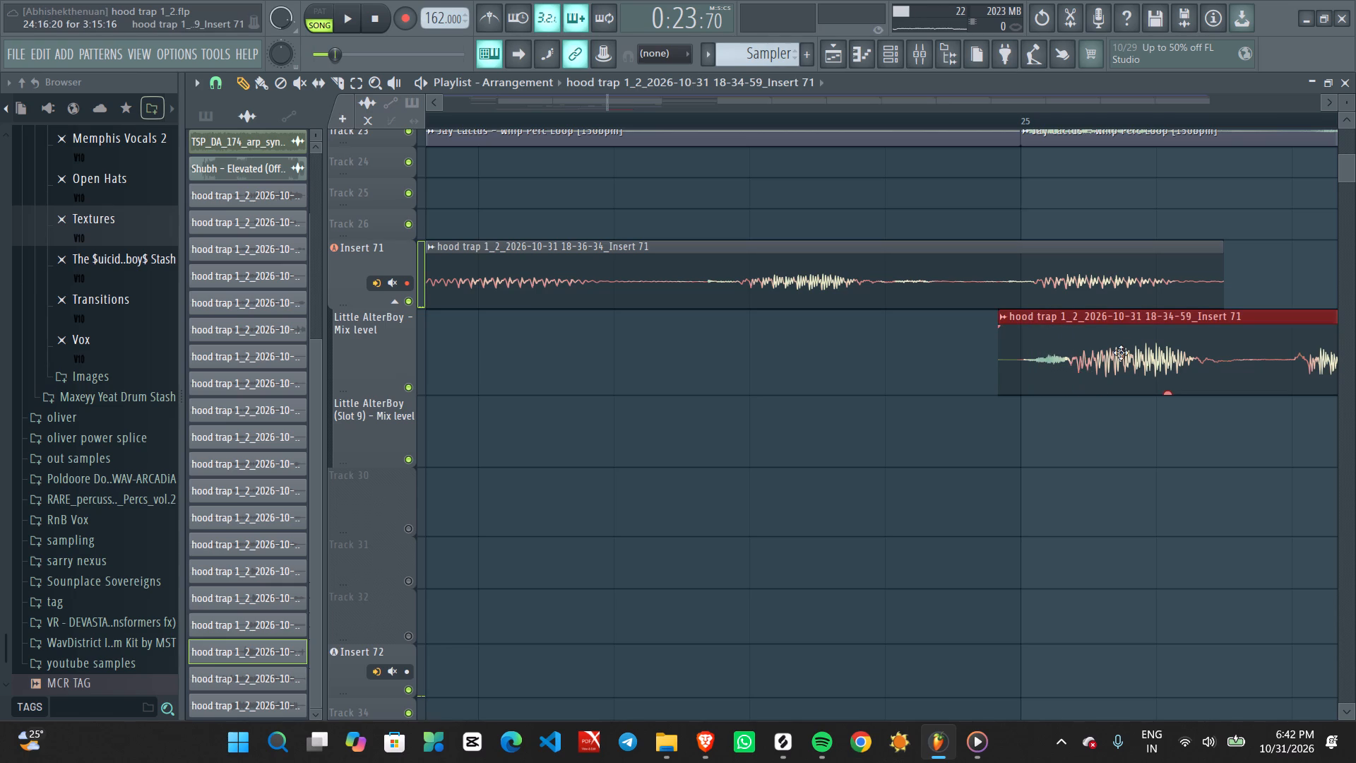
alt+drag(1124, 347, 1076, 350)
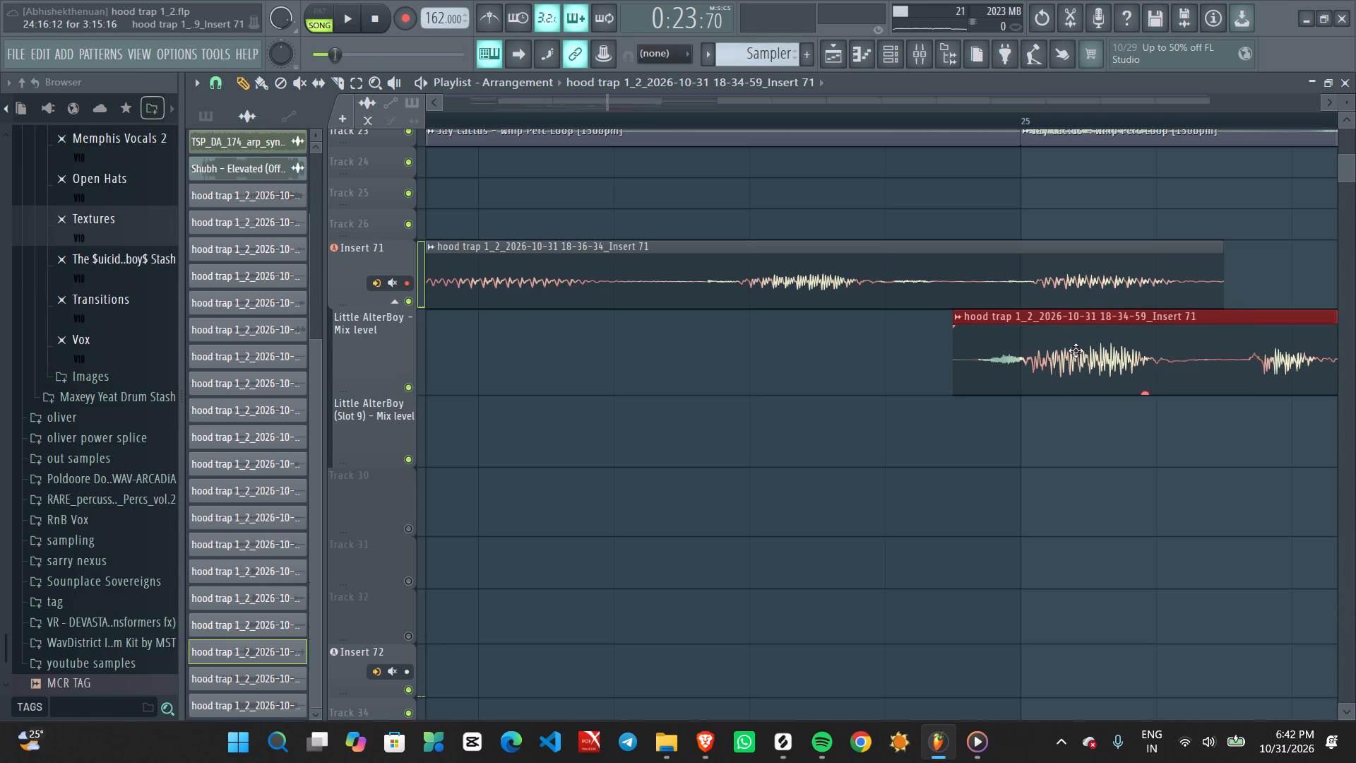
alt+drag(1076, 350, 1076, 349)
Nudge the 18-34-59 clip slightly earlier within step 24:16 and replay it from bar 24 against the beat.
key(space)
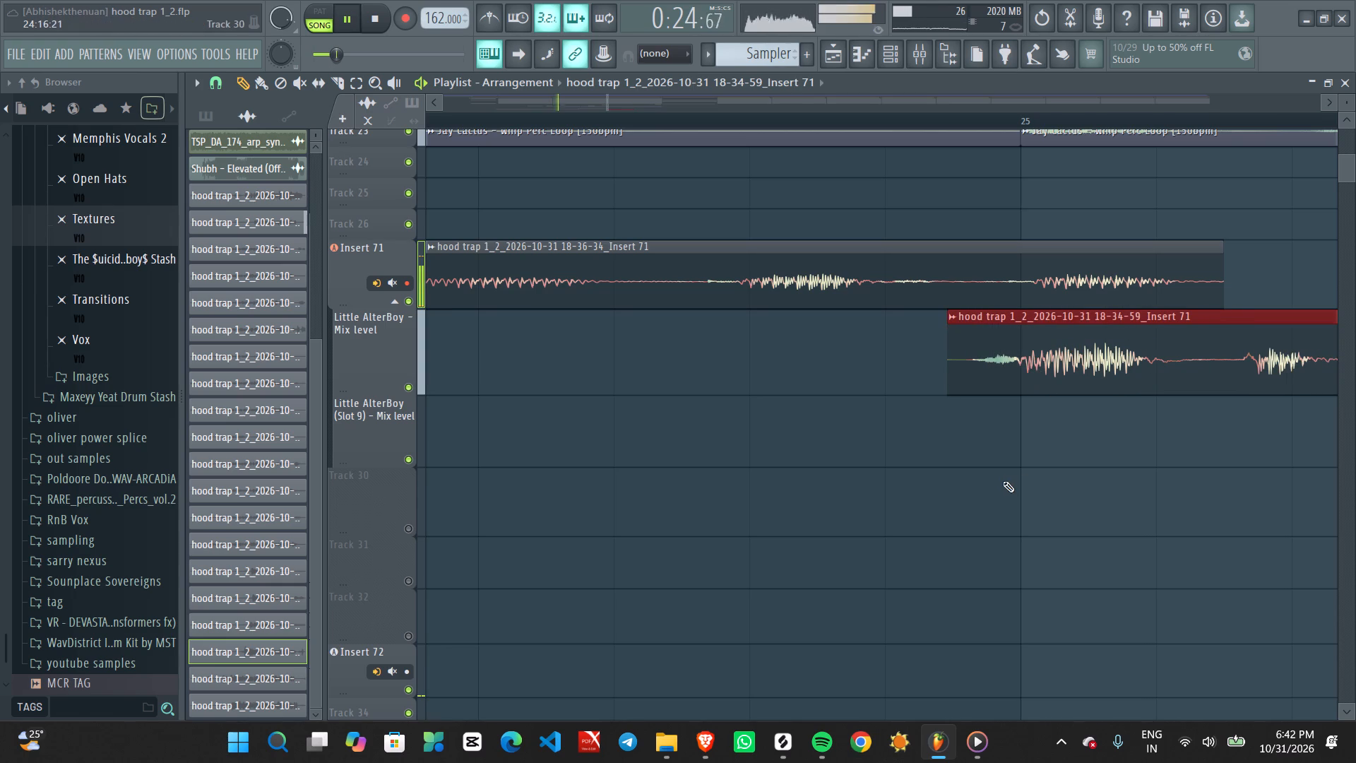
ctrl+scroll(1052, 385, down, 4)
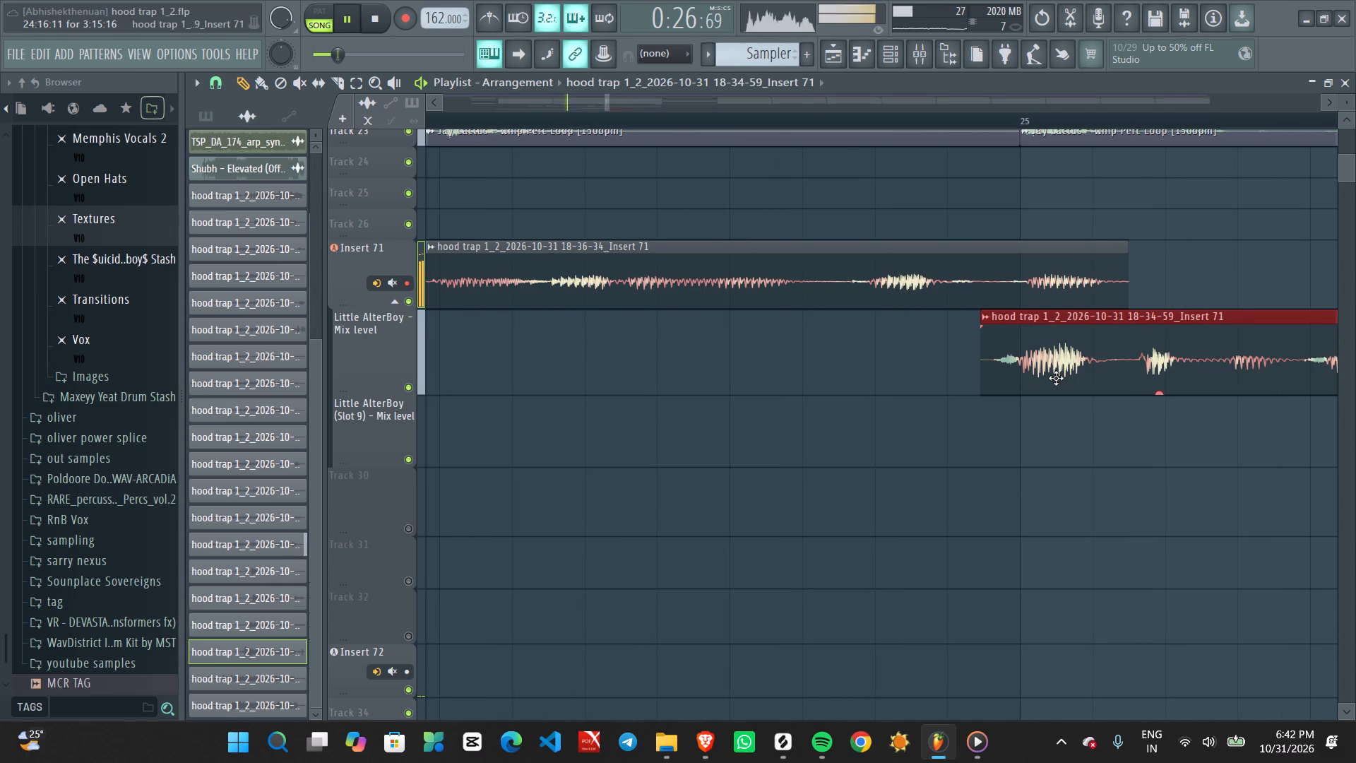
ctrl+scroll(1040, 369, down, 5)
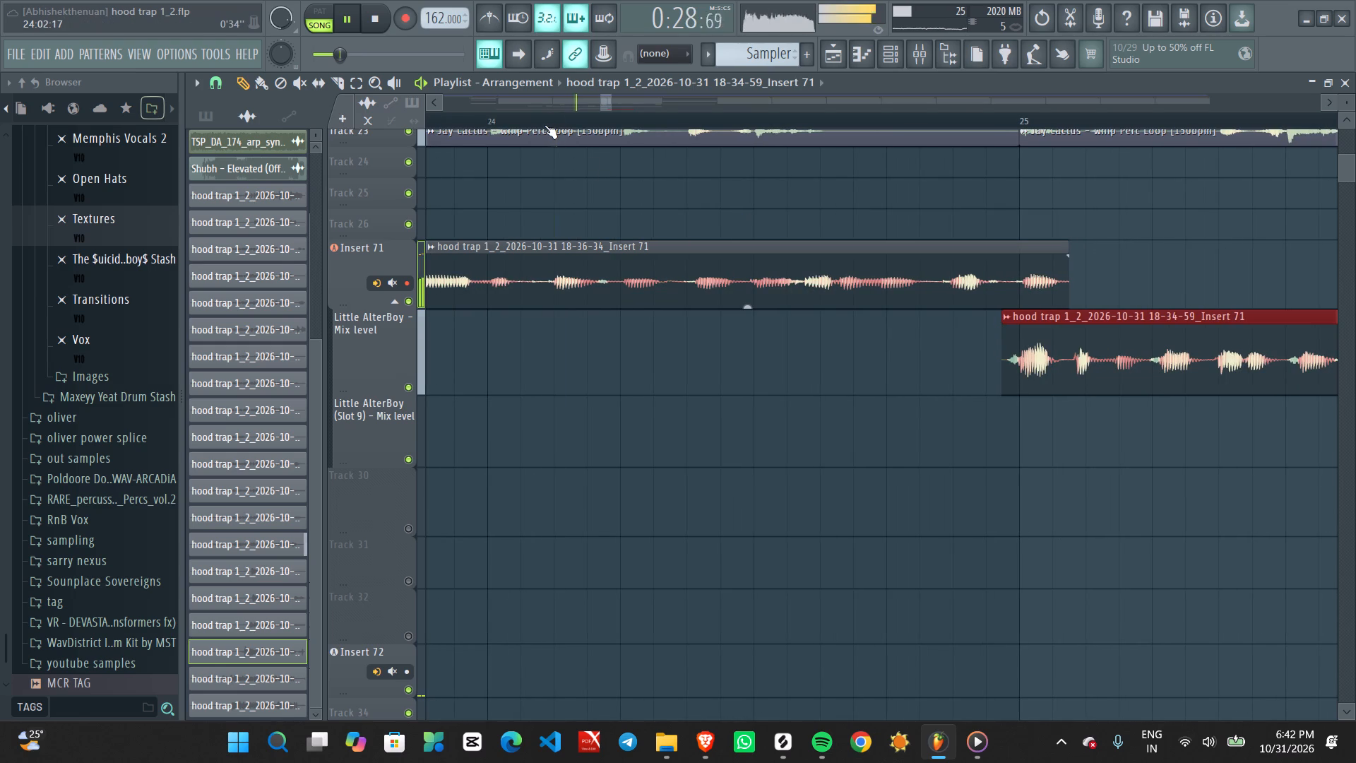
click(545, 125)
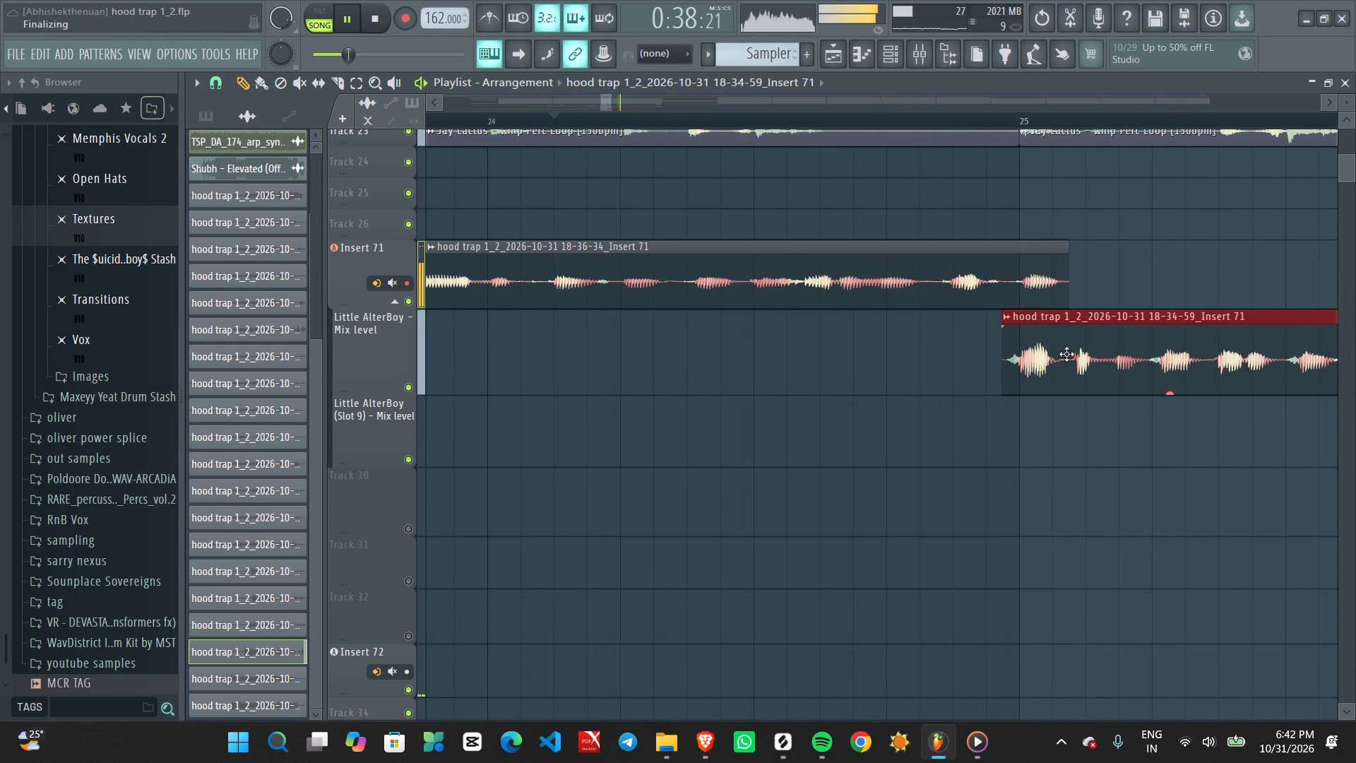
key(ctrl+d)
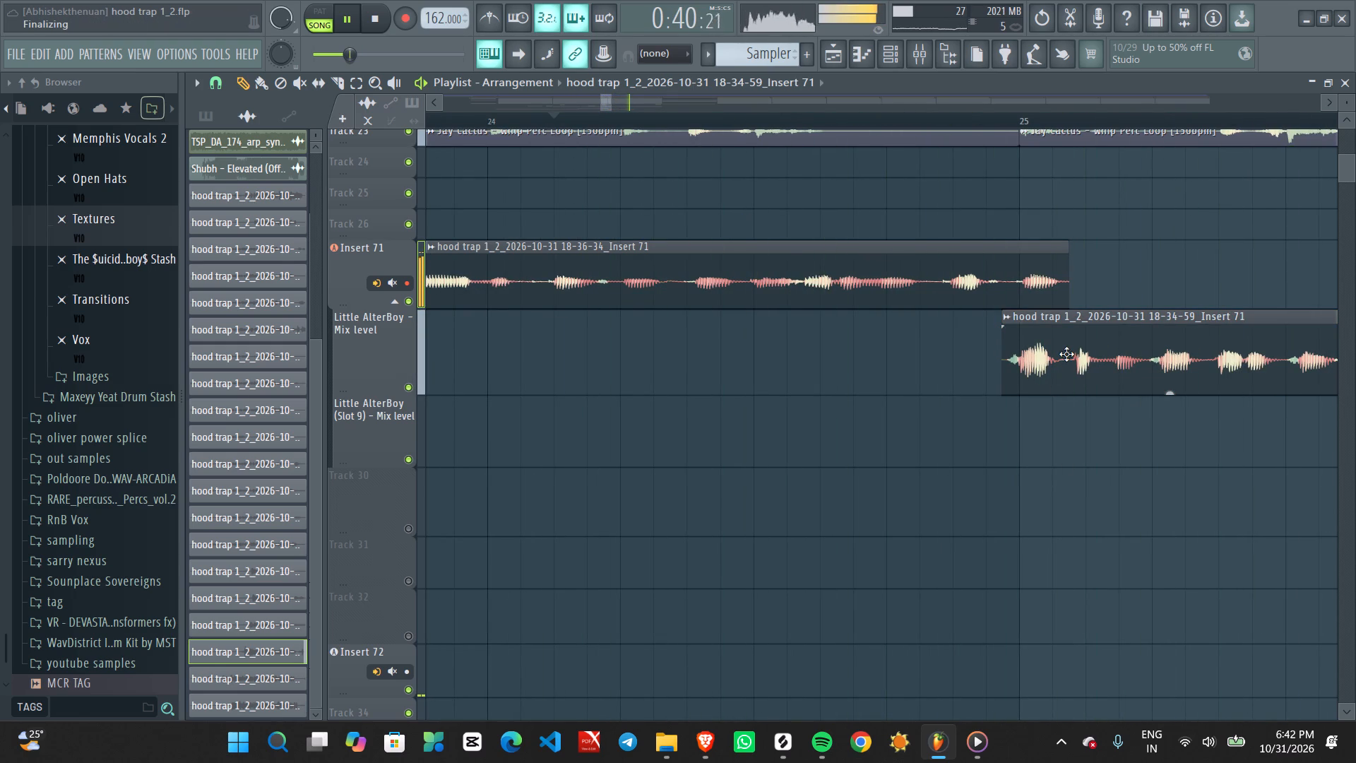
ctrl+scroll(1066, 354, up, 13)
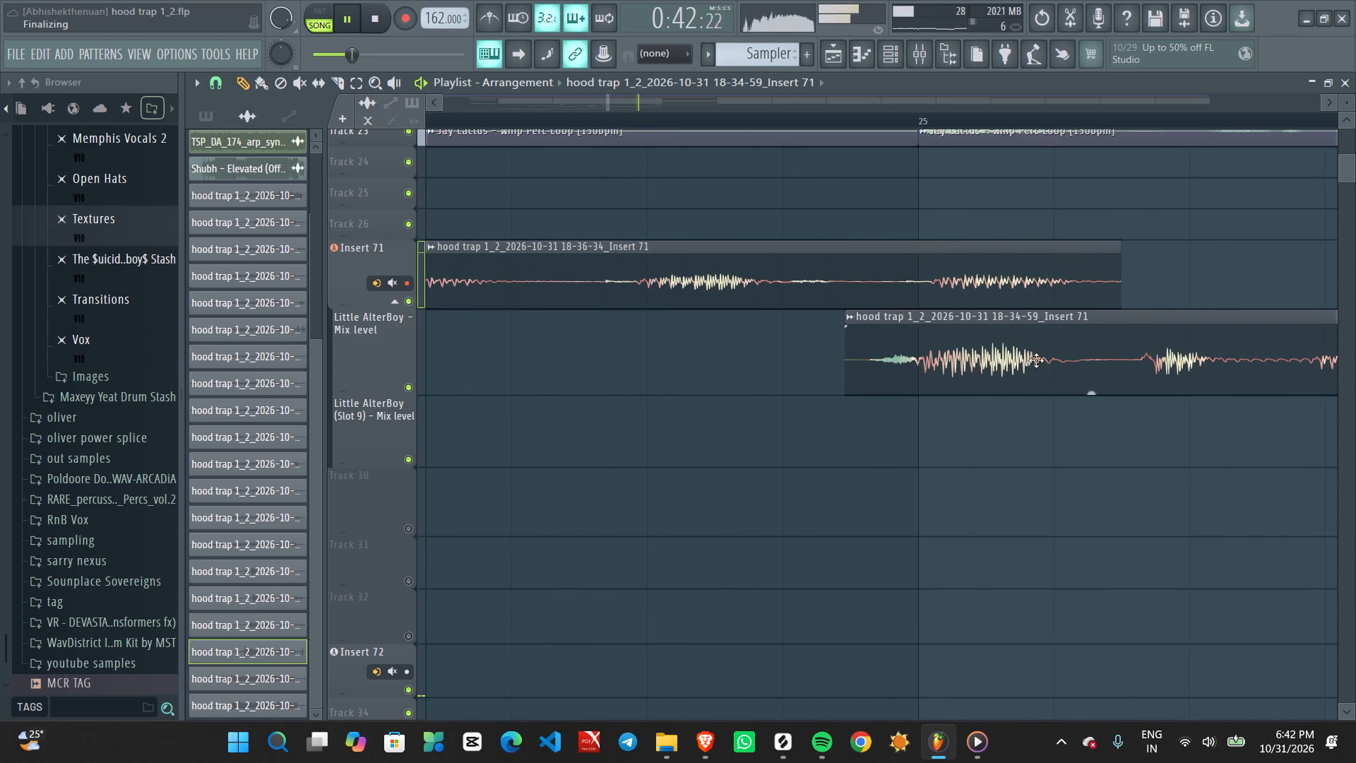
alt+drag(971, 357, 963, 358)
alt+click(963, 358)
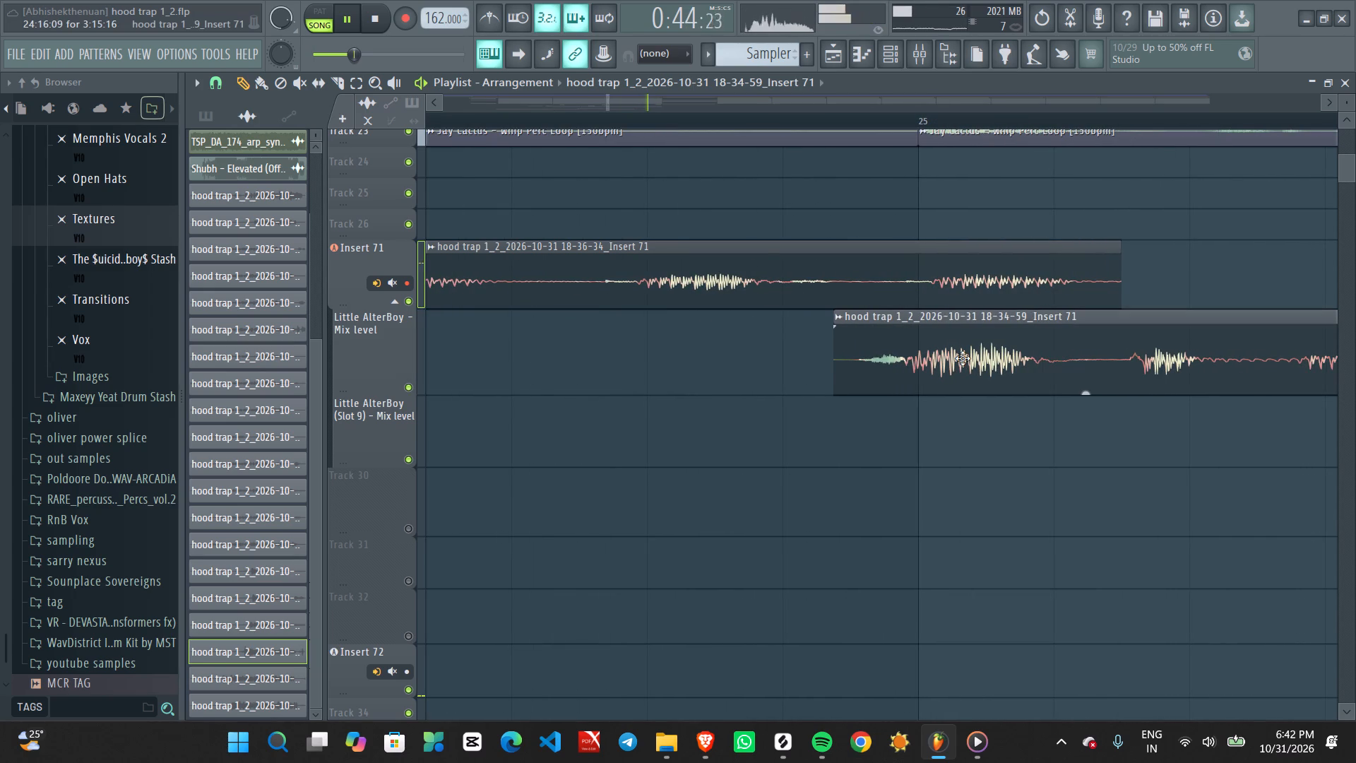
alt+click(965, 359)
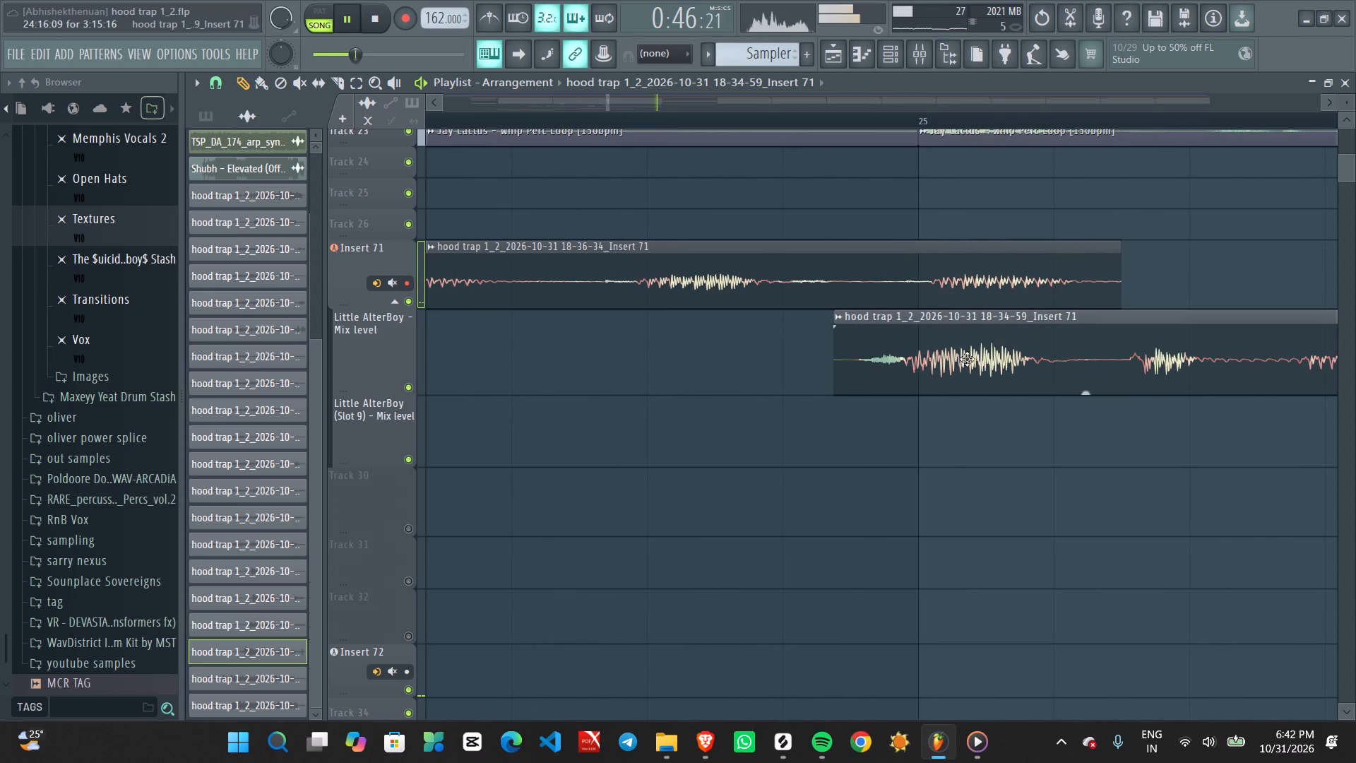
key(space)
key(space)
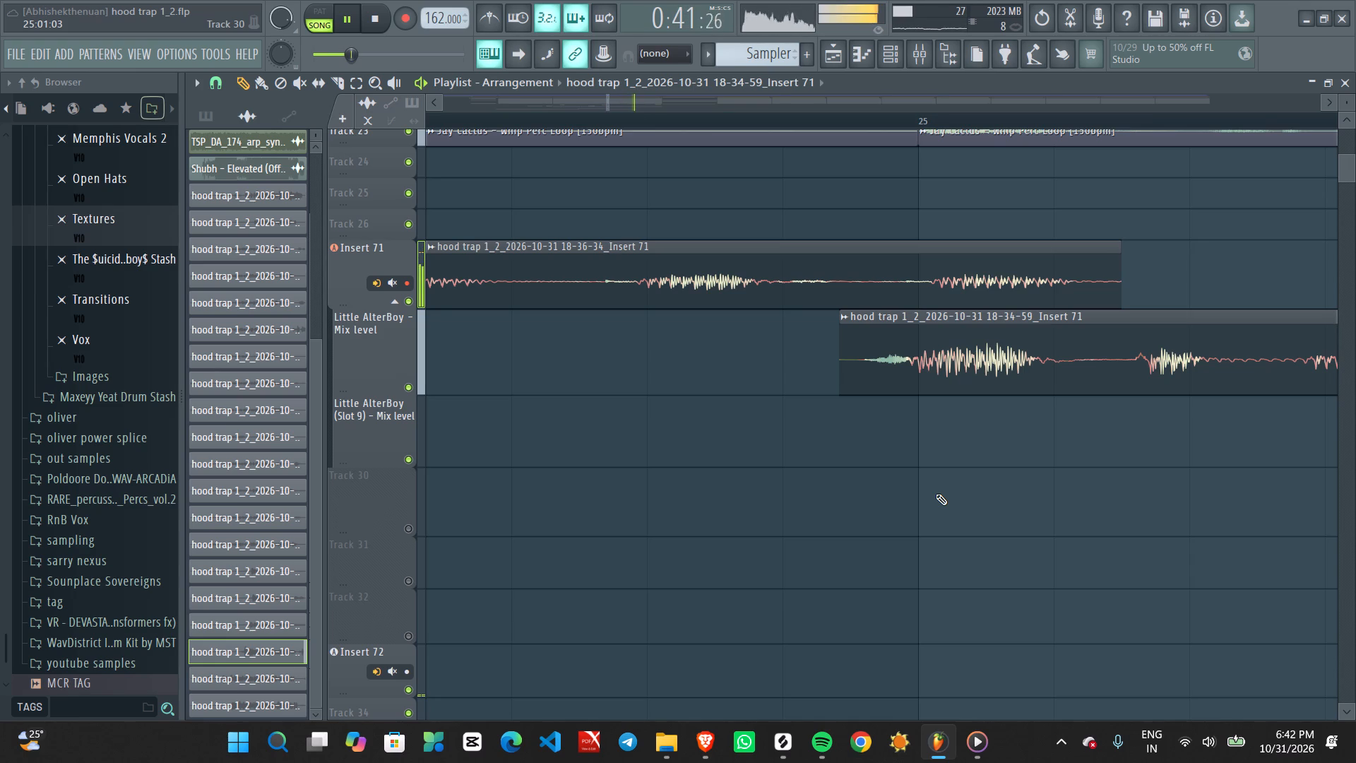
key(space)
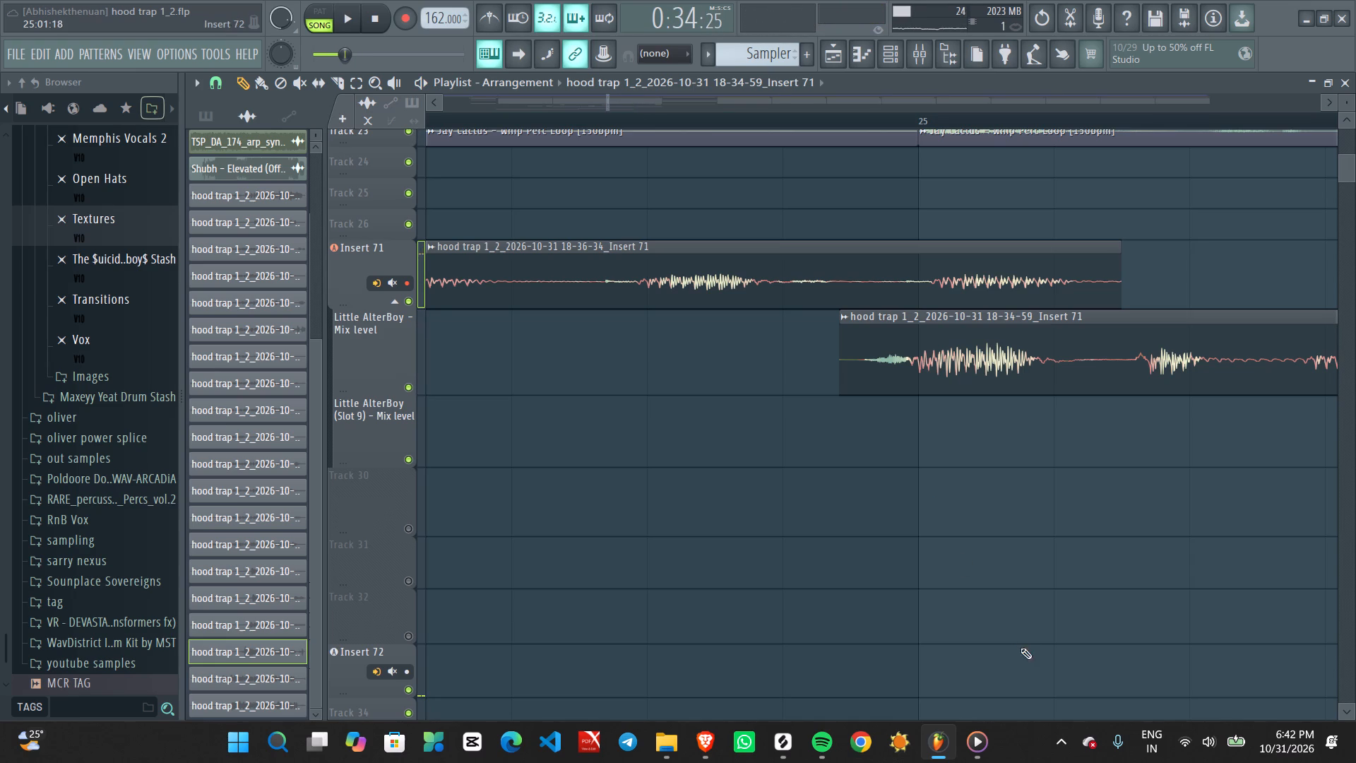
Play the arrangement repeatedly from bar 16 through bar 31 to check the timing of all the vocal clips.
ctrl+scroll(1013, 627, down, 14)
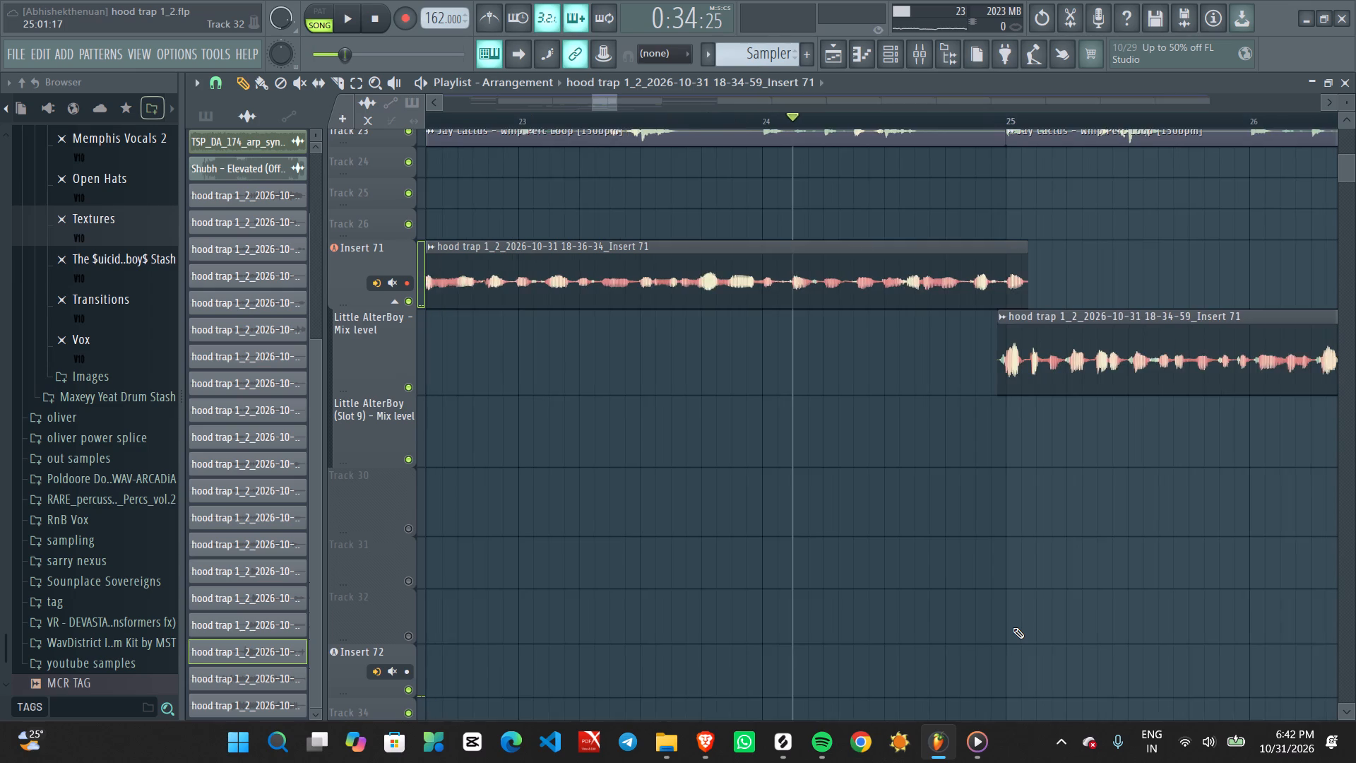
ctrl+scroll(1013, 627, down, 14)
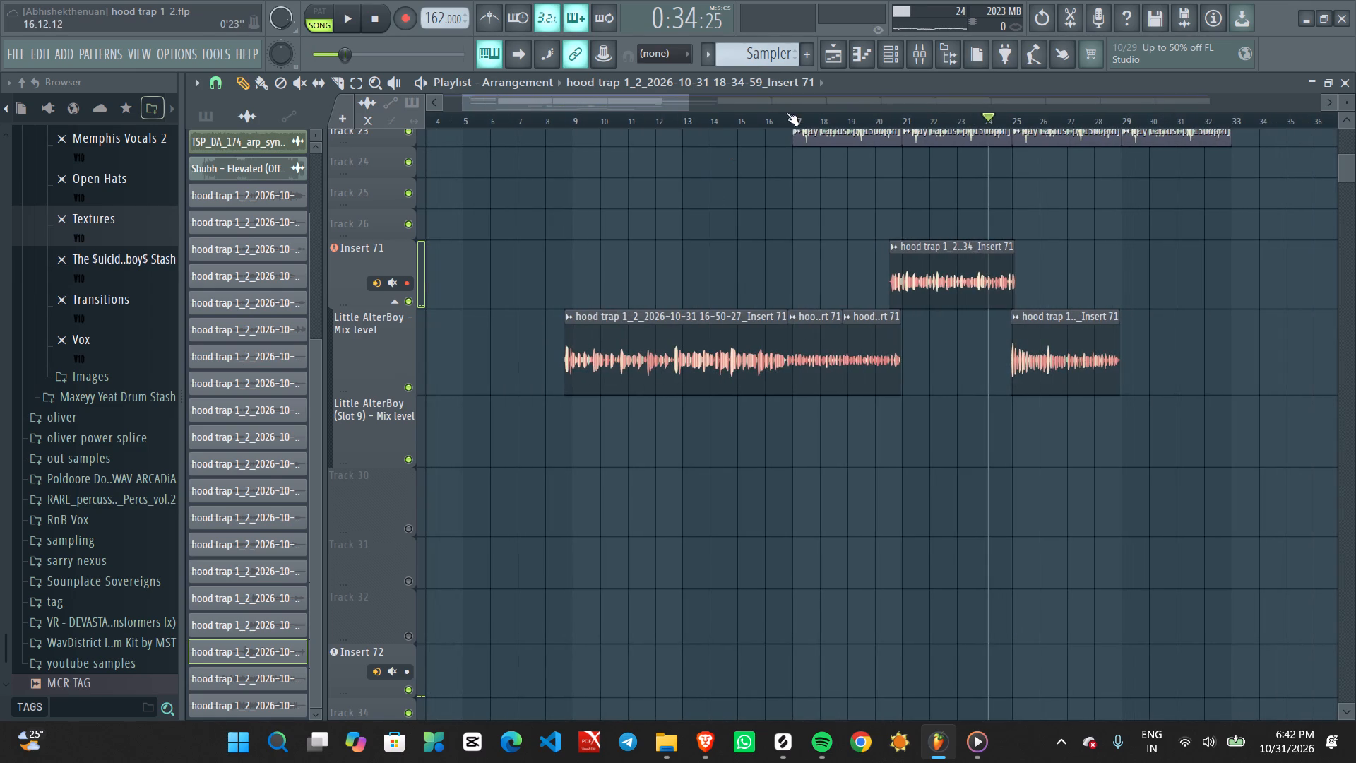
click(771, 115)
key(space)
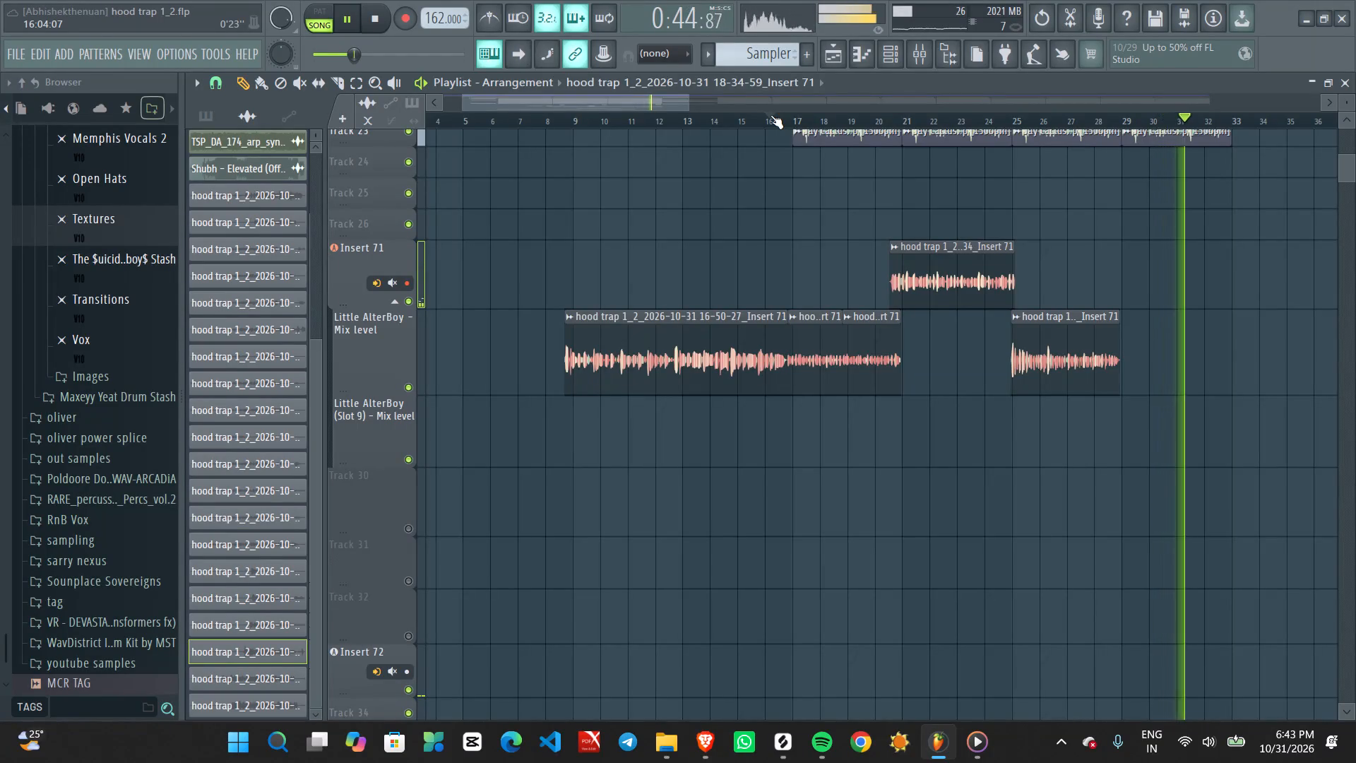
key(space)
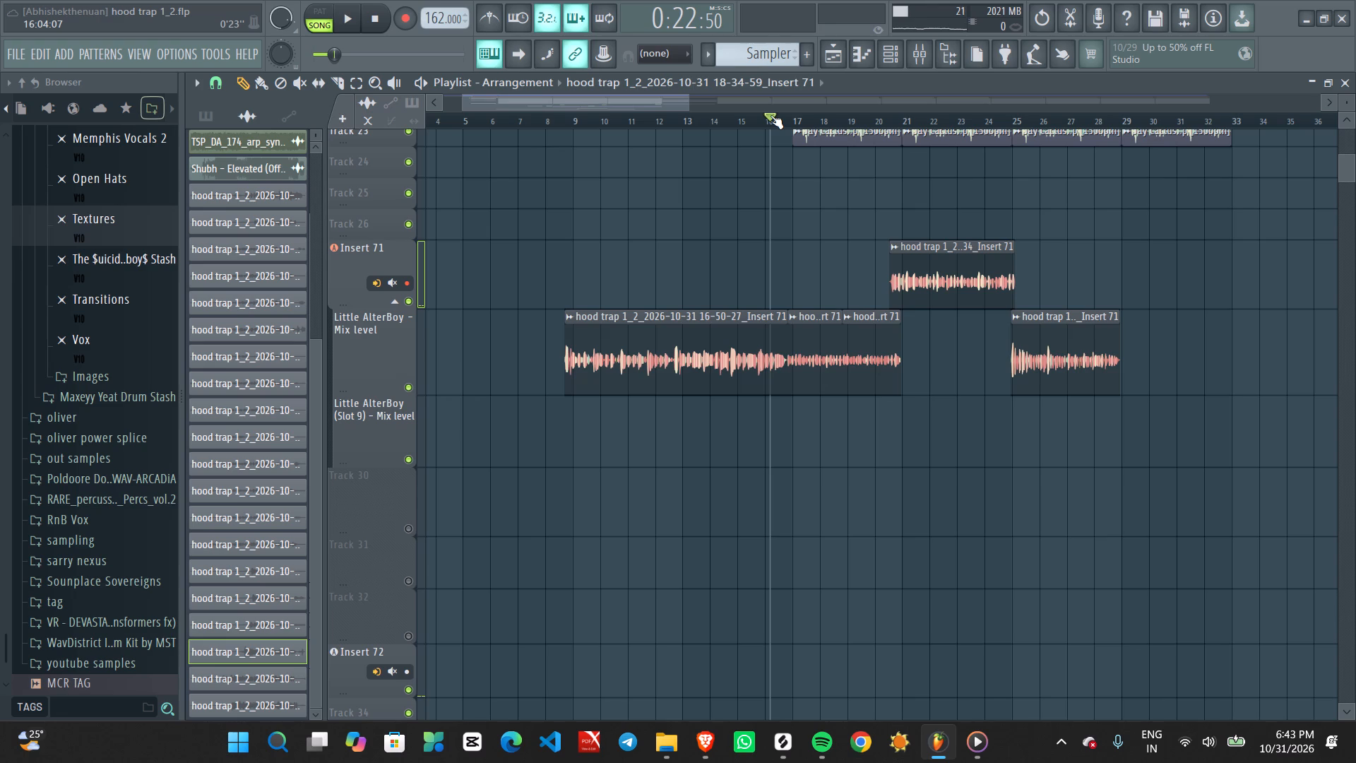
key(space)
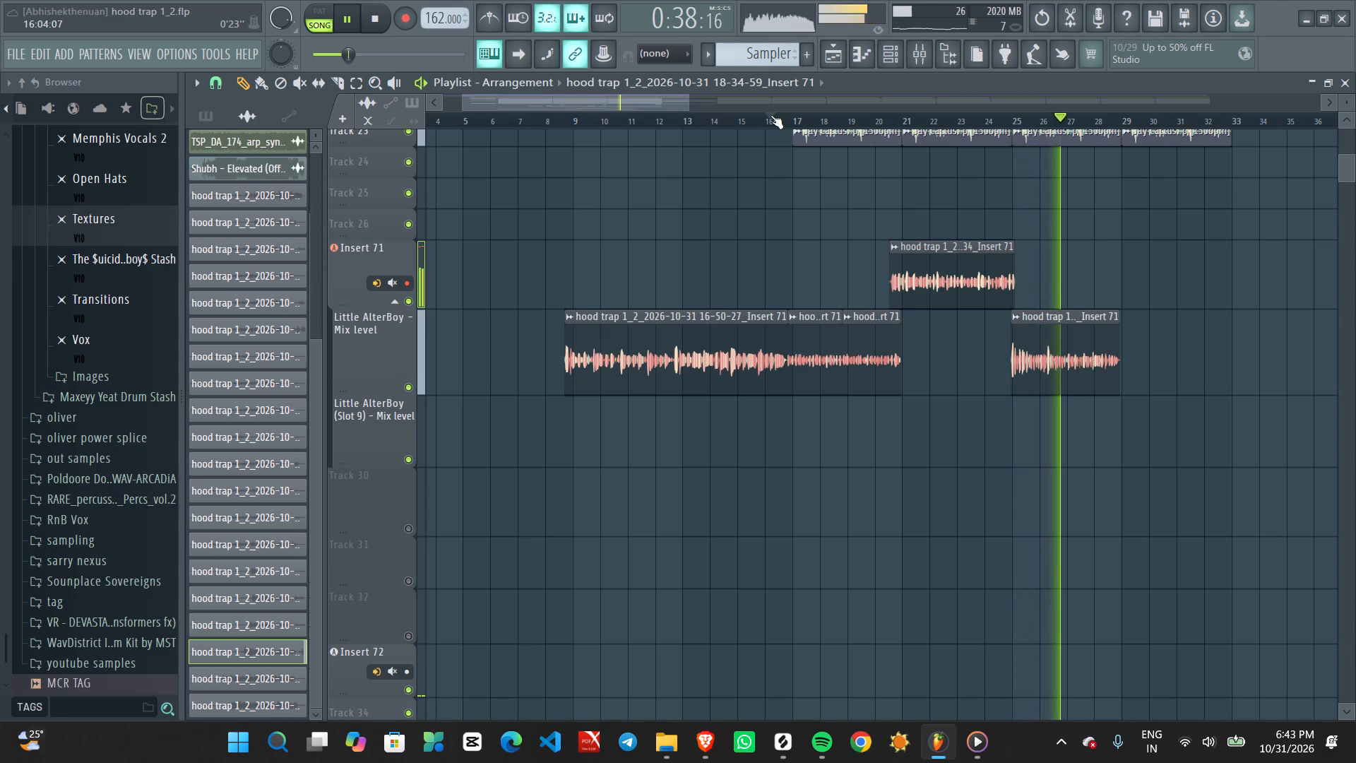
text(vb)
key(space)
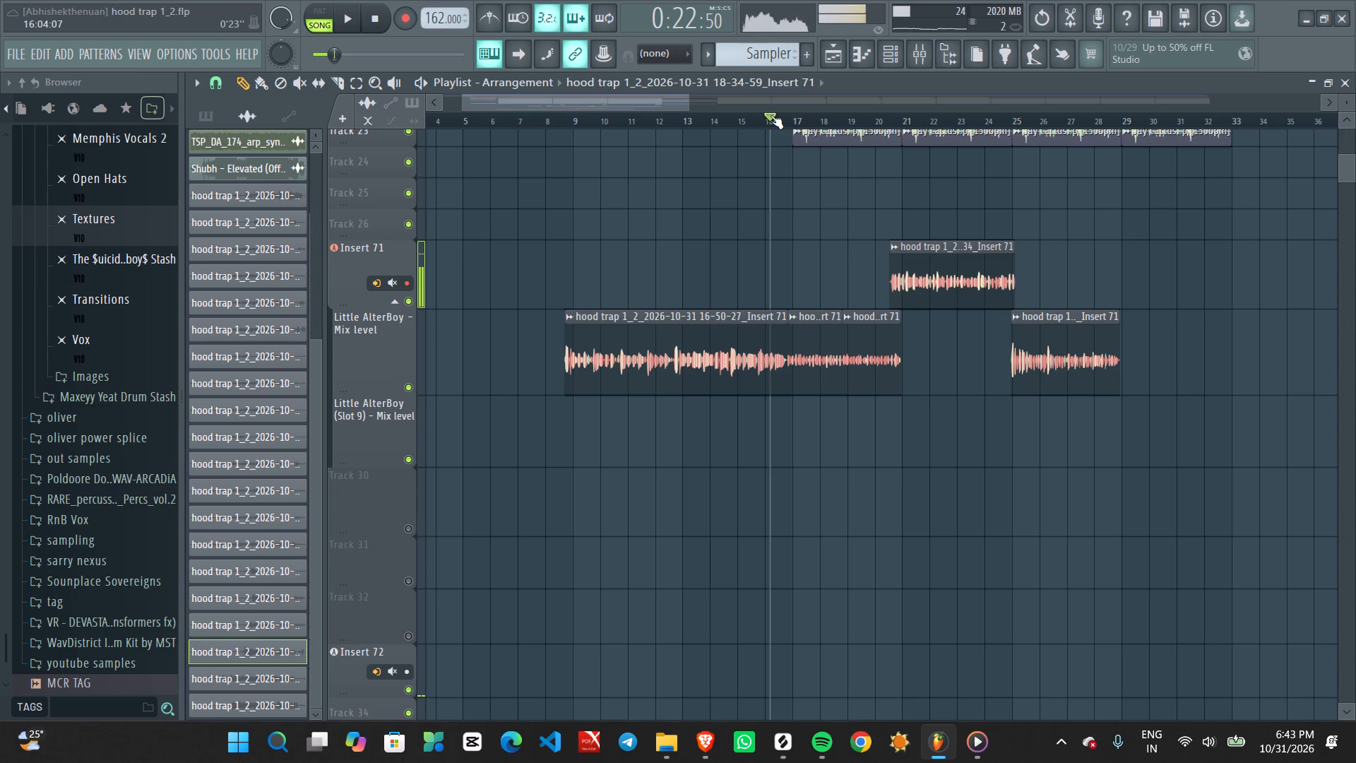
key(space)
key(space)
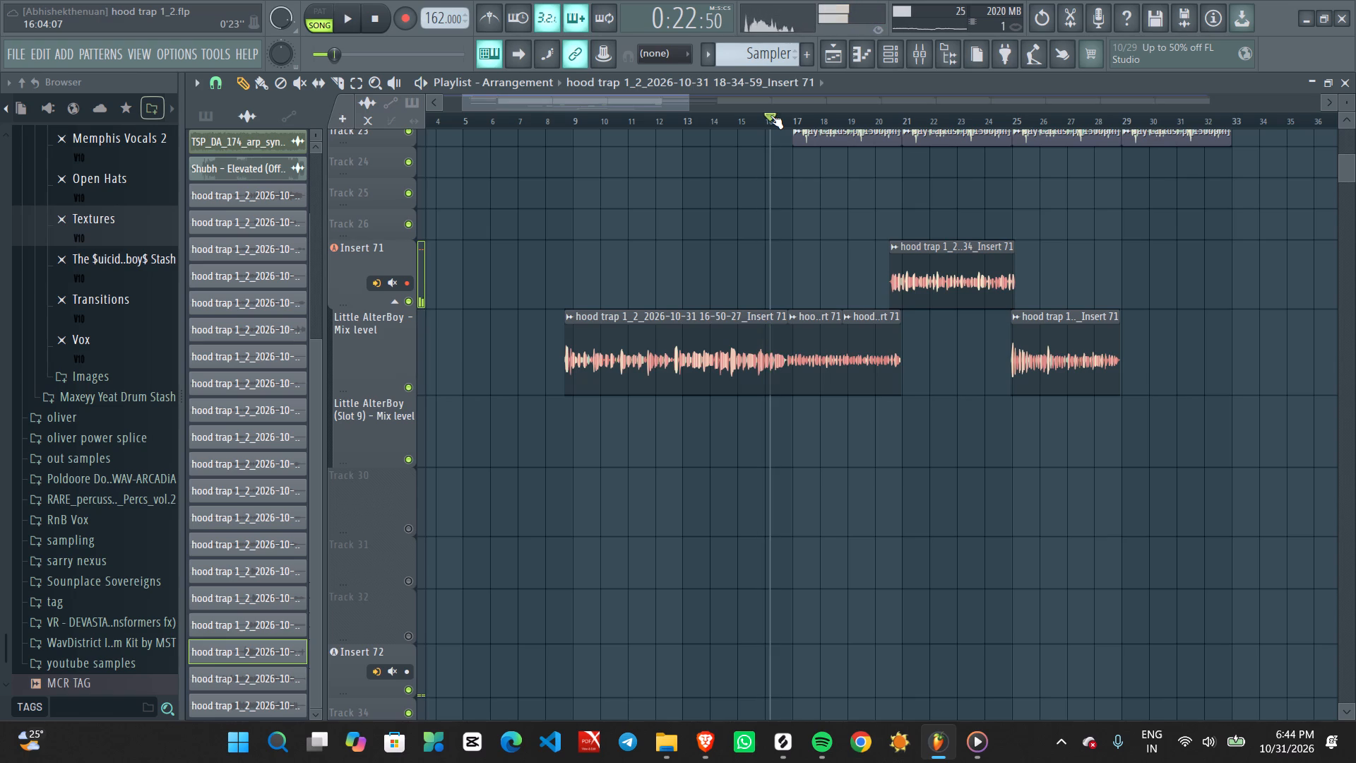